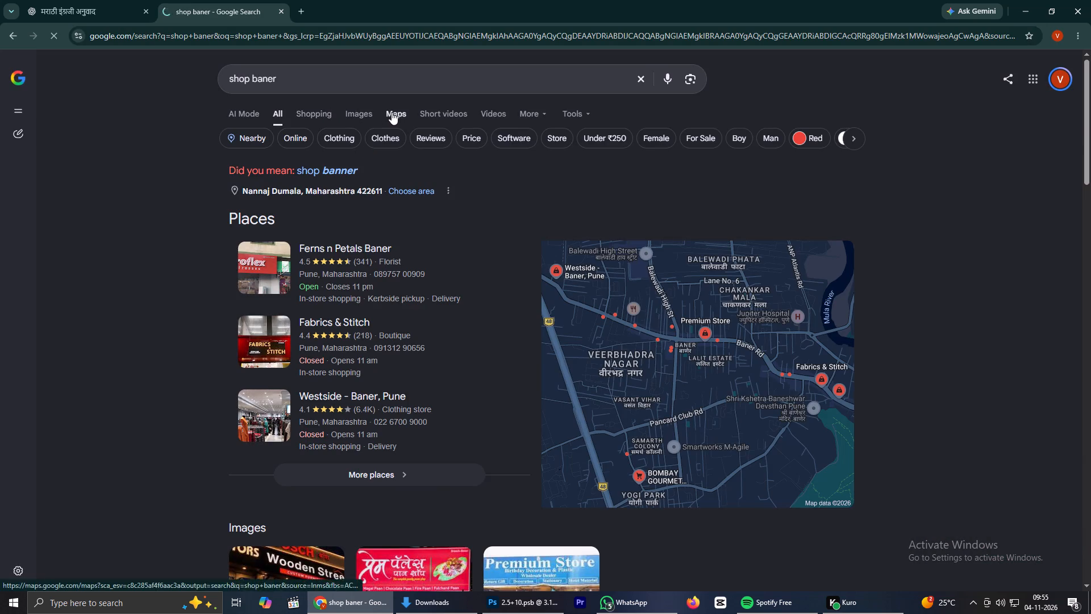
left_click(363, 113)
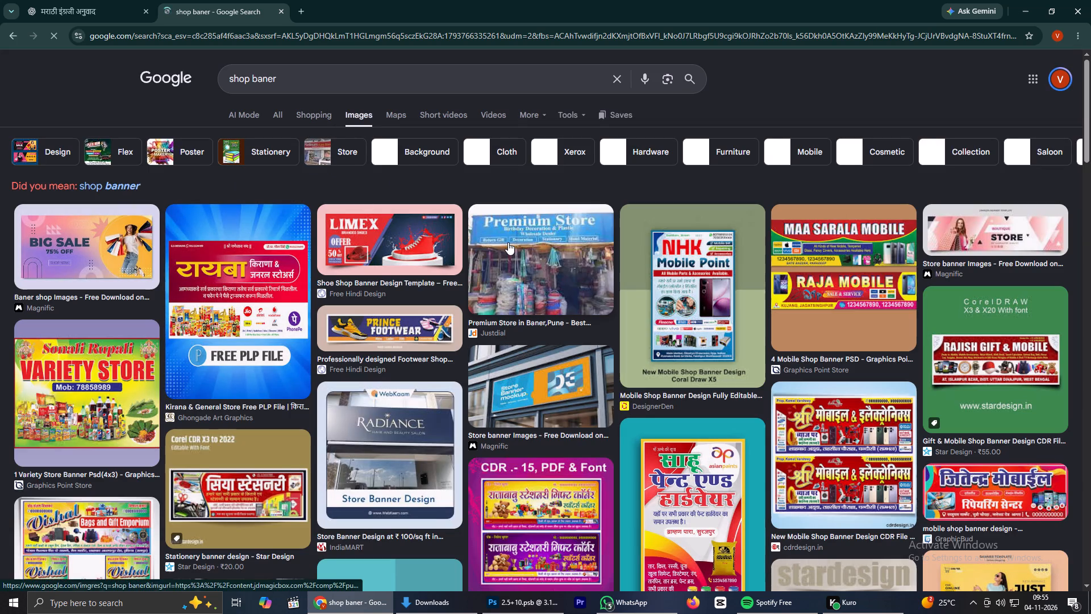
scroll(483, 256, "down", 1)
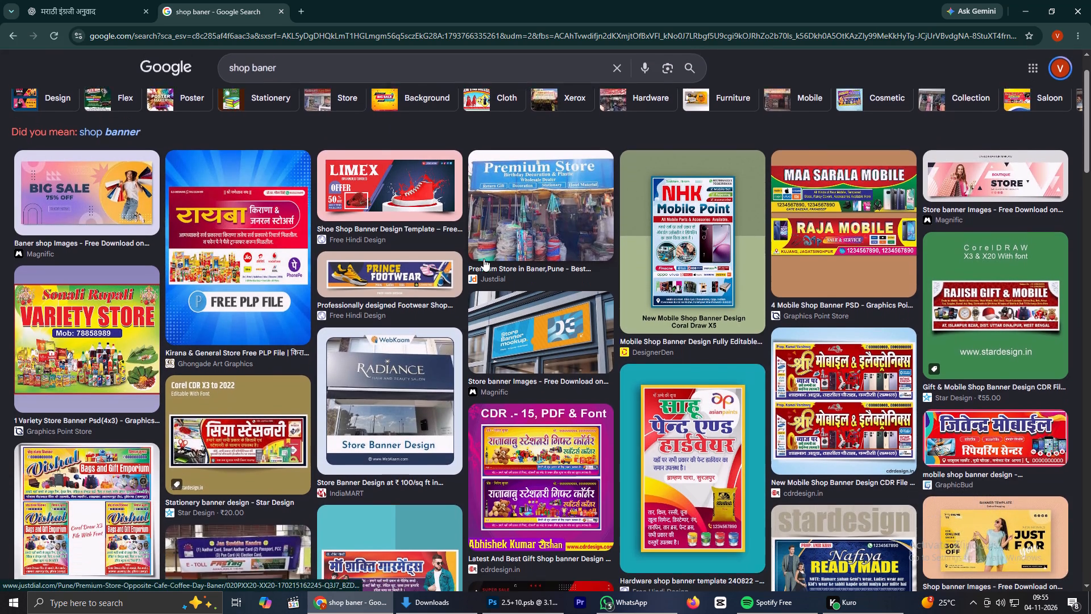
scroll(482, 267, "down", 1)
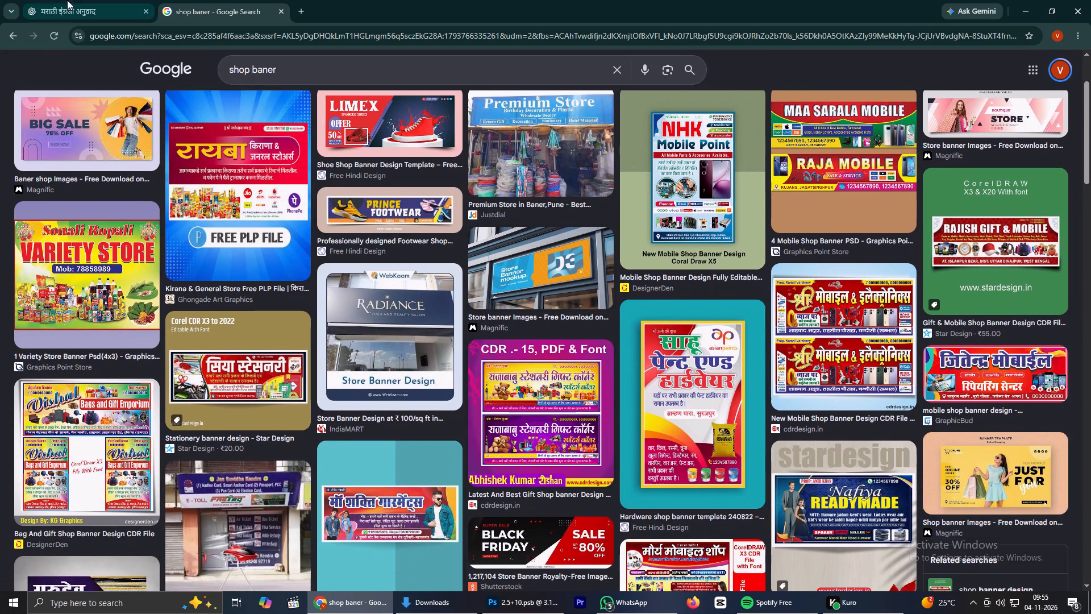
Check the progress of the invitation image in the ChatGPT conversation.
left_click(60, 0)
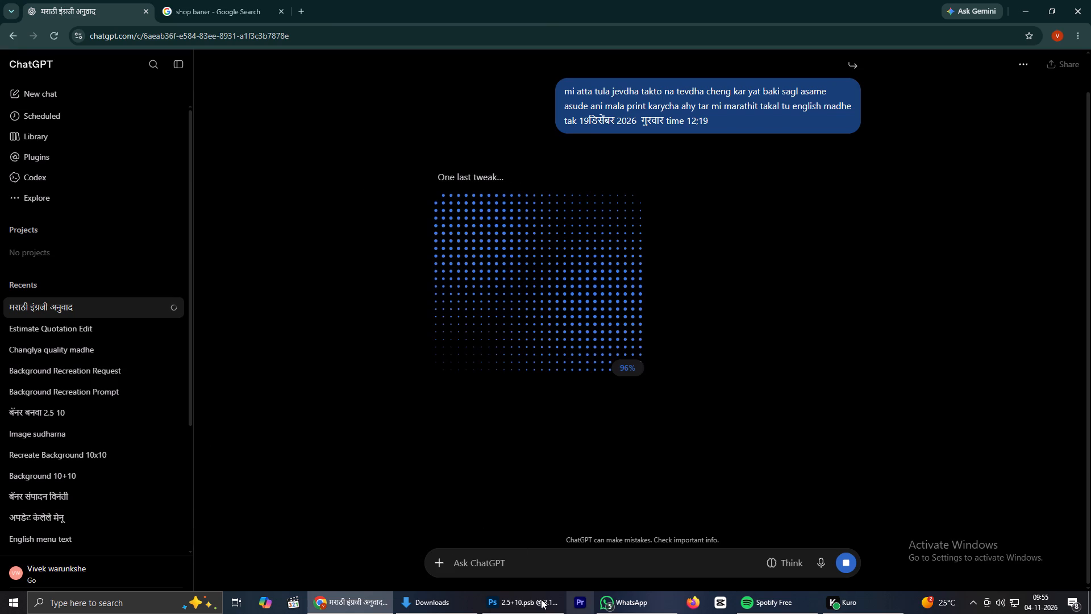
In Photoshop, copy the text of the white मोटर रिवायडिंग line below the banner's पातळेश्वर title, leaving text editing.
left_click(507, 603)
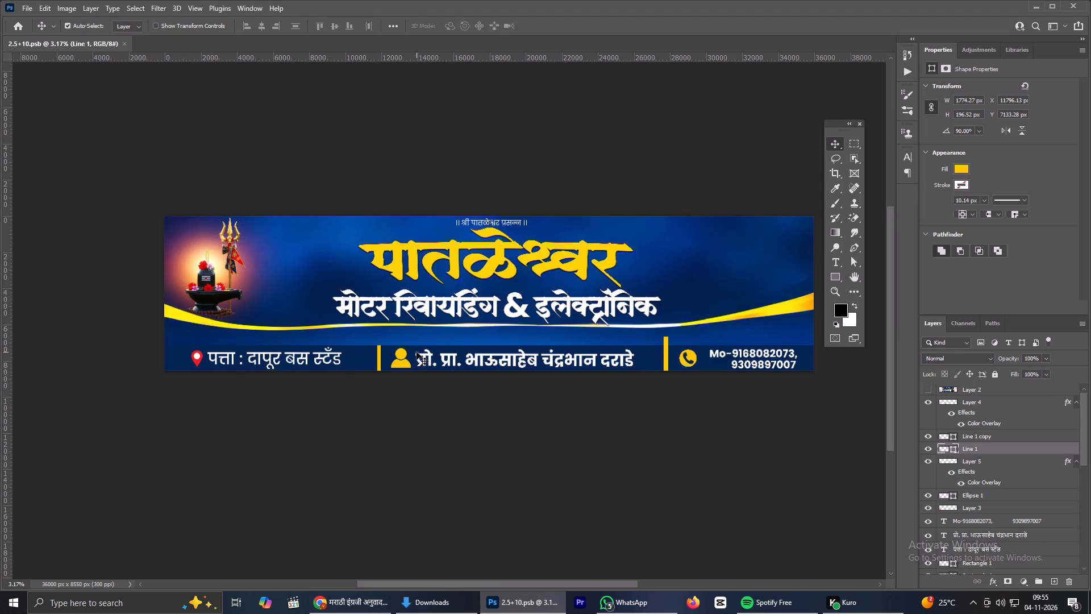
double_click(417, 309)
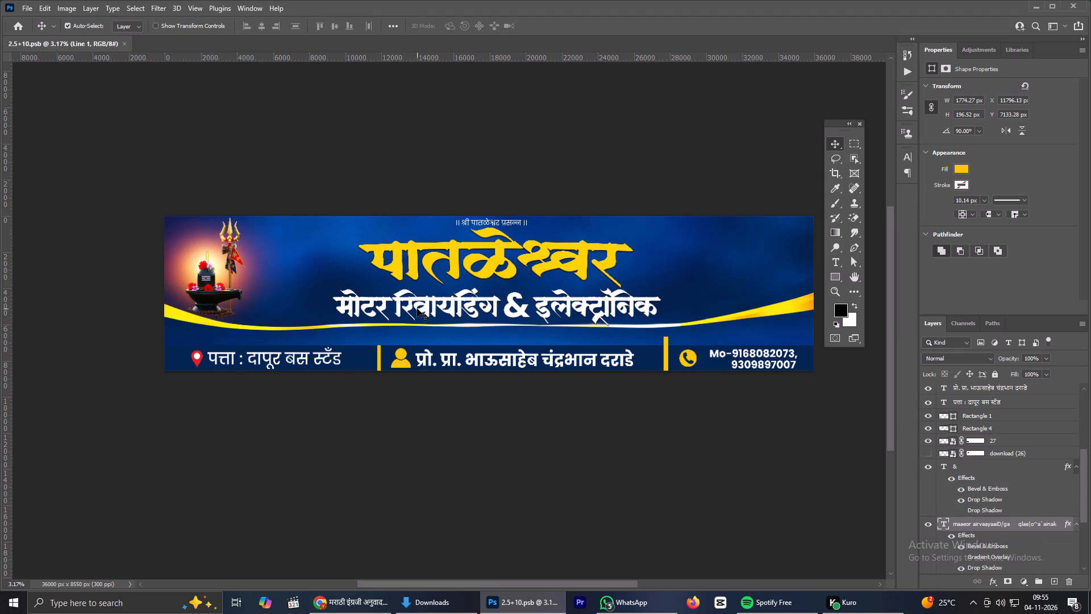
double_click(417, 309)
key("ctrl+c")
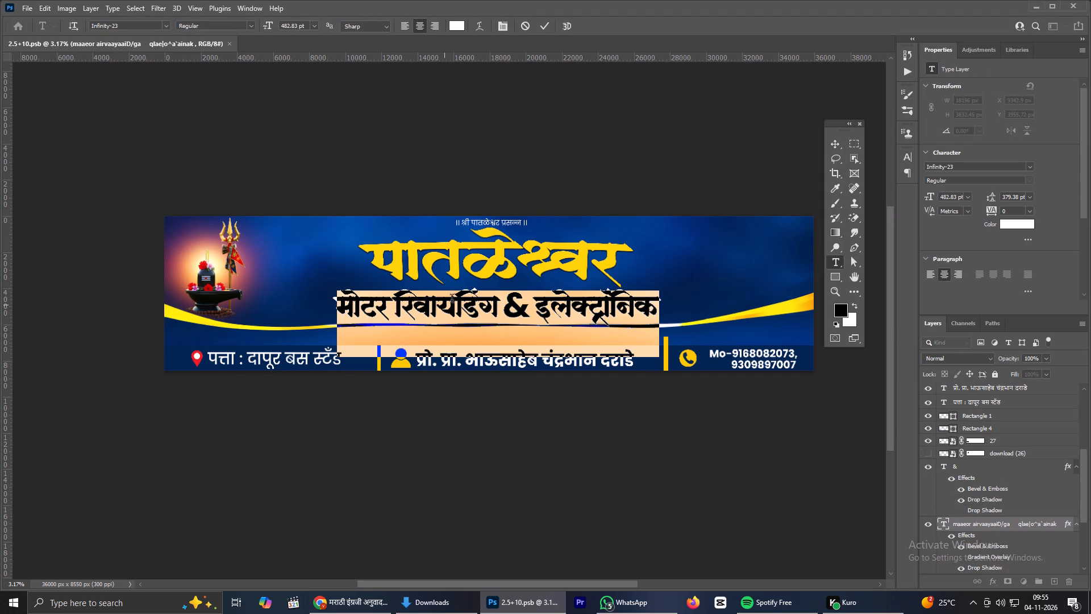
left_click(543, 25)
triple_click(539, 24)
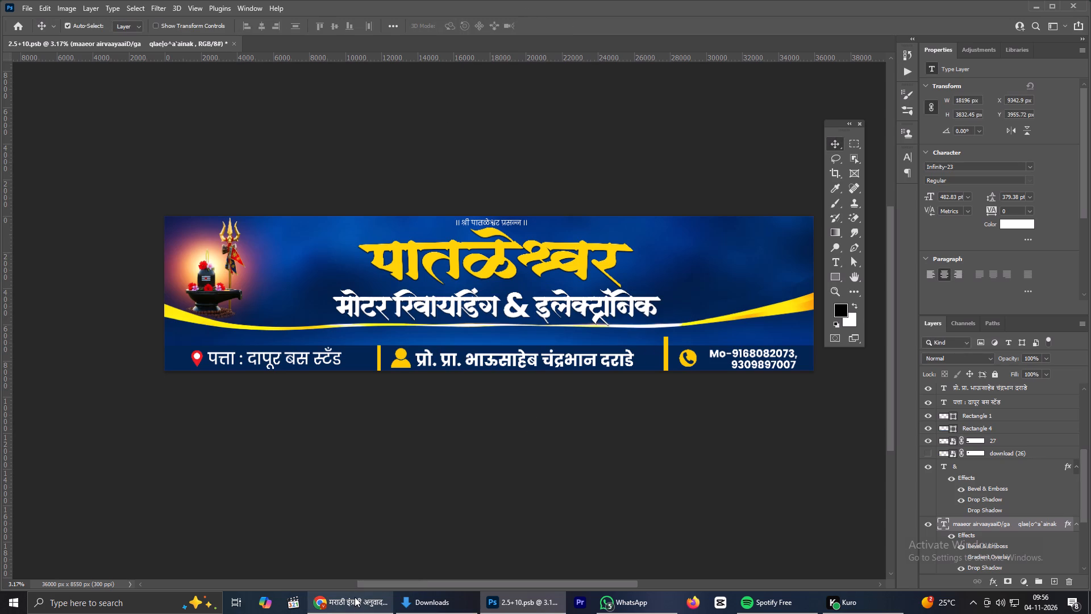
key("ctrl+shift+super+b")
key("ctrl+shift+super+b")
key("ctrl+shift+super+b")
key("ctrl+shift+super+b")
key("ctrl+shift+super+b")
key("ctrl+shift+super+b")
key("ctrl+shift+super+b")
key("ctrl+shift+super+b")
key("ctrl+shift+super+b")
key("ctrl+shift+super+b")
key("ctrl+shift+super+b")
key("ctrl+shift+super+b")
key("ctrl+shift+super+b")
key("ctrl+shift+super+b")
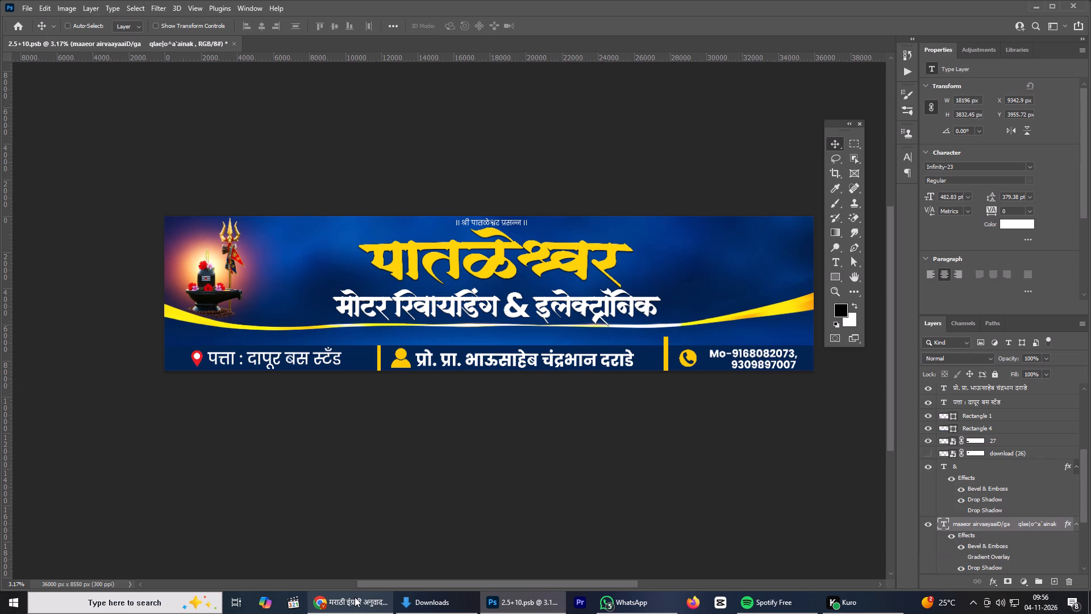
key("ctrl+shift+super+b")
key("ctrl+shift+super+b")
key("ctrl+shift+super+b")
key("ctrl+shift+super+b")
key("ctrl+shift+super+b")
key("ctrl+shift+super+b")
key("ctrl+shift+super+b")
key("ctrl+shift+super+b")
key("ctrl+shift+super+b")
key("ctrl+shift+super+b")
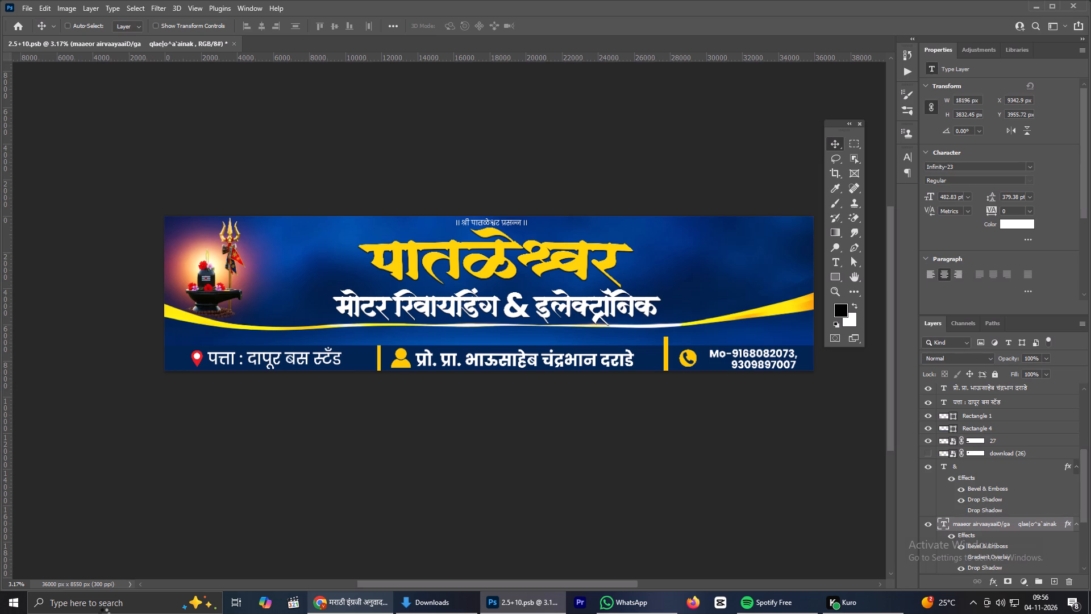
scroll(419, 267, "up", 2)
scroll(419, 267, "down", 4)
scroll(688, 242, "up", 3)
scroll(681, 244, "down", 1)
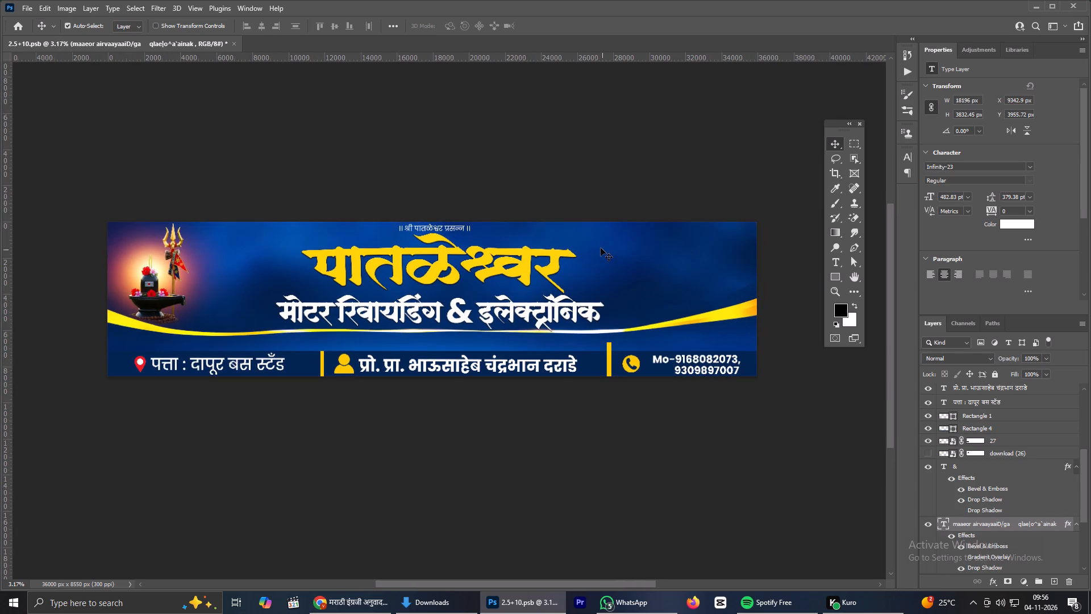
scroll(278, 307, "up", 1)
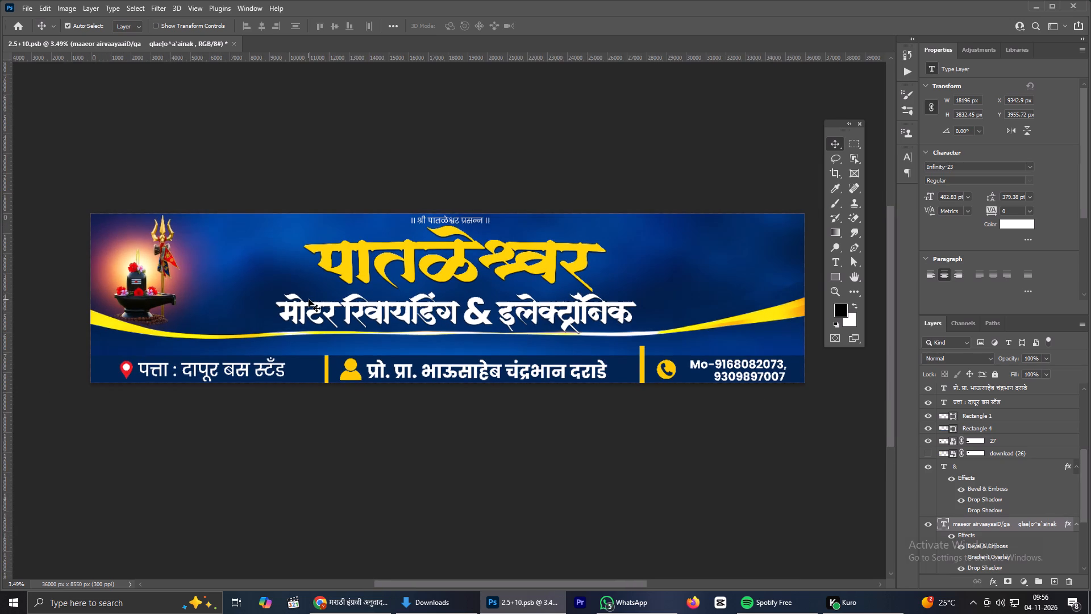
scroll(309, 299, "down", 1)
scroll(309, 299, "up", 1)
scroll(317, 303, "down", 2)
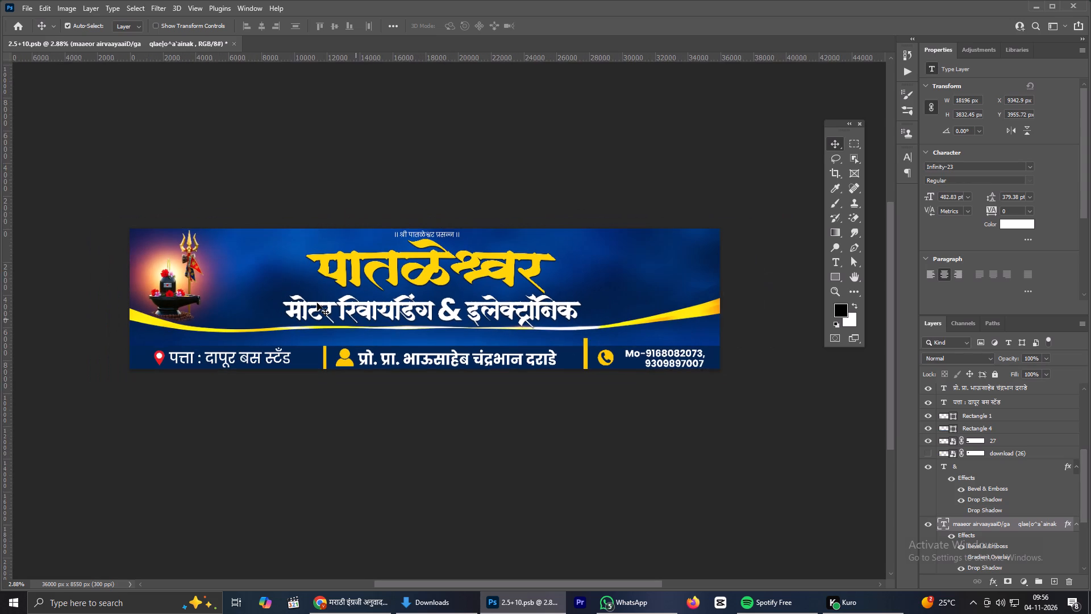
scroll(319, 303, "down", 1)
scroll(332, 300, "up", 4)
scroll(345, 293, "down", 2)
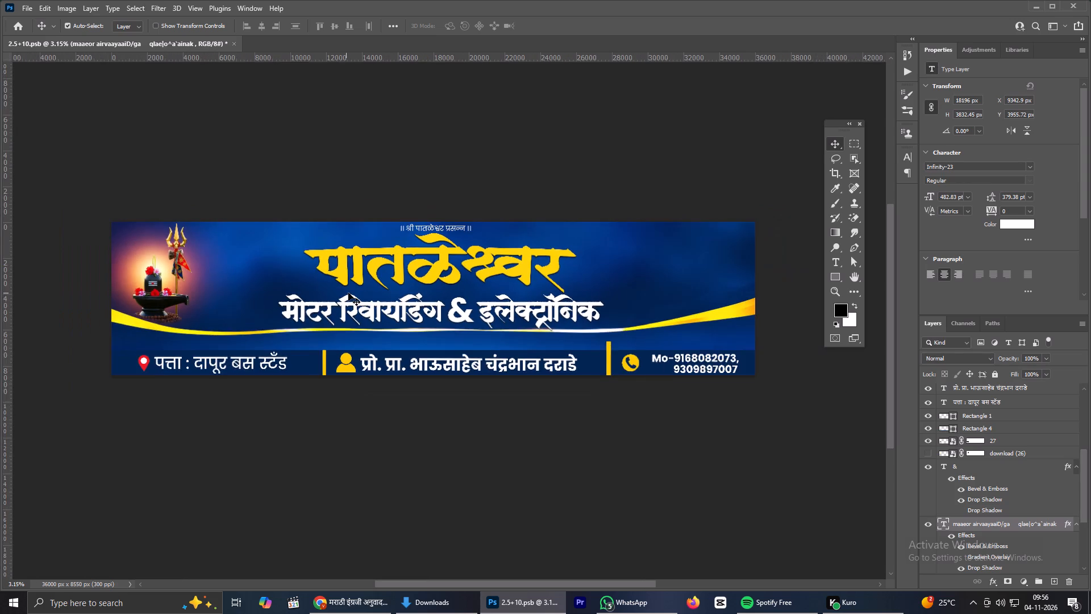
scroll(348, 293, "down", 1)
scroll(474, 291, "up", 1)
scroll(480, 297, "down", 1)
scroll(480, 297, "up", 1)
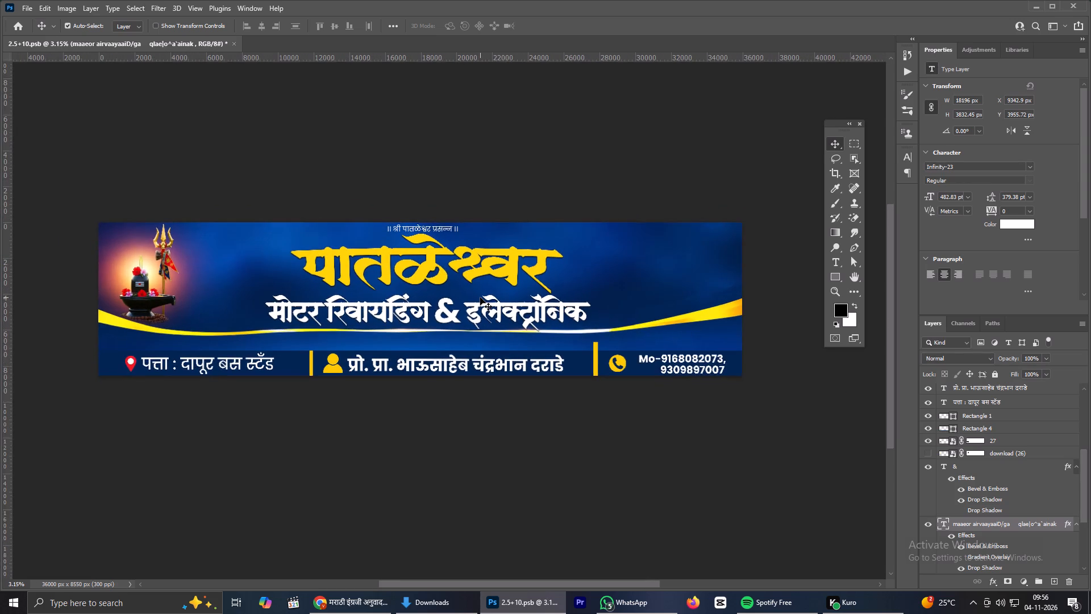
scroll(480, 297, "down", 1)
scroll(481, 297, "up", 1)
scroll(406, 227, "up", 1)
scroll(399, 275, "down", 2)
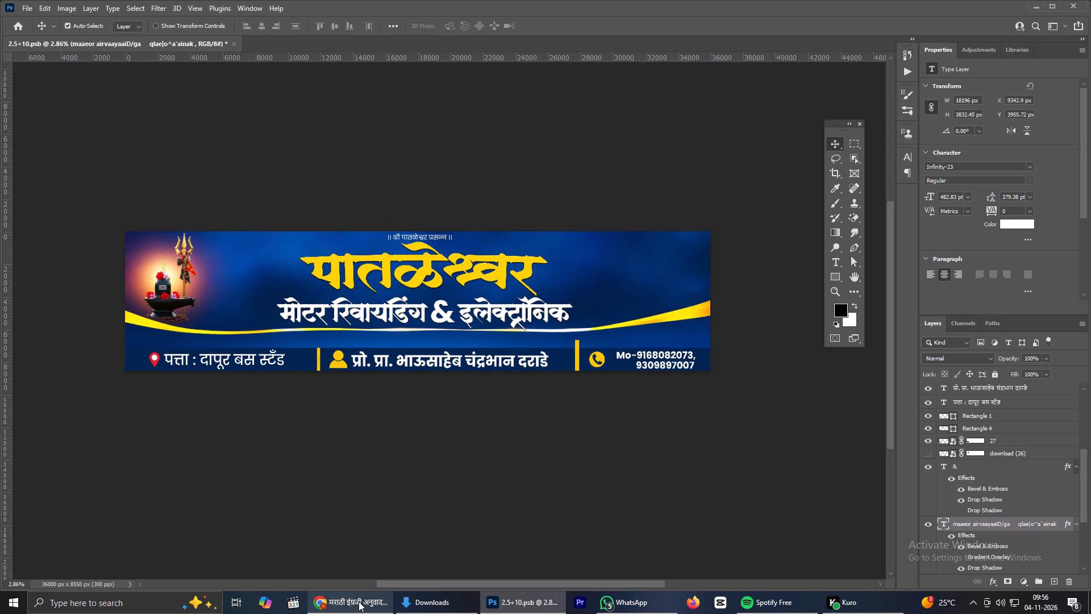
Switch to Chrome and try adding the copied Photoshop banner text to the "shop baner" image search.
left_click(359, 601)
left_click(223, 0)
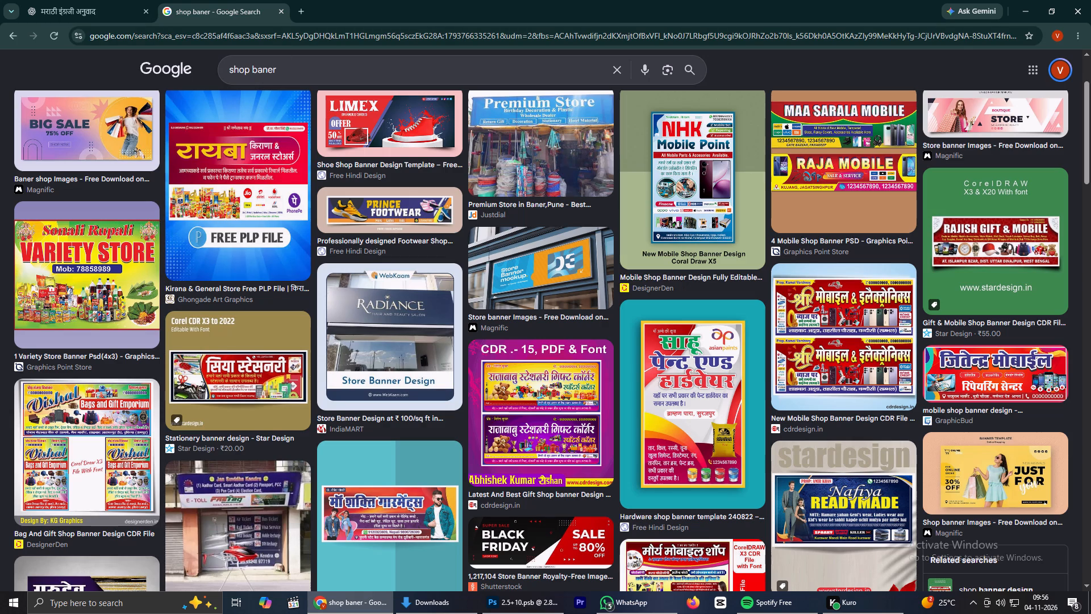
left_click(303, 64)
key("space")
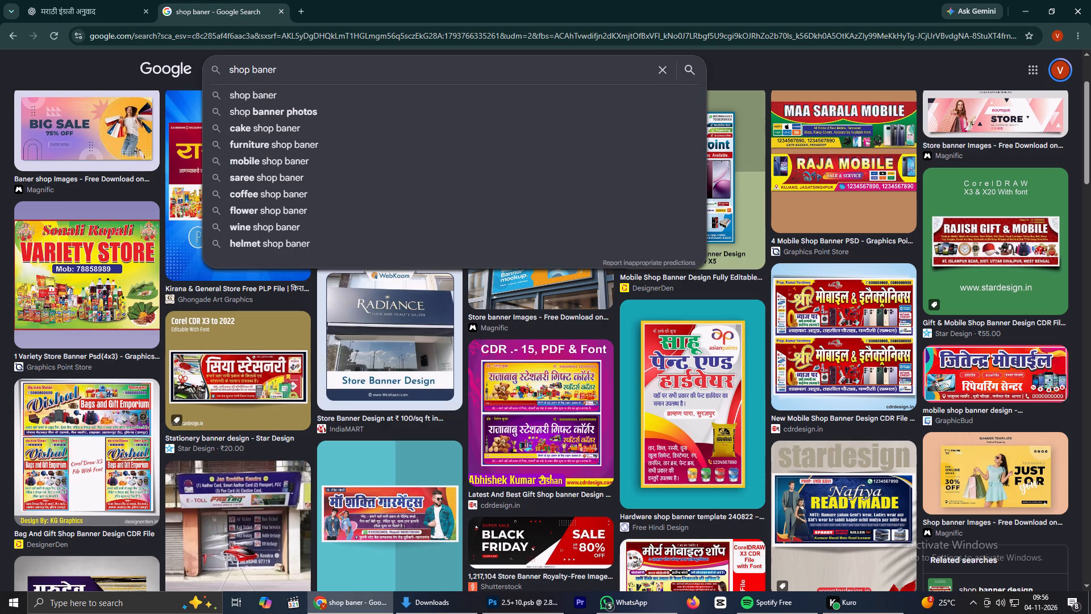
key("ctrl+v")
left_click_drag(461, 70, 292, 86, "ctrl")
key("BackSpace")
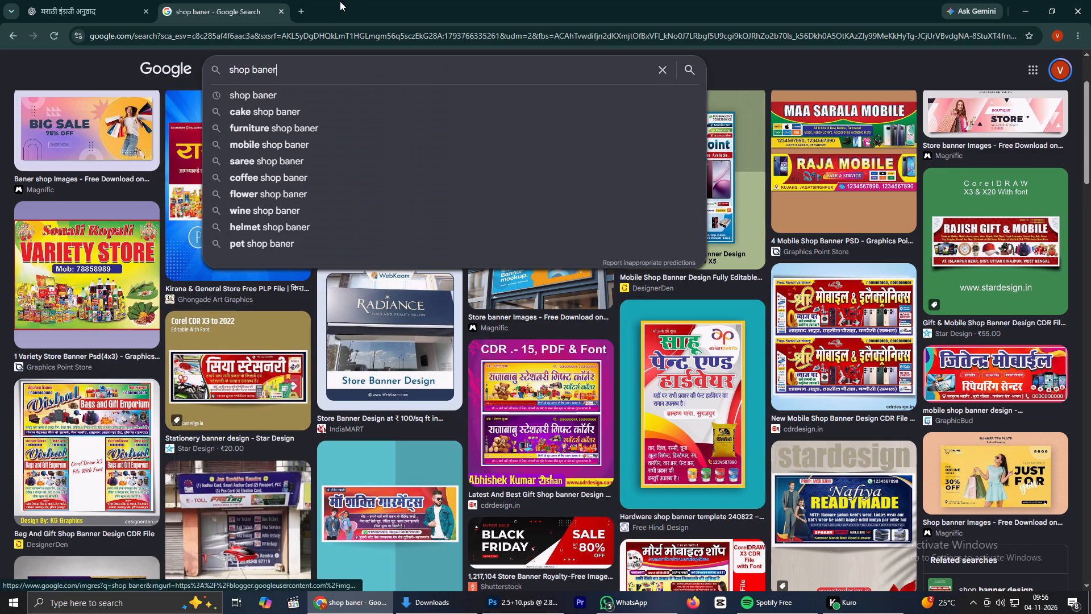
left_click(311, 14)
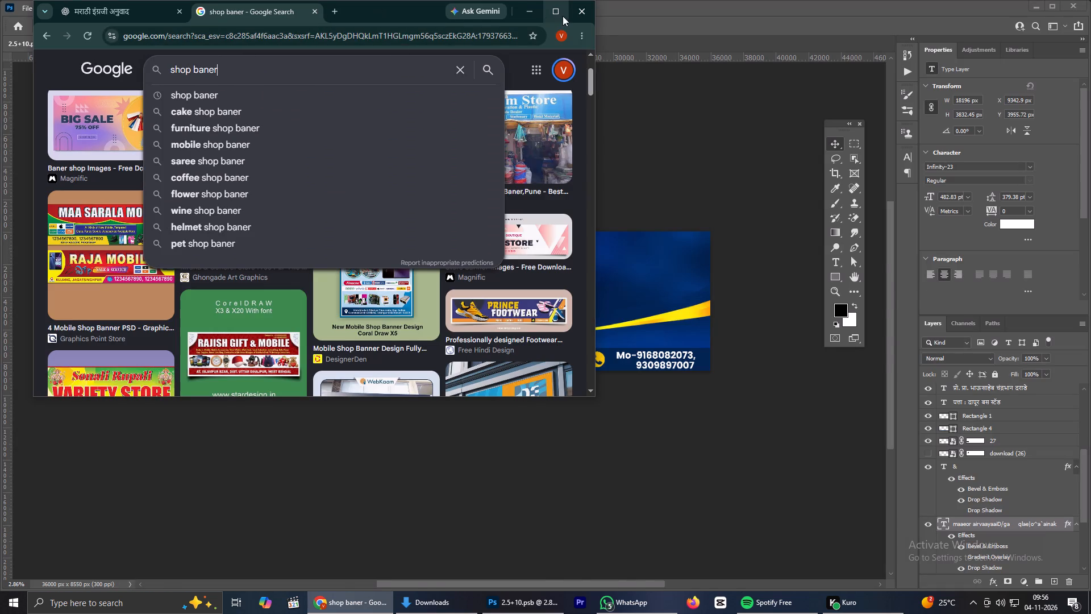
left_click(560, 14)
In a new tab, start a Google Lens search with the file WhatsApp Image 2026-11-03 at 9.14.24 AM.jpeg.
left_click(299, 6)
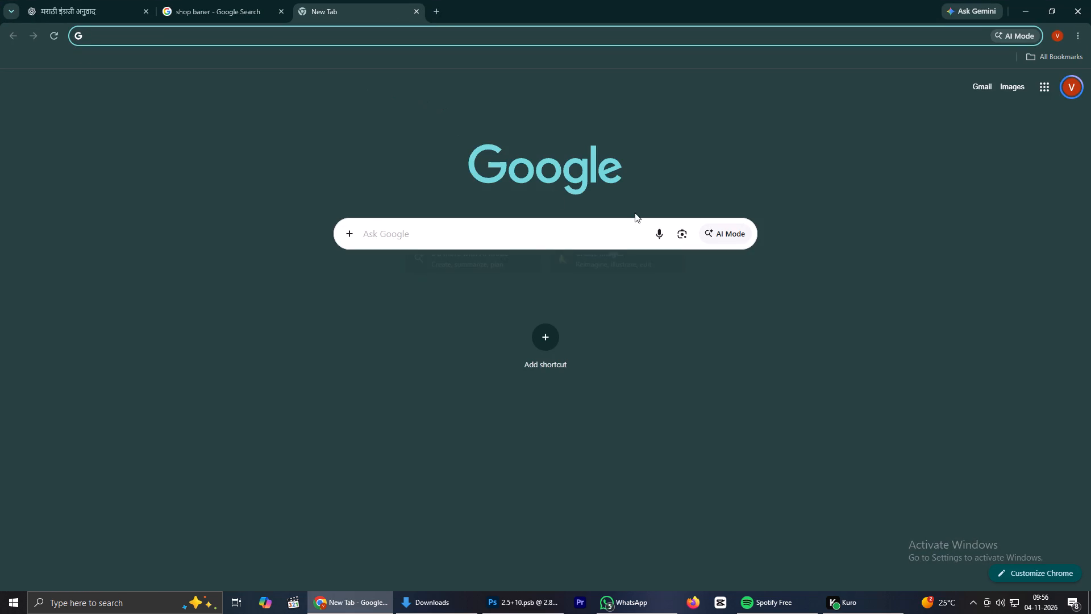
left_click(677, 235)
left_click(599, 310)
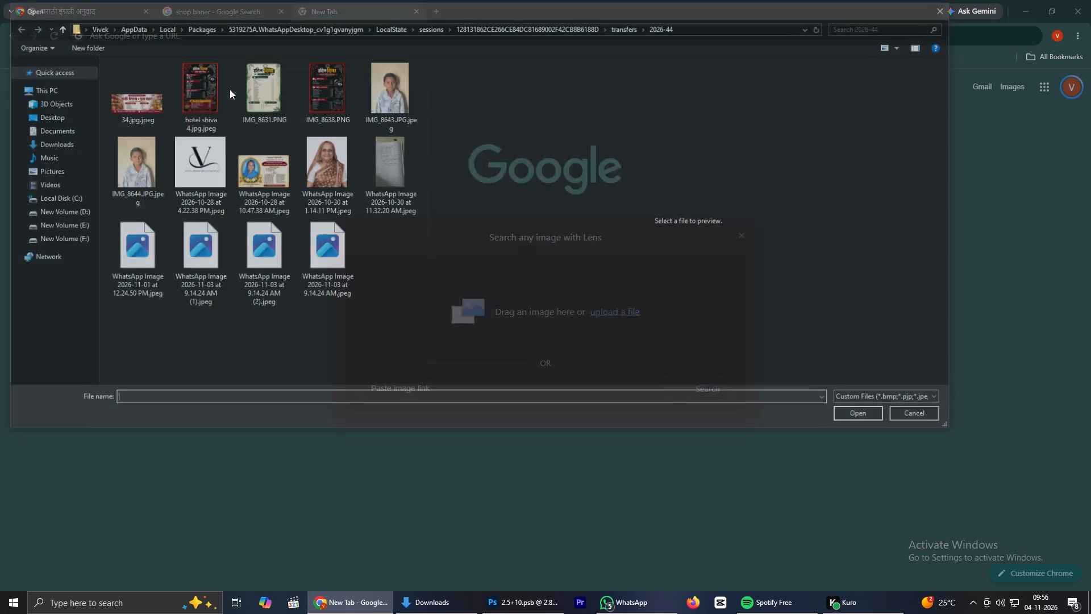
left_click(317, 254)
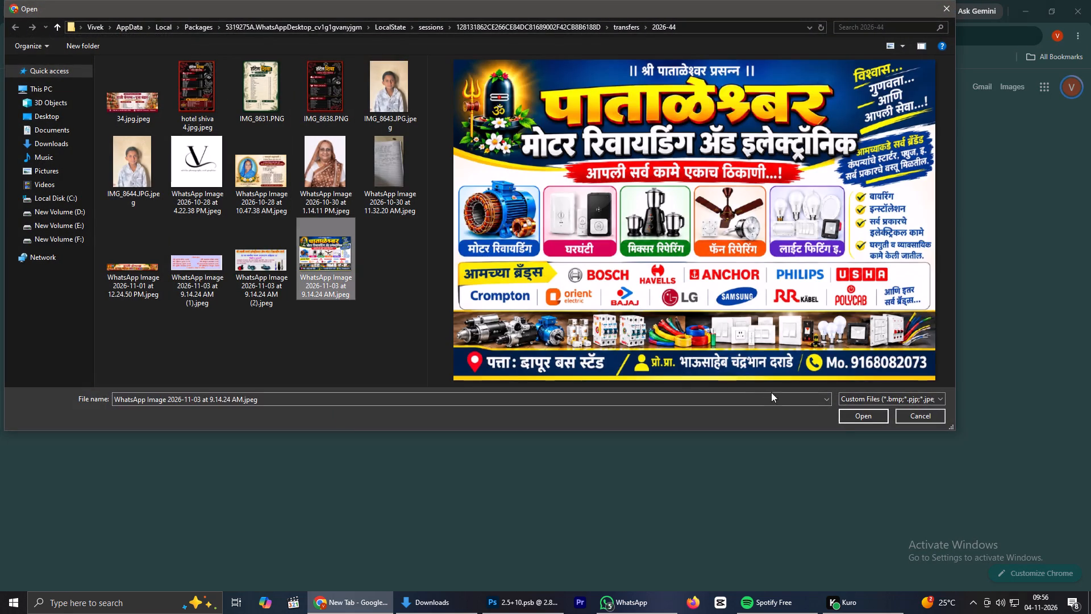
left_click(869, 416)
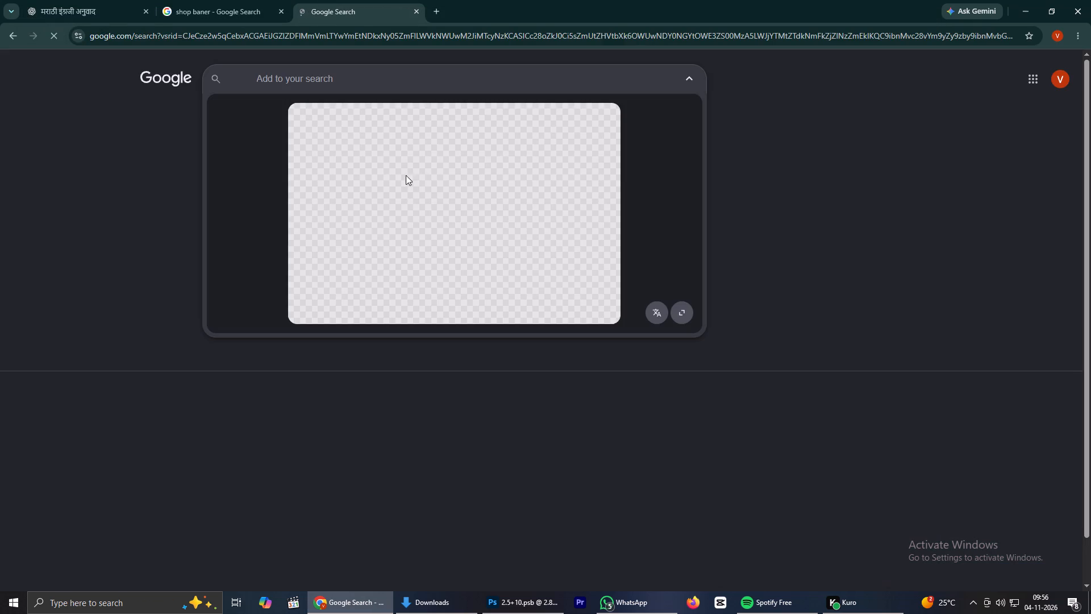
Enlarge the uploaded banner image and copy its recognised text line मोटर रिवायडिंग अॅड इलेक्ट्रॉनिक.
left_click(680, 314)
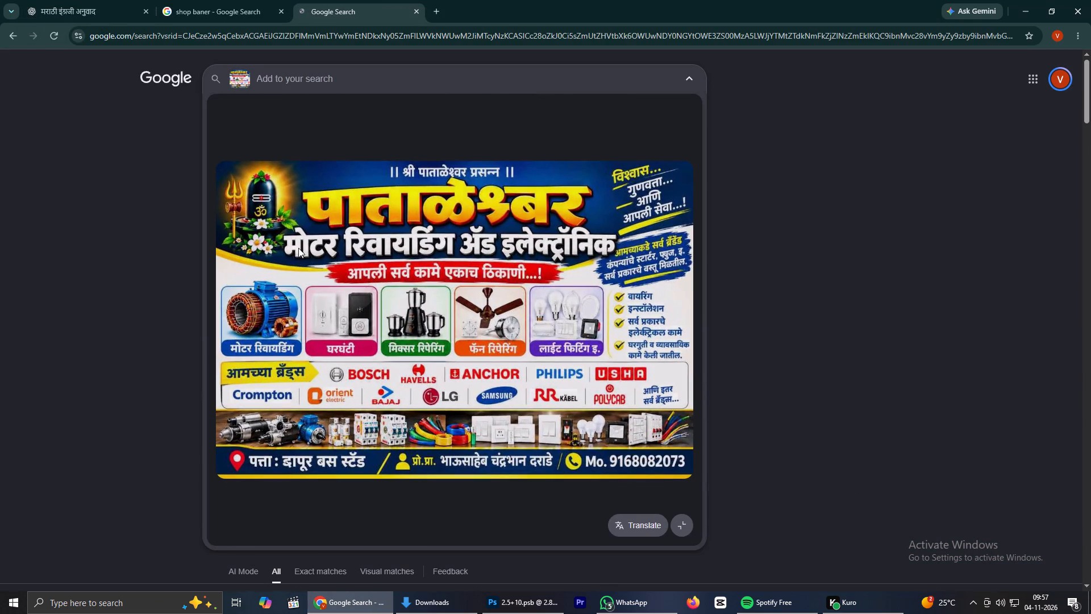
left_click_drag(293, 248, 528, 256)
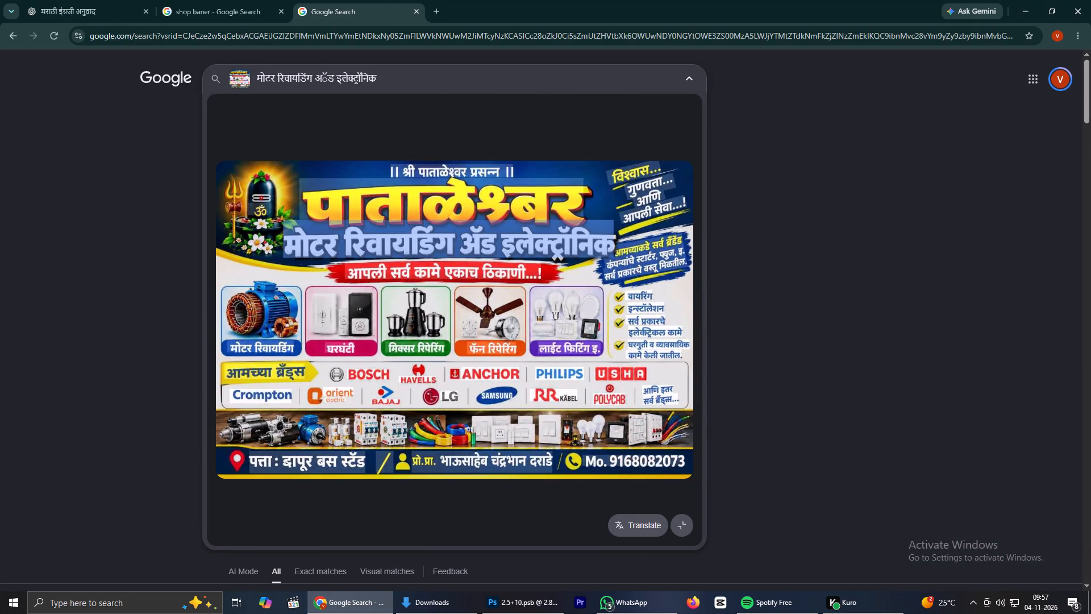
left_click_drag(528, 256, 560, 256)
left_click(395, 196)
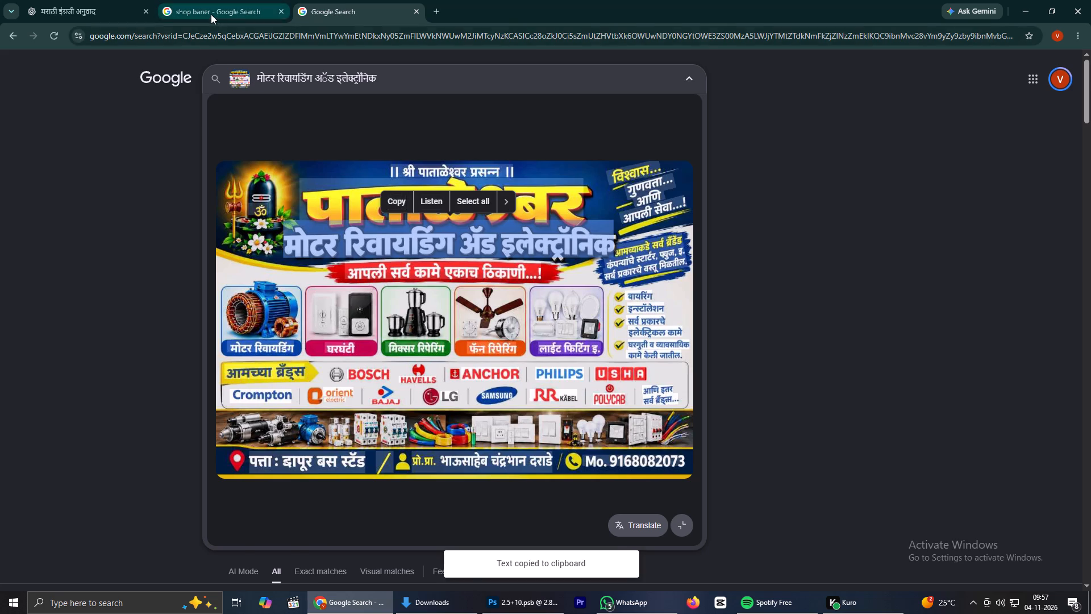
Add the copied line to the "shop baner" query, search Google Images for it and browse the motor rewinding banners.
left_click(211, 14)
left_click(297, 65)
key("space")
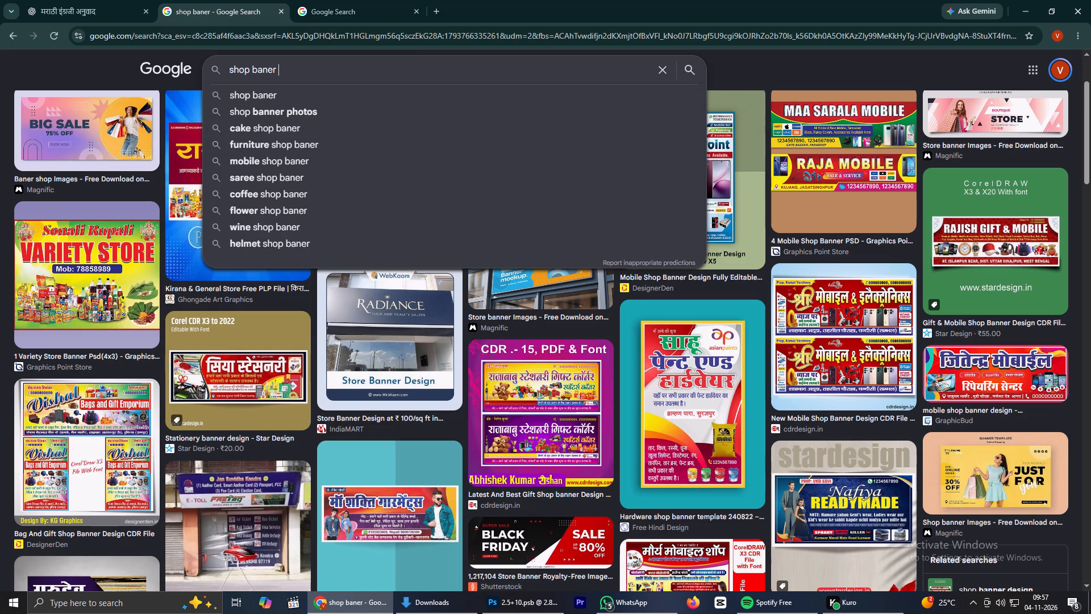
key("ctrl+v")
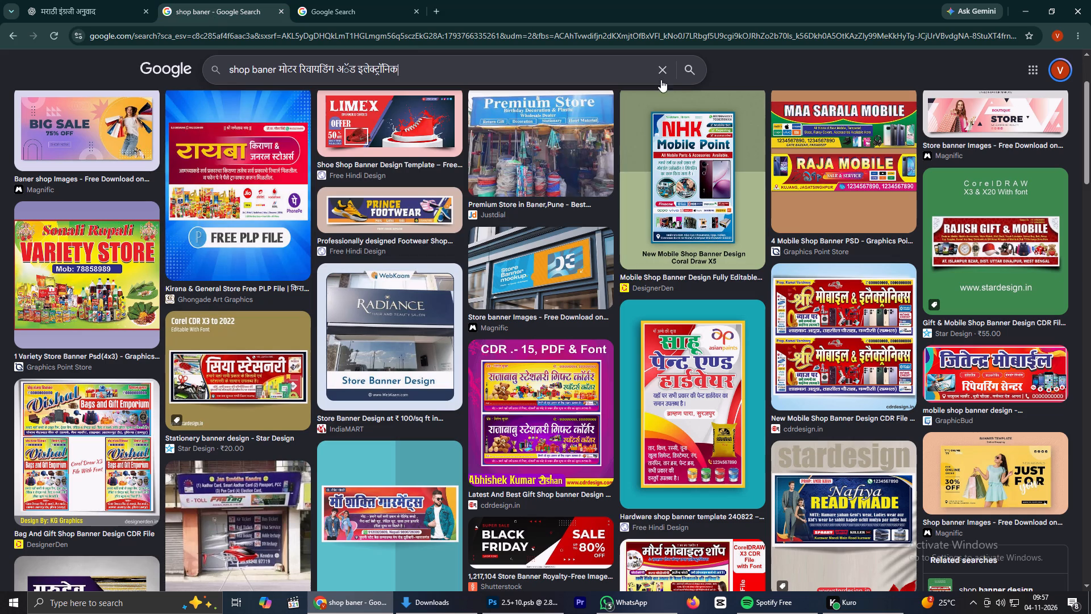
left_click(681, 71)
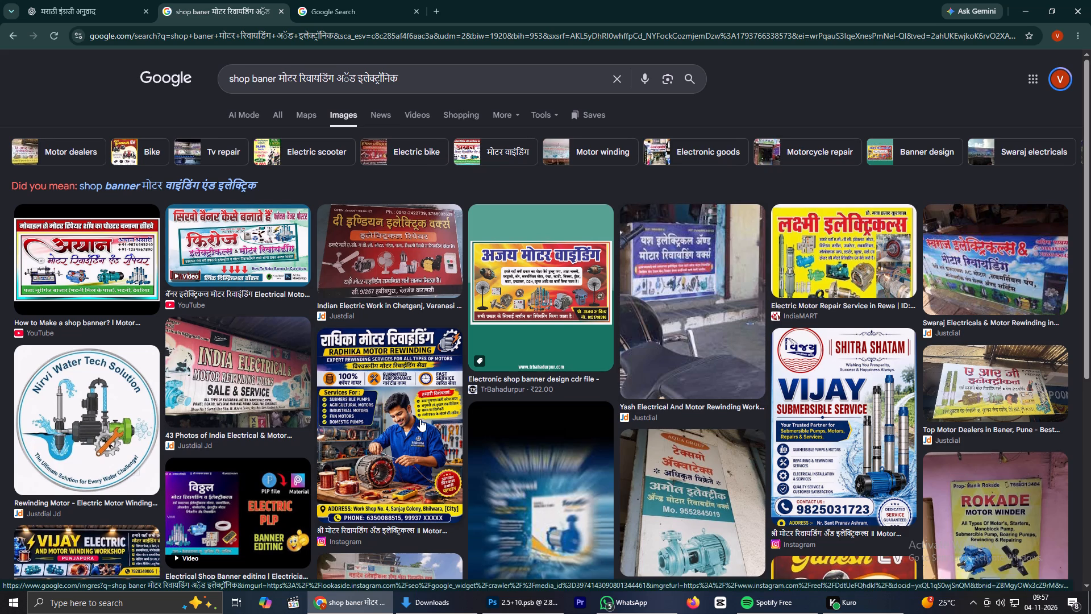
scroll(420, 419, "down", 3)
scroll(432, 360, "down", 1)
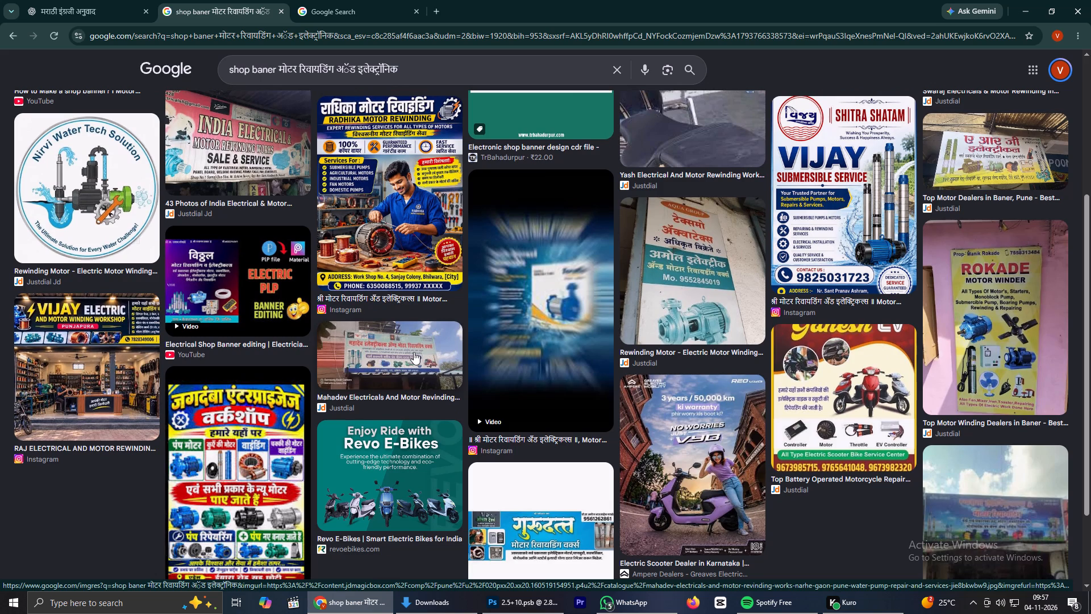
Copy the image of the अमोल इलेक्ट्रीक signboard with the teal motor from the search results.
right_click(654, 298)
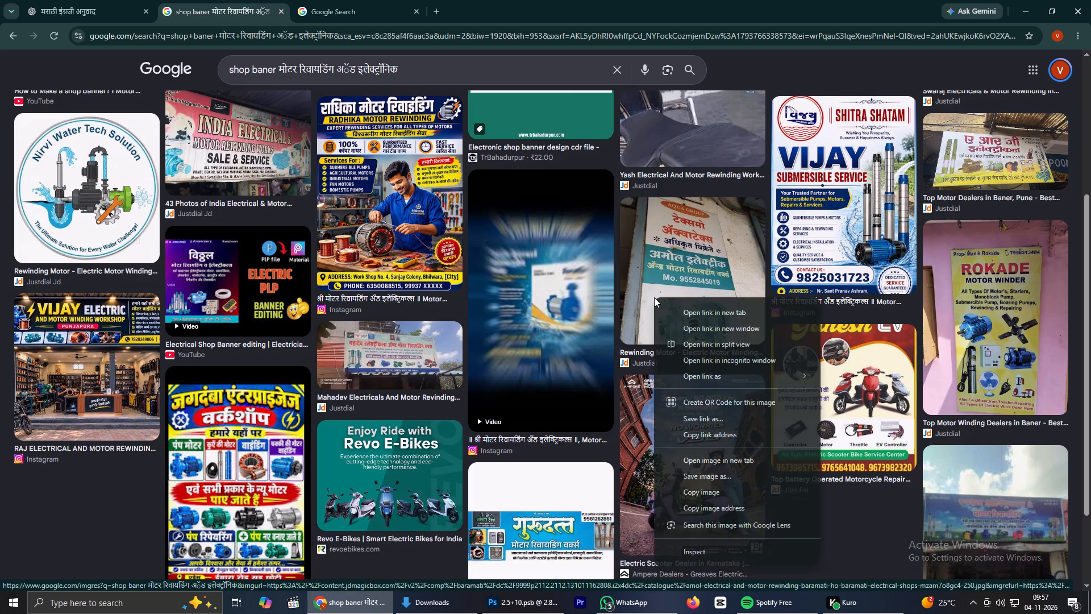
left_click(701, 493)
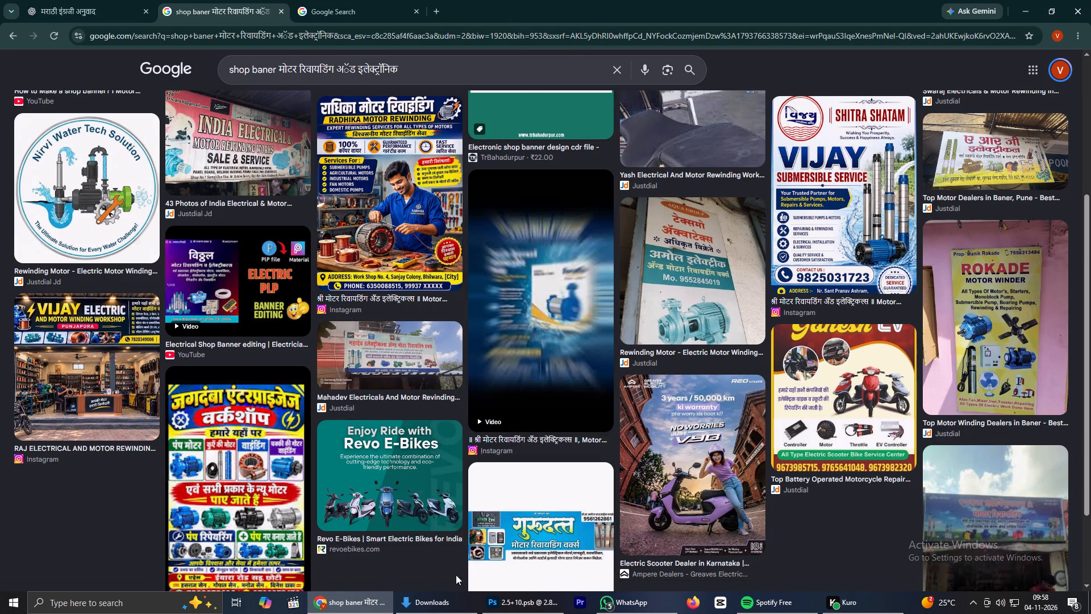
In Photoshop, create a 360 x 360 px document at 72 ppi, paste the copied signboard image into it and examine it up close.
left_click(507, 605)
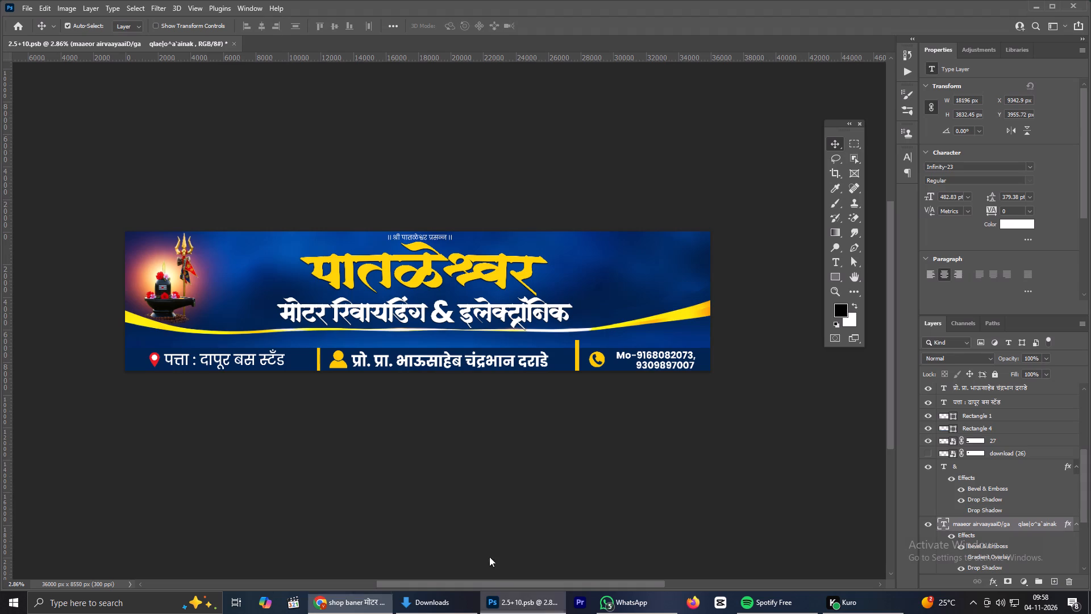
left_click(22, 26)
left_click(34, 259)
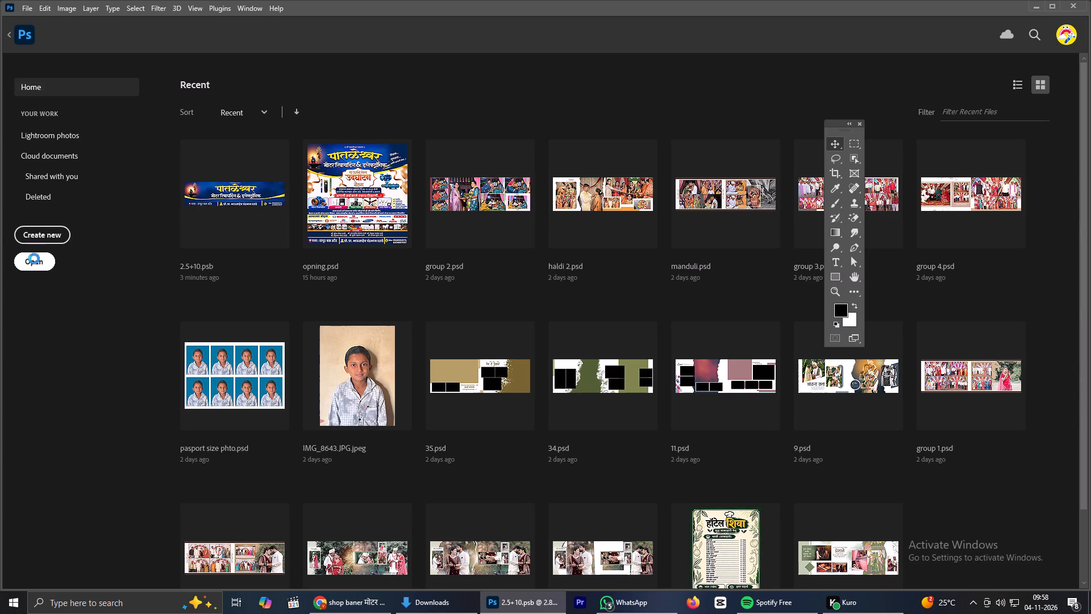
left_click(864, 428)
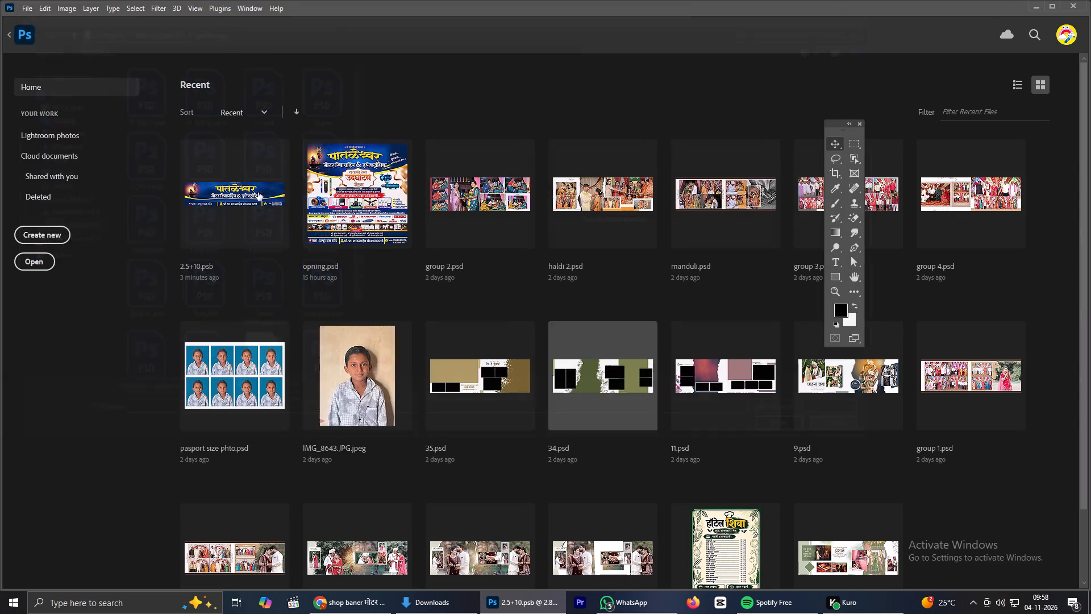
left_click(45, 235)
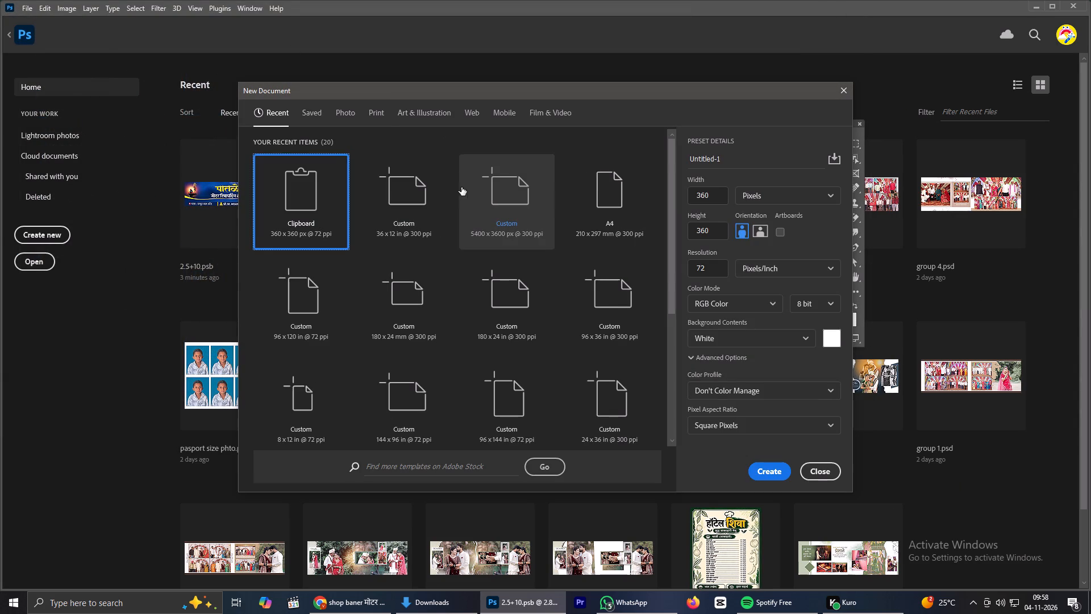
left_click(617, 217)
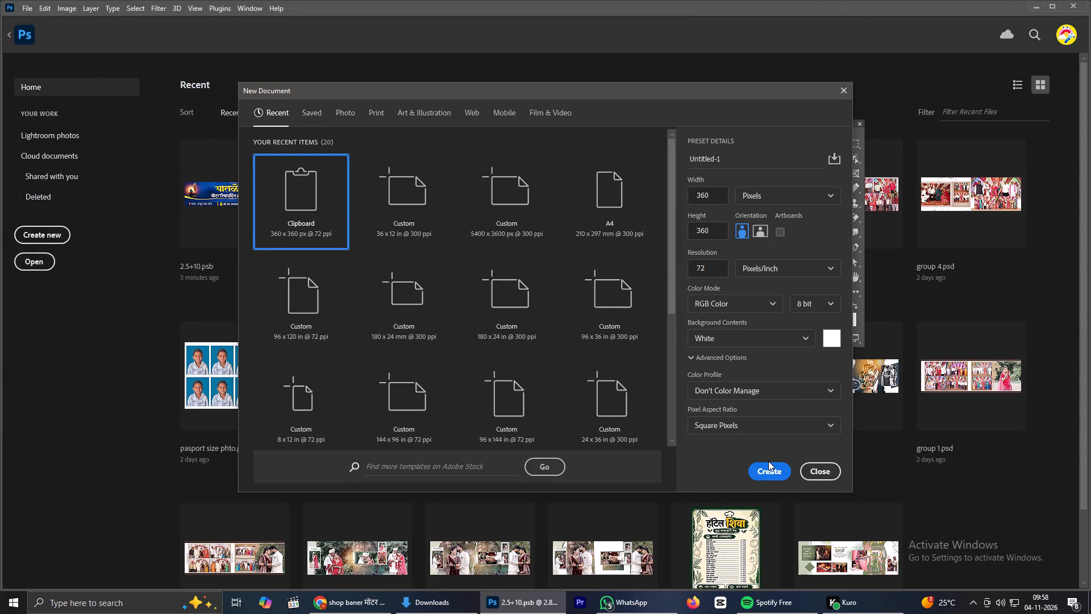
left_click(767, 471)
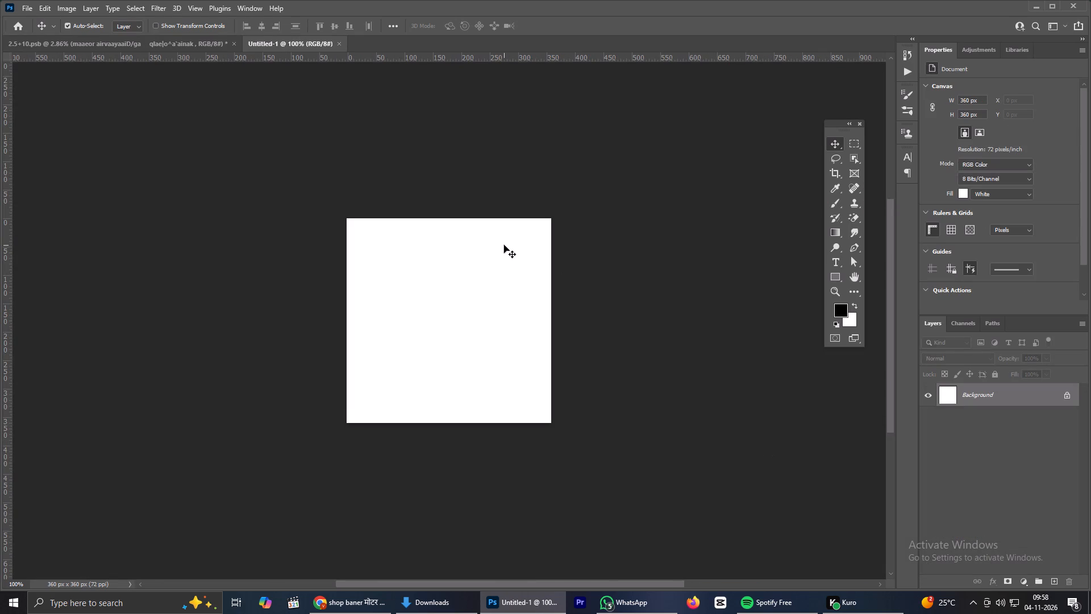
key("ctrl+v")
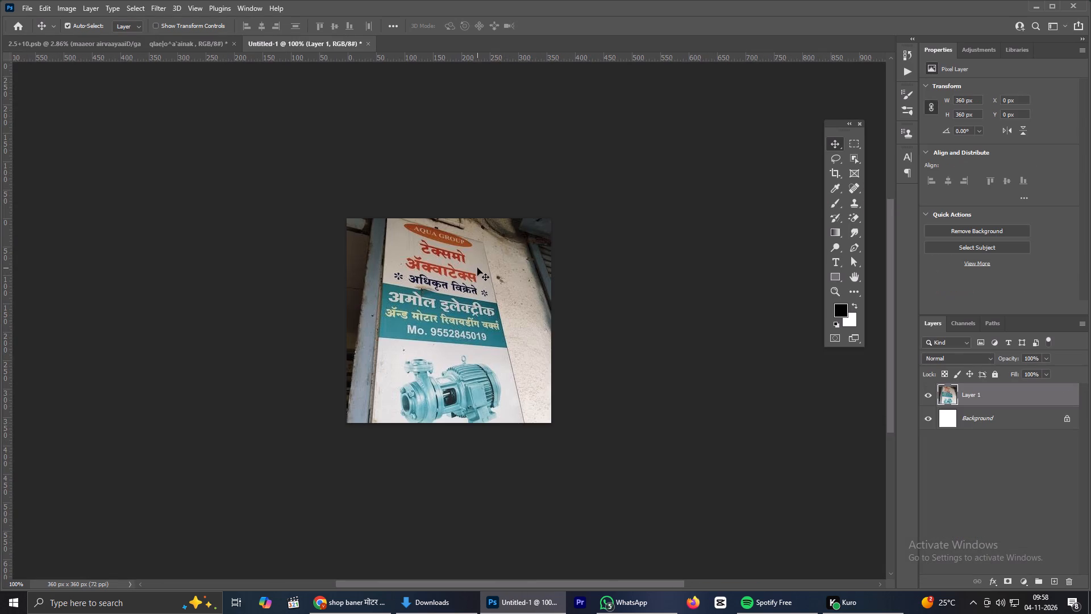
scroll(426, 263, "down", 2)
scroll(426, 263, "up", 6)
scroll(489, 294, "up", 3)
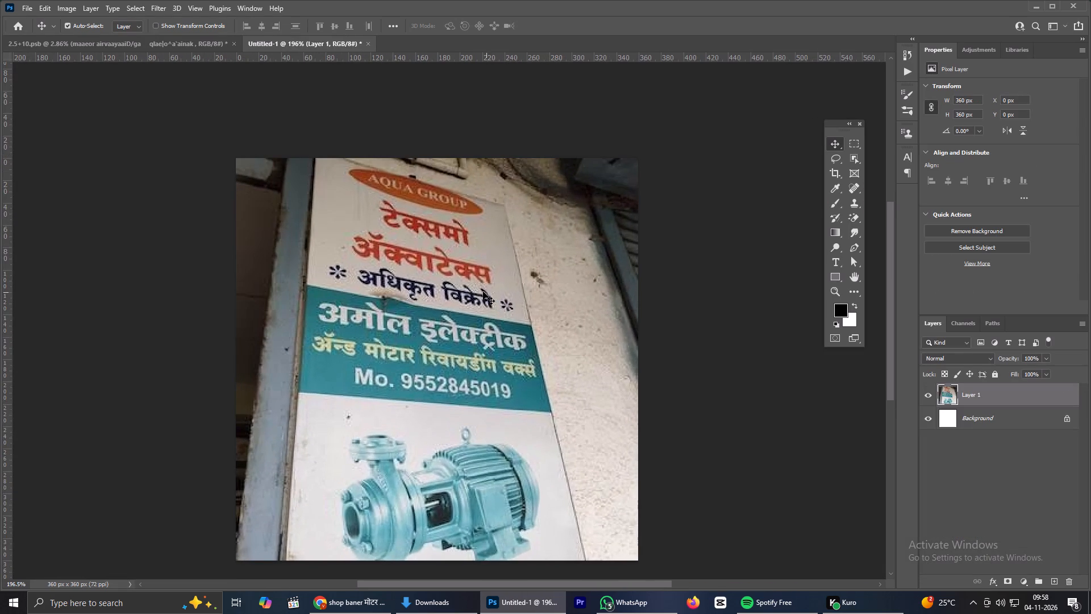
left_click_drag(457, 329, 457, 356)
left_click(343, 595)
scroll(472, 262, "down", 1)
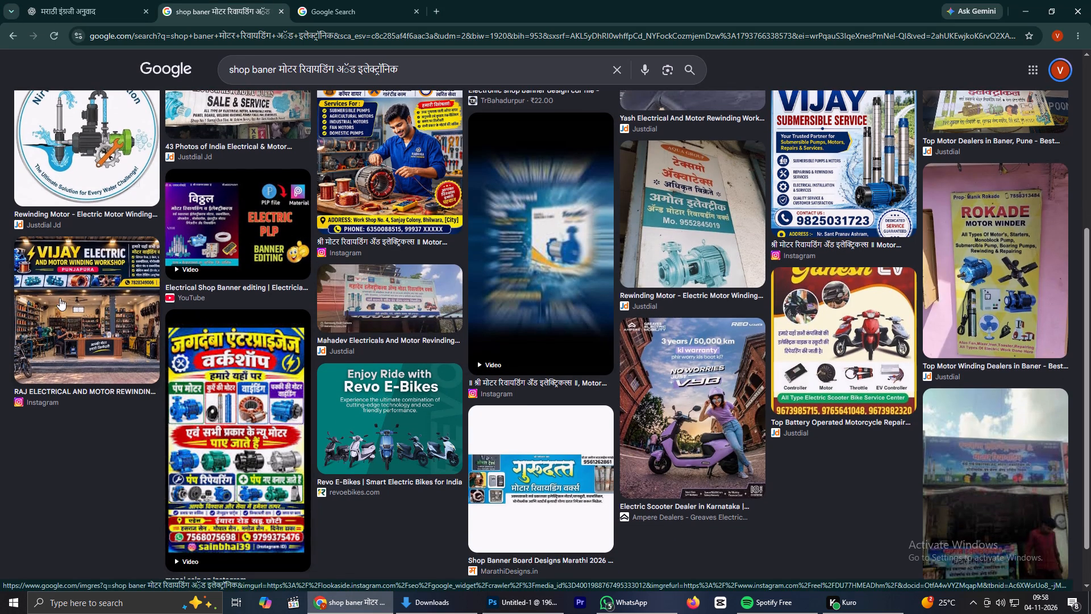
left_click(51, 262)
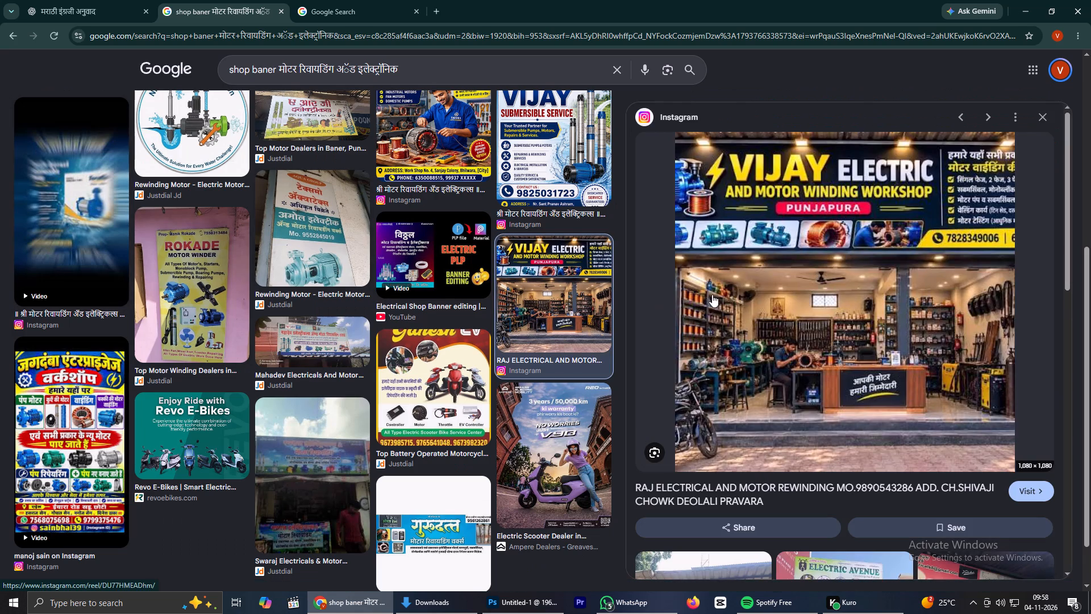
right_click(758, 252)
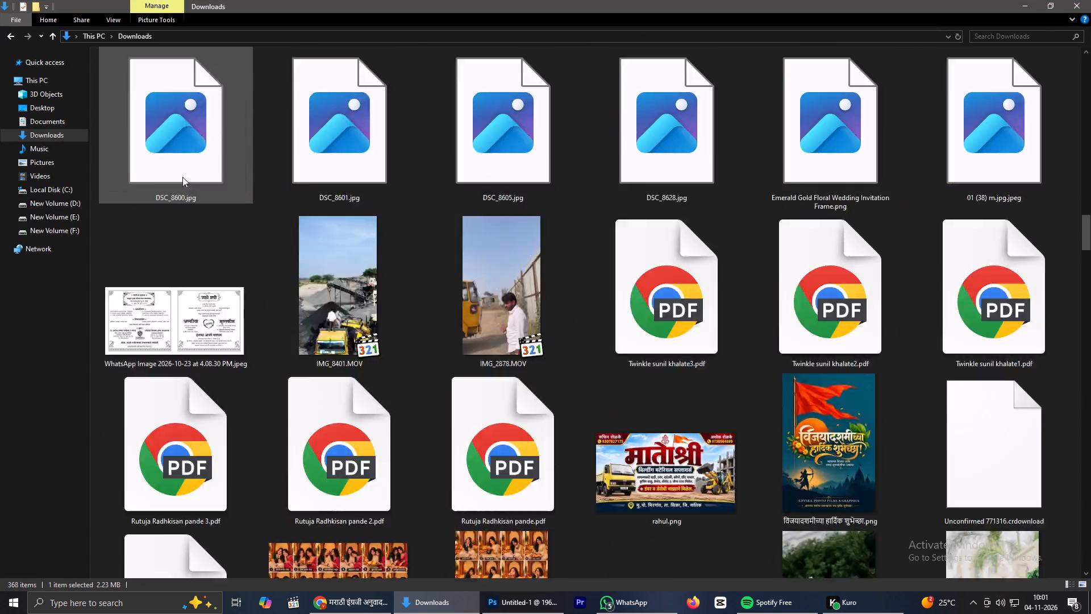
scroll(182, 177, "up", 15)
right_click(161, 119)
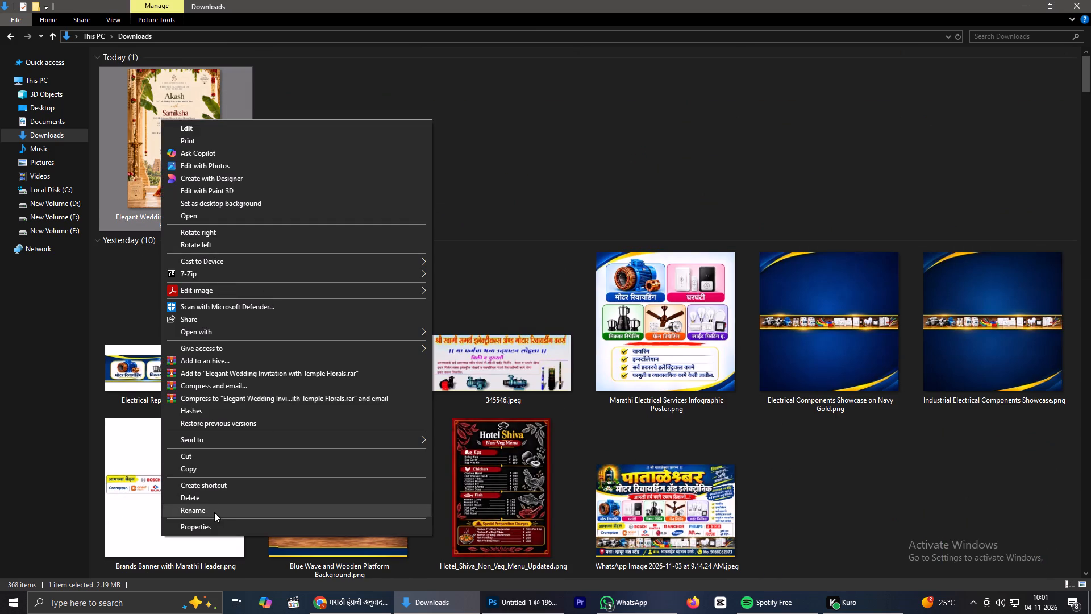
left_click(214, 512)
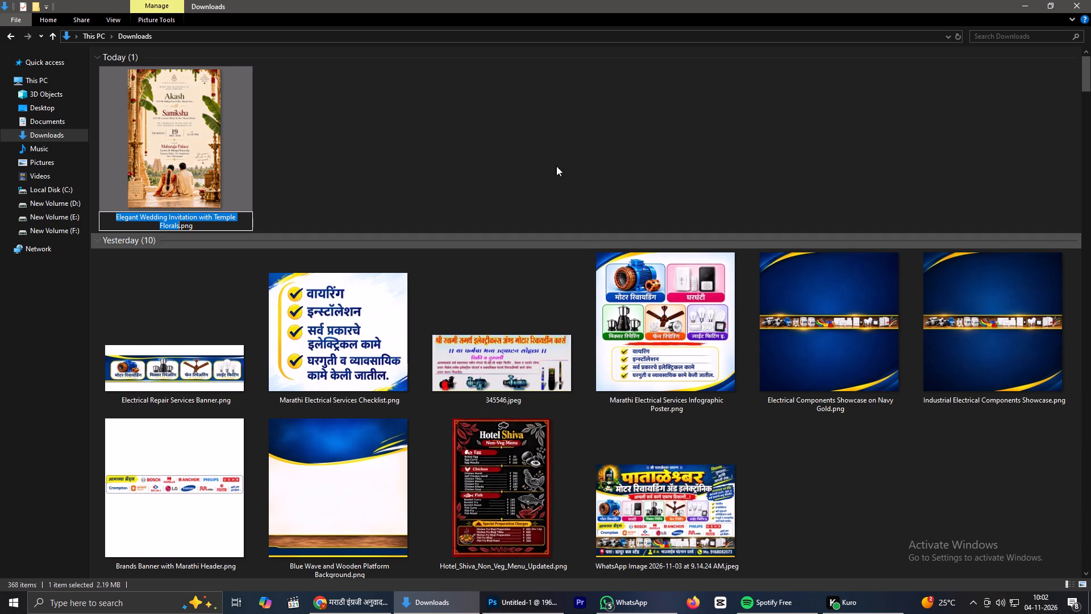
scroll(457, 151, "up", 1)
scroll(457, 151, "down", 1)
scroll(255, 242, "up", 4)
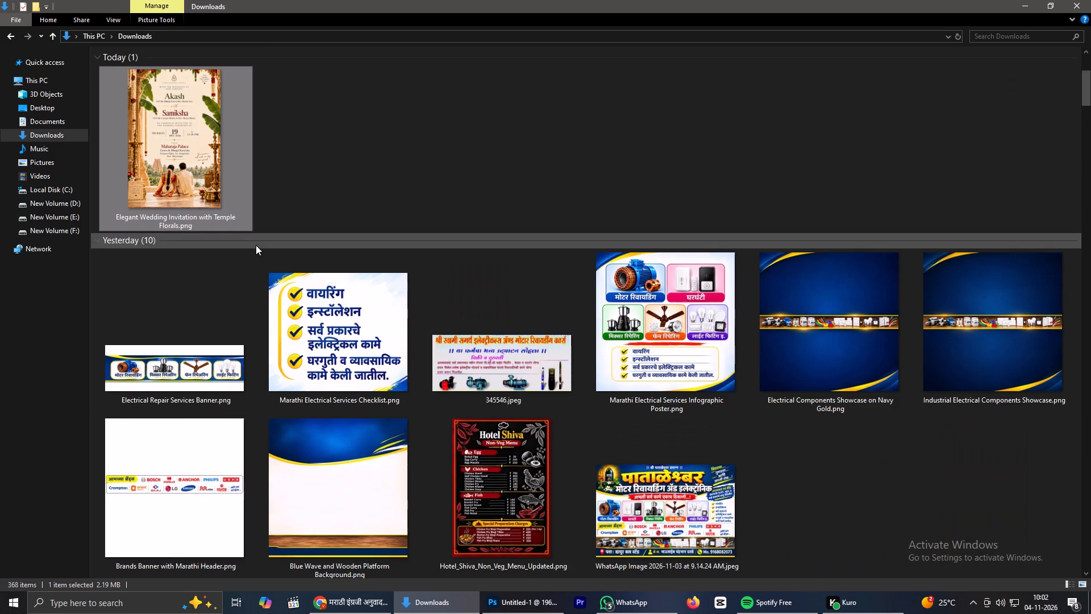
scroll(256, 245, "up", 3)
right_click(192, 213)
left_click(223, 566)
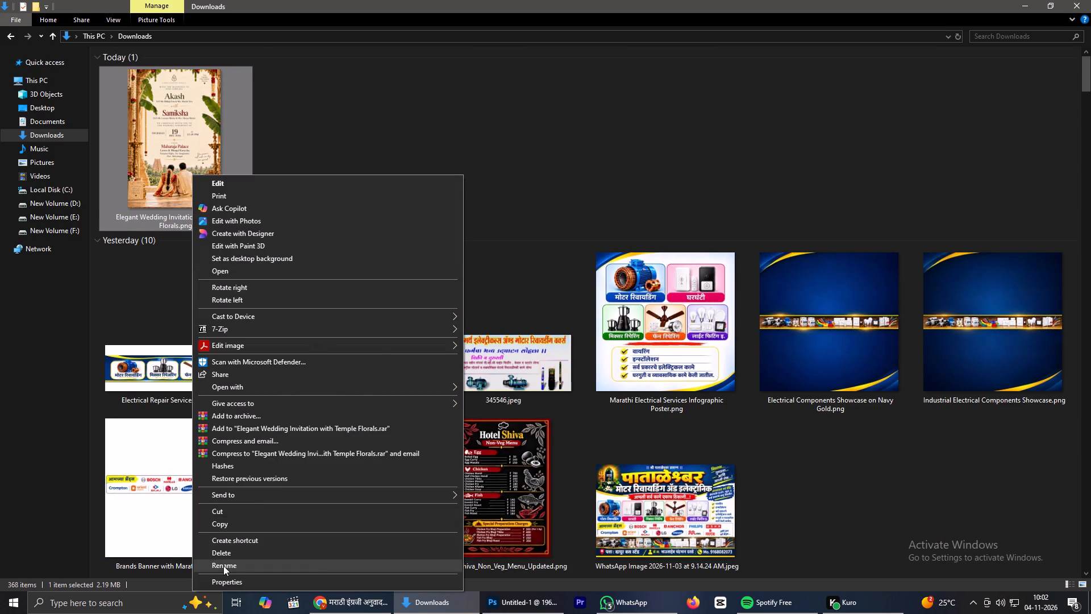
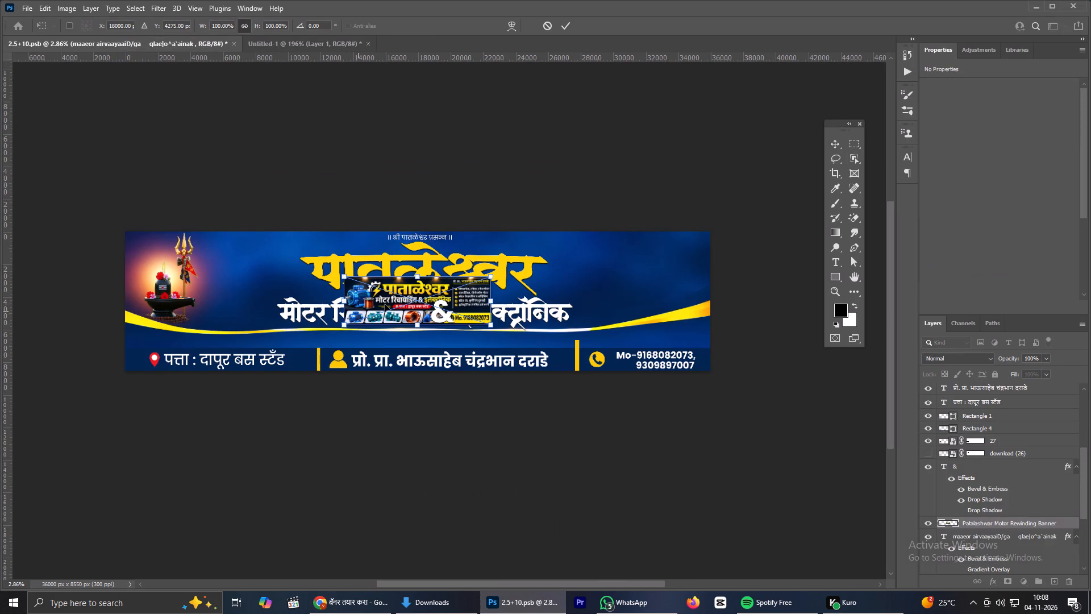
Scale the placed banner proportionally to about 398% so it spans the canvas width from the top edge, and commit the placement.
left_click_drag(495, 329, 688, 310)
left_click_drag(603, 309, 649, 261)
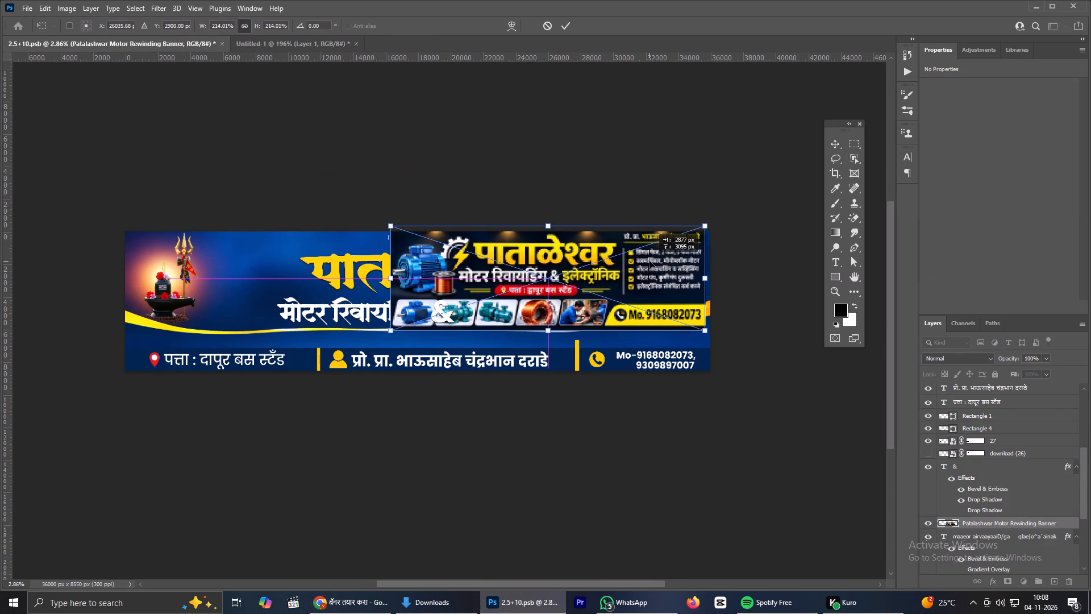
left_click_drag(649, 261, 656, 263)
left_click_drag(396, 337, 295, 337)
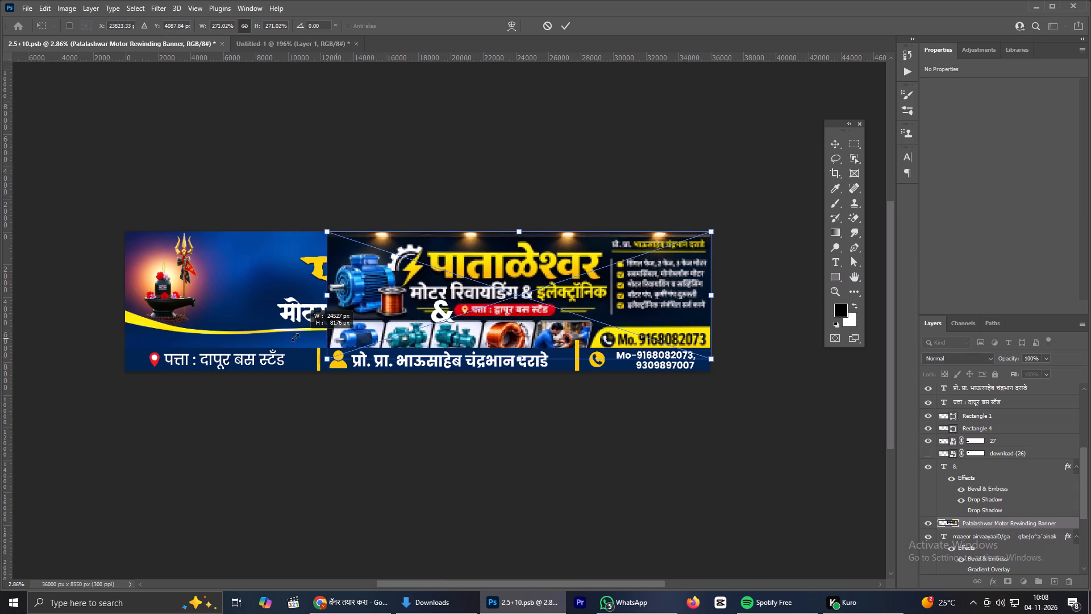
left_click_drag(295, 337, 96, 352)
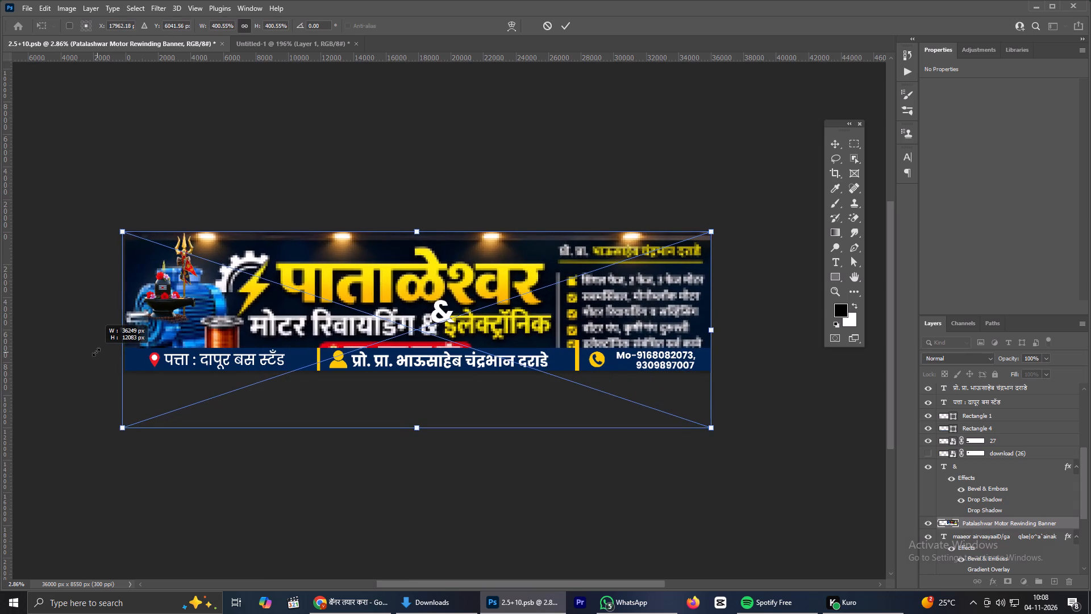
left_click_drag(96, 352, 101, 353)
scroll(503, 166, "down", 1)
scroll(503, 167, "up", 1)
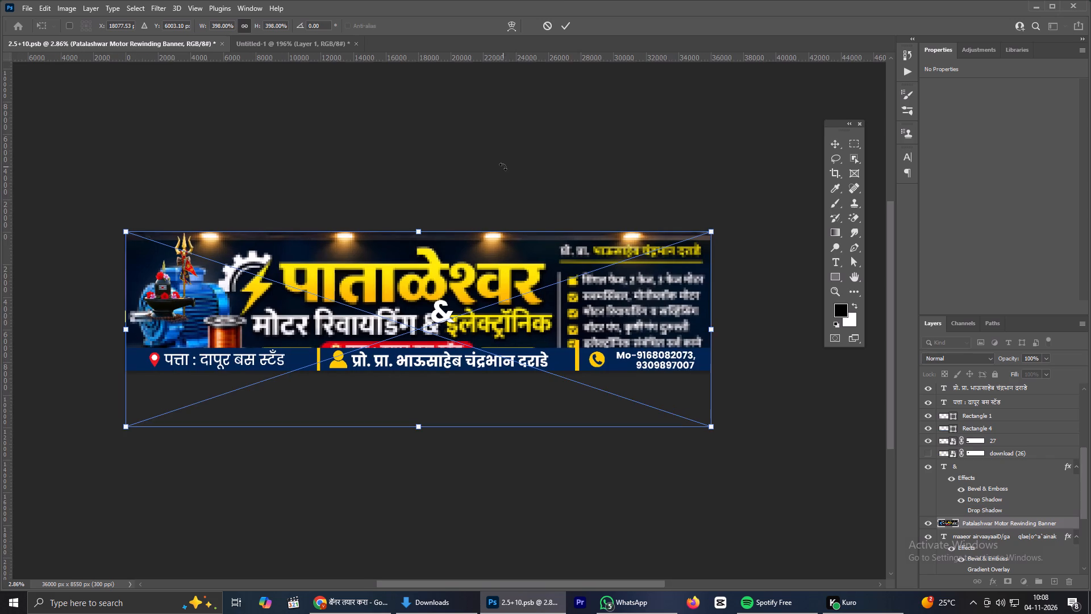
left_click(567, 22)
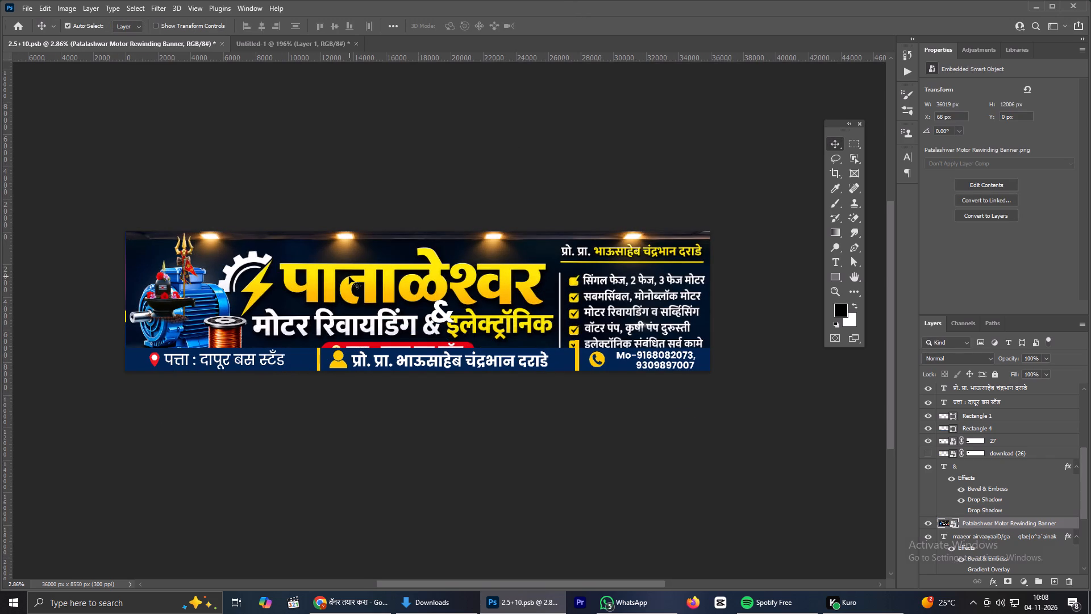
Move the placed banner image up by about 586 px on the canvas.
left_click_drag(370, 283, 372, 268)
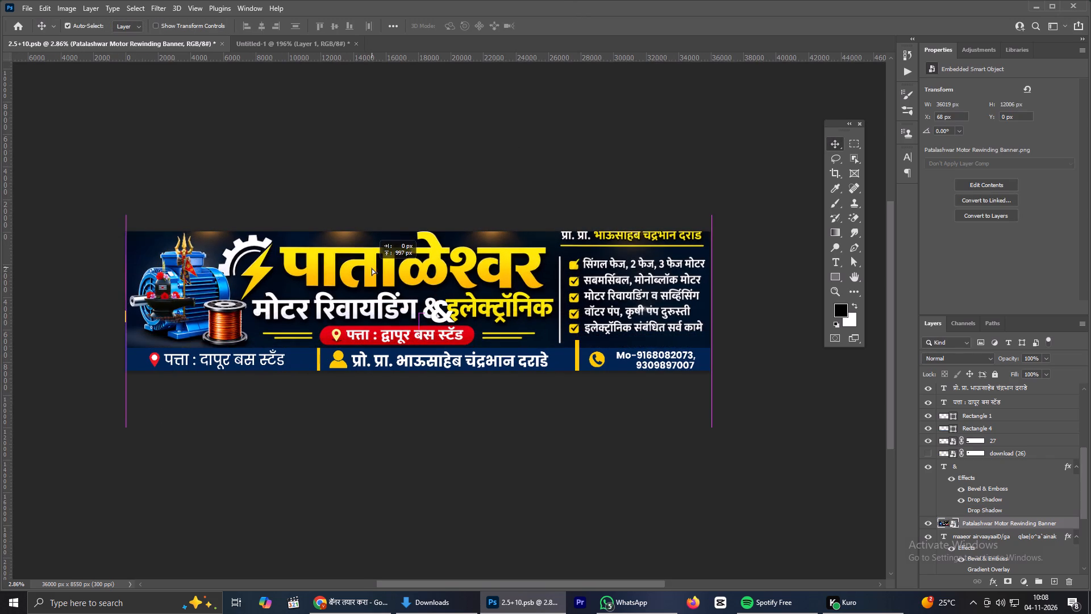
left_click_drag(372, 268, 372, 271)
scroll(374, 271, "down", 1)
scroll(374, 271, "up", 1)
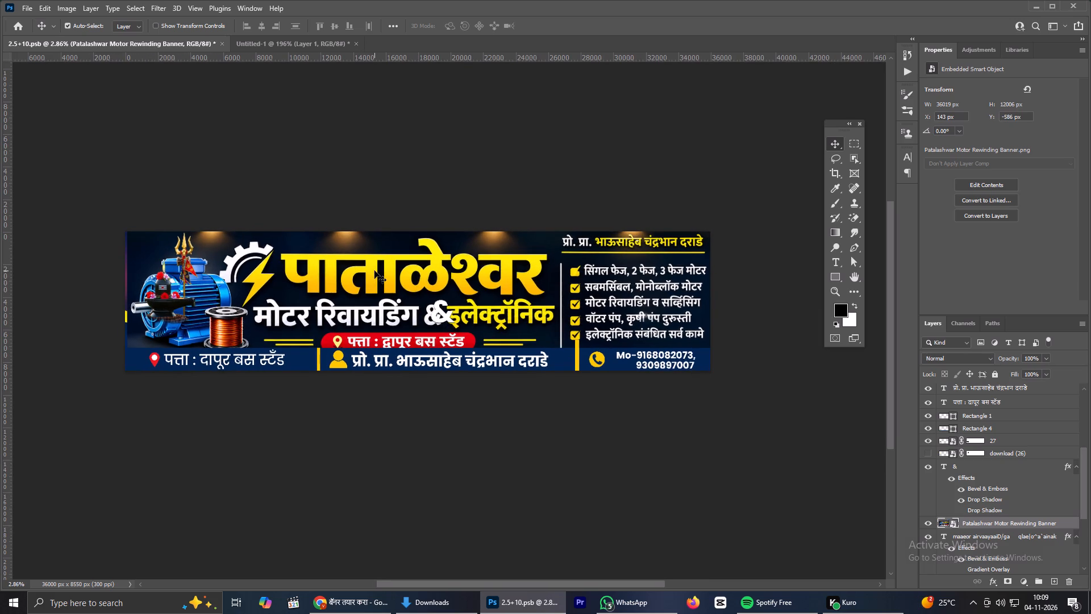
Move the Patalashwar Motor Rewinding Banner layer to the top of the layer stack, above Layer 2.
scroll(925, 454, "down", 8)
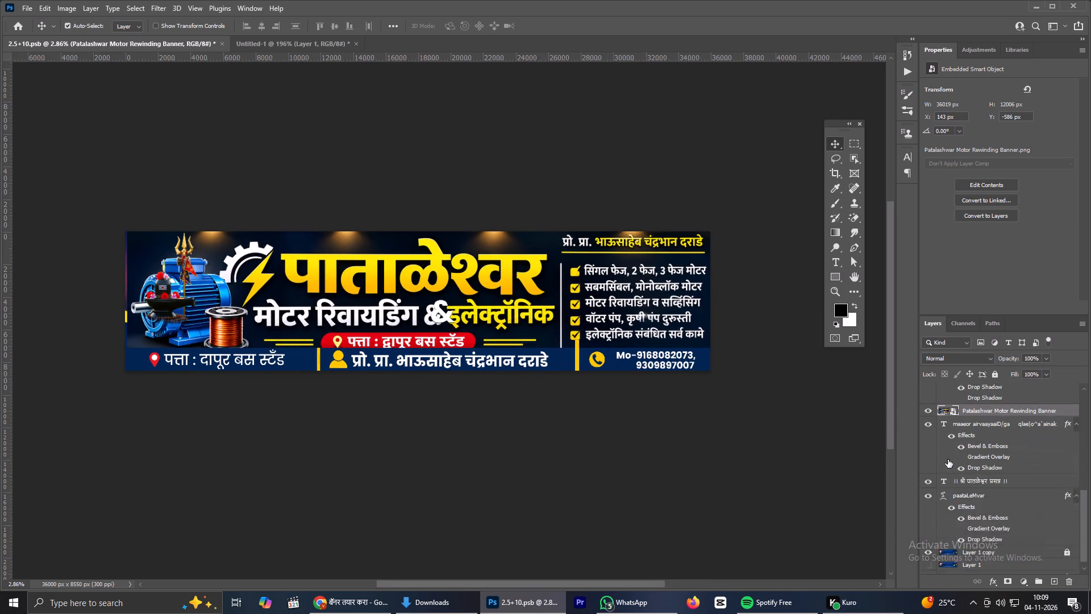
scroll(948, 459, "down", 2)
scroll(943, 446, "up", 5)
left_click_drag(968, 464, 964, 389)
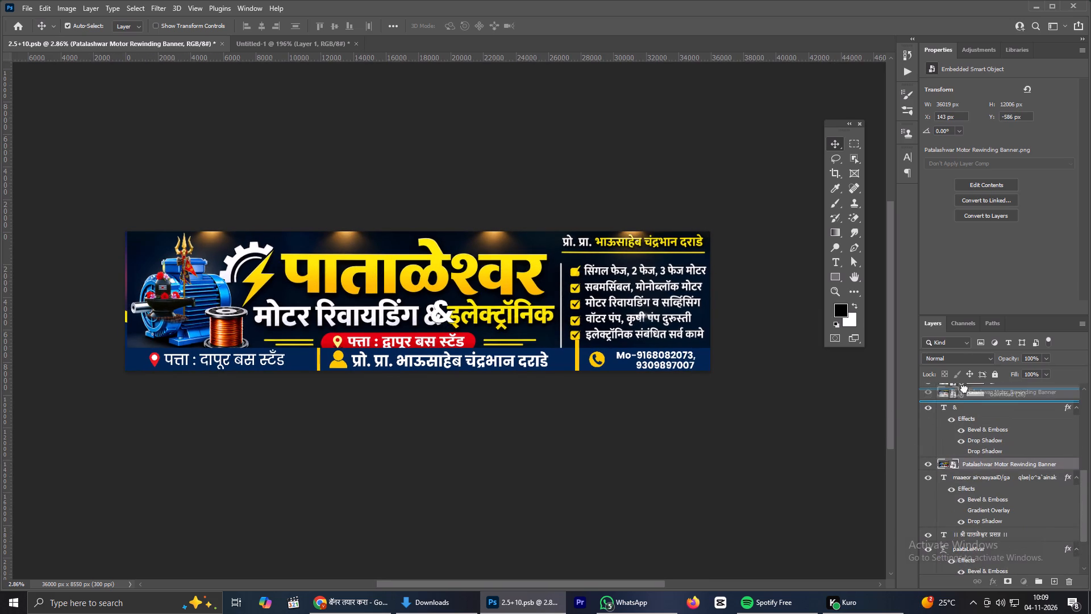
left_click_drag(964, 389, 957, 379)
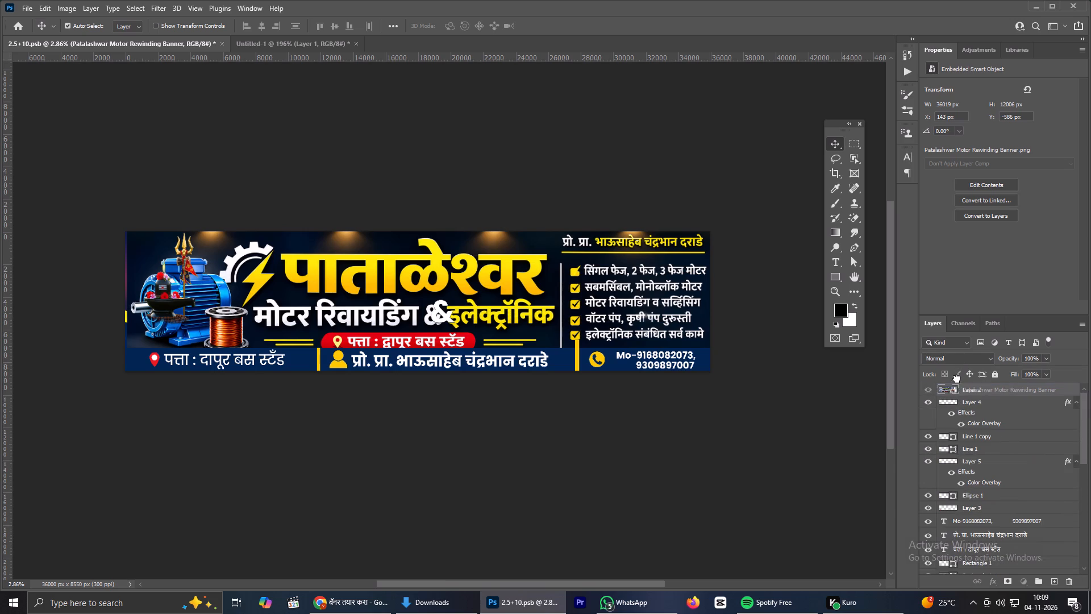
left_click_drag(957, 379, 955, 387)
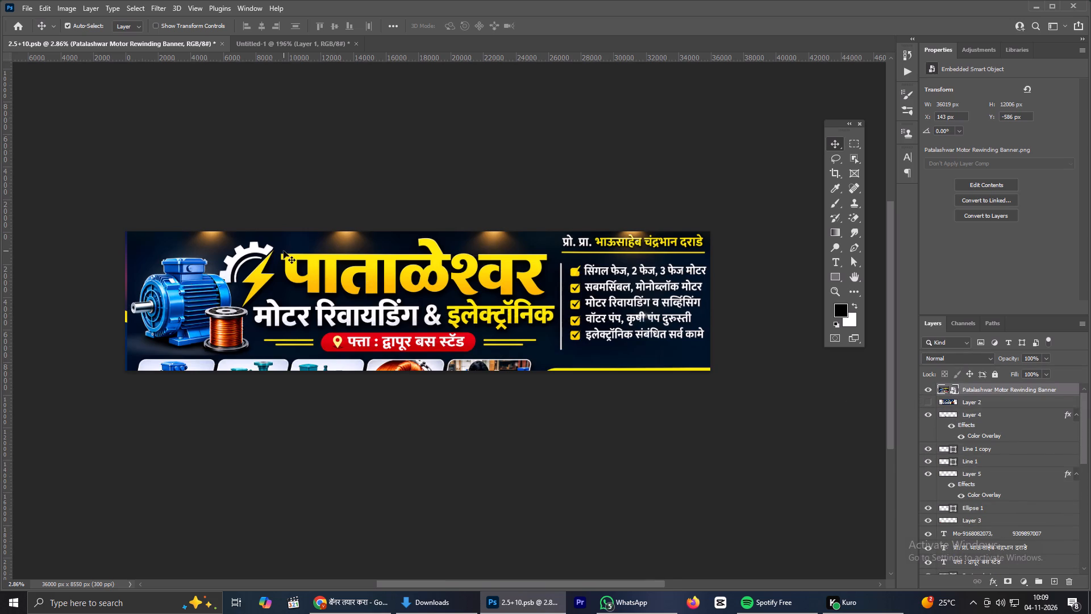
Shift the banner image horizontally about 162 px to the left to cover the canvas's left edge.
scroll(285, 253, "down", 1)
scroll(285, 253, "up", 2)
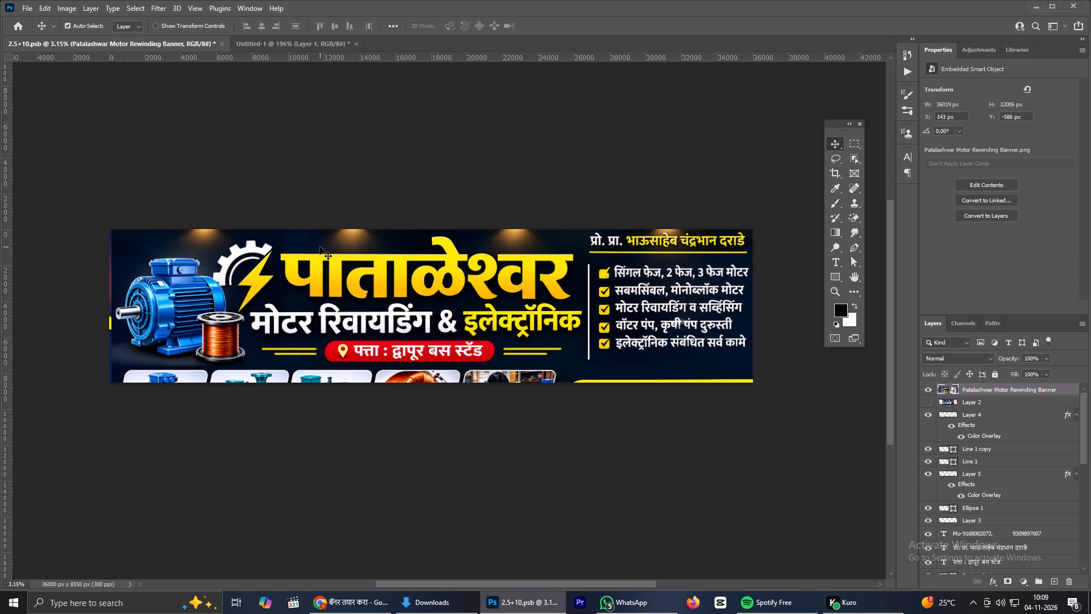
scroll(317, 246, "up", 1)
scroll(315, 243, "down", 2)
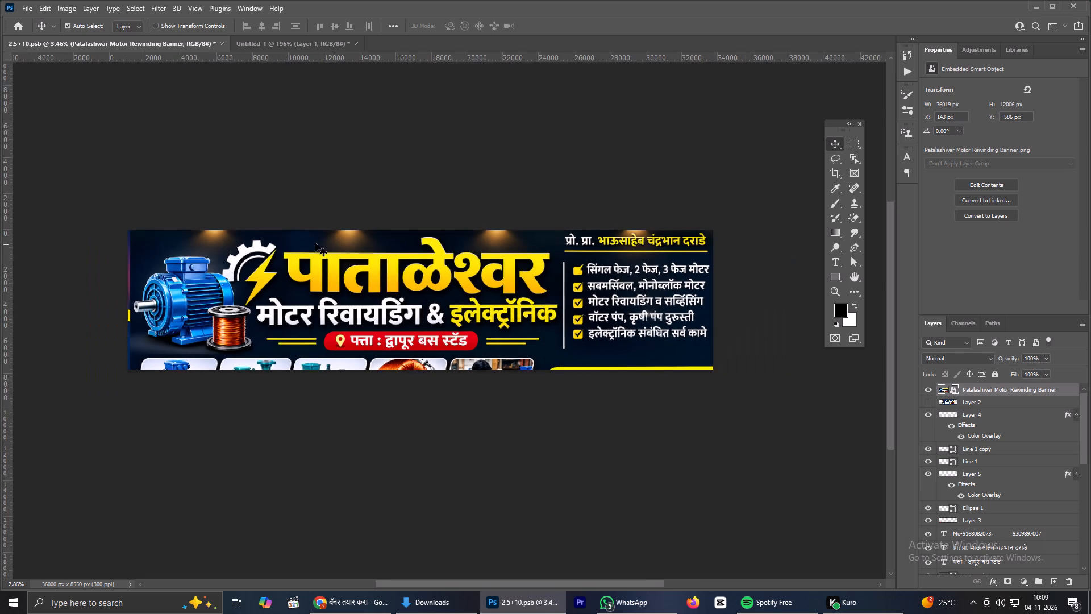
scroll(315, 242, "up", 2)
left_click(323, 275)
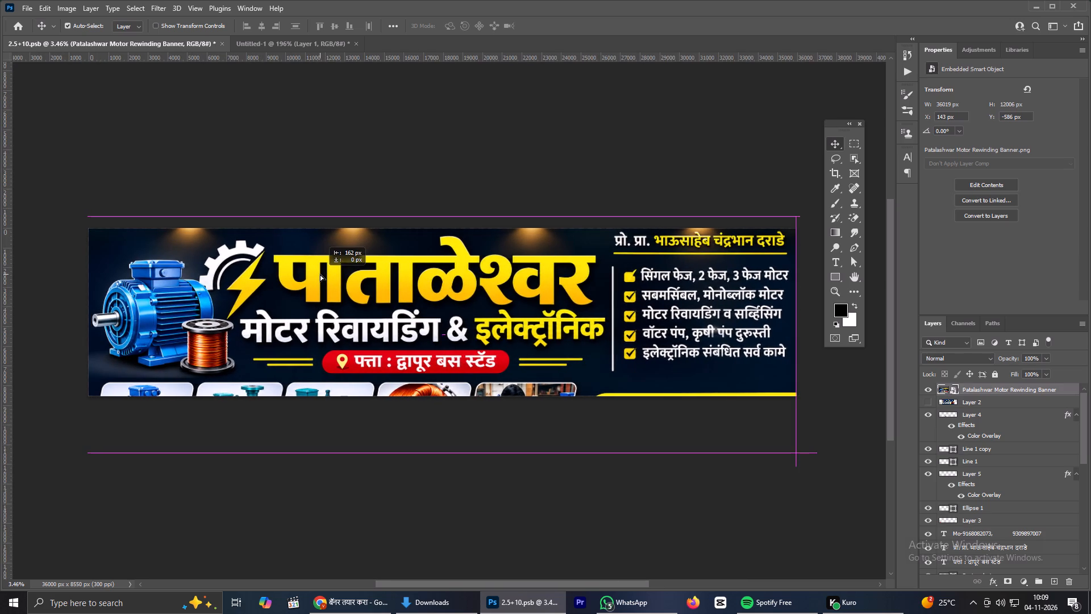
Recheck the full generated banner in Chrome, switch to the shop baner search results, and return to Photoshop.
left_click(381, 601)
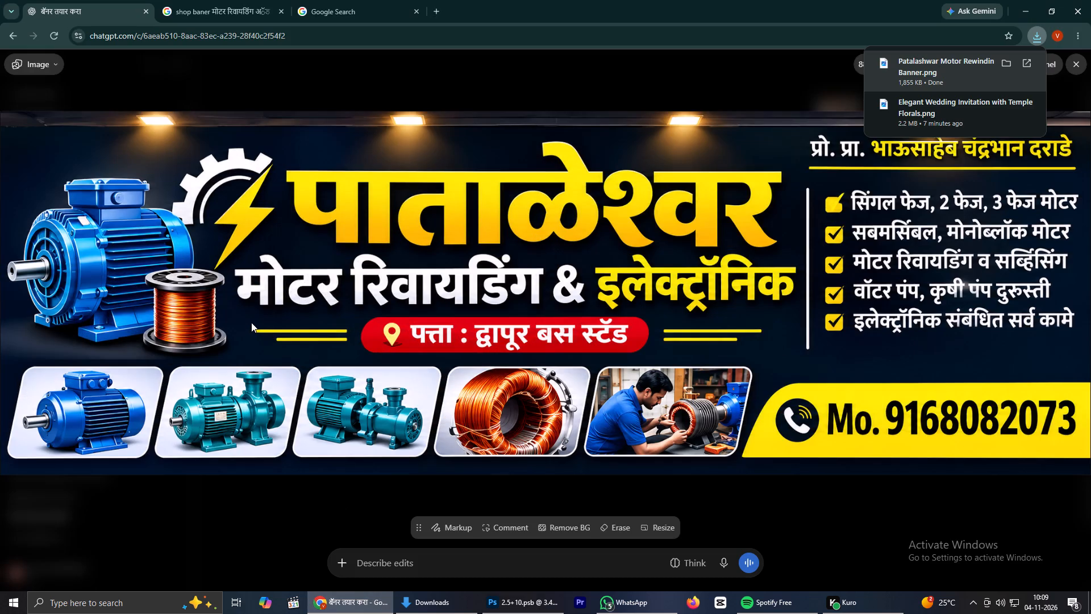
scroll(310, 256, "down", 4)
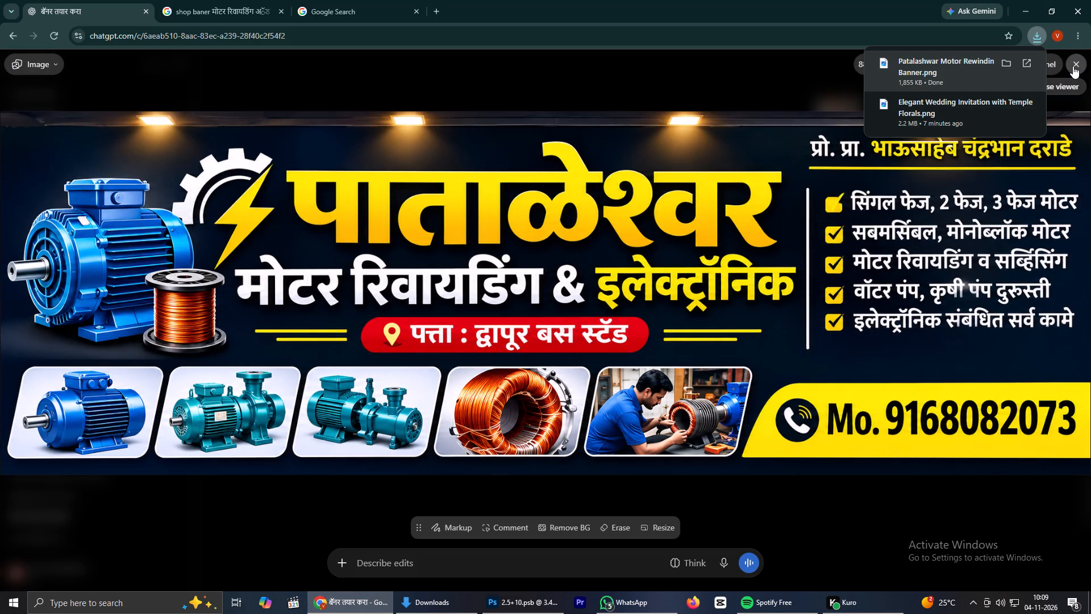
left_click_drag(1073, 66, 1010, 143)
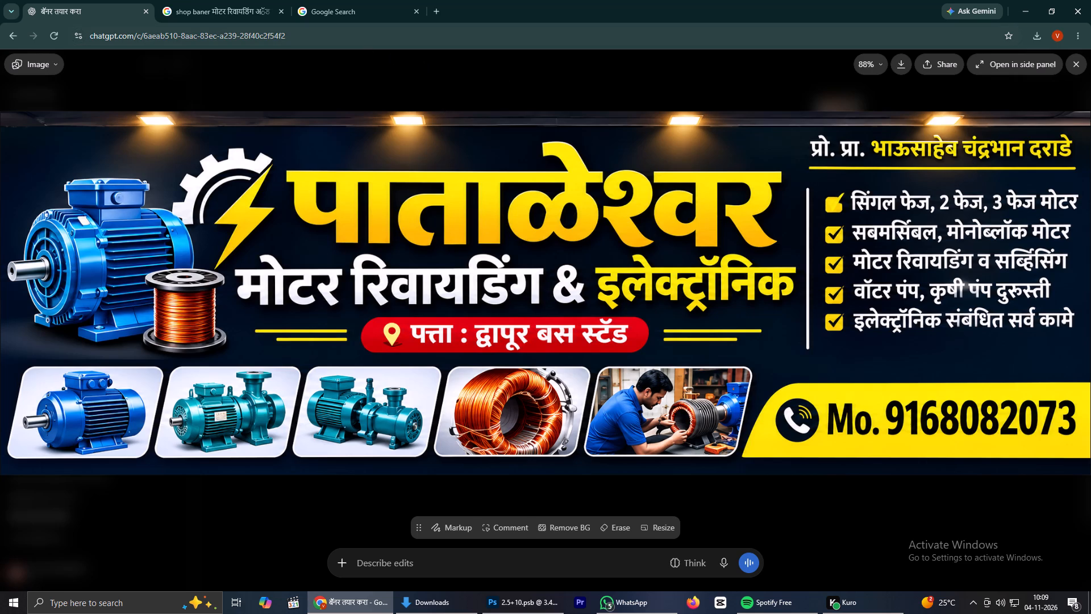
left_click(209, 1)
left_click(520, 613)
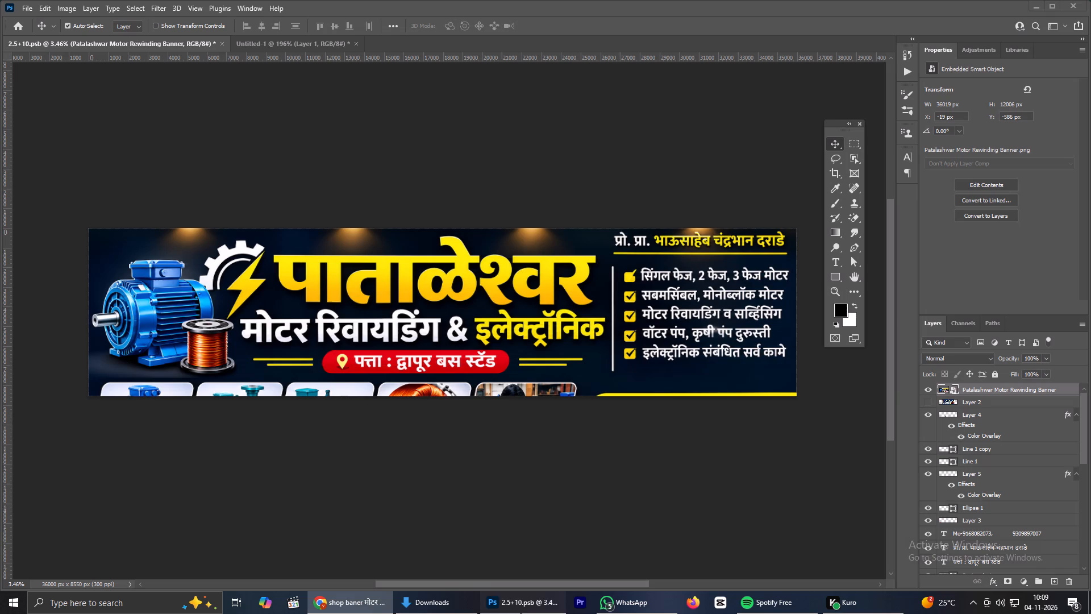
Start setting up a new document from Photoshop's home screen.
left_click(19, 22)
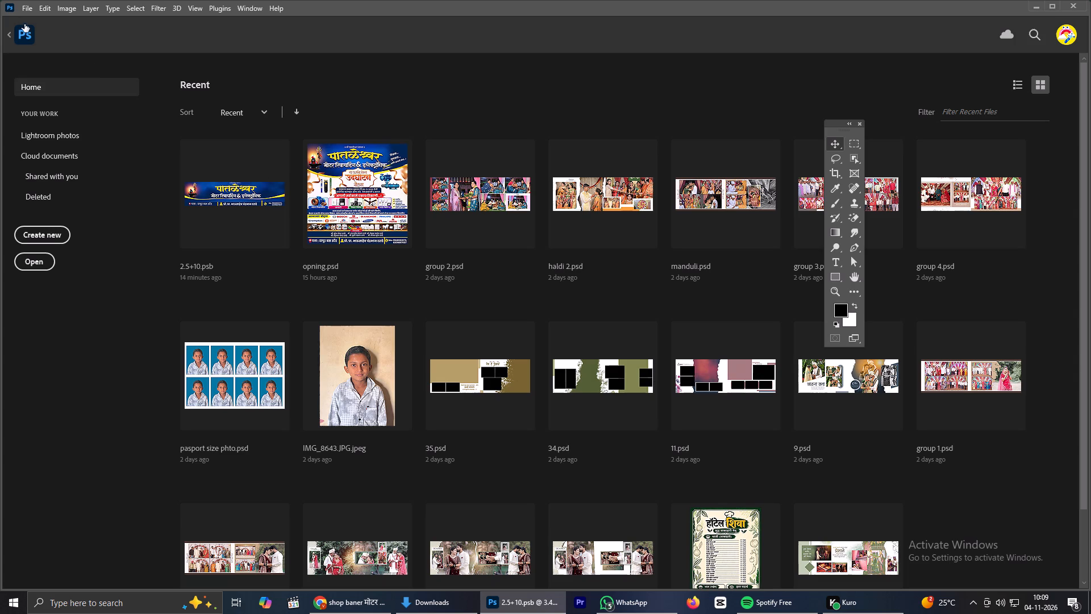
left_click(37, 238)
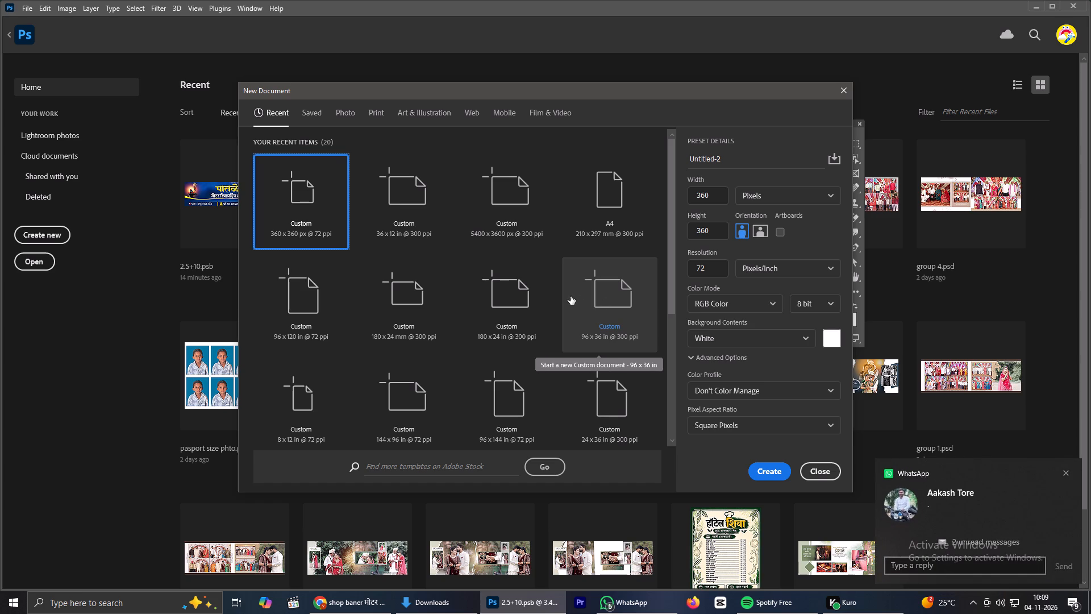
Switch to Chrome and view the shop baner image search results with the Vijay Electric workshop reference.
left_click(368, 610)
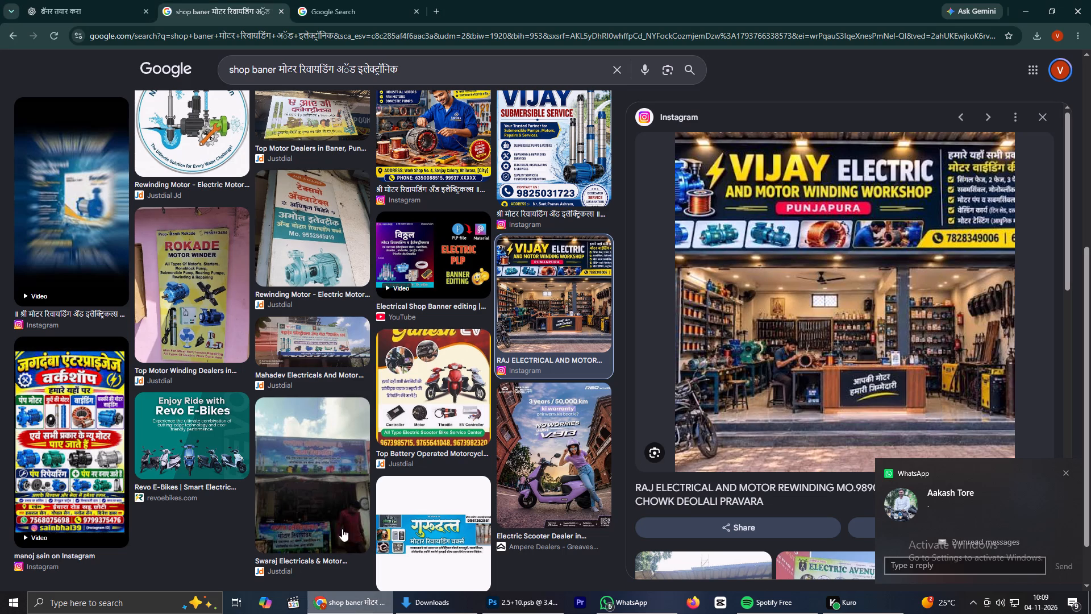
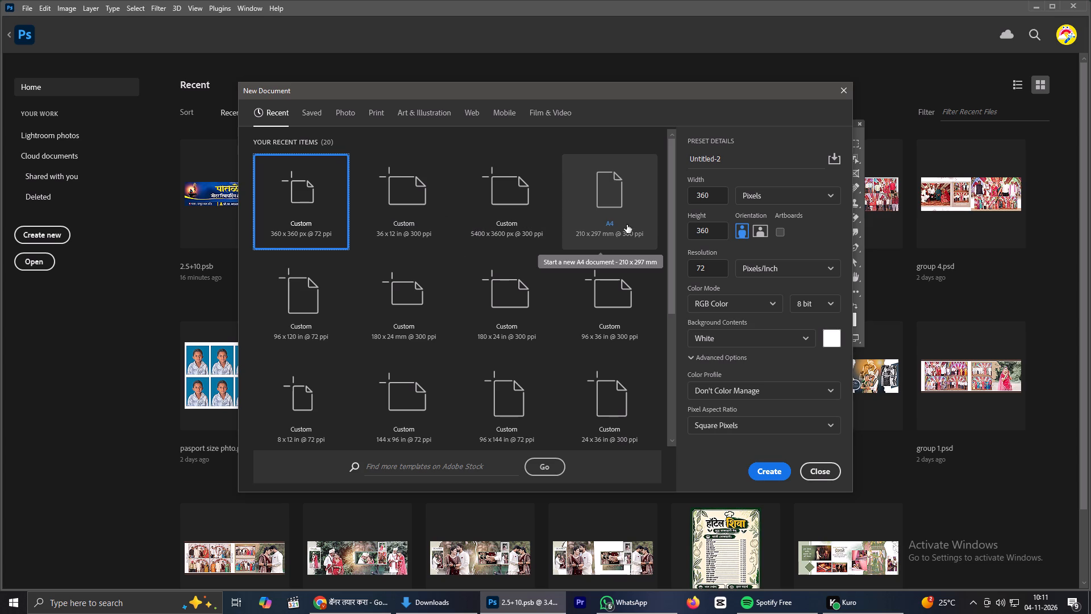
left_click(290, 308)
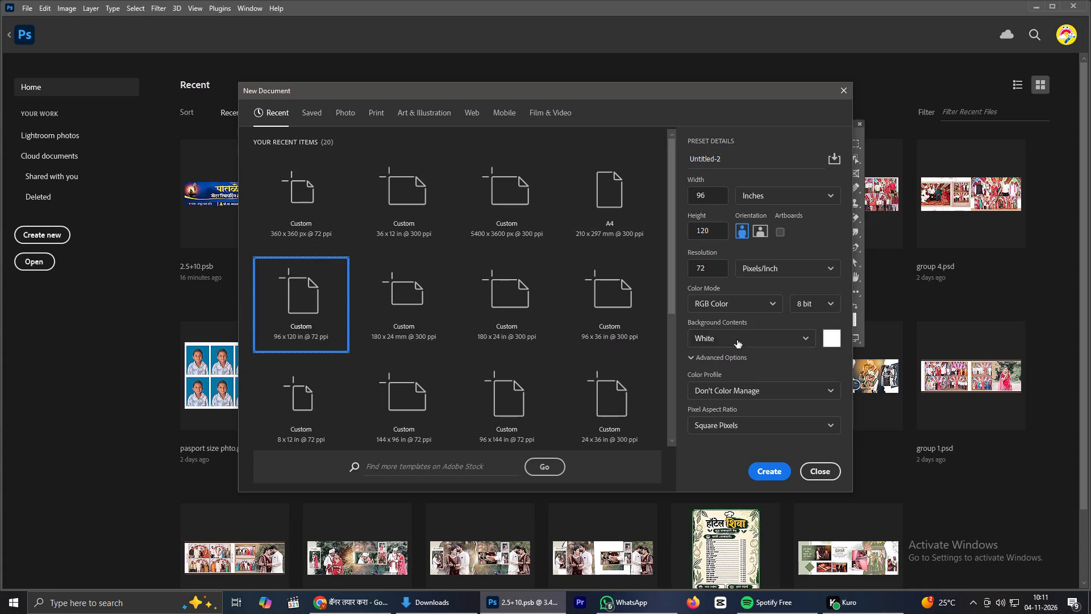
left_click(392, 202)
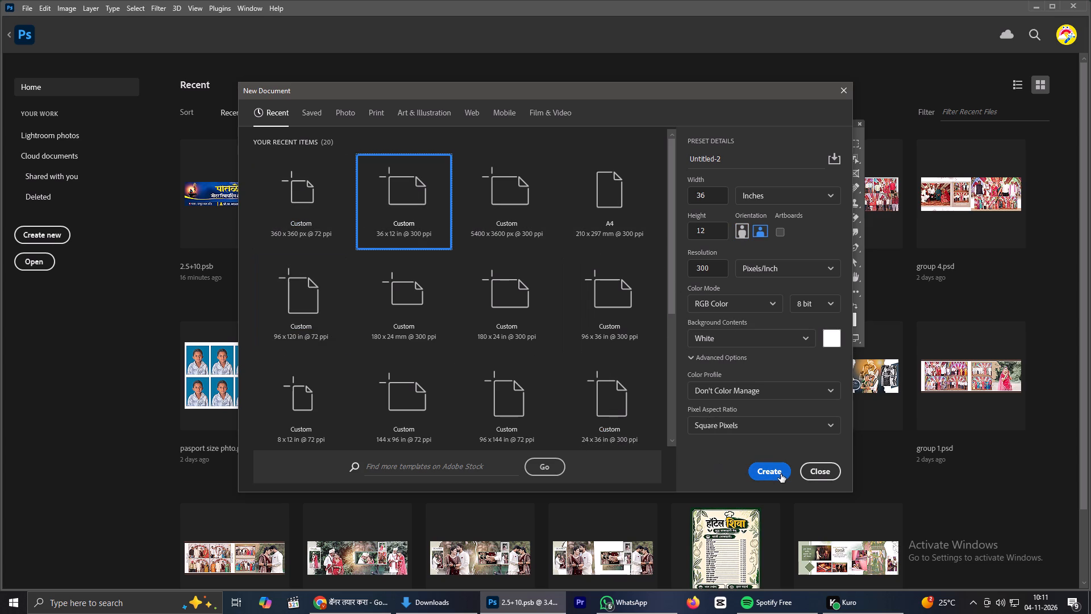
left_click(781, 474)
Copy the Patalashwar Motor Rewinding Banner layer from 2.5+10.psb onto the blank canvas of the new Untitled-2 document.
scroll(587, 362, "down", 4)
scroll(588, 360, "up", 1)
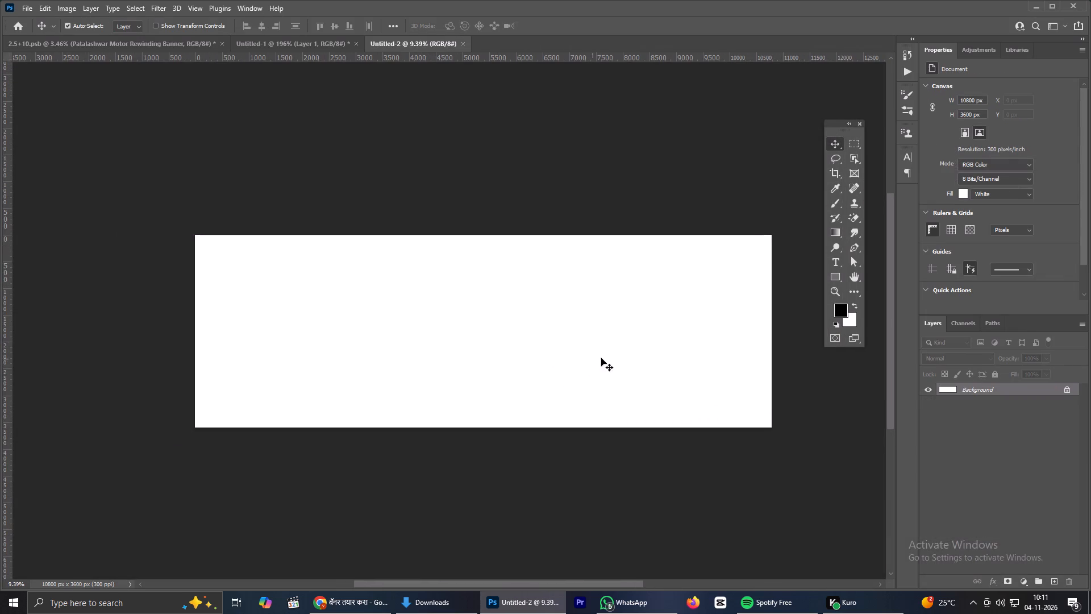
key("space")
key("space")
key("space")
key("space")
key("space")
key("space")
left_click_drag(700, 446, 643, 397)
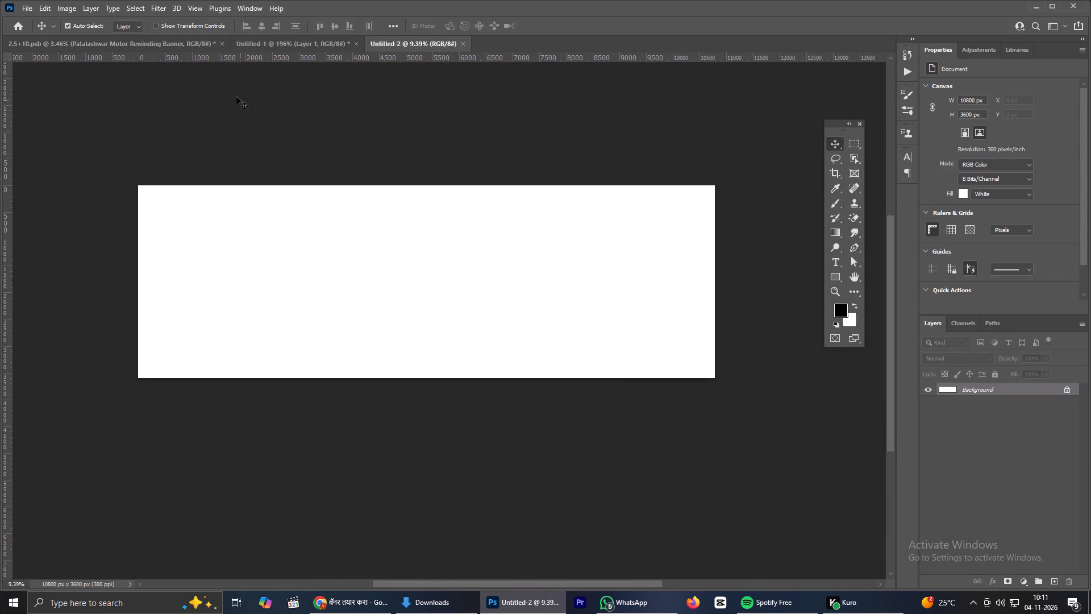
left_click(313, 47)
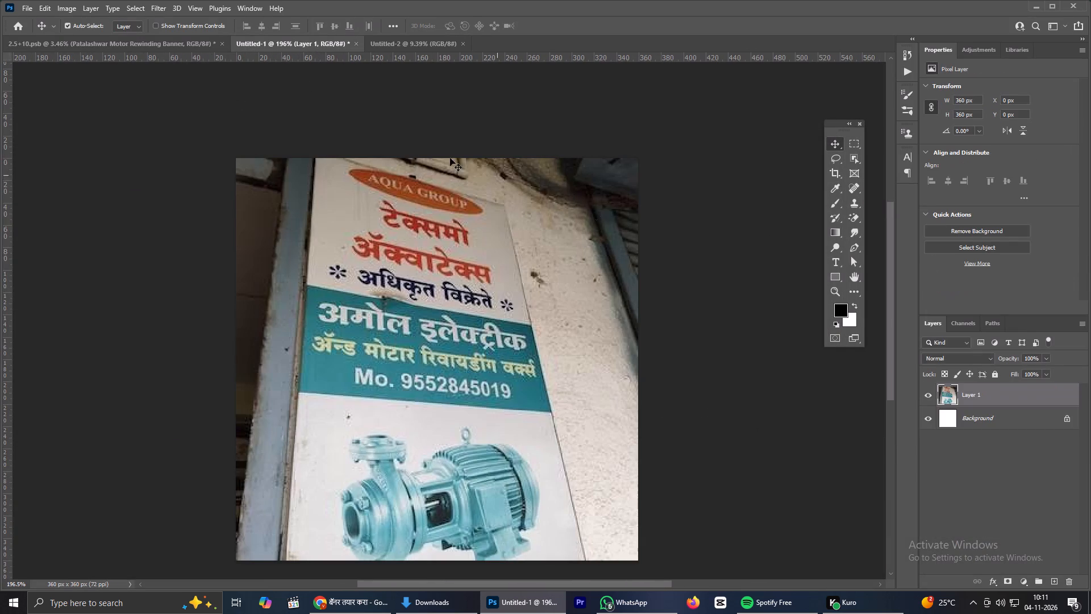
left_click(155, 49)
left_click_drag(979, 390, 850, 342)
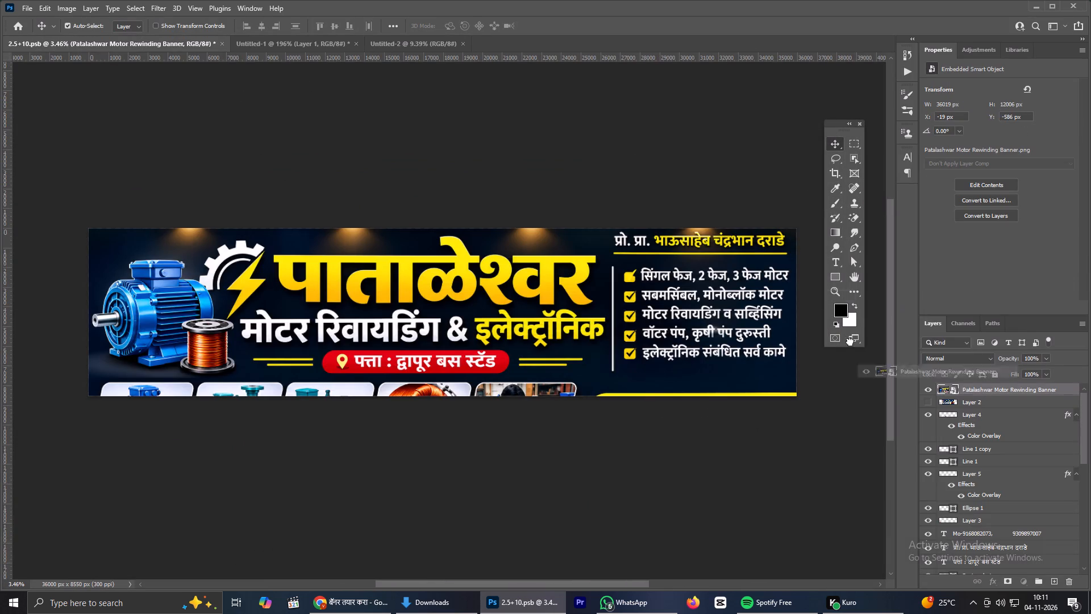
left_click_drag(850, 342, 387, 281)
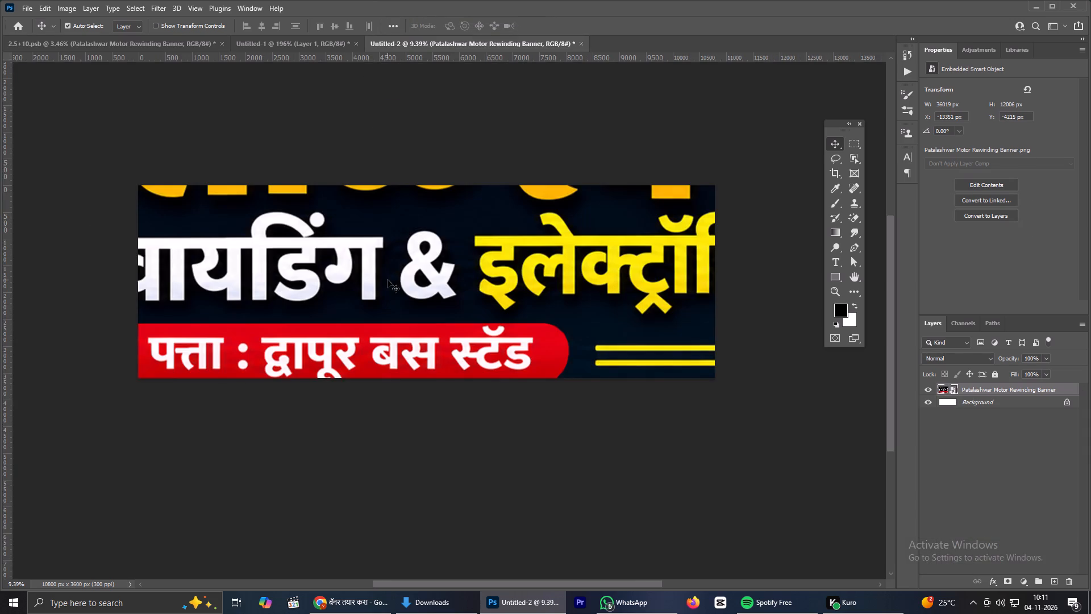
Scale the copied banner image down proportionally to about 10962 x 3654 px and position it to cover the canvas.
scroll(435, 231, "down", 3)
key("ctrl+t")
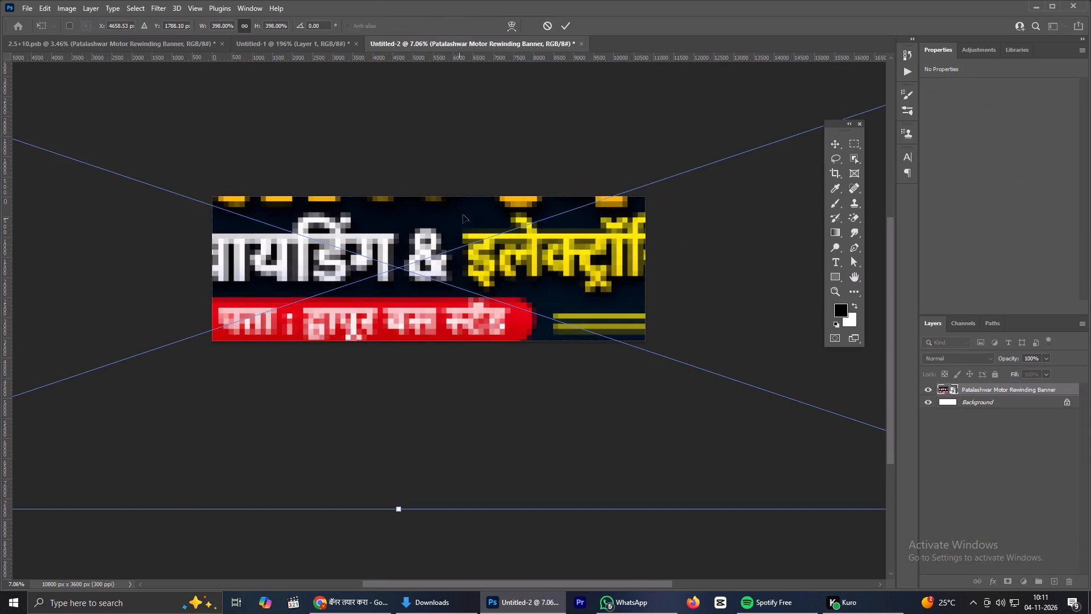
scroll(463, 215, "down", 13)
right_click(483, 208)
left_click(373, 184)
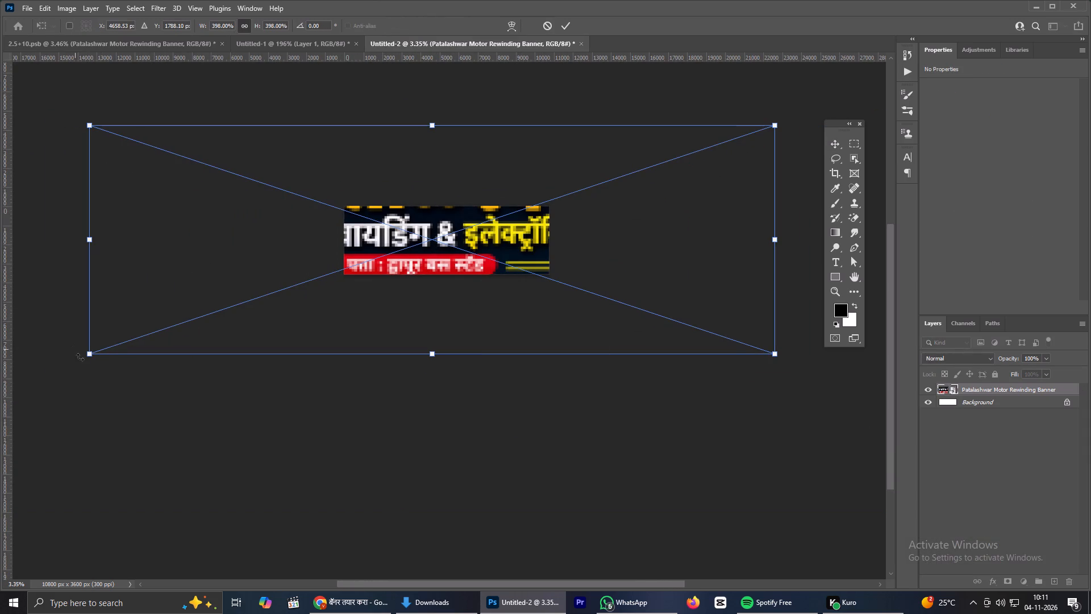
left_click_drag(89, 354, 324, 309, "alt")
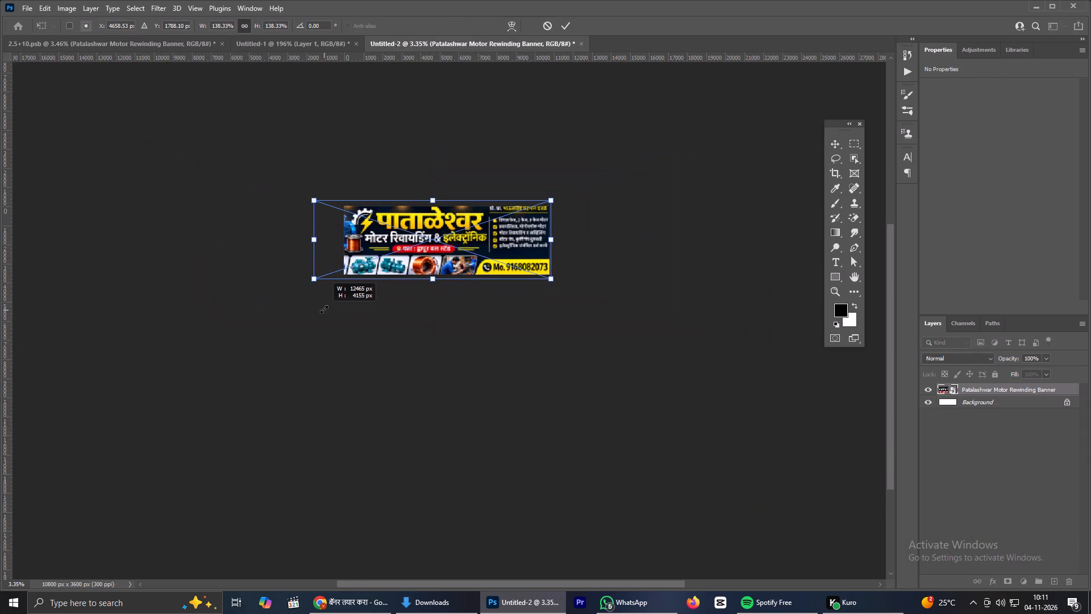
left_click_drag(324, 309, 323, 308, "alt")
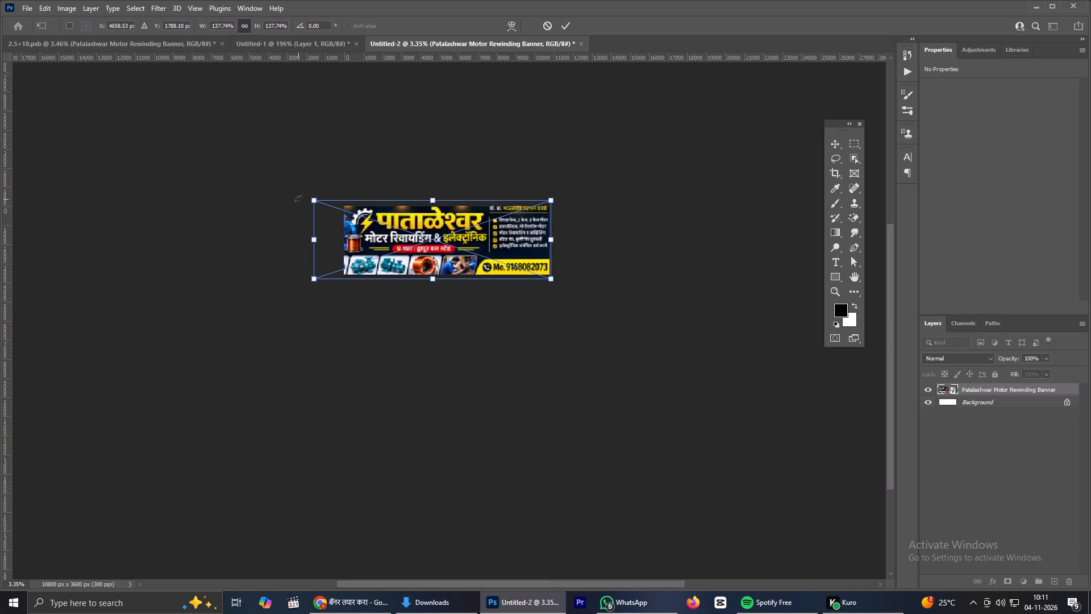
left_click_drag(310, 200, 331, 202)
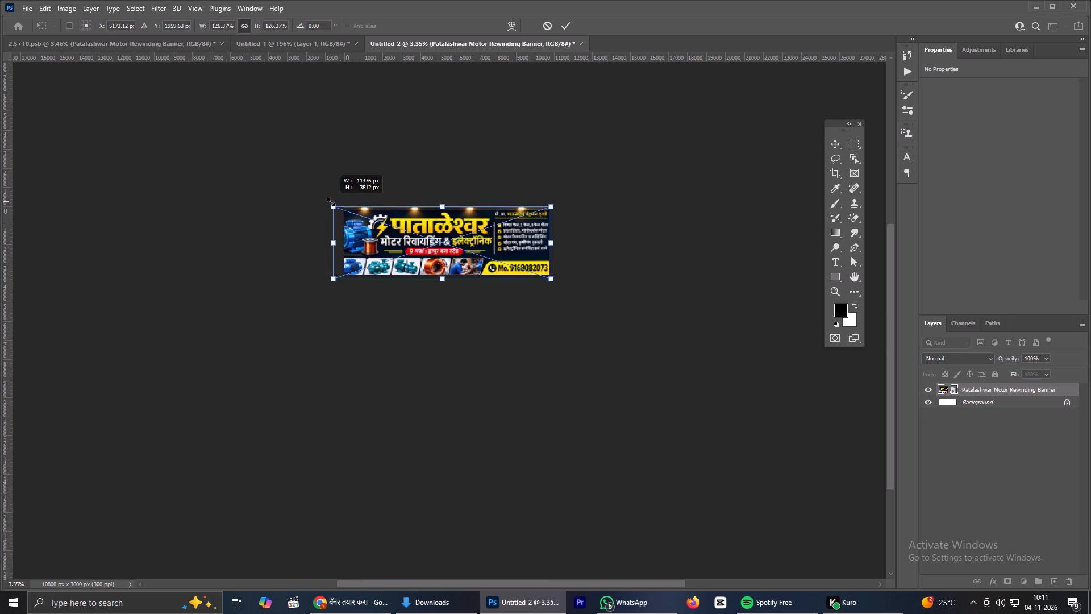
left_click_drag(331, 202, 340, 203)
left_click_drag(457, 262, 457, 256)
left_click(567, 24)
Examine the resized banner as a whole and inspect its lettering up close for sharpness.
scroll(448, 205, "up", 2)
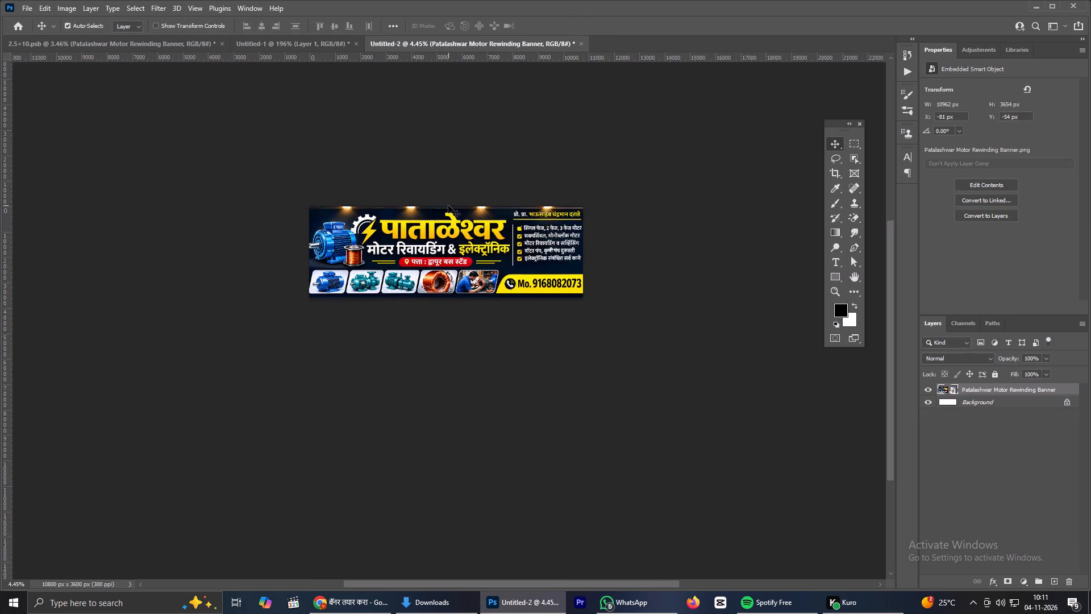
scroll(448, 205, "up", 6)
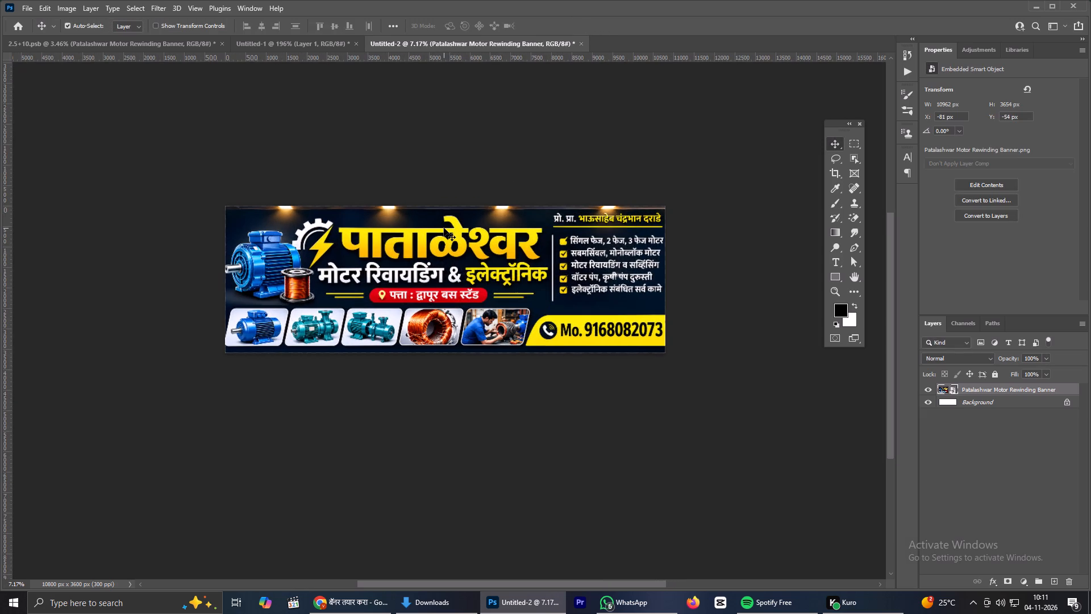
scroll(488, 252, "up", 4)
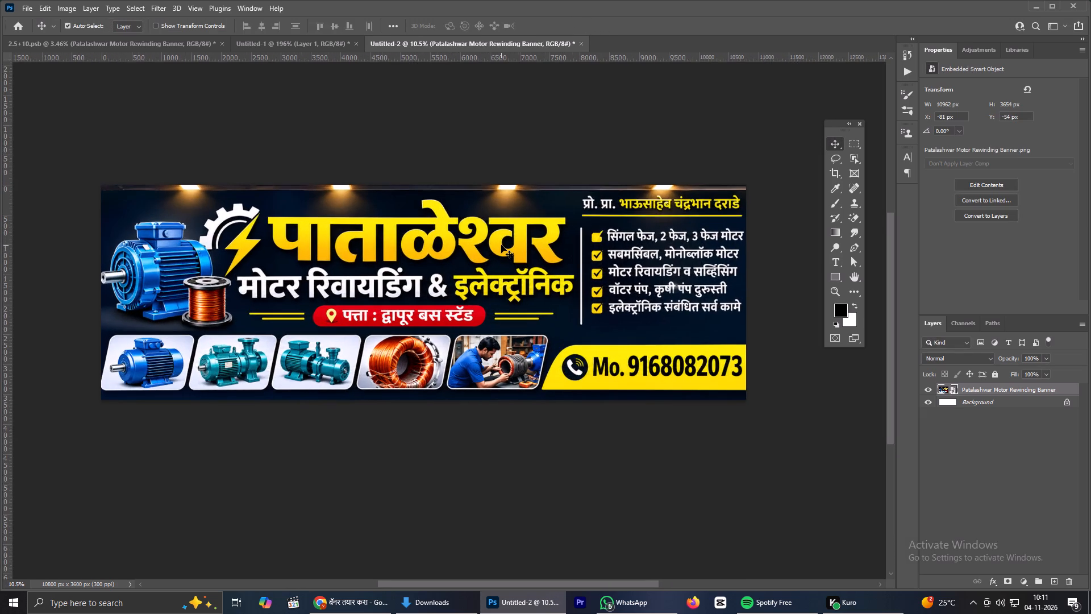
scroll(501, 245, "down", 1)
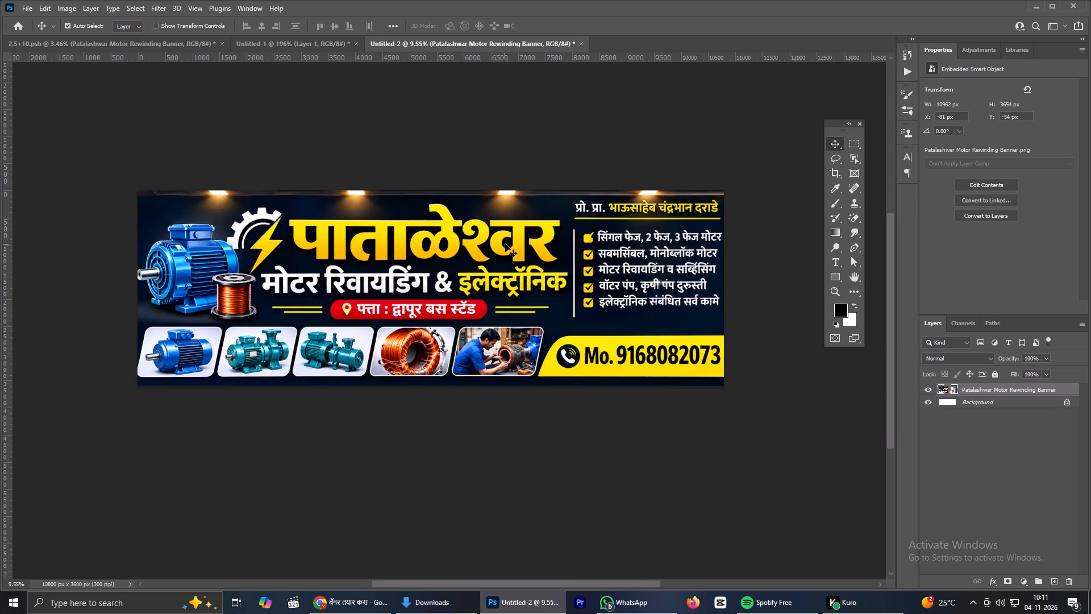
scroll(505, 244, "up", 20)
scroll(515, 209, "down", 1)
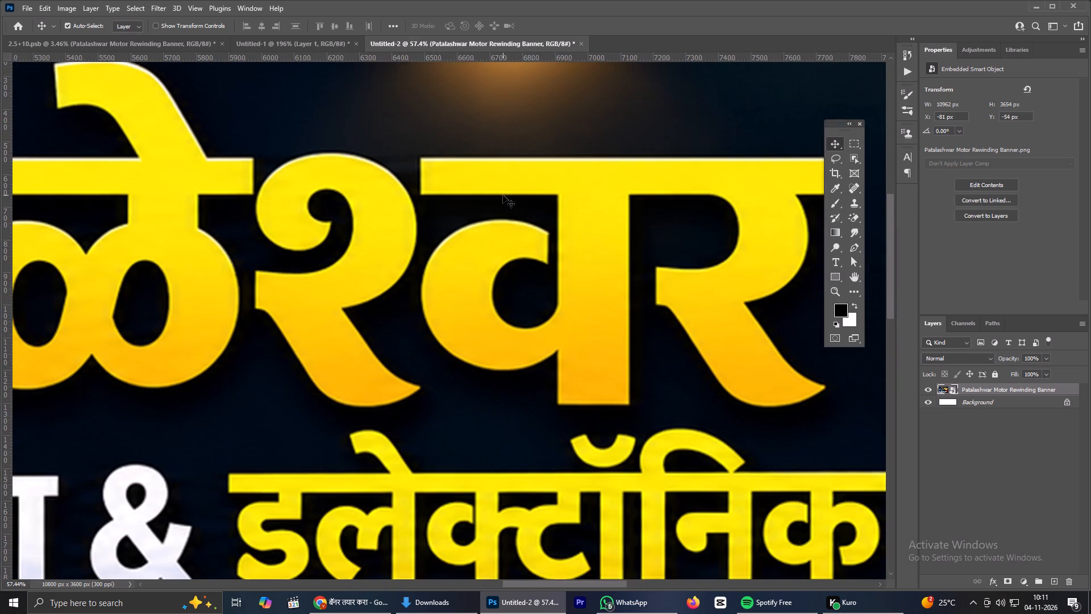
scroll(503, 193, "down", 18)
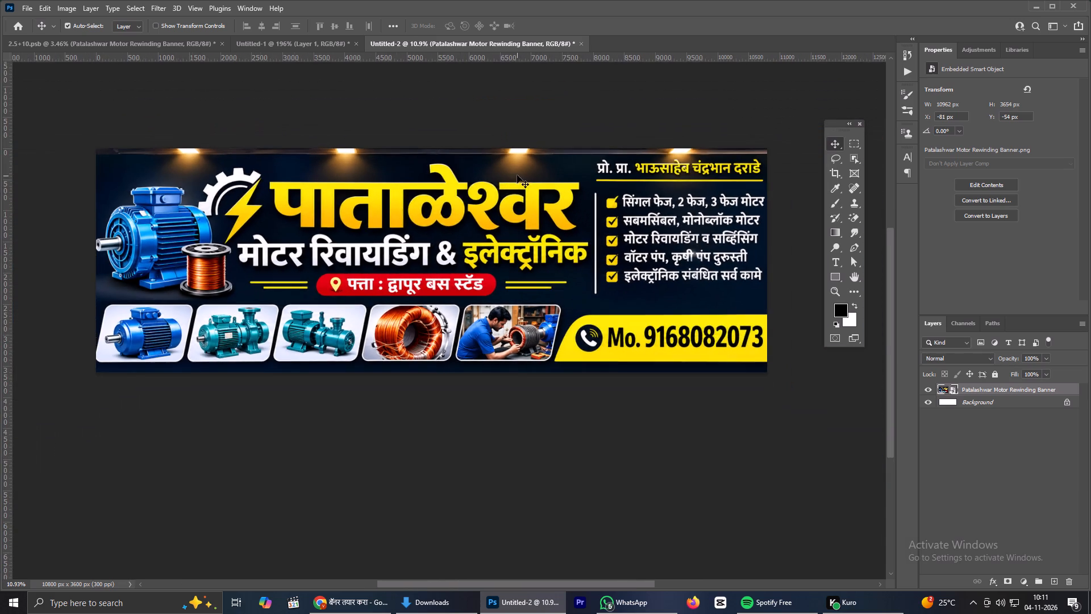
scroll(403, 197, "down", 2)
scroll(384, 202, "up", 1)
Resize the banner image to exactly fill the canvas at 10800 x 3600 px with its origin at 0, 0.
key("space")
key("space")
key("space")
key("space")
key("space")
key("space")
key("space")
key("space")
key("space")
left_click_drag(386, 201, 423, 199)
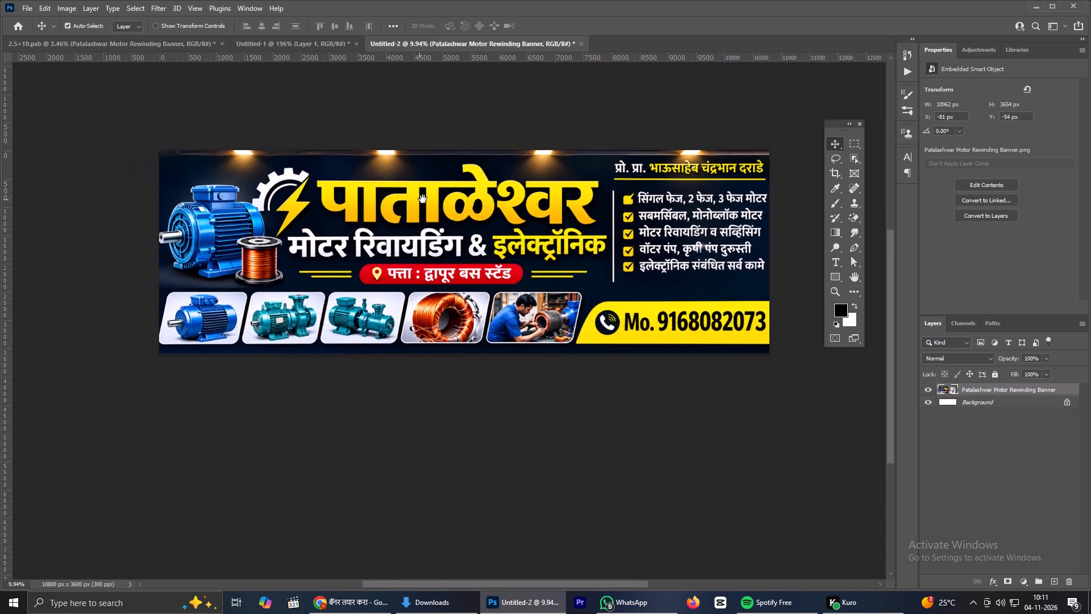
left_click_drag(423, 199, 424, 199)
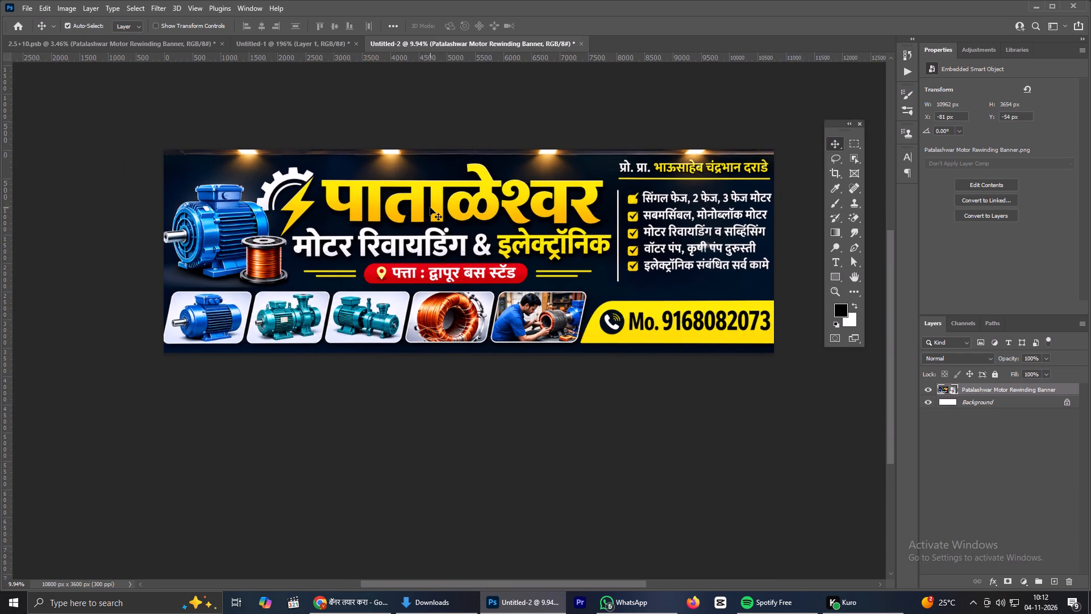
left_click(430, 208)
key("ctrl+t")
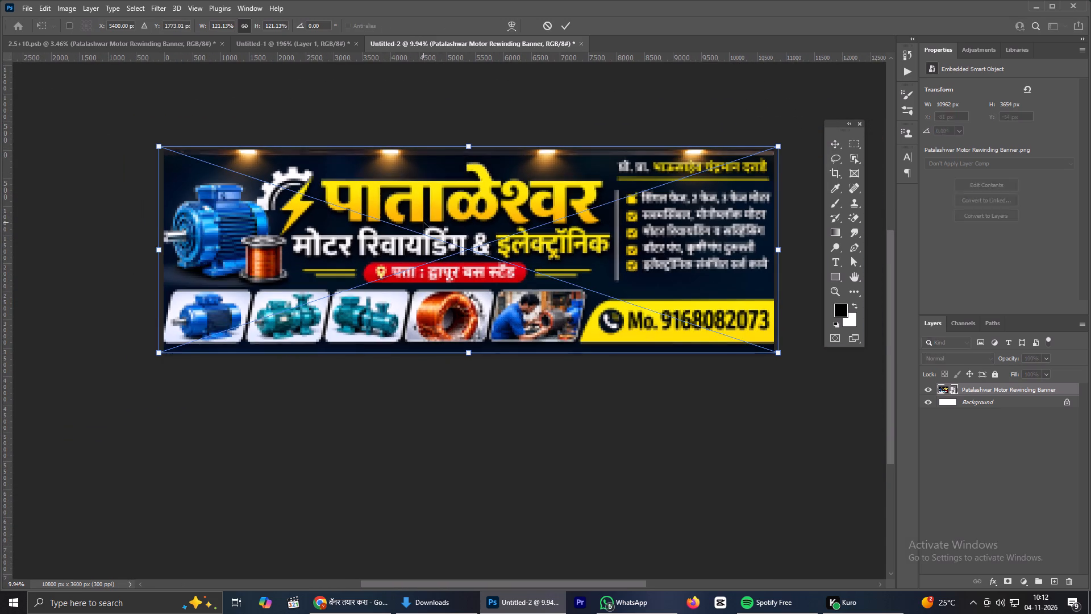
left_click_drag(472, 142, 473, 132)
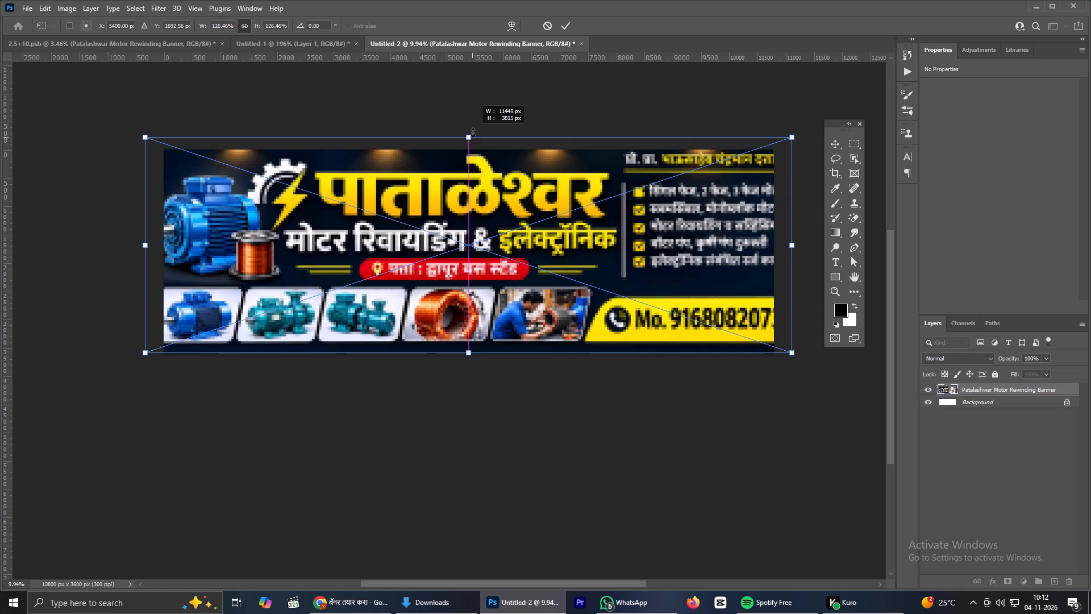
left_click_drag(473, 132, 465, 134)
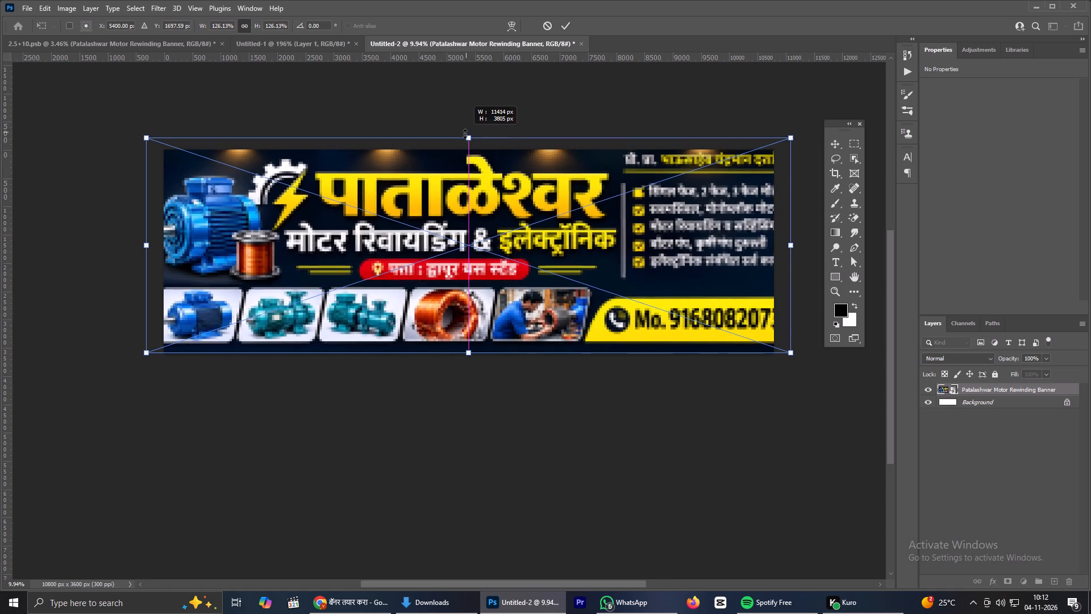
left_click_drag(465, 134, 459, 144)
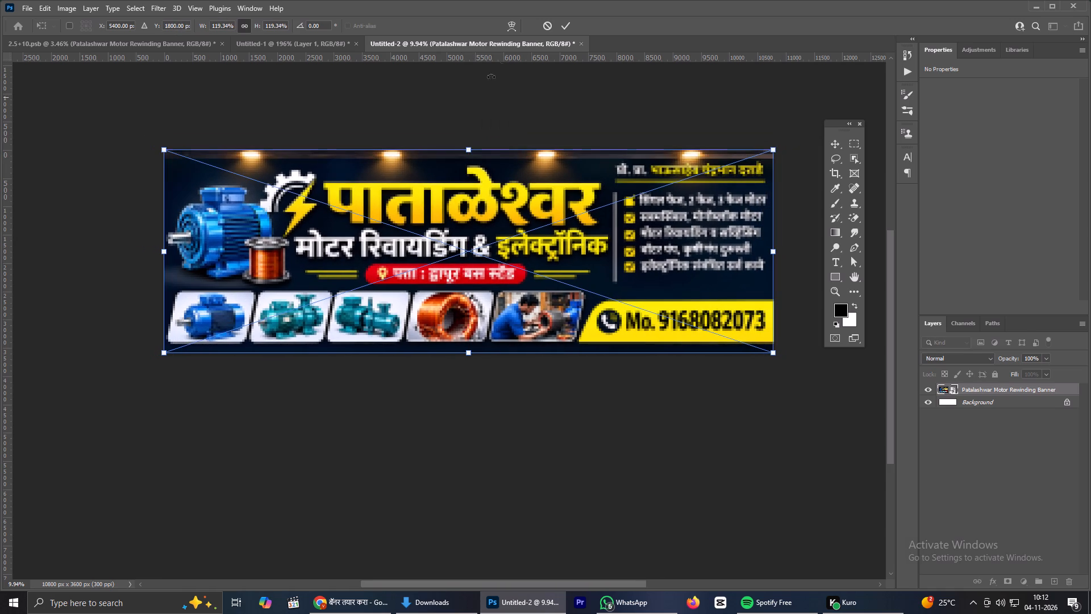
left_click(567, 32)
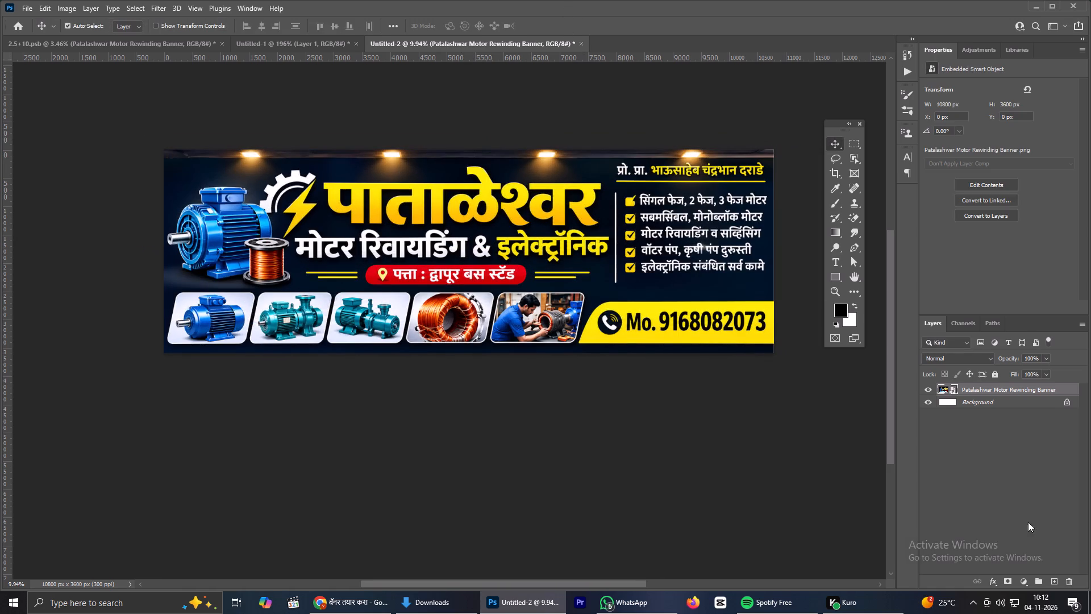
Draw a black rectangle about 11338 x 3888 px on a new layer between the Background and the banner image, overlapping all canvas edges.
left_click(969, 405)
left_click(1055, 584)
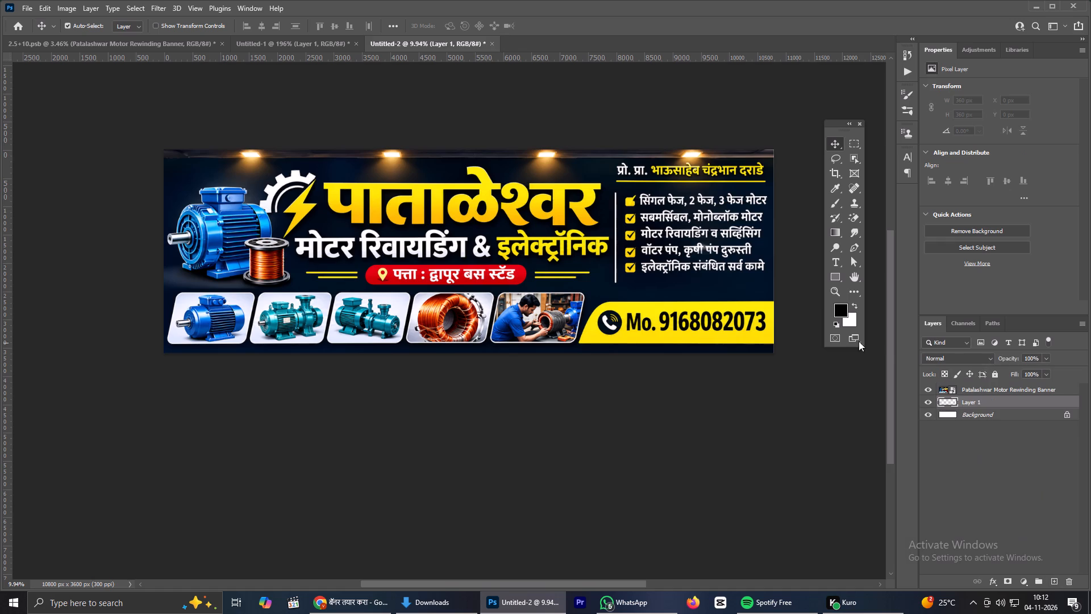
left_click(833, 273)
left_click_drag(145, 144, 147, 146)
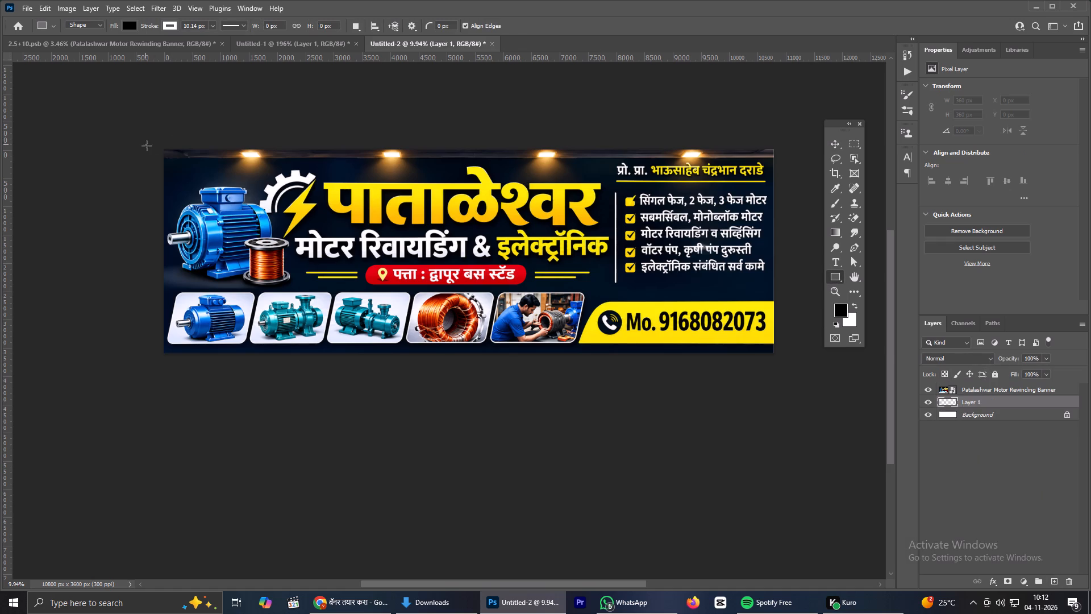
left_click_drag(147, 146, 786, 364)
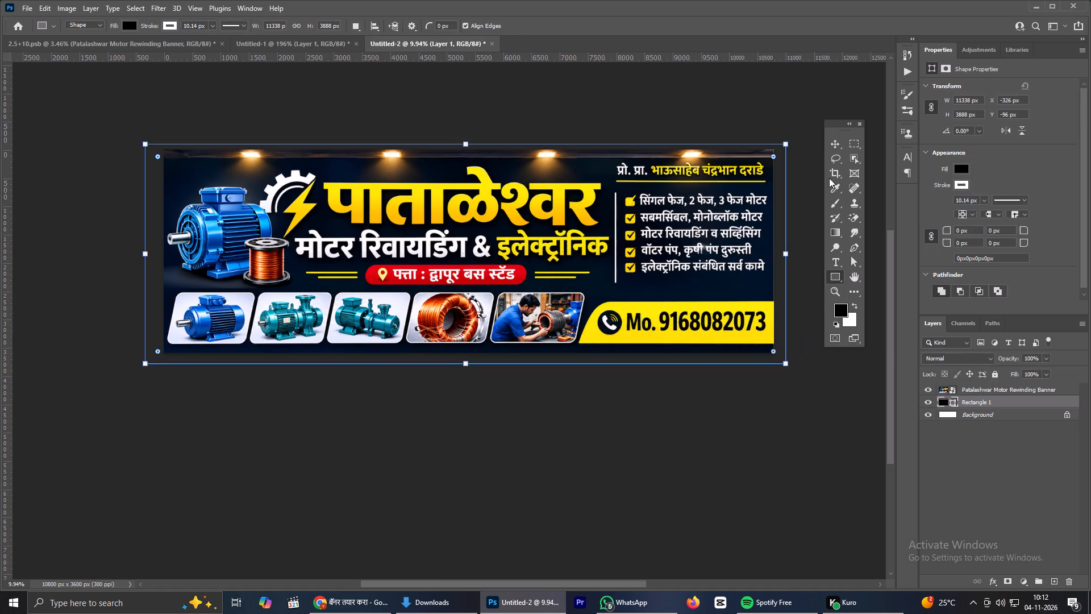
left_click(835, 144)
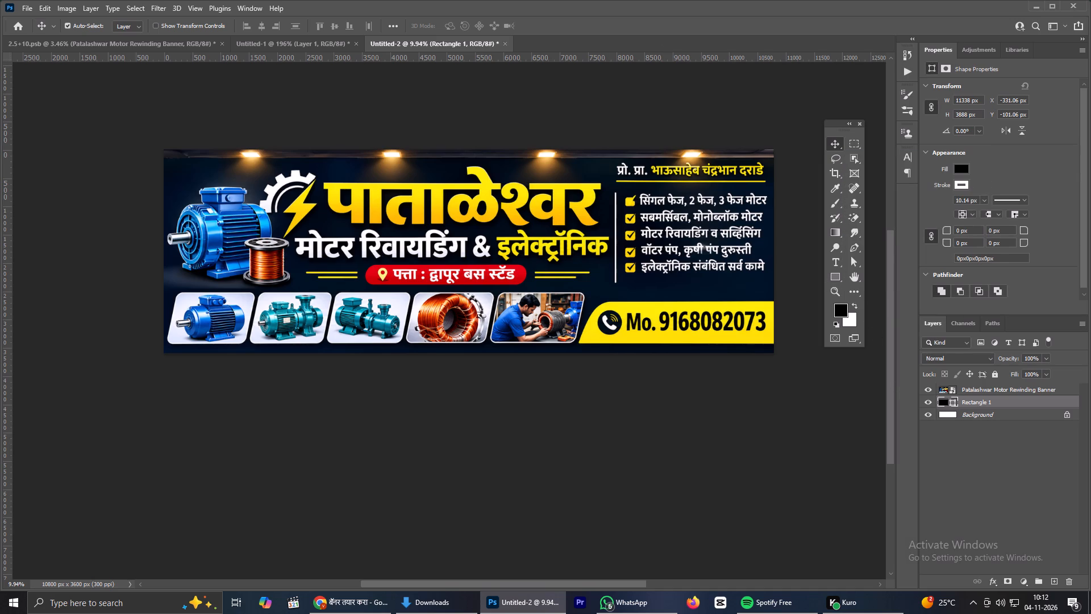
Sample the banner's dark navy background just below the service list as the foreground colour.
left_click(835, 186)
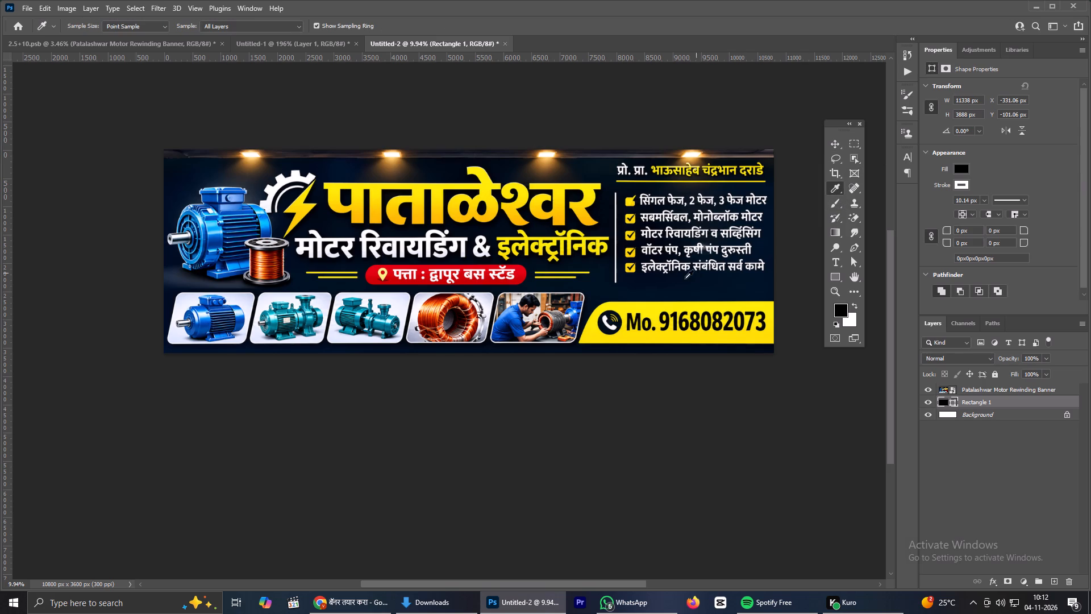
left_click(682, 283)
left_click(836, 142)
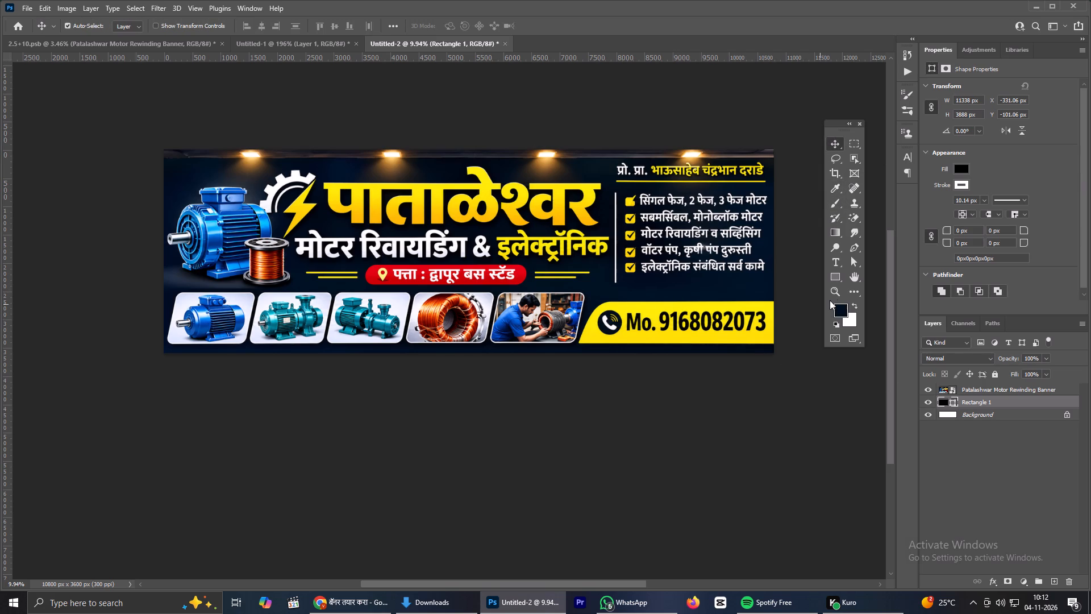
Toggle the Patalashwar Motor Rewinding Banner layer's visibility off and back on to check the rectangle beneath.
left_click(928, 387)
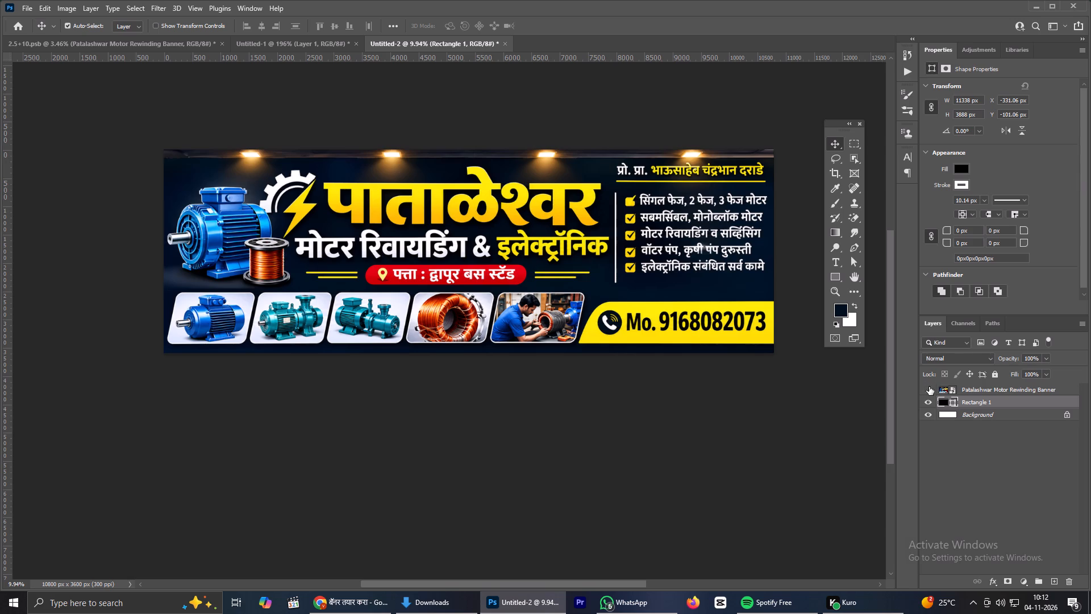
left_click(929, 387)
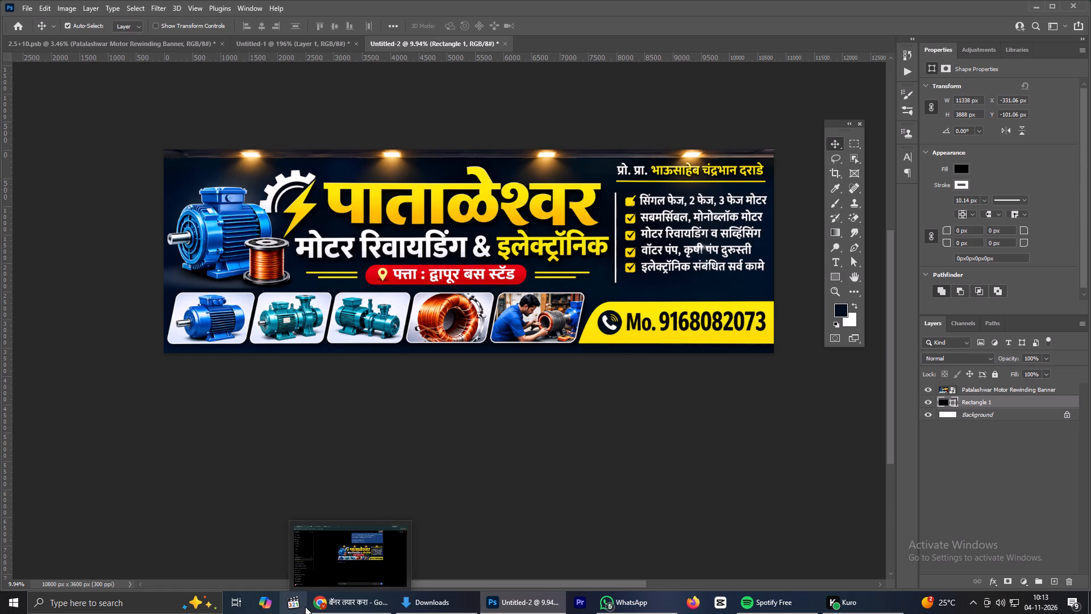
Switch to Chrome and download the corrected wedding invitation dated Thursday 10 Dec 2026 from the मराठी इंग्रजी अनुवाद ChatGPT conversation.
left_click(323, 605)
left_click(109, 311)
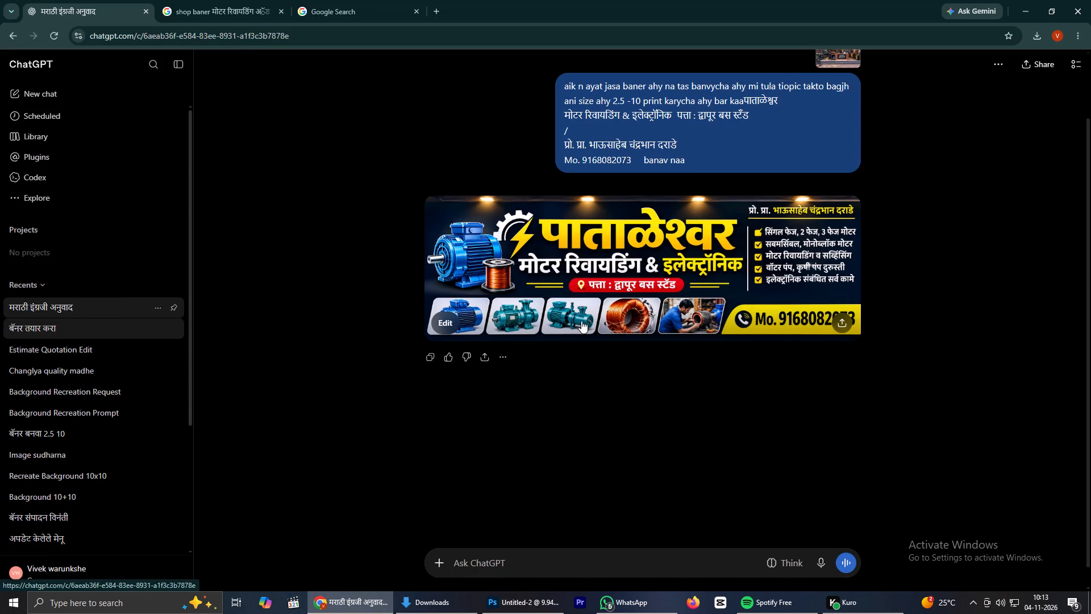
scroll(542, 232, "down", 3)
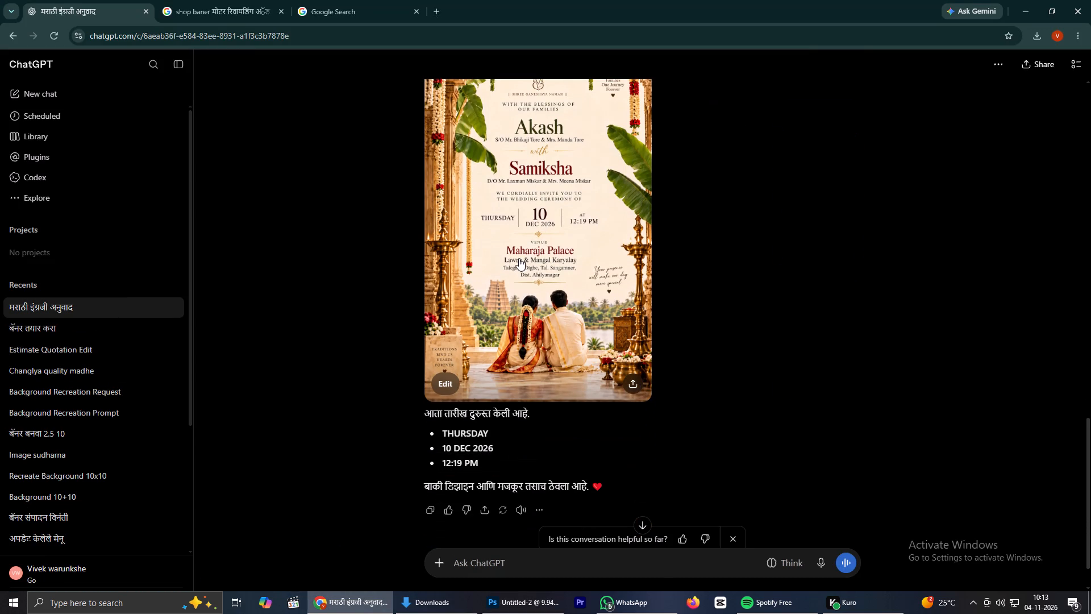
right_click(519, 258)
left_click(472, 177)
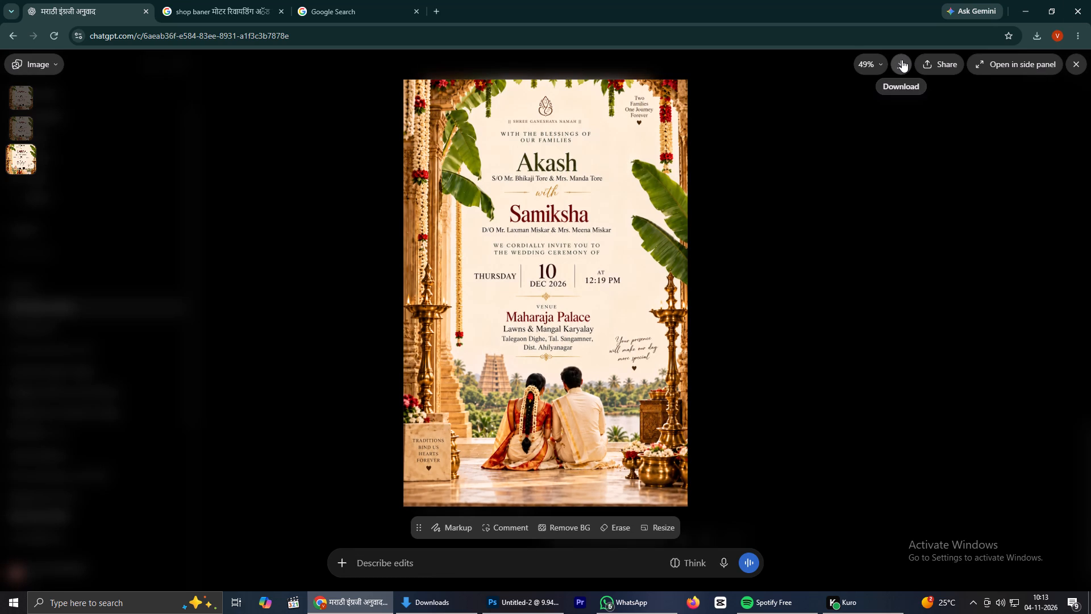
left_click(902, 60)
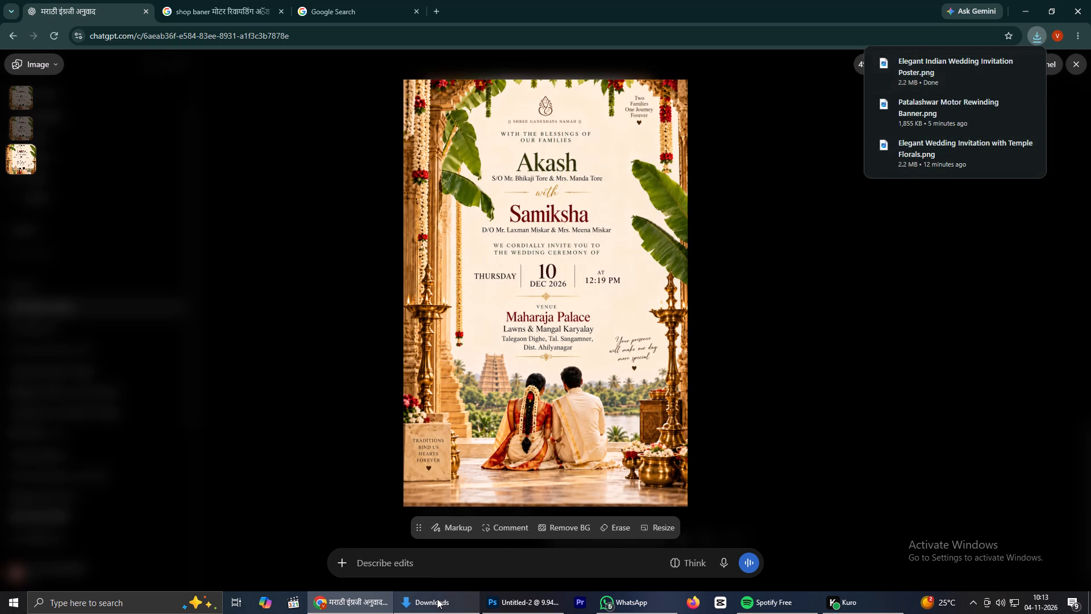
left_click(437, 599)
right_click(547, 182)
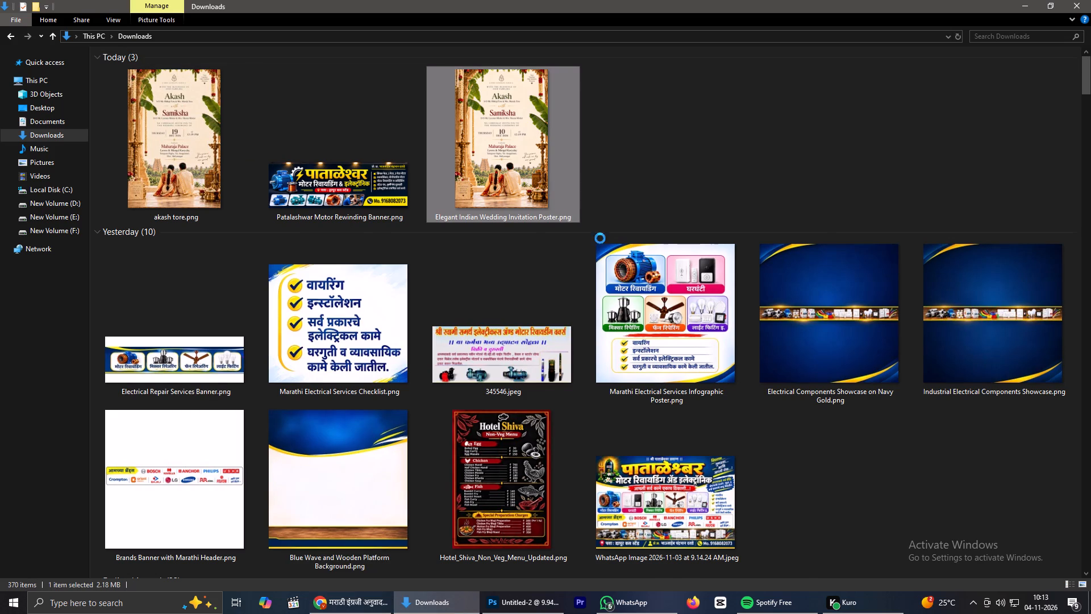
left_click(578, 565)
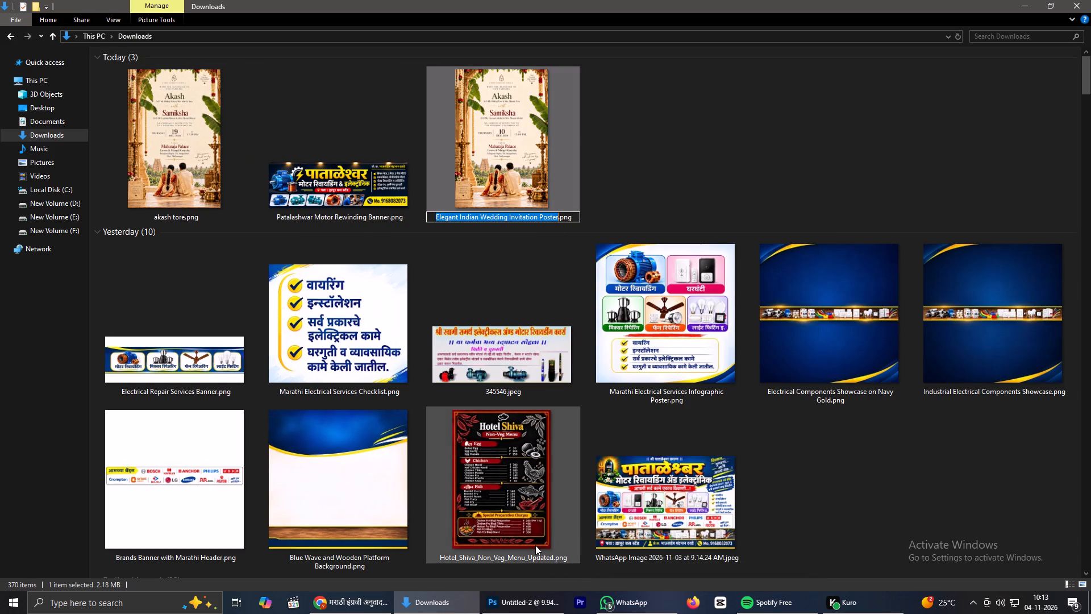
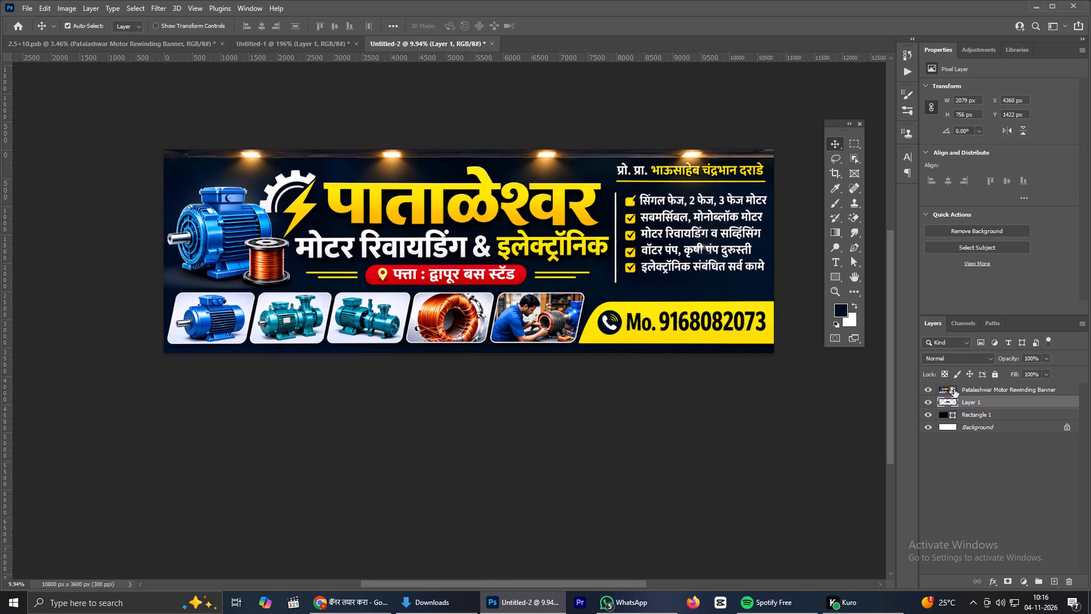
left_click(925, 389)
Scale the pasted blue background to about 525% and adjust its position so it covers the whole canvas.
key("ctrl+t")
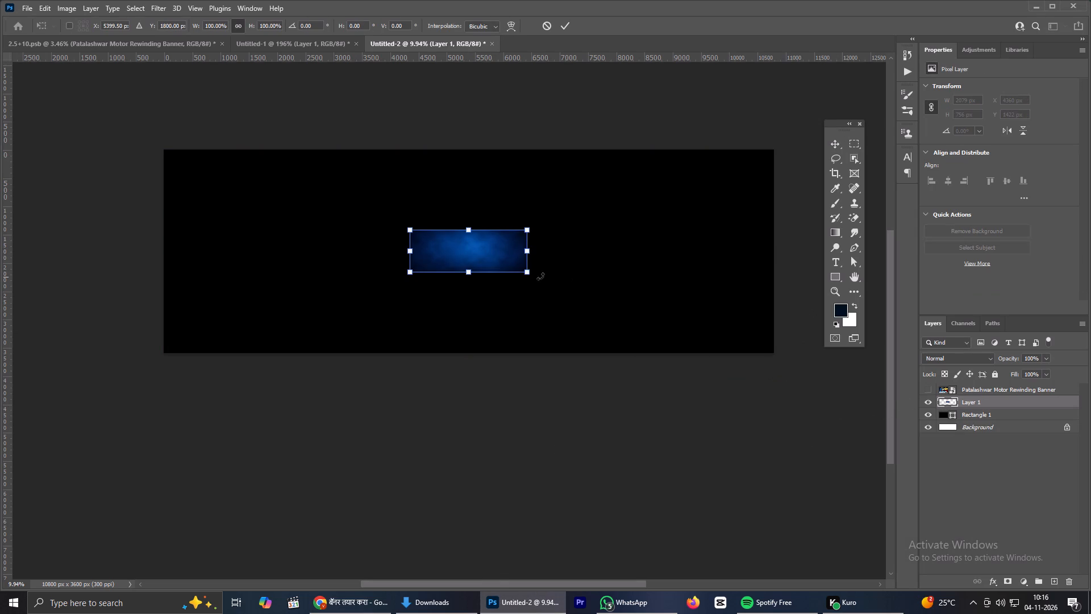
left_click_drag(531, 273, 732, 338, "alt")
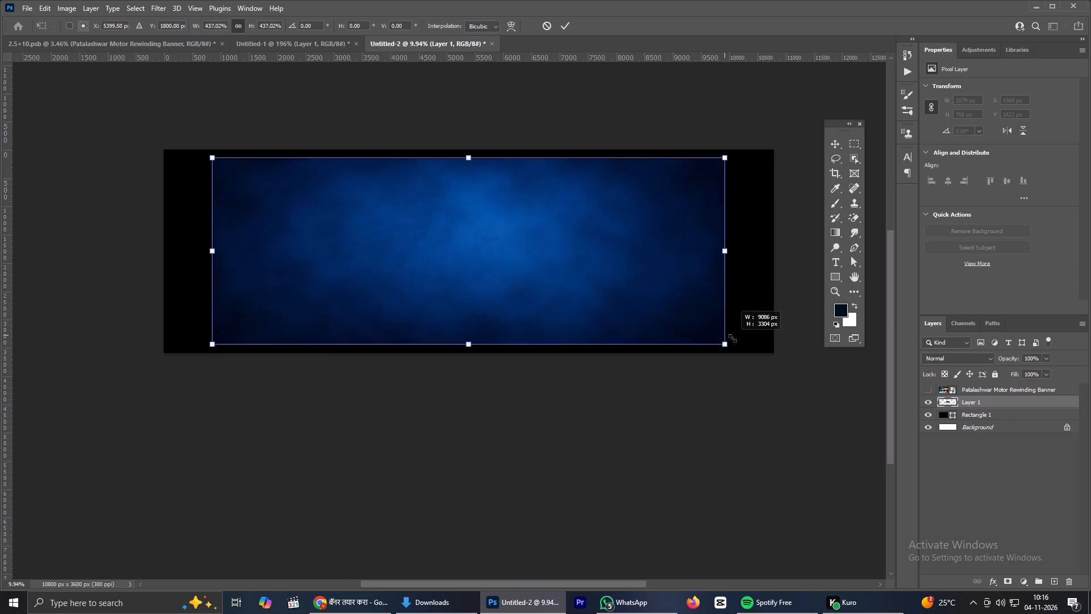
left_click_drag(732, 338, 785, 352, "alt")
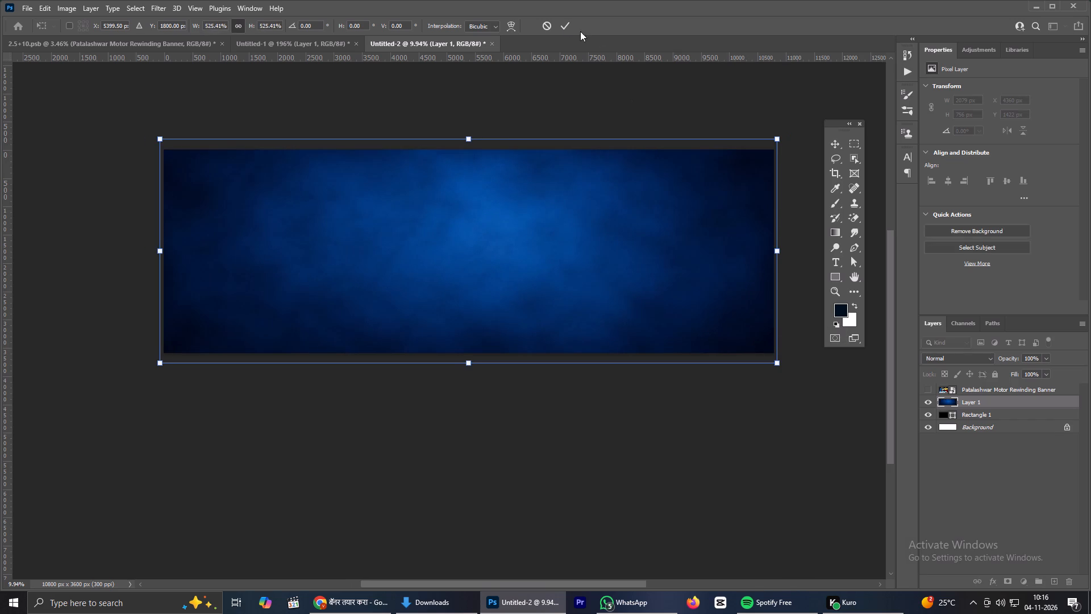
left_click(568, 24)
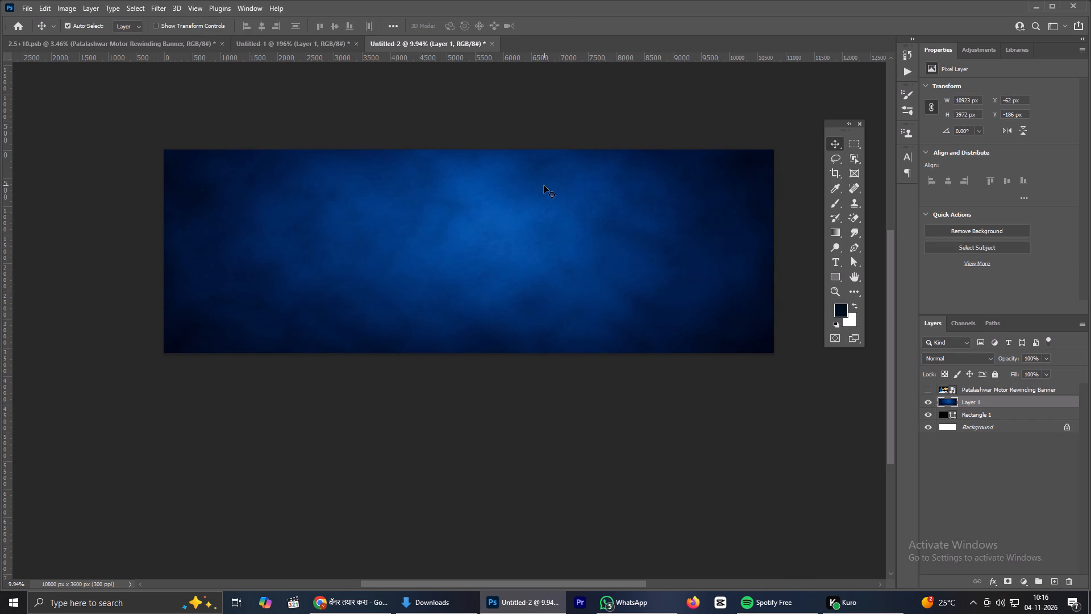
left_click_drag(540, 197, 536, 209)
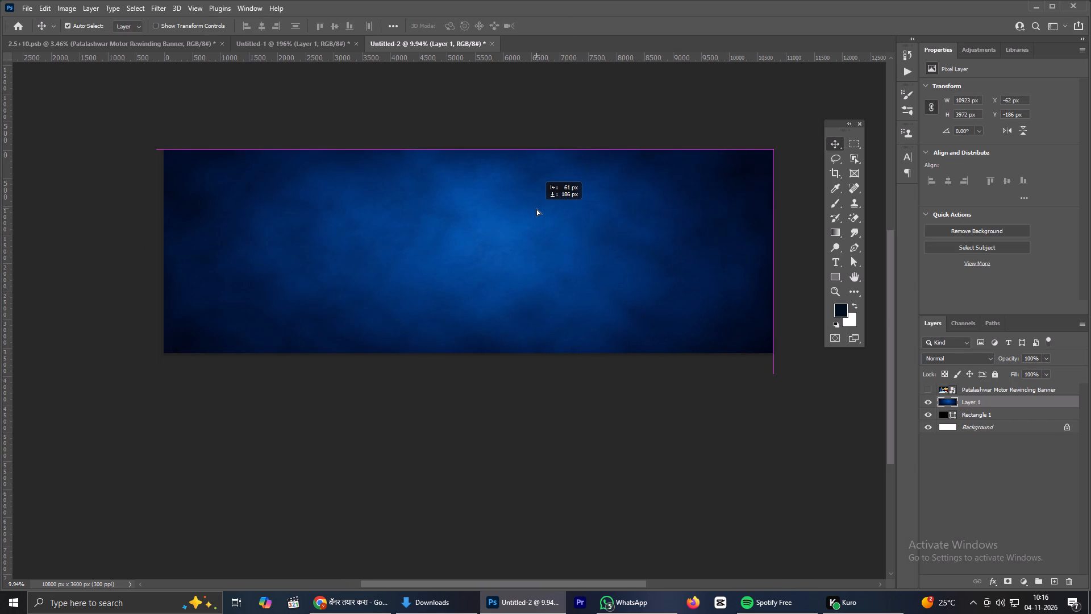
left_click_drag(536, 209, 538, 208)
In 2.5+10.psb, hide the flattened banner image and copy the yellow पातळेश्वर title layer into Untitled-2.
left_click(294, 43)
left_click(172, 39)
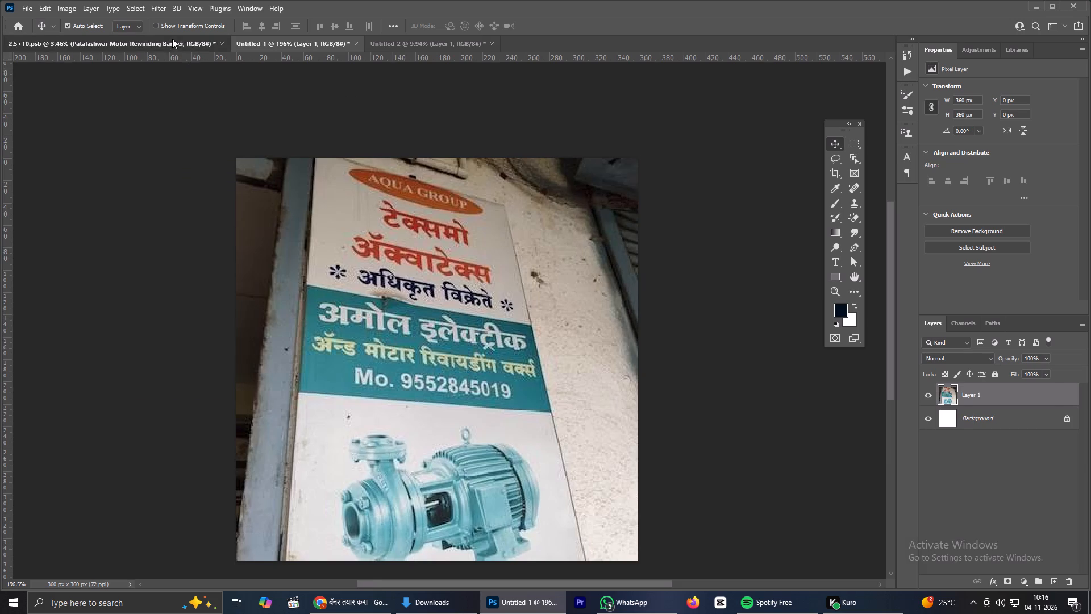
scroll(560, 227, "down", 2)
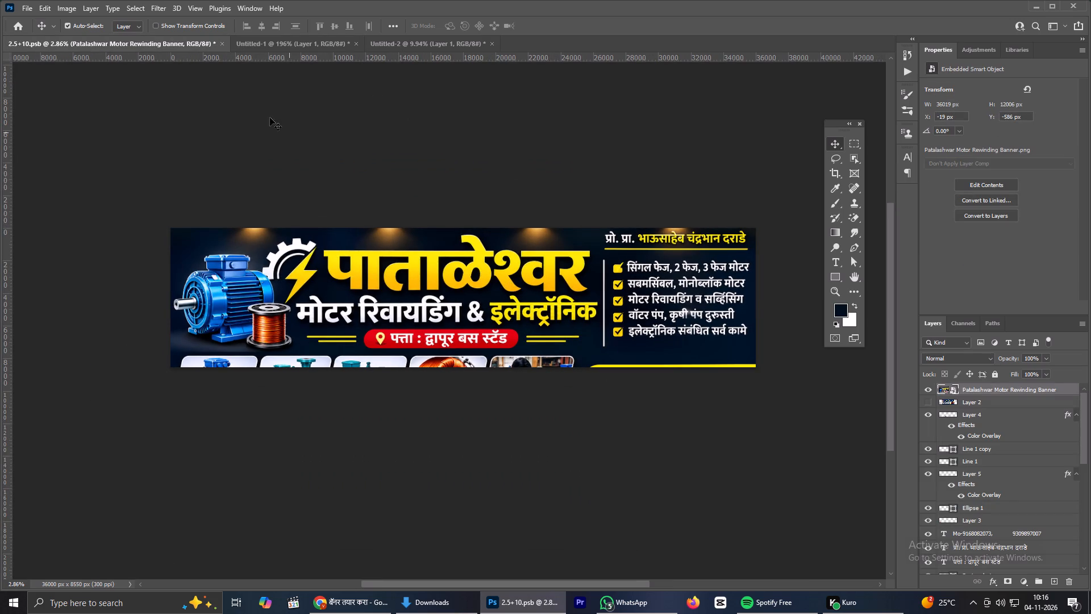
scroll(459, 291, "down", 1)
scroll(474, 260, "up", 1)
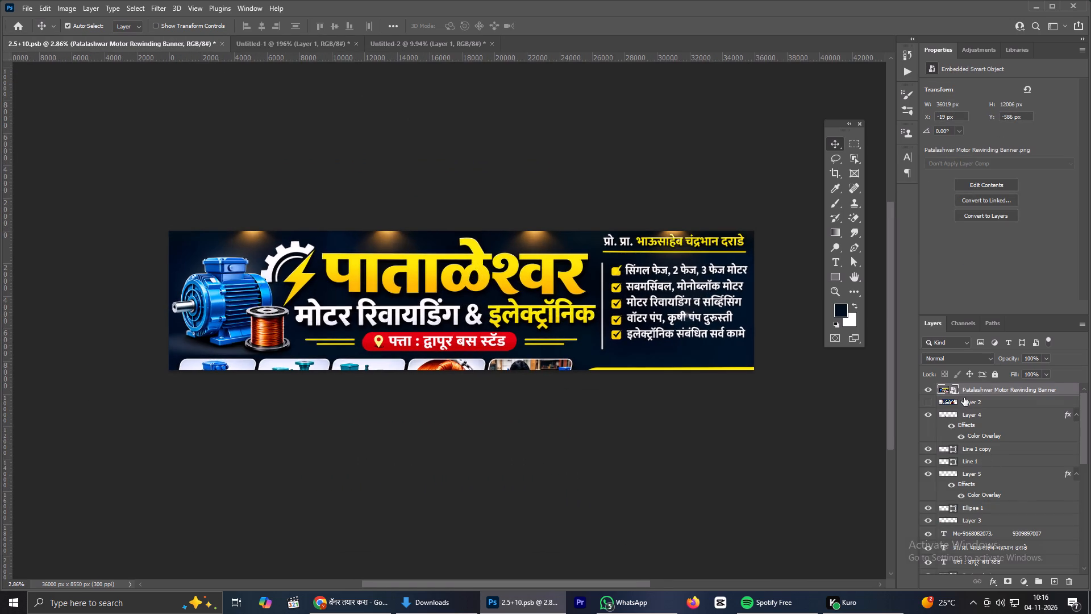
left_click(923, 389)
left_click(410, 269)
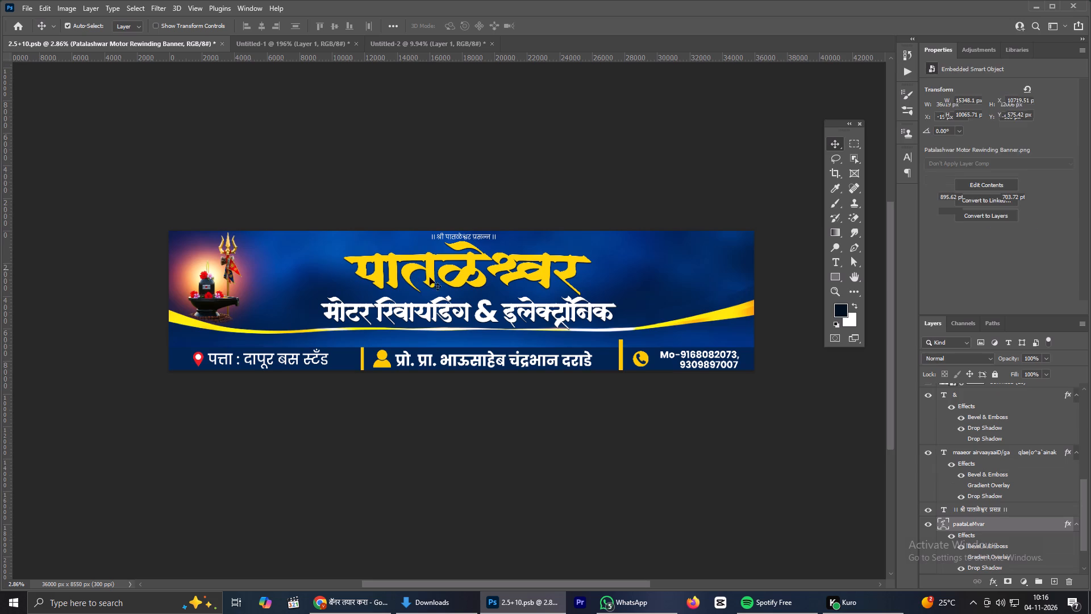
left_click_drag(968, 525, 876, 489)
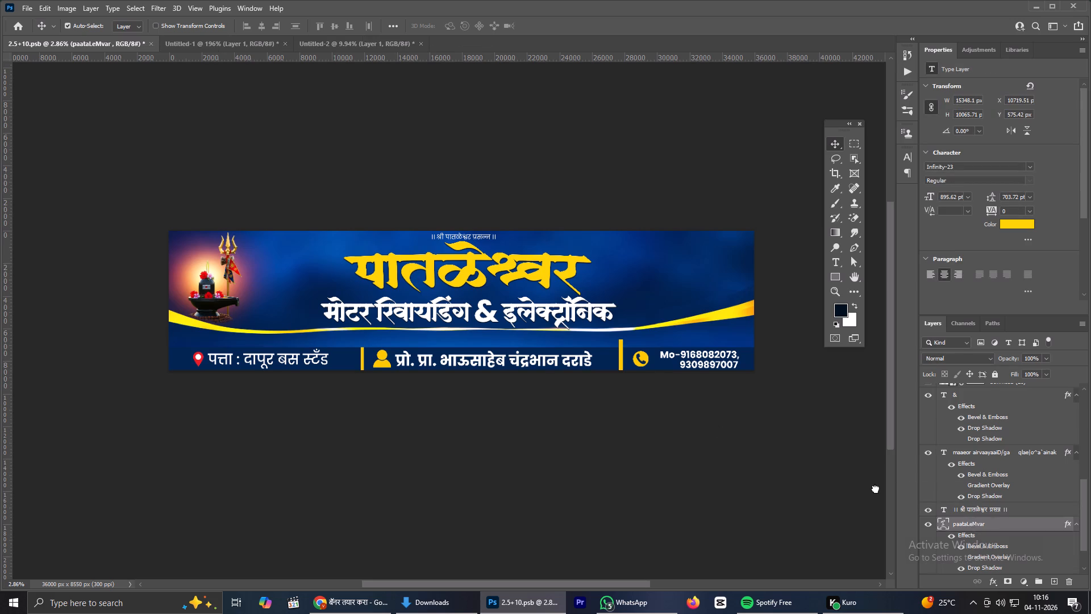
left_click_drag(876, 489, 406, 234)
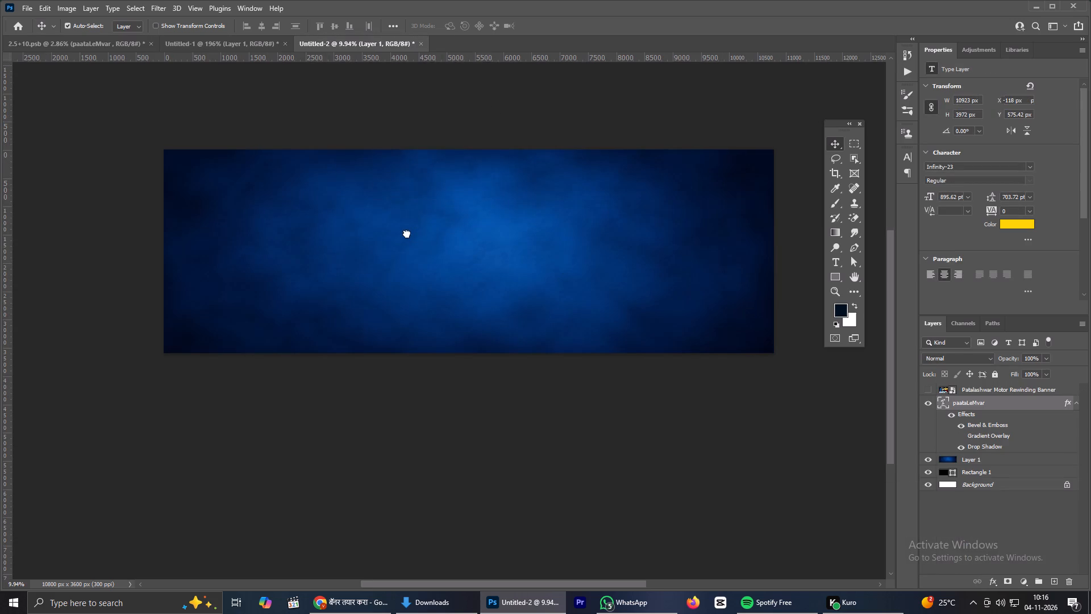
Scale the yellow title down to about 43% and centre it horizontally in the upper half of the banner.
key("ctrl+t")
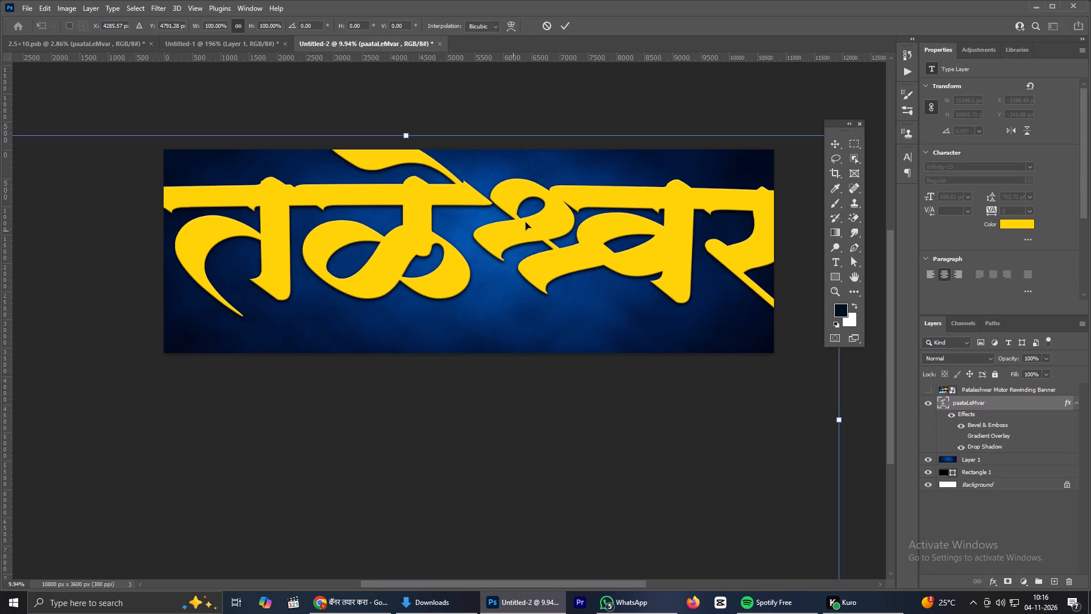
scroll(526, 222, "down", 6)
left_click(568, 27)
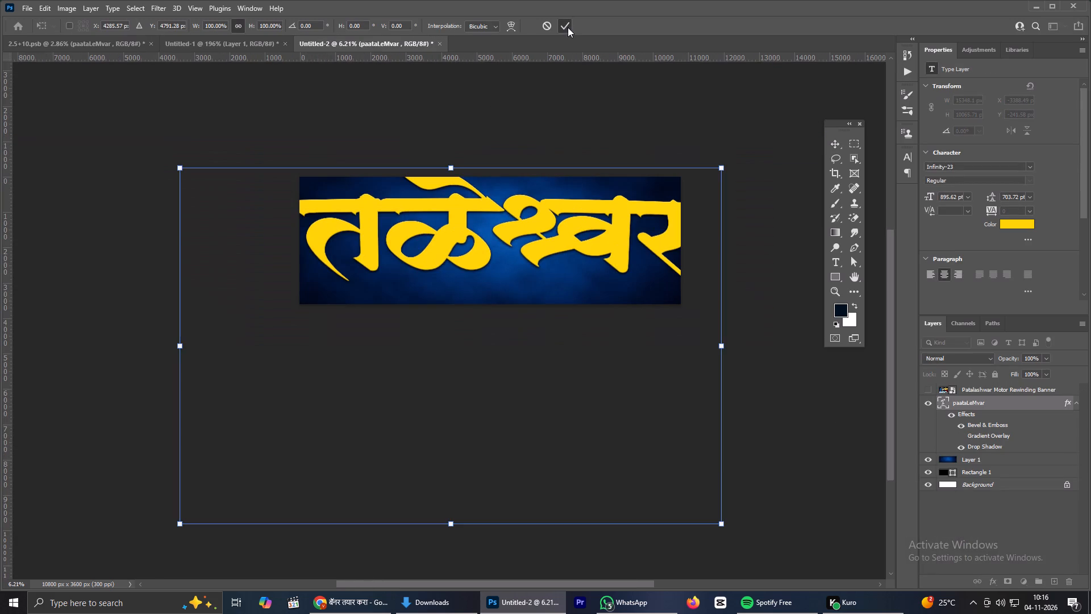
left_click(369, 237)
key("ctrl+t")
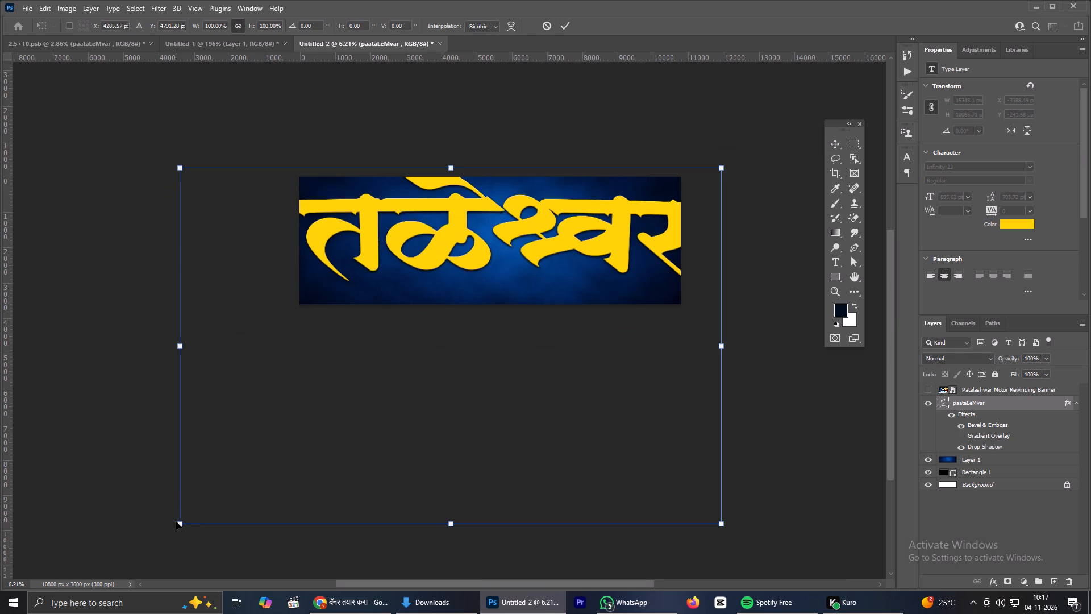
left_click_drag(175, 527, 220, 478)
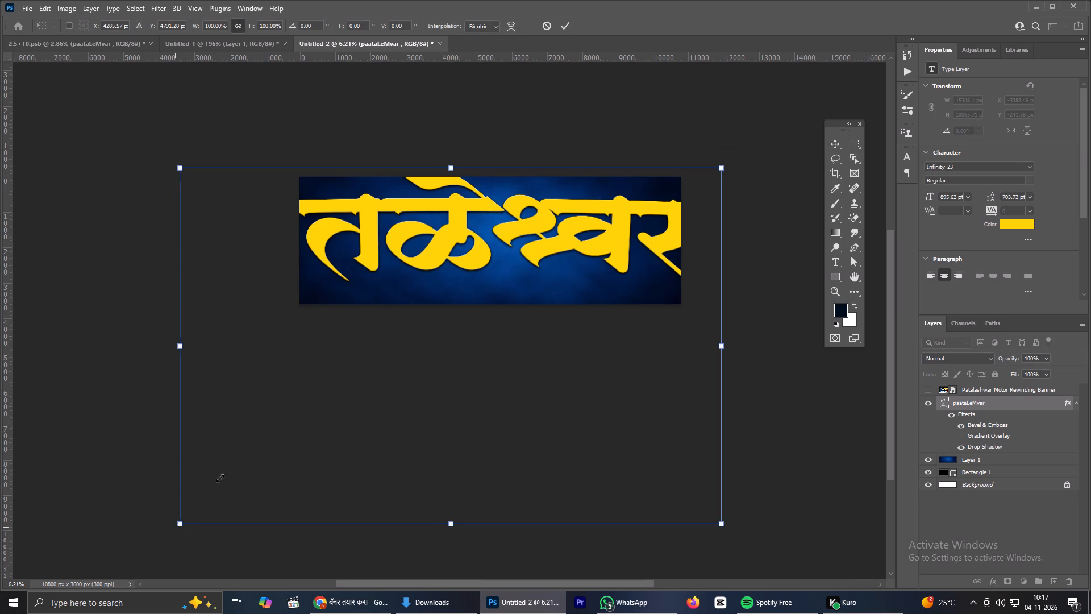
left_click_drag(220, 478, 355, 376)
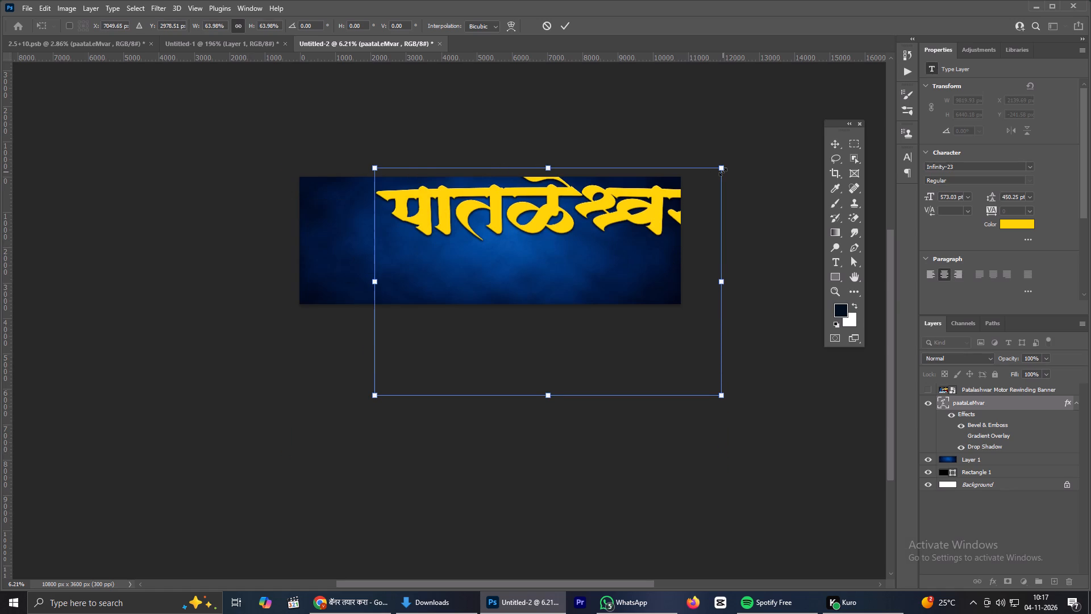
left_click_drag(723, 172, 640, 211)
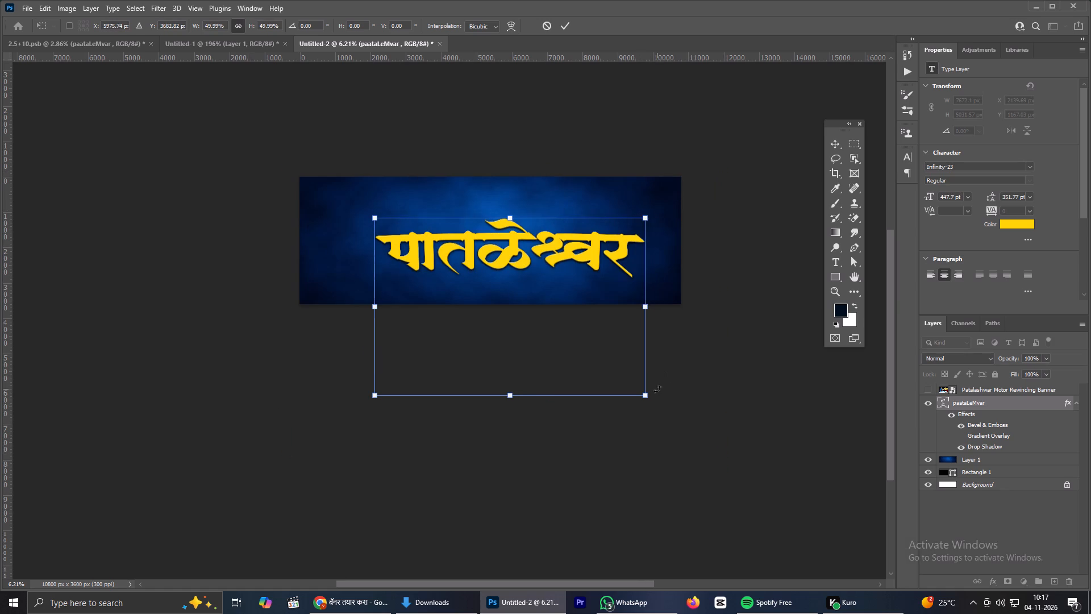
left_click_drag(644, 396, 627, 380, "alt")
left_click(563, 26)
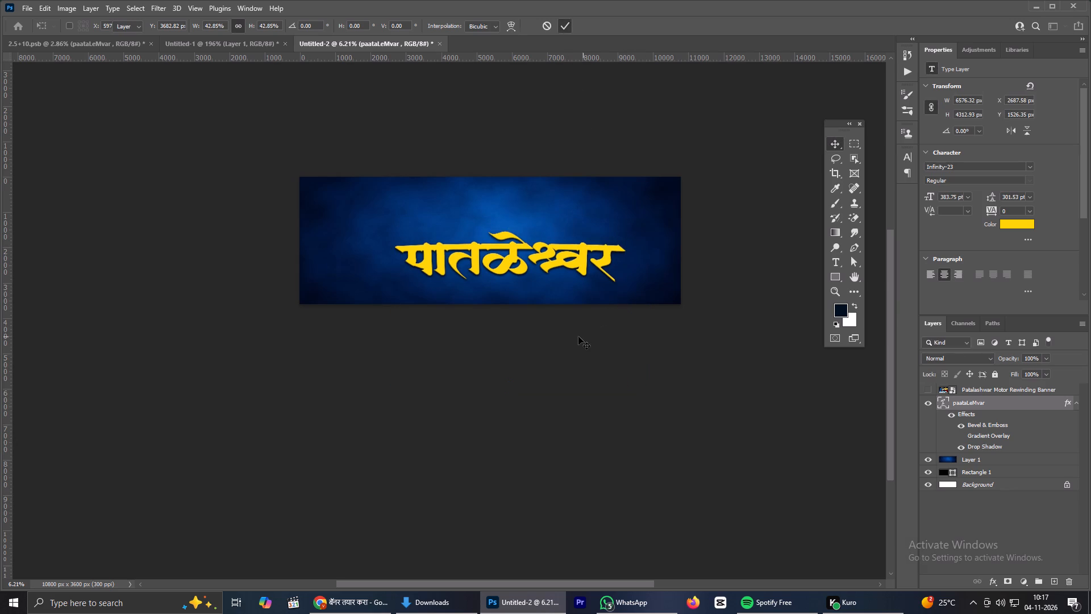
left_click_drag(518, 261, 501, 230)
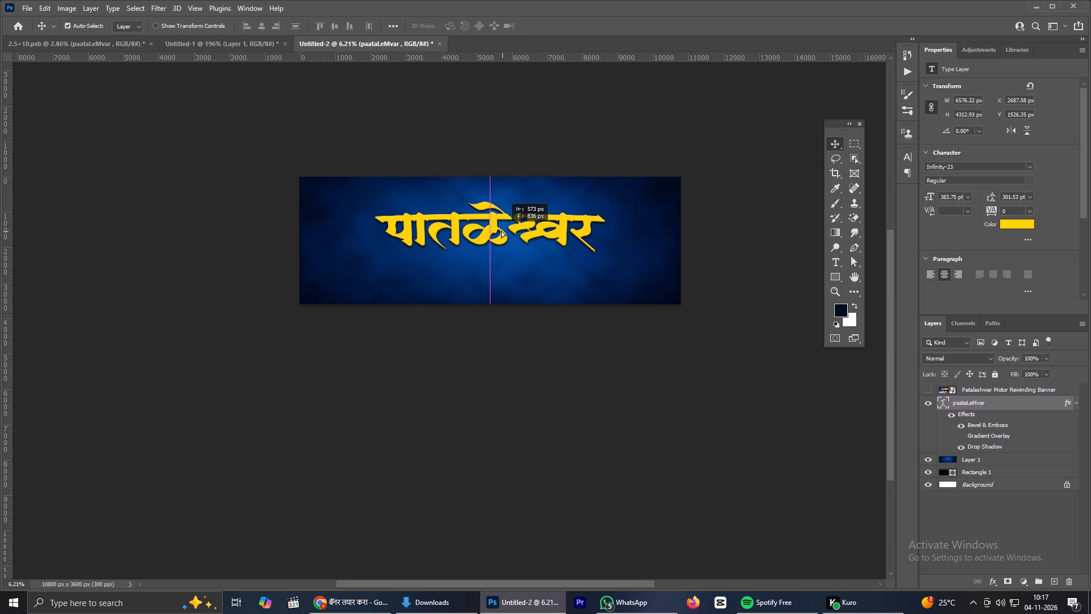
left_click_drag(501, 230, 501, 230)
Flatten the title's Arc warp to a bend of about 0.1%.
key("ctrl+t")
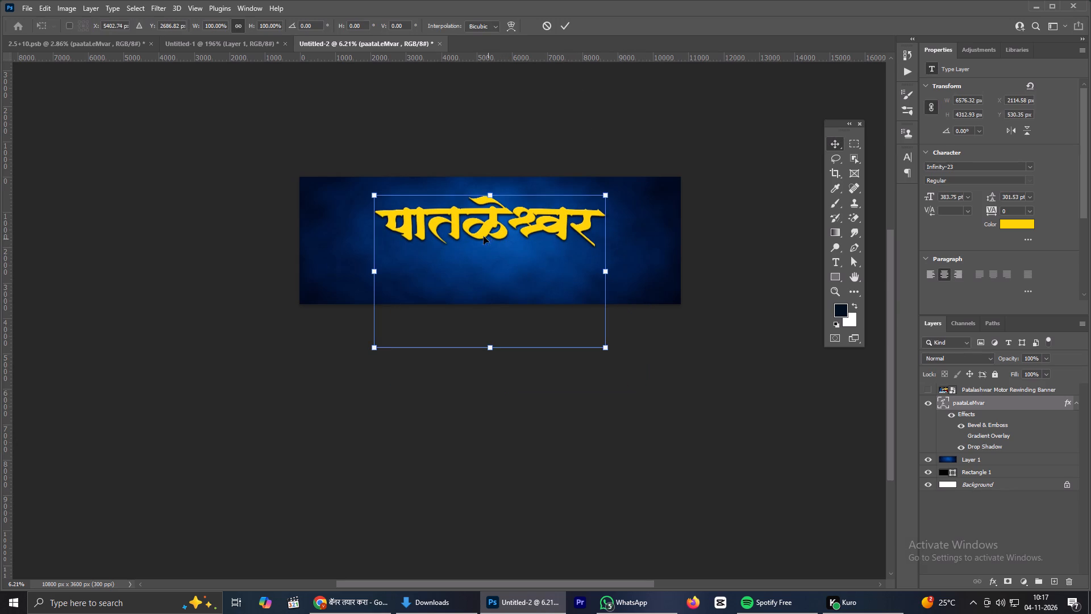
left_click(519, 18)
left_click(509, 25)
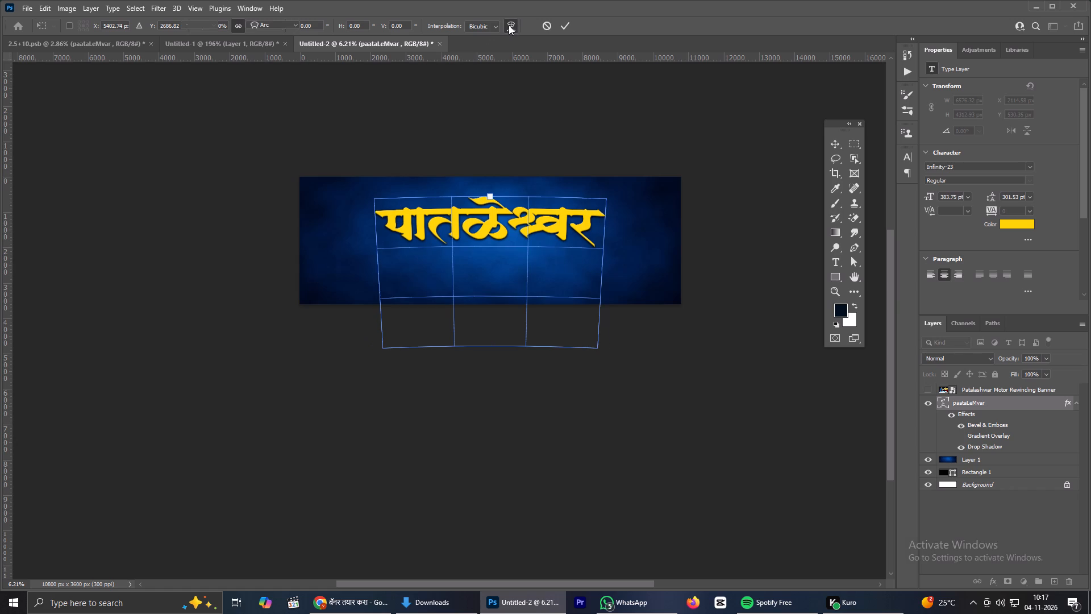
left_click(490, 195)
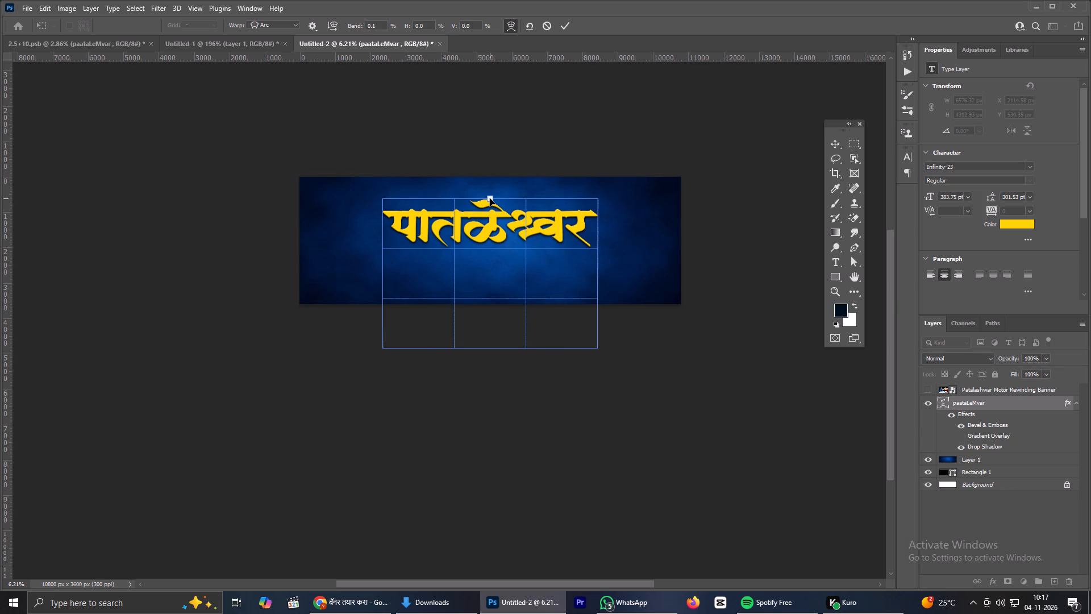
left_click(567, 26)
Move the title up about 190 px, closer to the banner's top edge.
scroll(467, 250, "up", 6)
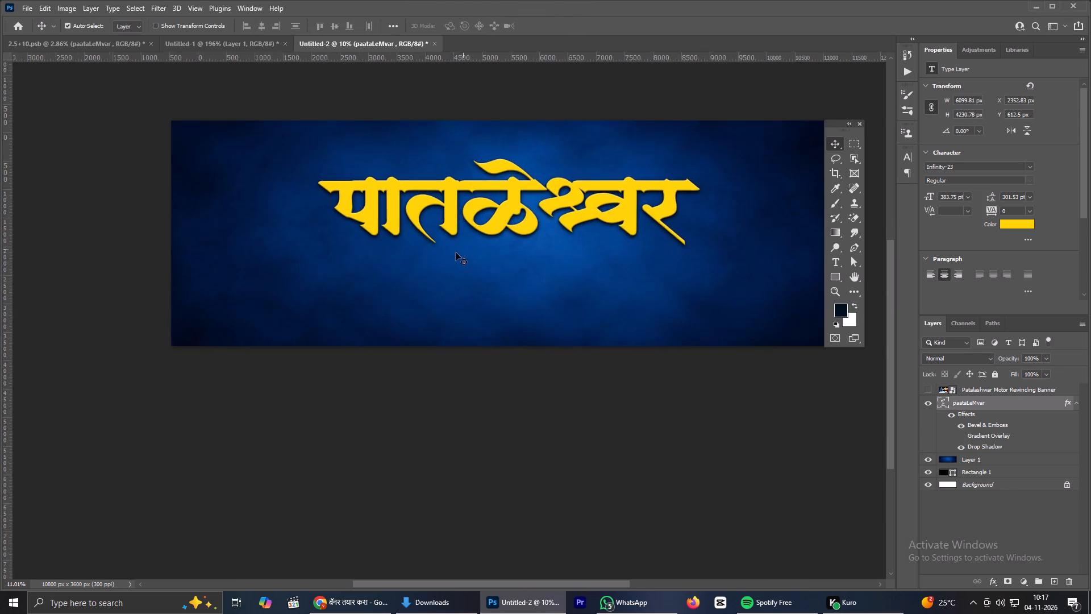
scroll(466, 218, "down", 5)
left_click_drag(492, 208, 494, 196)
scroll(494, 196, "down", 2)
scroll(494, 196, "up", 2)
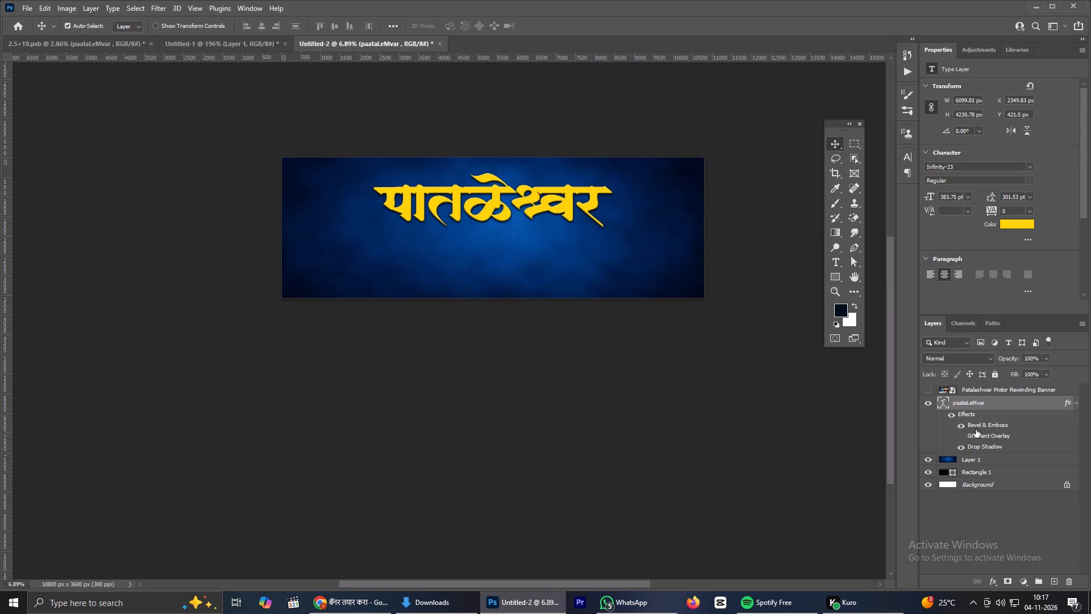
Using the reference banner as a guide, move the title up and scale it to about 82% over the reference title.
left_click(924, 387)
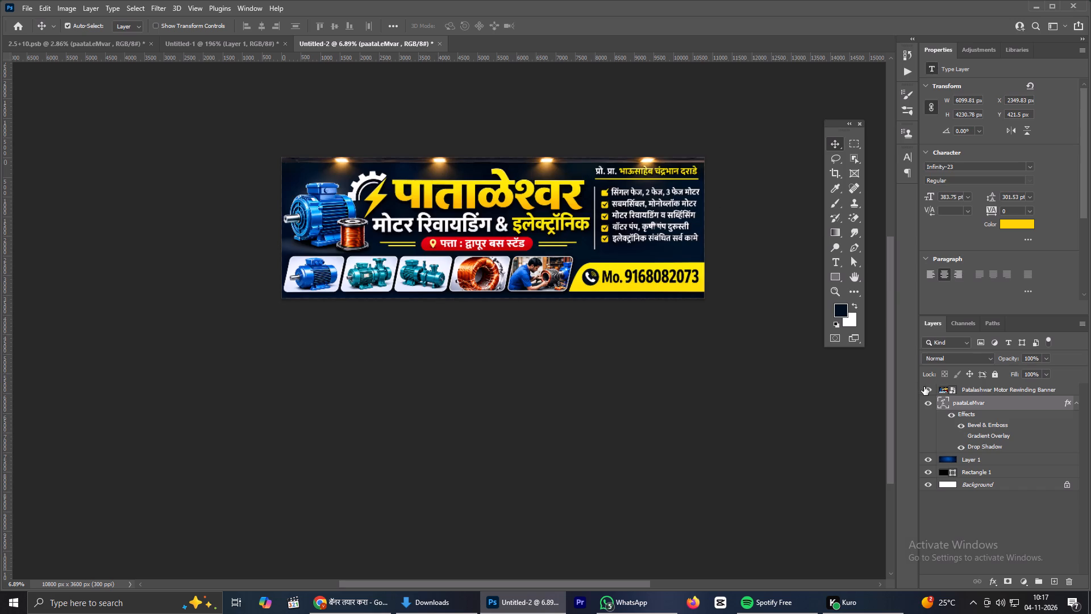
left_click_drag(502, 211, 502, 203, "ctrl")
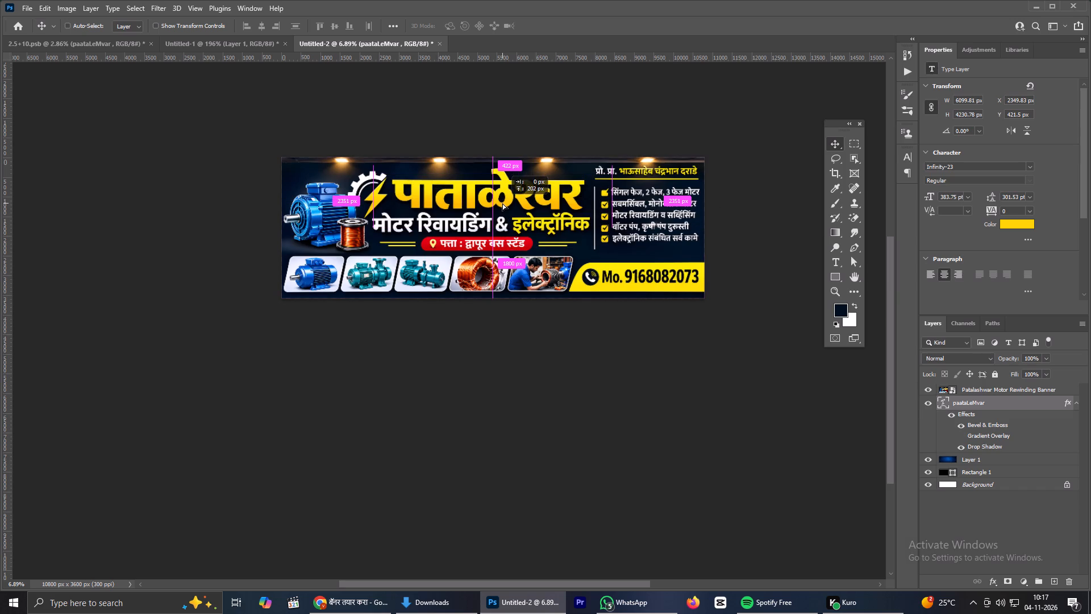
left_click_drag(502, 203, 502, 205, "ctrl")
key("ctrl+t")
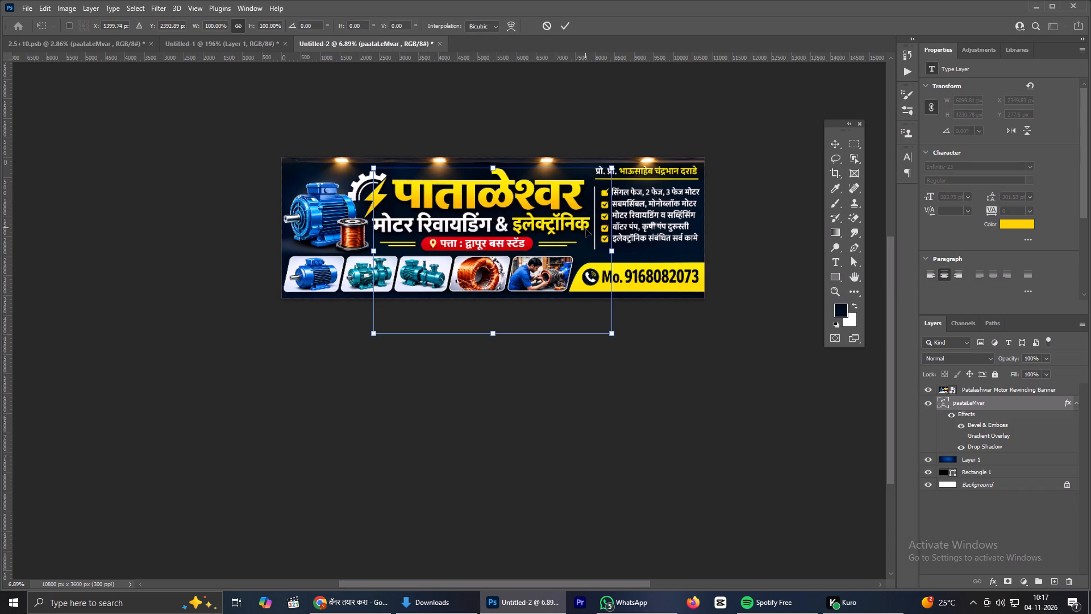
left_click_drag(613, 333, 588, 307)
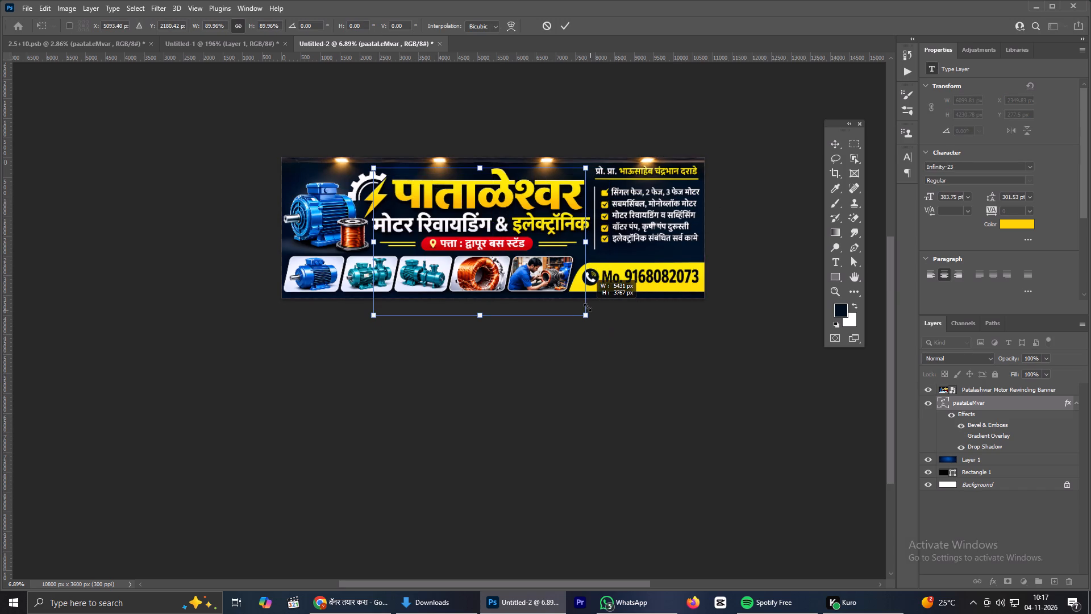
left_click_drag(588, 307, 589, 307)
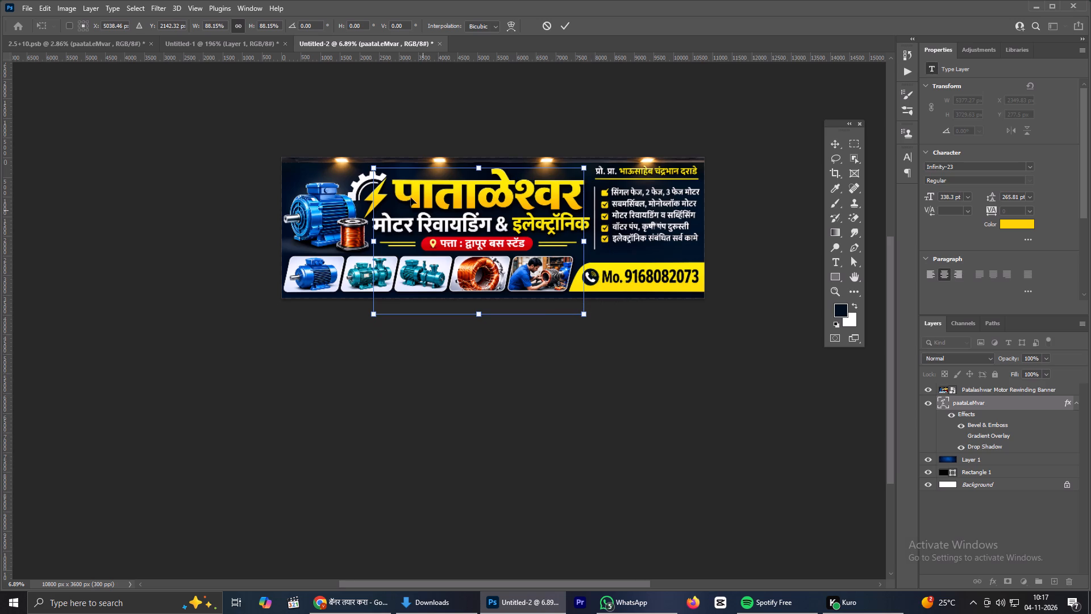
left_click_drag(377, 167, 389, 173)
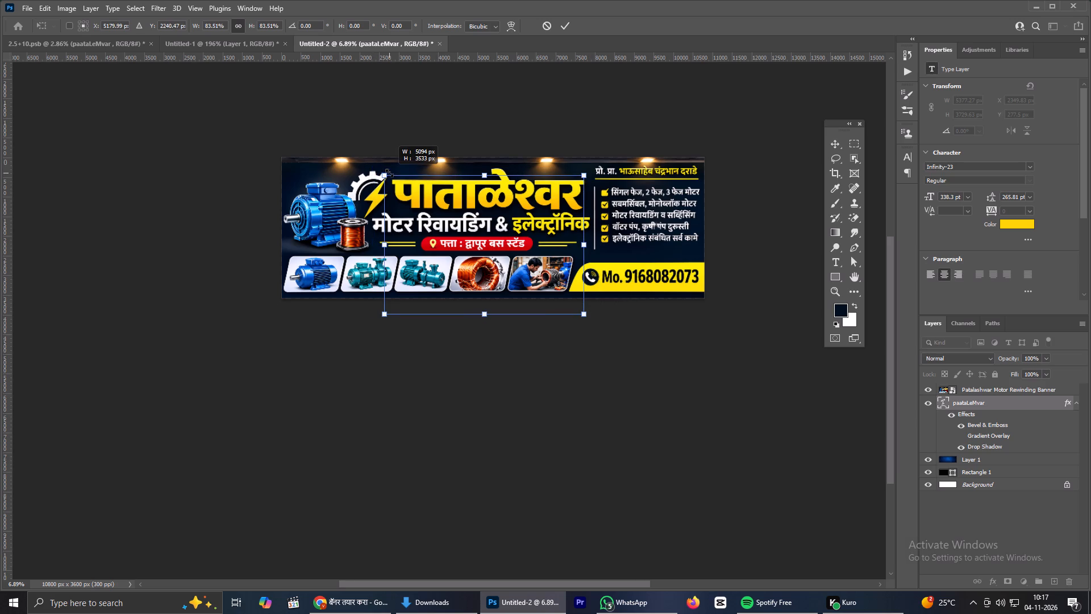
left_click_drag(389, 173, 395, 173)
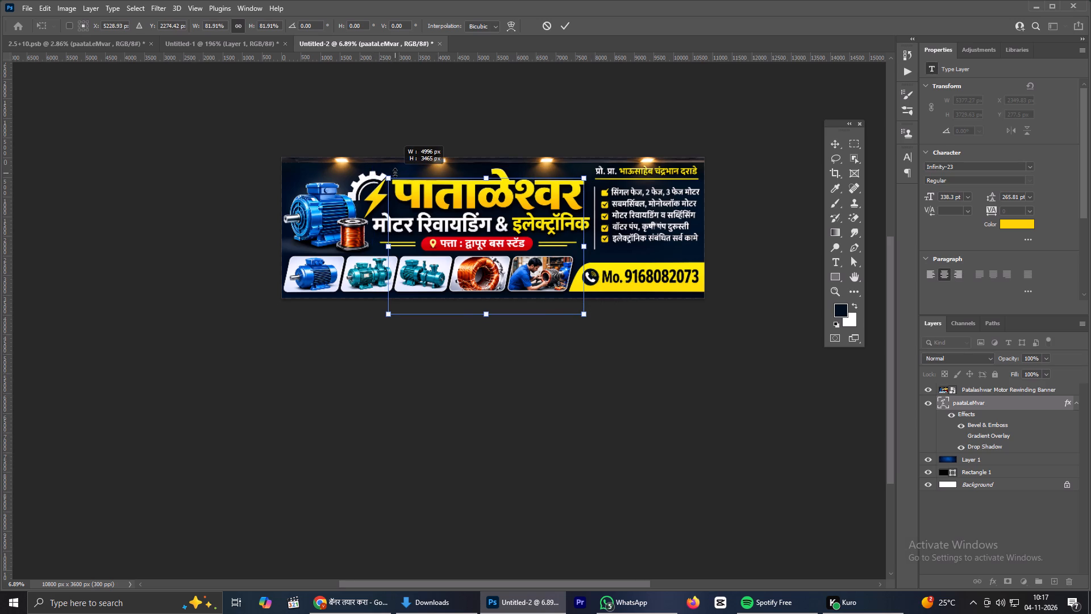
left_click_drag(470, 219, 470, 206)
left_click(566, 24)
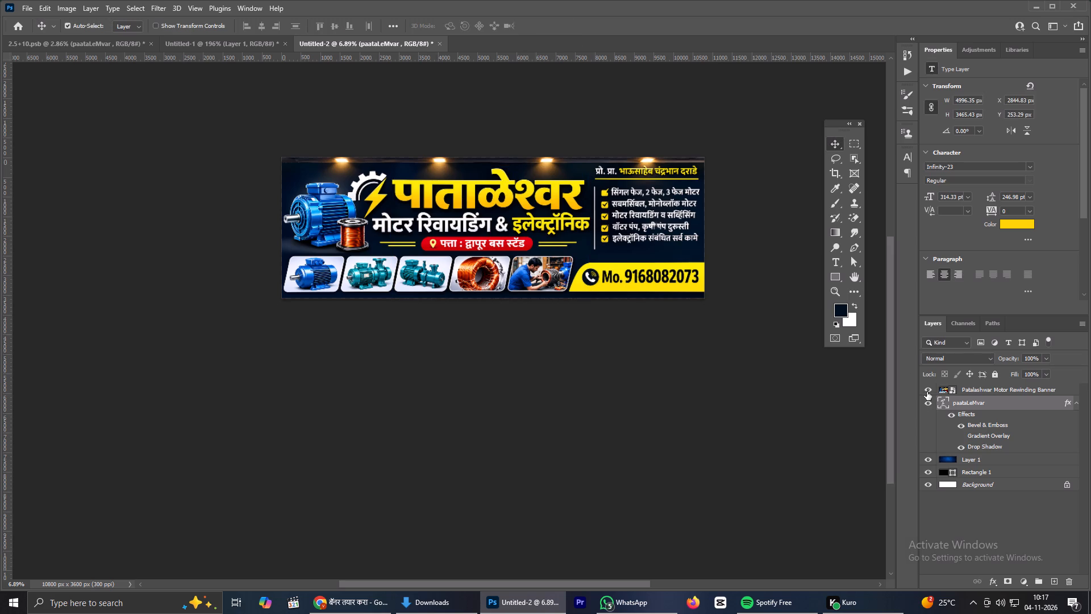
left_click(926, 385)
Change the yellow title's font to Infinity-01 Regular.
scroll(492, 179, "up", 5)
scroll(492, 178, "down", 4)
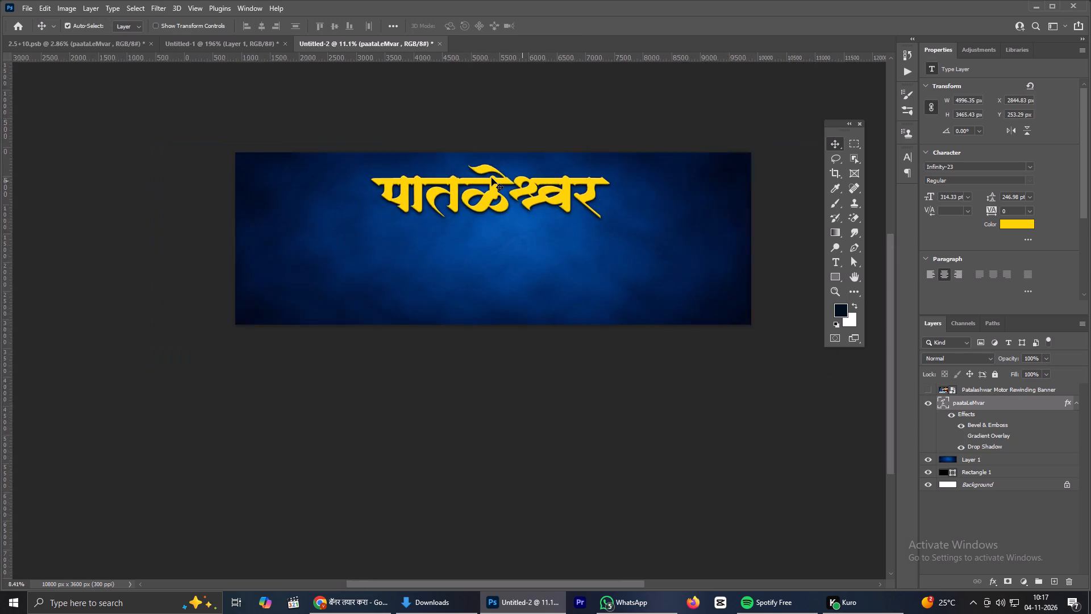
scroll(647, 199, "up", 3)
left_click(959, 165)
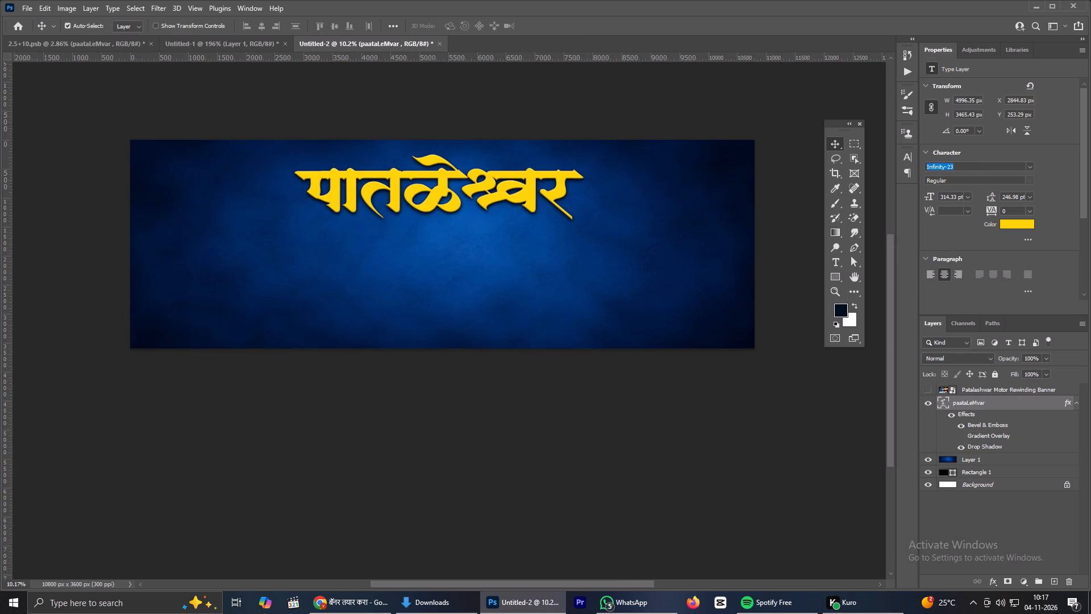
left_click(959, 167)
key("BackSpace")
key("BackSpace")
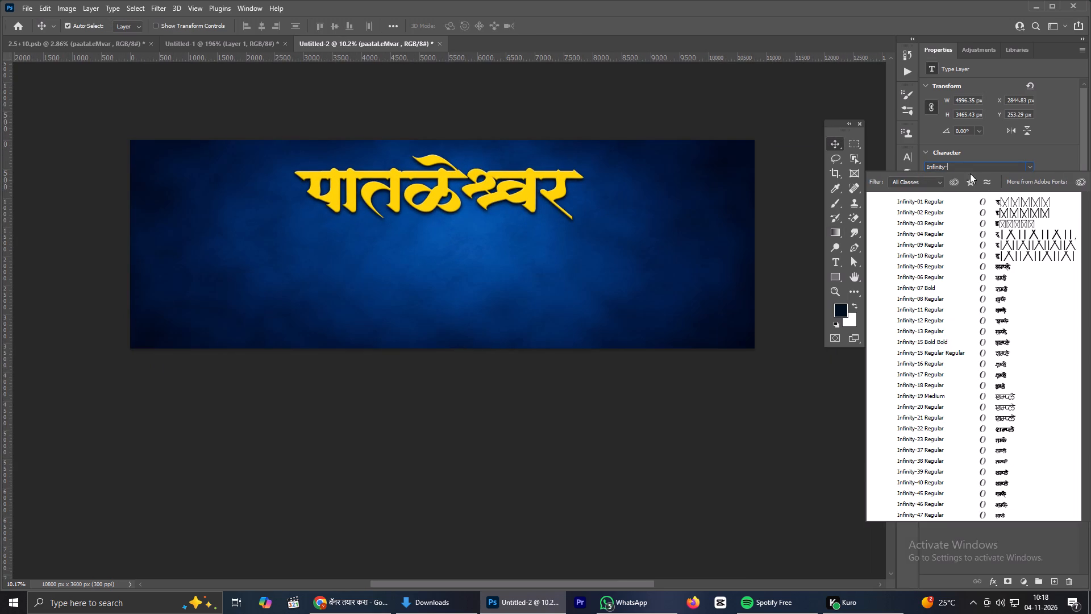
left_click(928, 198)
scroll(560, 173, "up", 1)
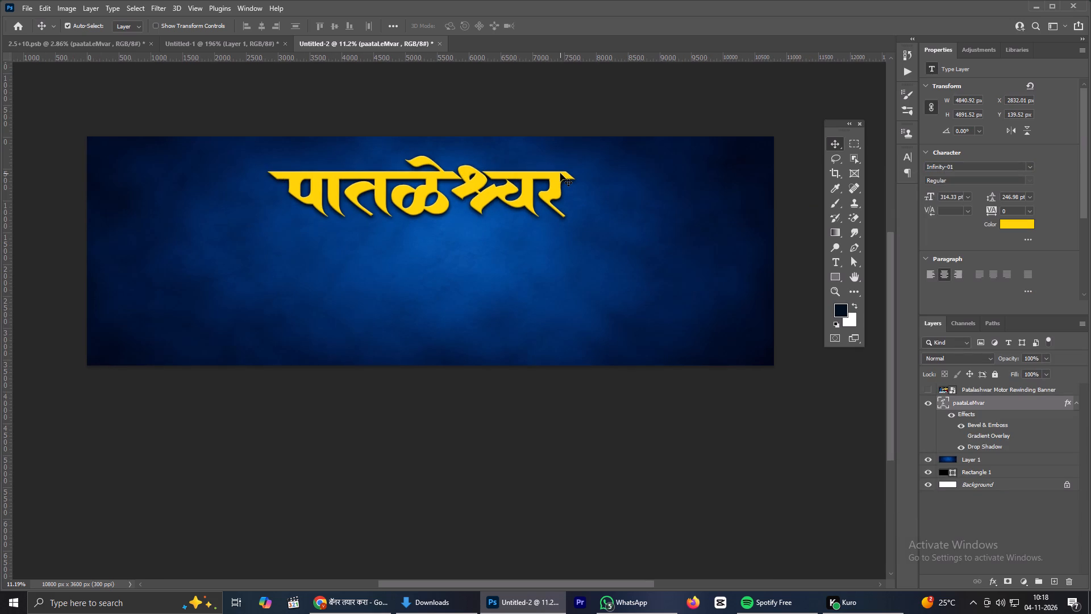
scroll(555, 164, "down", 3)
scroll(555, 164, "up", 1)
scroll(527, 134, "down", 2)
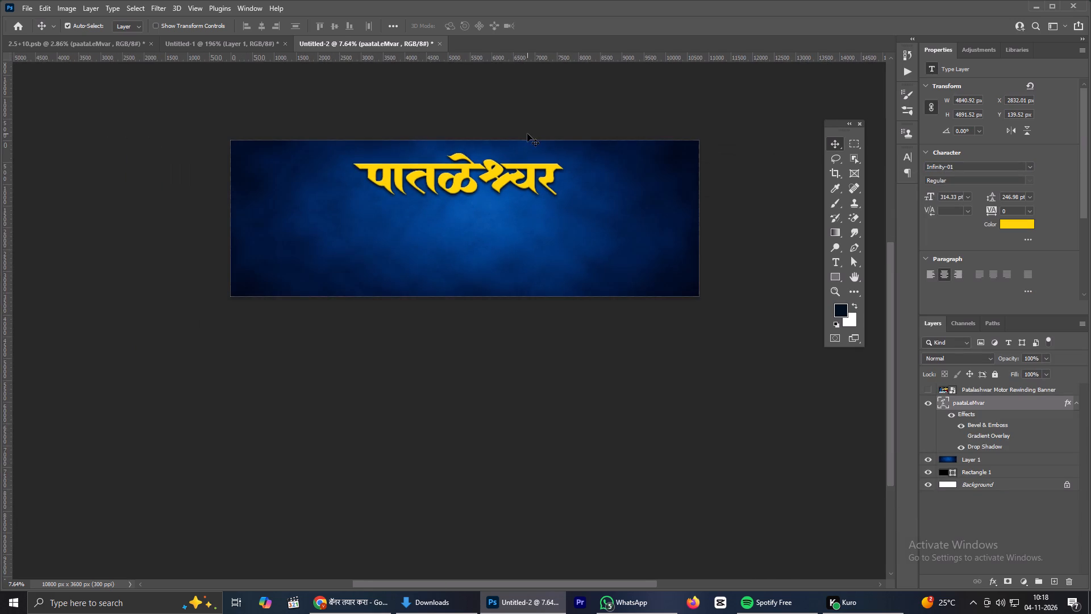
scroll(527, 134, "up", 2)
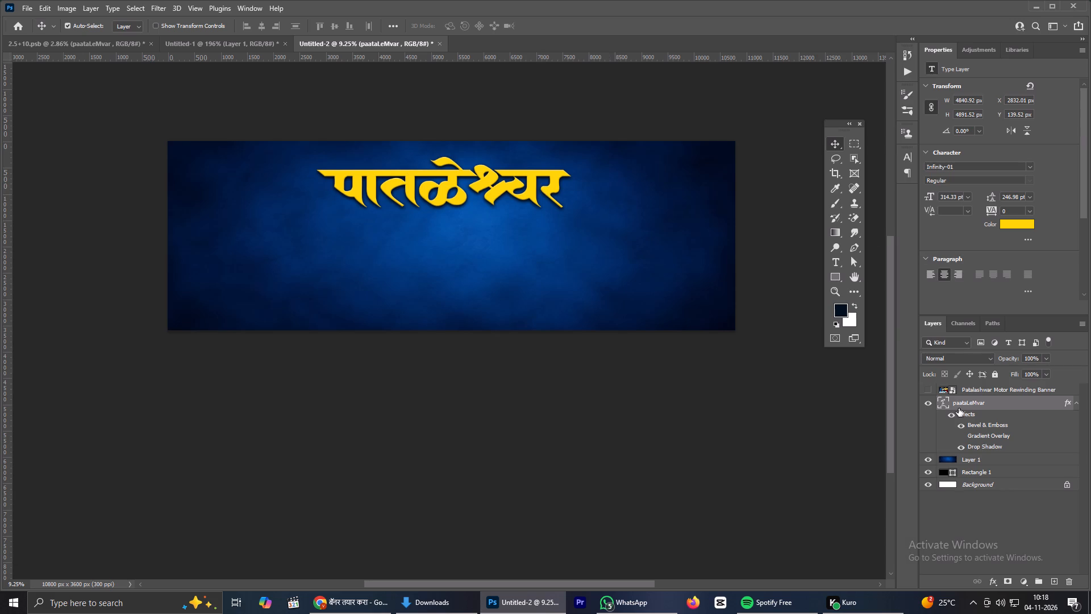
Check the reference banner, move the title down about 120 px and enlarge it to about 109%.
left_click(933, 388)
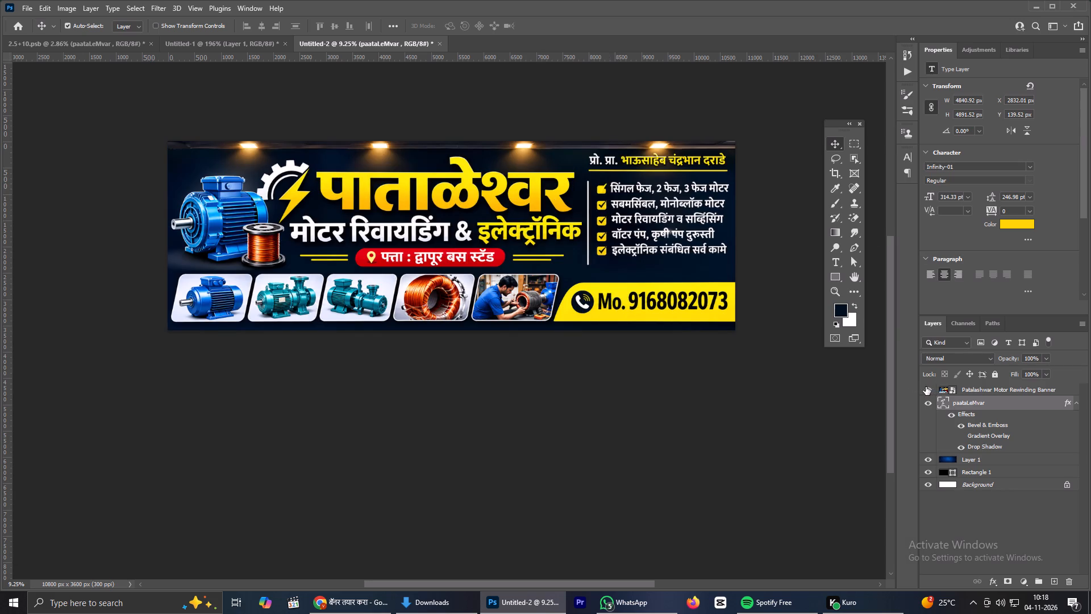
left_click(926, 387)
left_click_drag(451, 178, 450, 184)
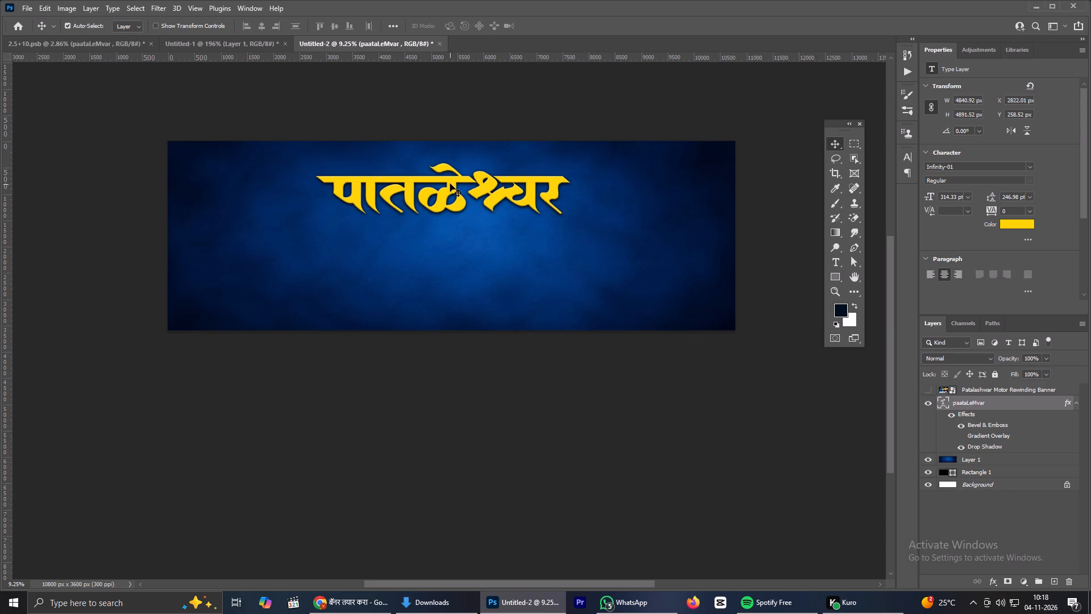
key("ctrl+t")
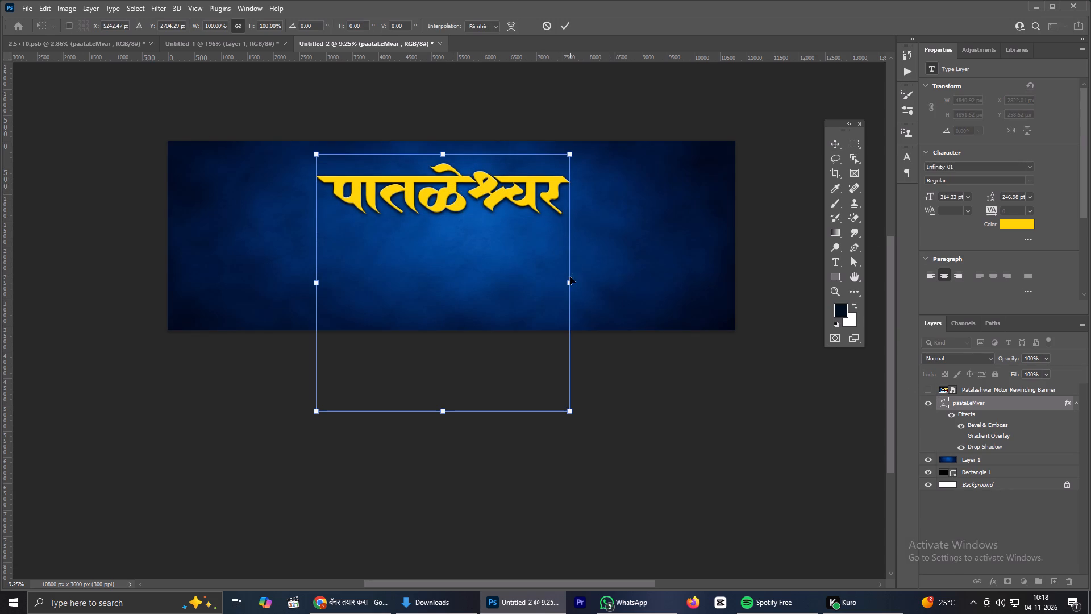
left_click_drag(571, 281, 581, 279, "alt")
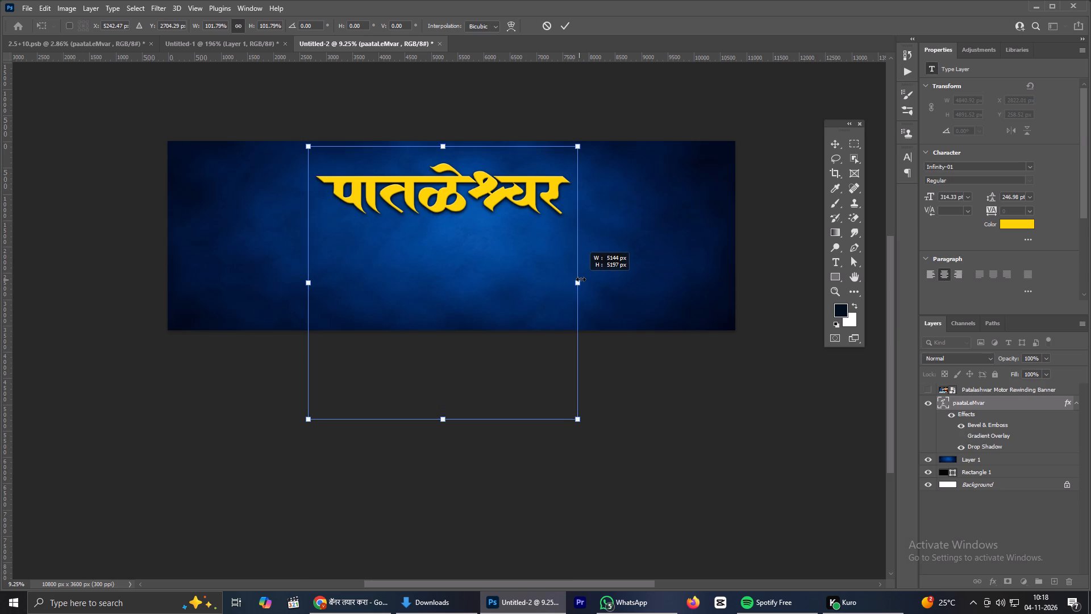
left_click_drag(581, 279, 582, 279, "alt")
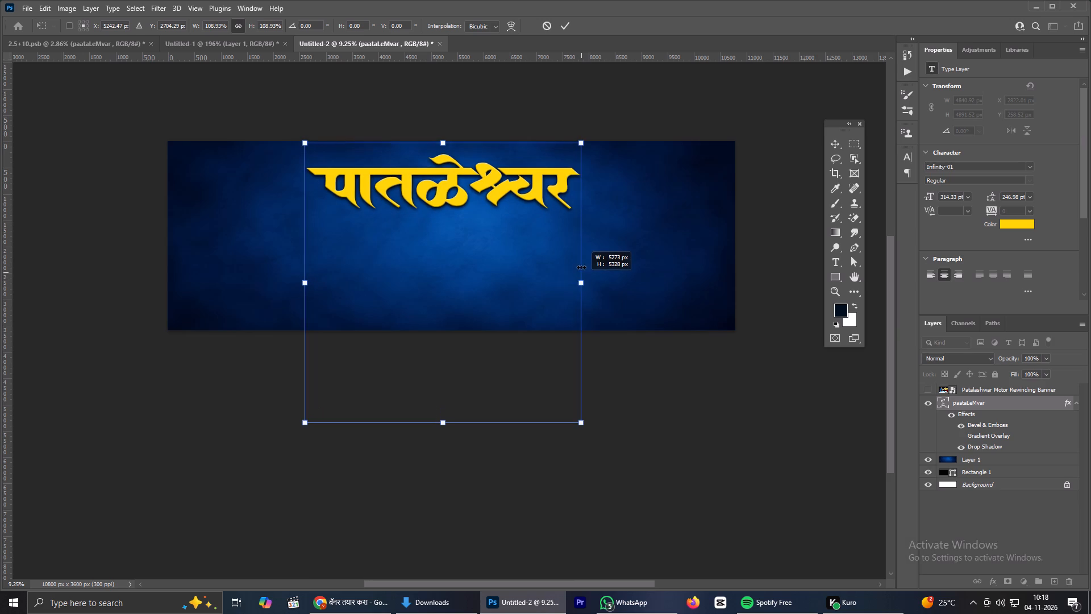
left_click(565, 22)
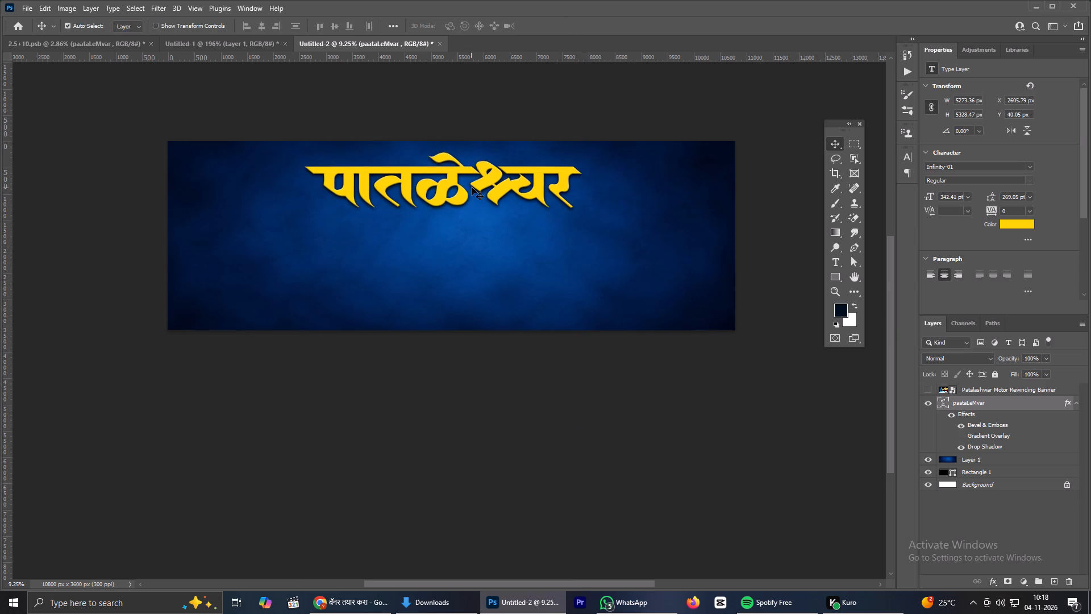
Nudge the title down about 80 px.
key("Down")
key("Down")
key("Down")
key("Down")
key("Down")
key("Down")
key("Down")
key("Down")
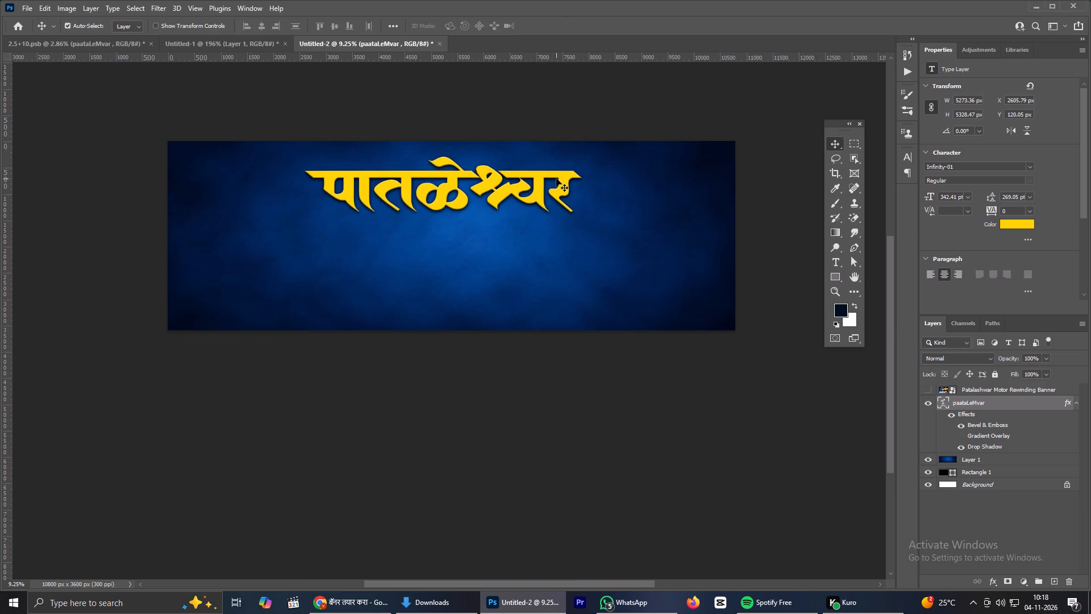
scroll(556, 179, "down", 2)
scroll(556, 179, "up", 2)
Show the reference banner and draw a vertical line about 1600 px long and 55 px thick over its divider beside the services list.
left_click(922, 384)
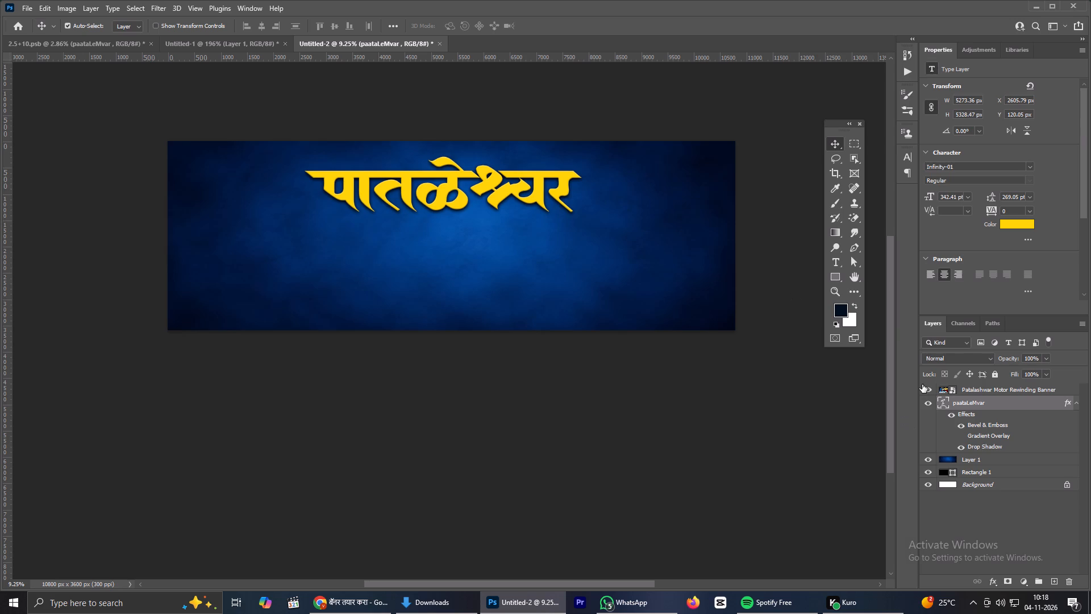
left_click(922, 384)
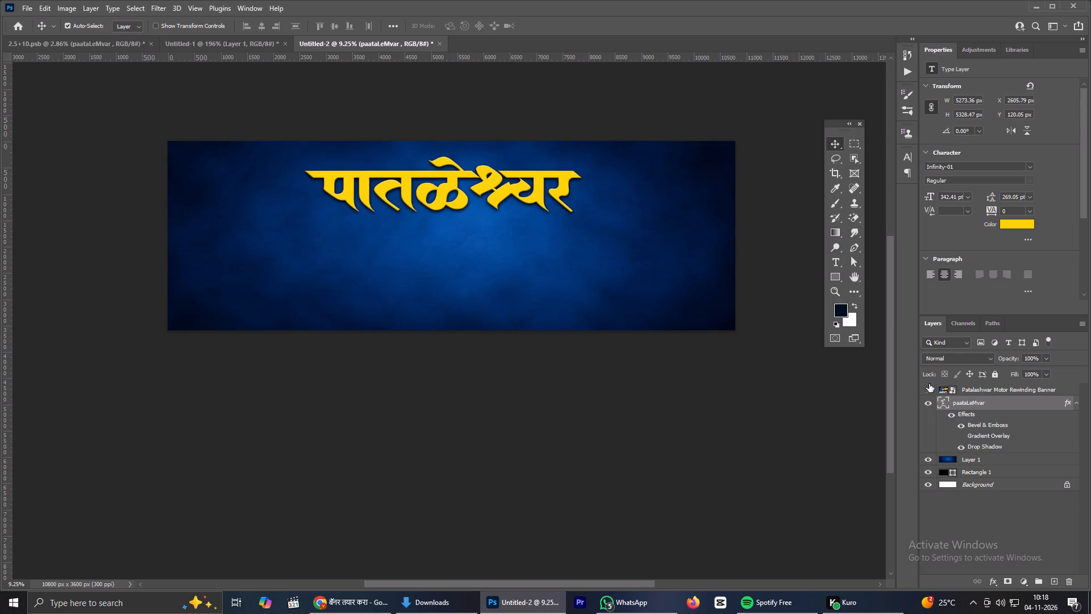
left_click(929, 384)
left_click_drag(836, 271, 876, 316)
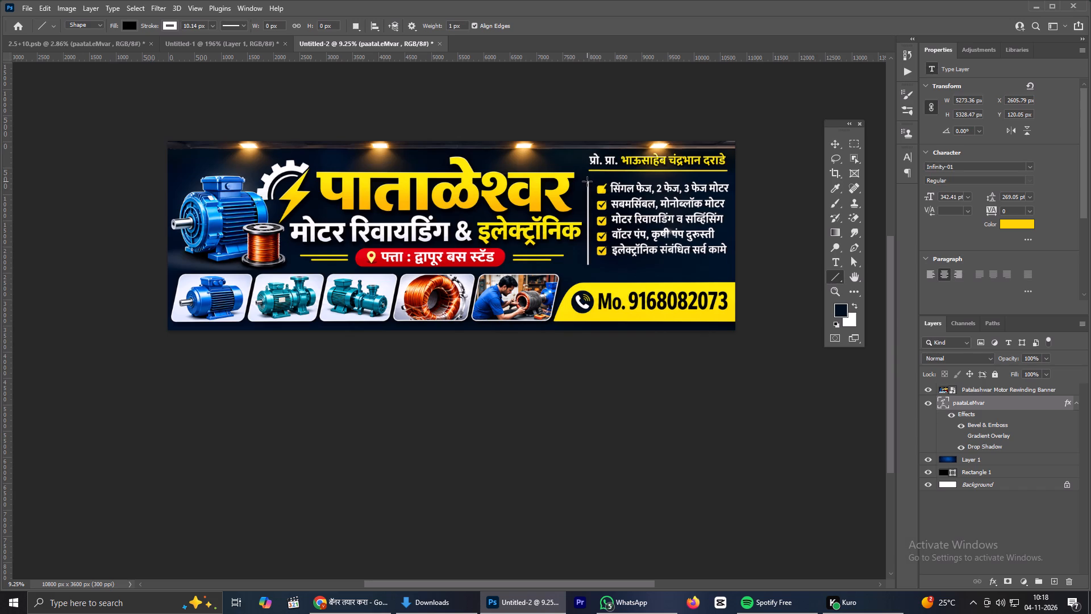
left_click_drag(587, 181, 585, 254)
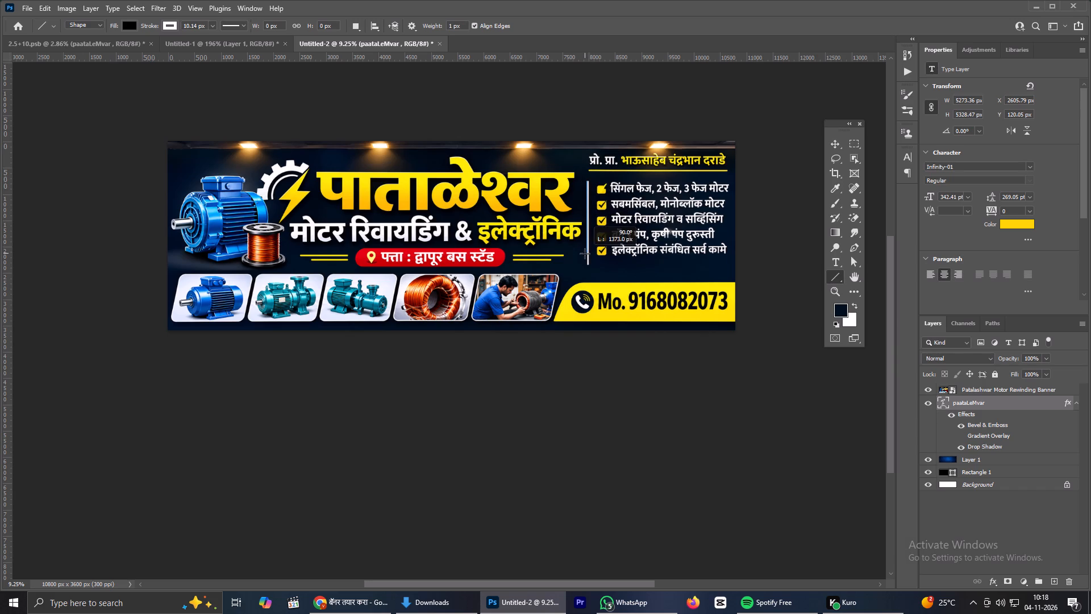
left_click_drag(585, 254, 588, 265)
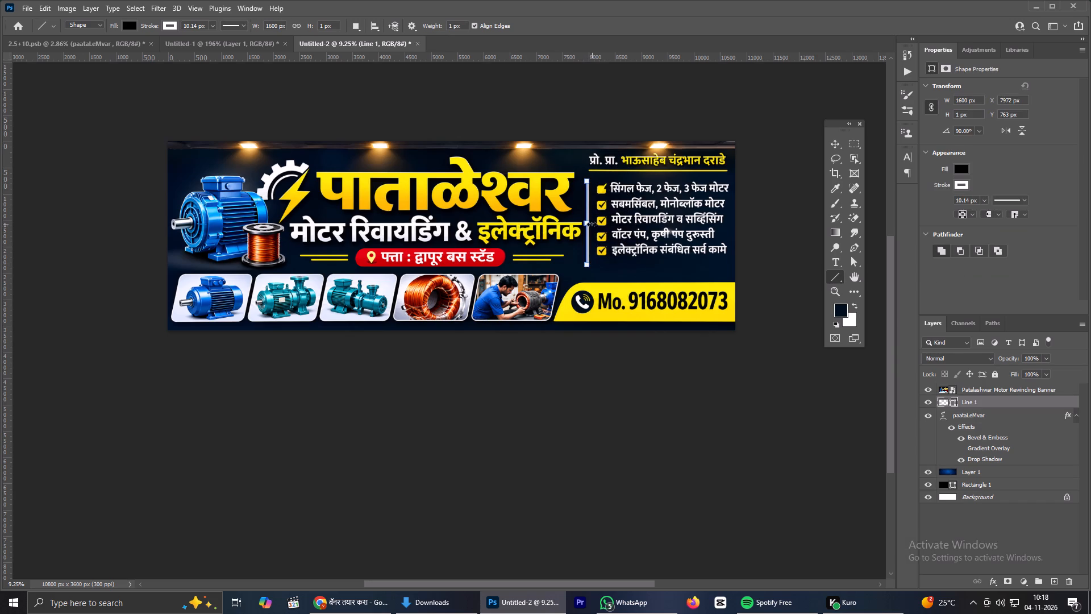
left_click(591, 223)
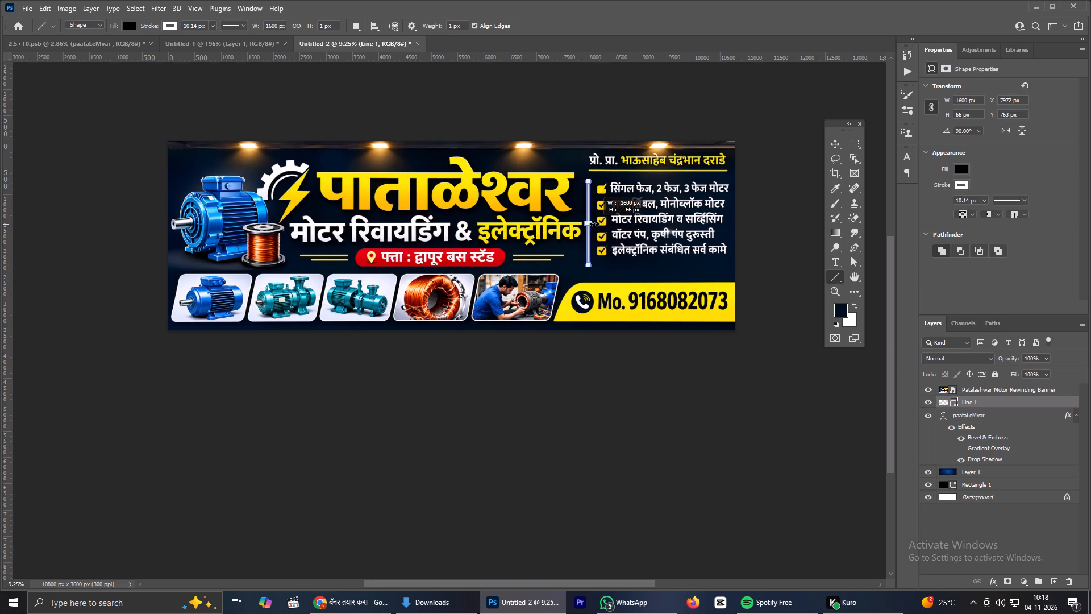
Set the divider line's fill to white.
left_click(956, 192)
left_click(960, 169)
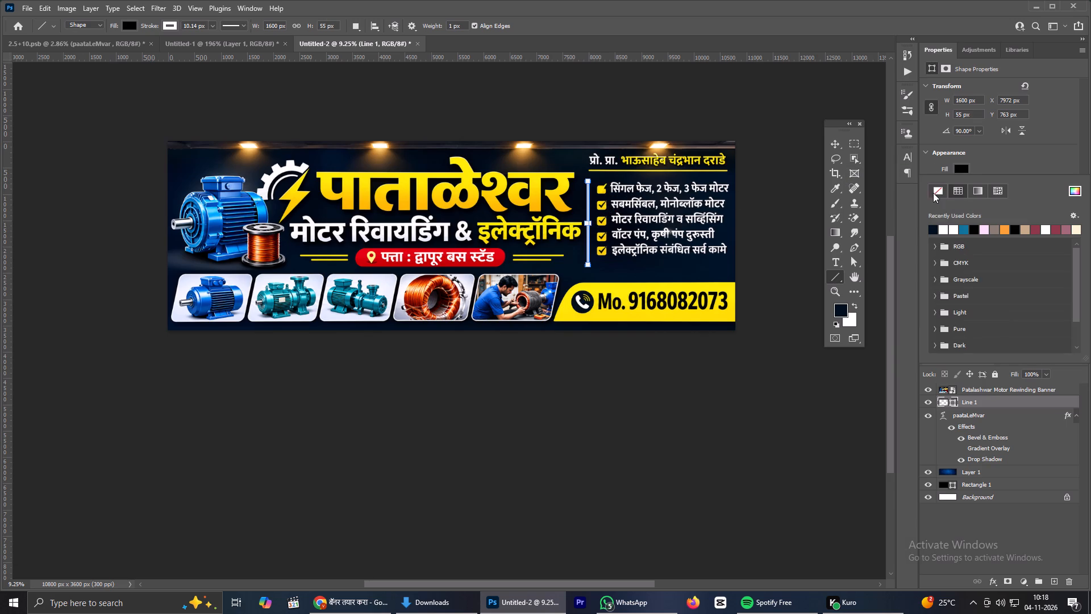
left_click(942, 229)
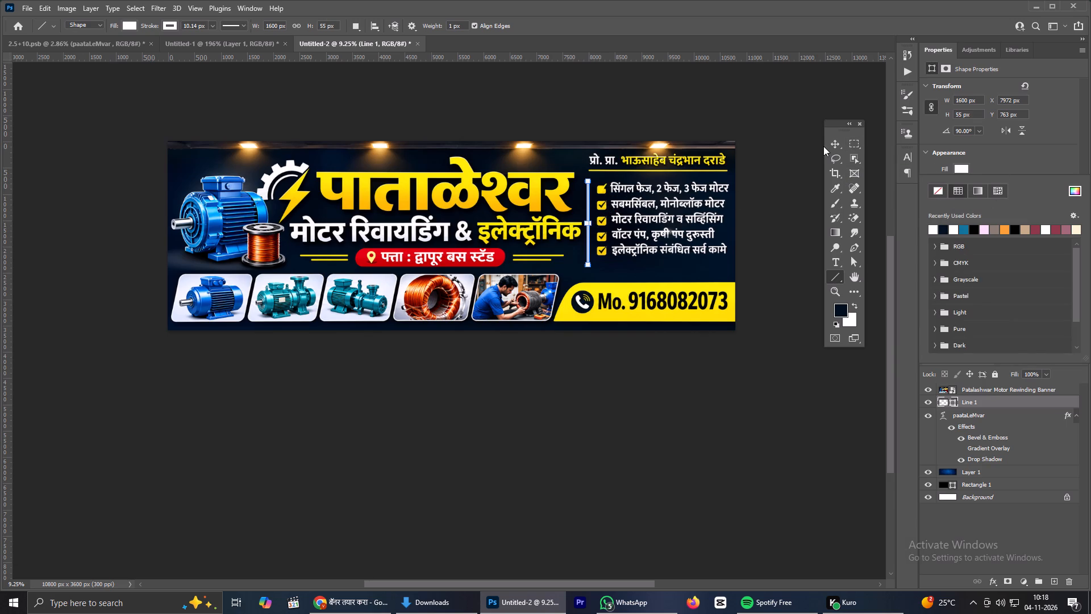
left_click_drag(823, 146, 832, 145)
left_click(835, 144)
scroll(590, 190, "up", 1)
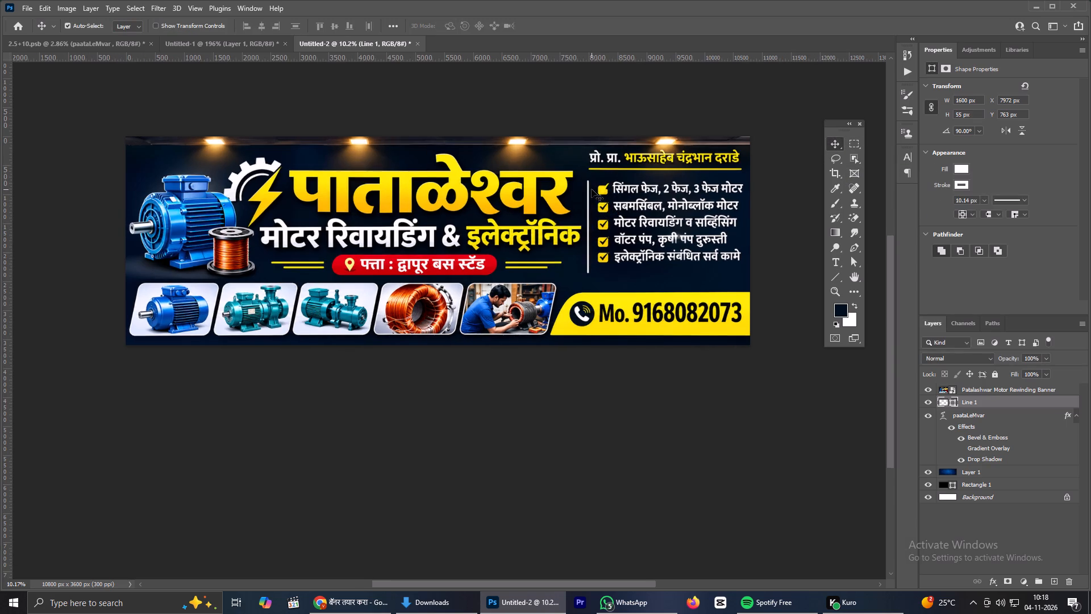
scroll(592, 189, "down", 2)
scroll(597, 188, "up", 2)
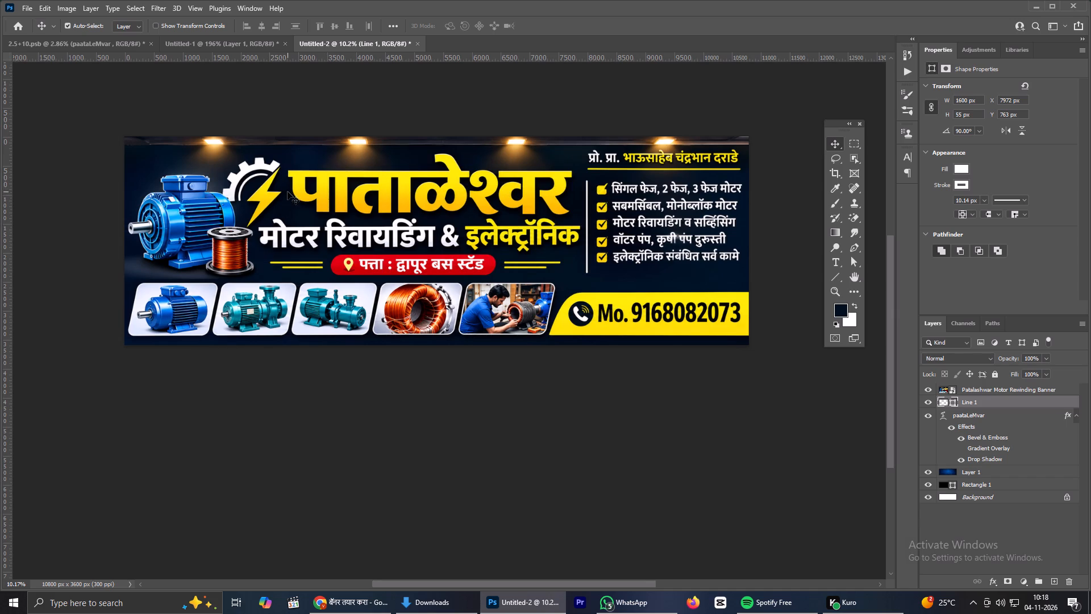
key("shift+super+s")
left_click_drag(114, 144, 240, 231)
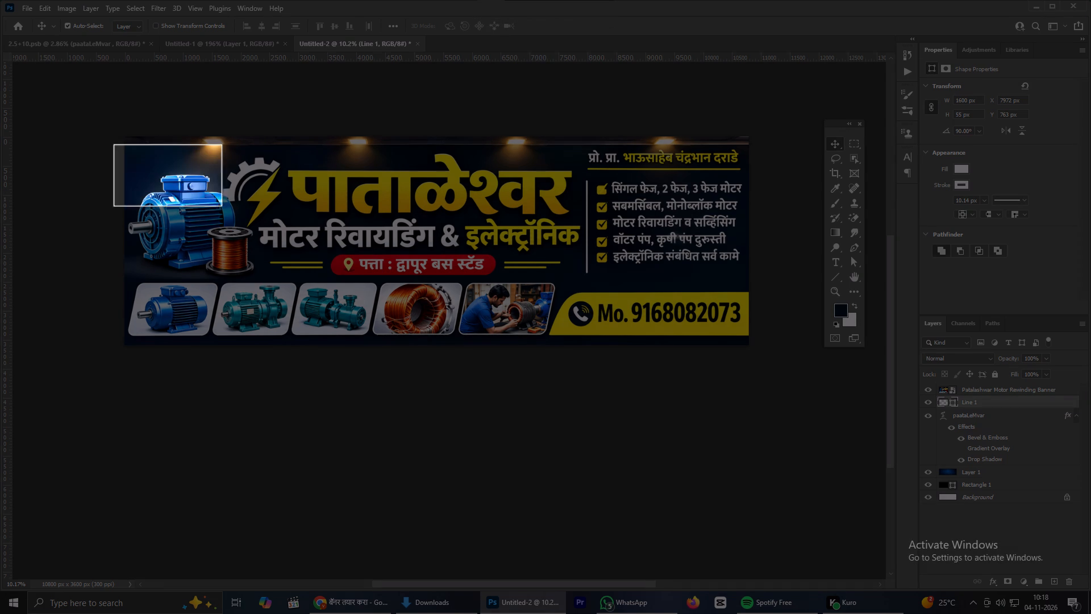
left_click_drag(240, 231, 283, 275)
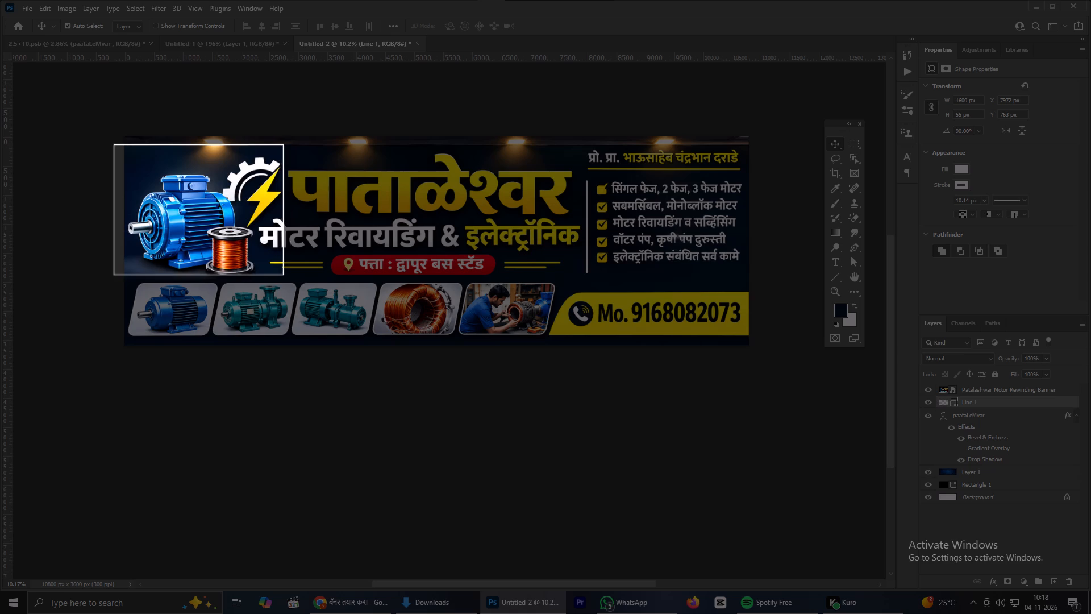
left_click_drag(283, 275, 285, 274)
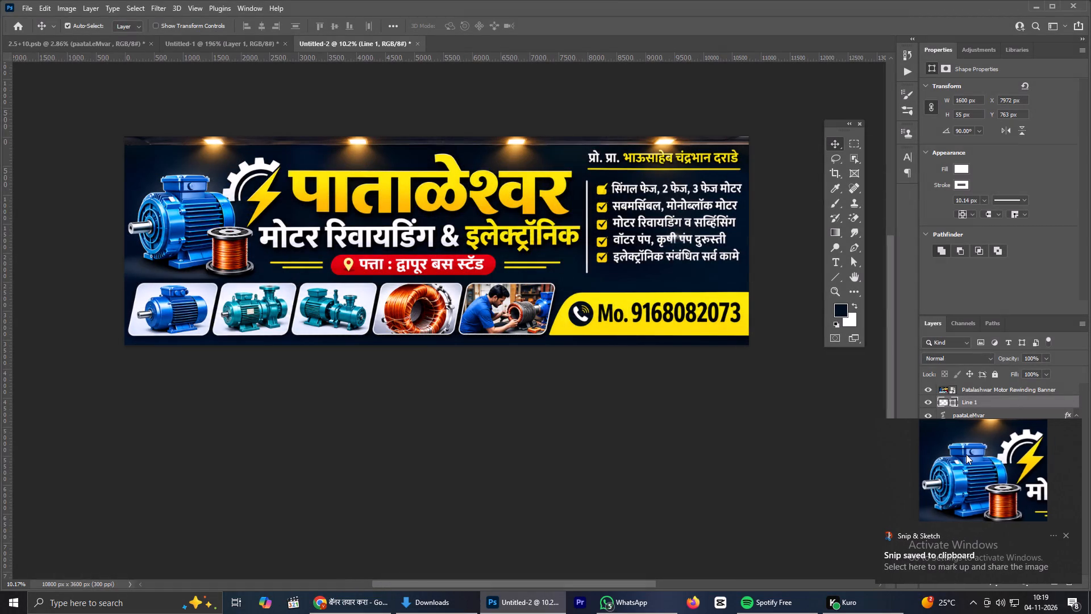
right_click(966, 454)
left_click(977, 453)
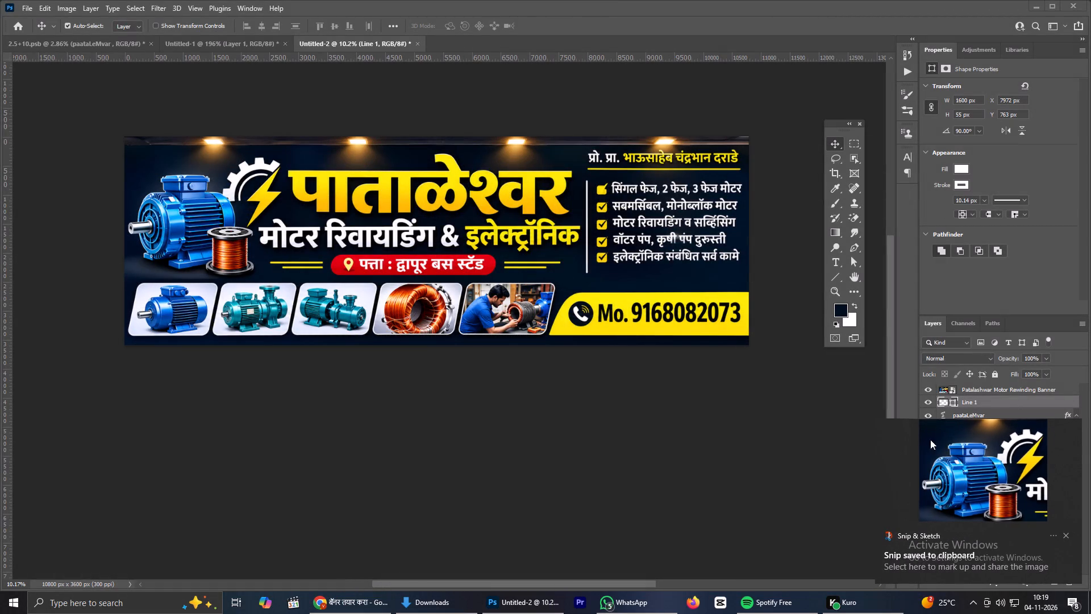
left_click(957, 446)
left_click(653, 57)
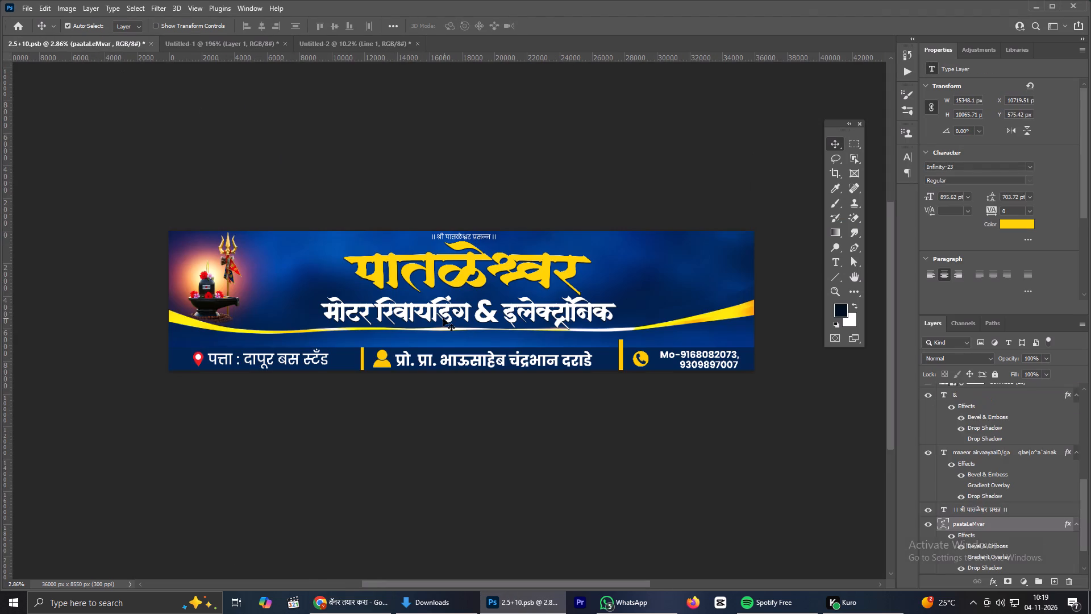
left_click(427, 315)
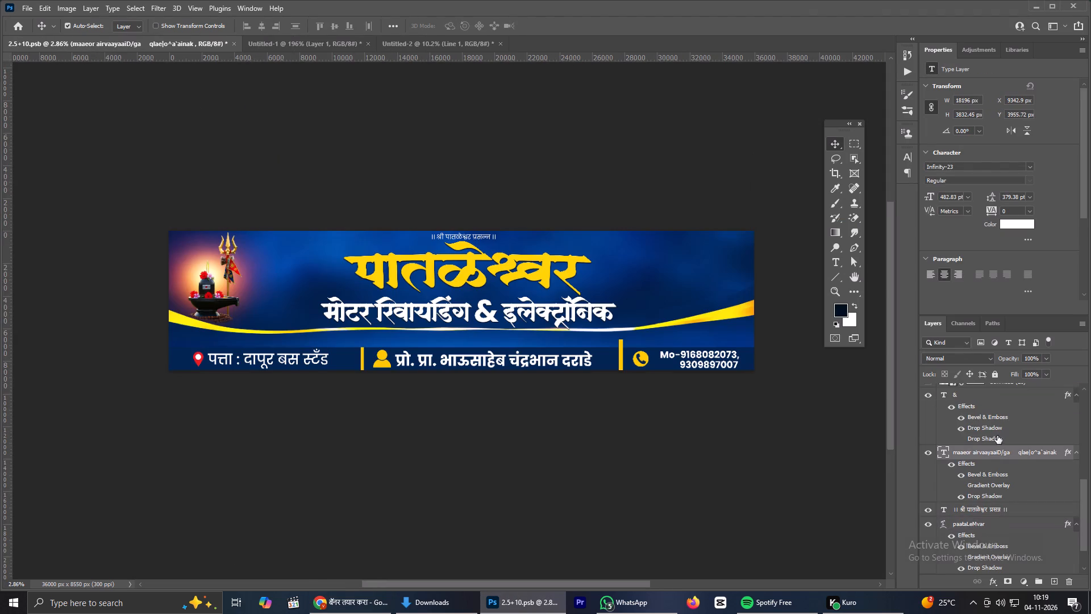
scroll(996, 443, "up", 2)
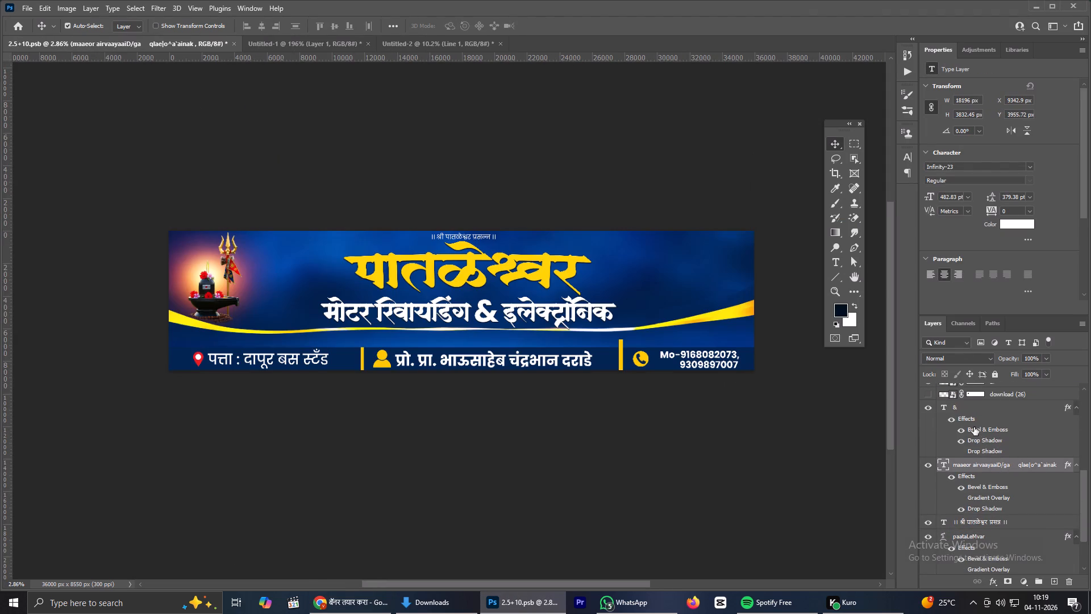
left_click(967, 420, "ctrl")
left_click_drag(984, 479, 286, 60)
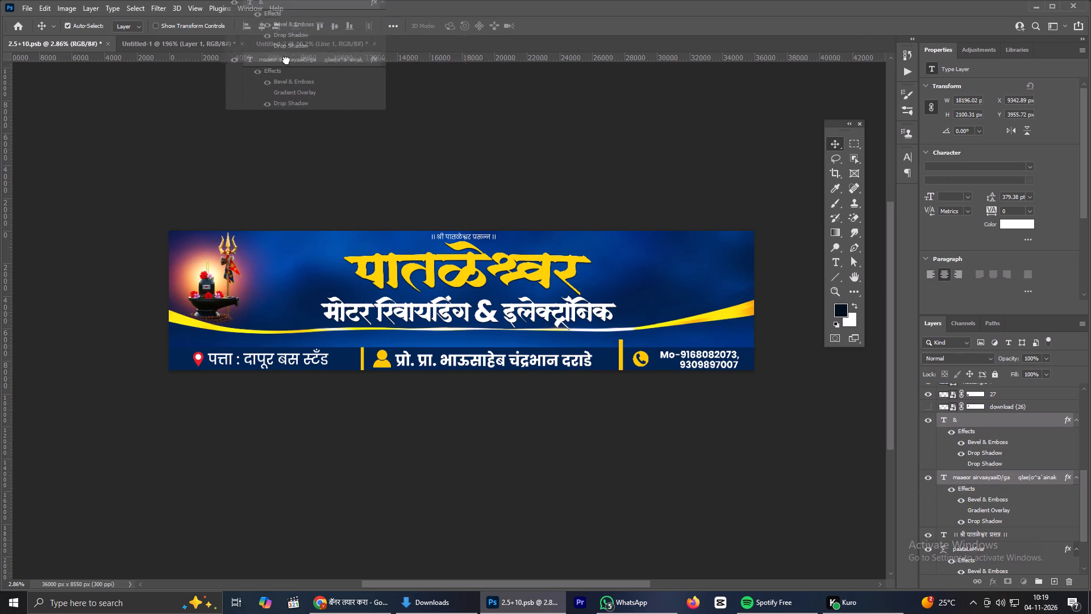
left_click_drag(286, 60, 386, 187)
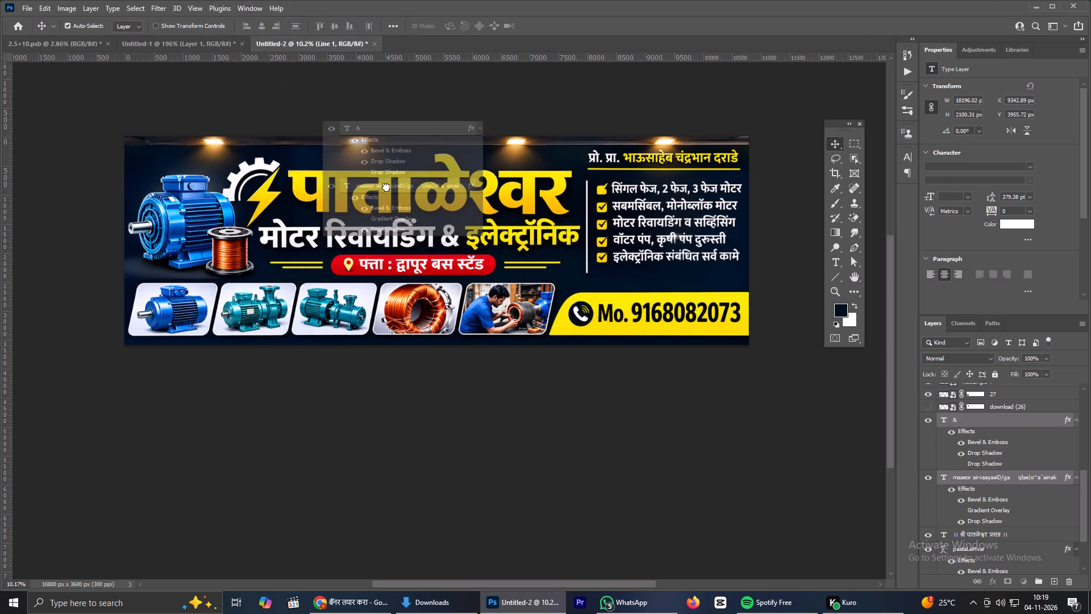
left_click_drag(386, 187, 394, 275)
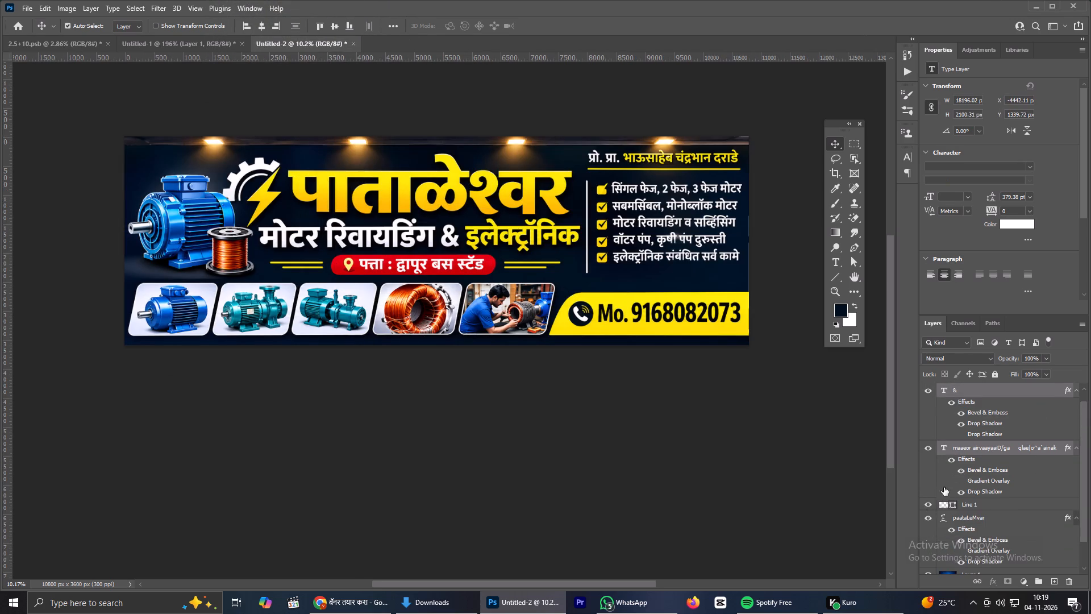
Hide the reference banner, scale the copied tagline and "&" together to about 32%, and place them under the title, ending at the divider.
scroll(944, 487, "down", 4)
scroll(950, 470, "up", 5)
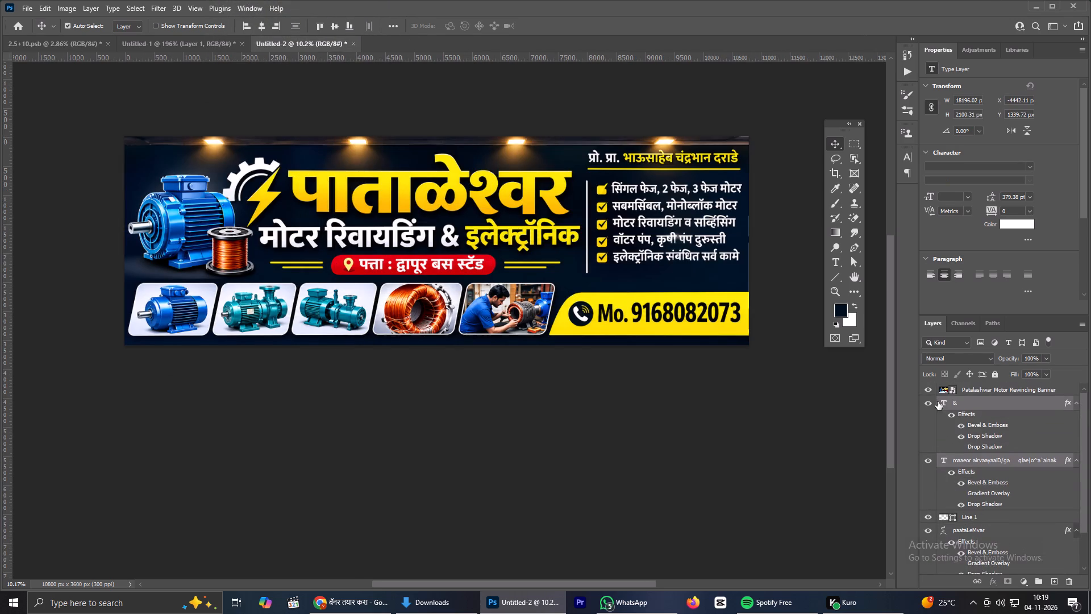
left_click(925, 392)
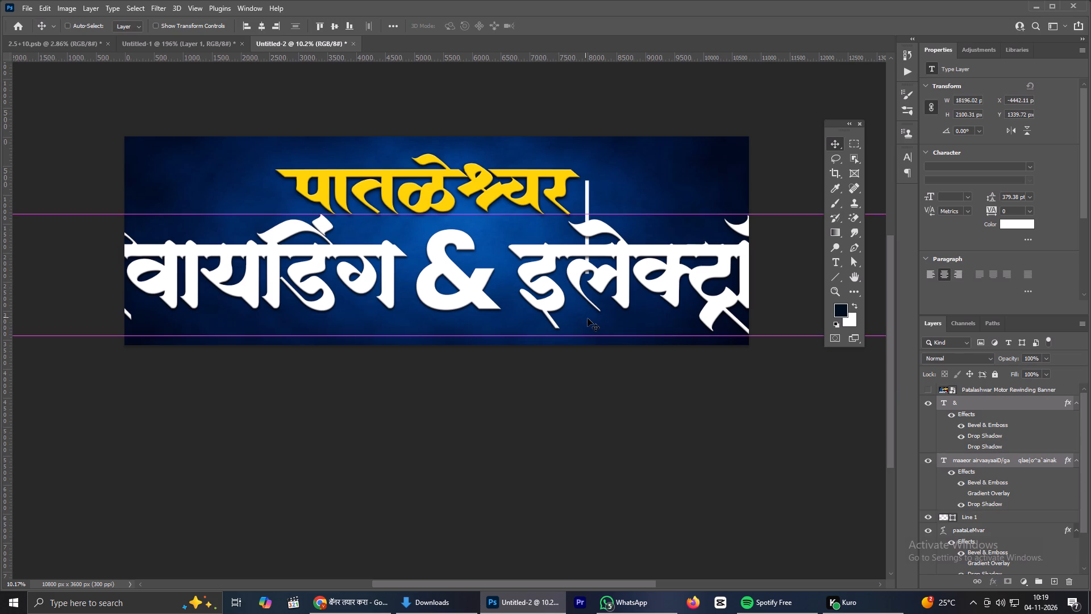
key("ctrl+t")
scroll(588, 318, "down", 12)
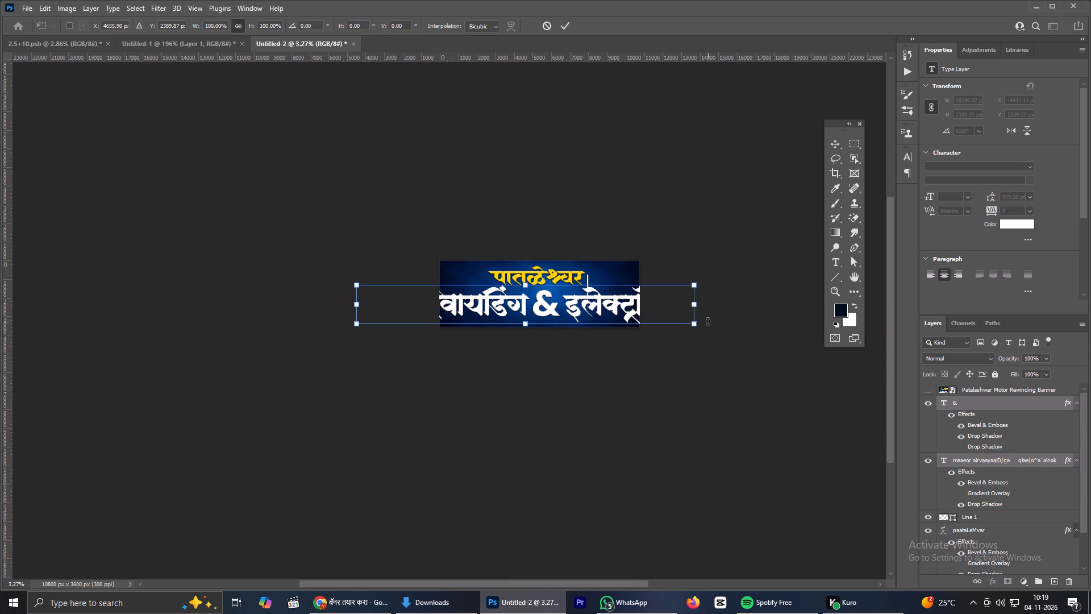
left_click_drag(694, 322, 617, 311, "alt")
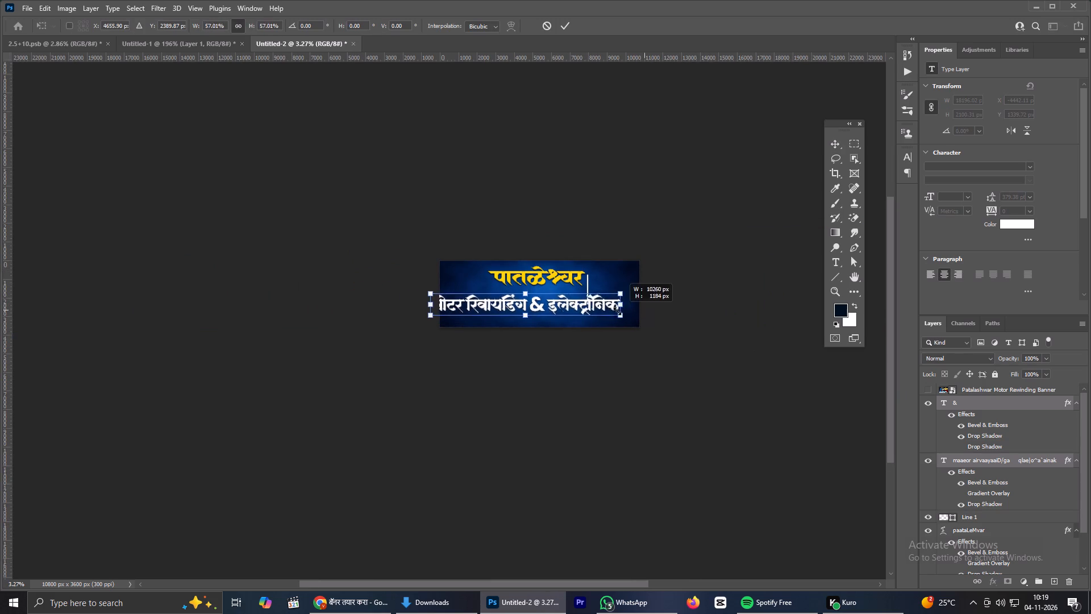
left_click_drag(617, 311, 578, 314, "alt")
scroll(543, 297, "up", 6)
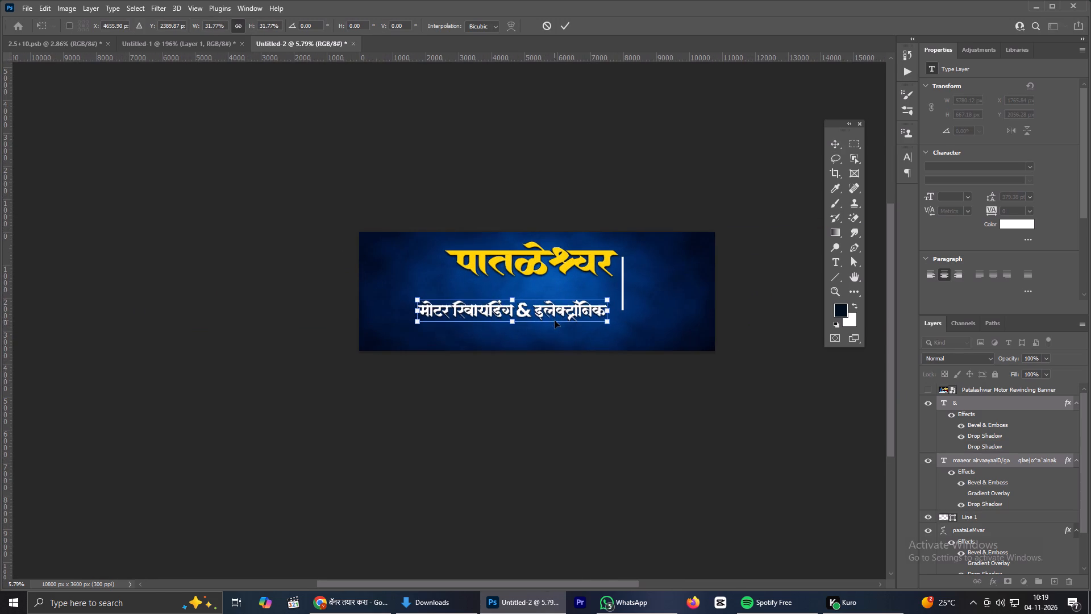
left_click_drag(540, 309, 553, 293)
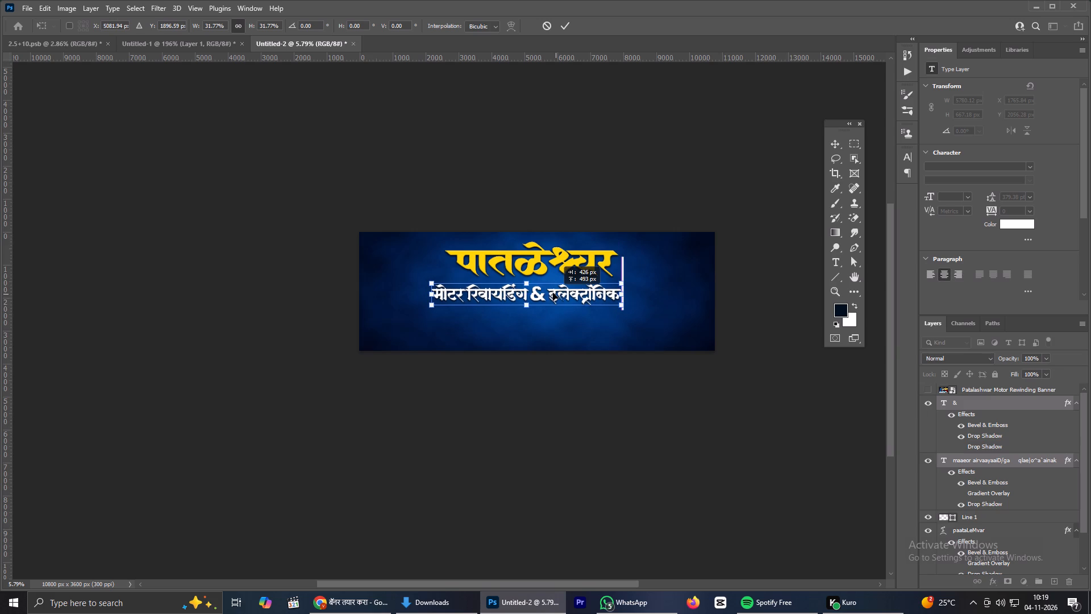
left_click_drag(553, 293, 548, 292)
scroll(542, 269, "up", 3)
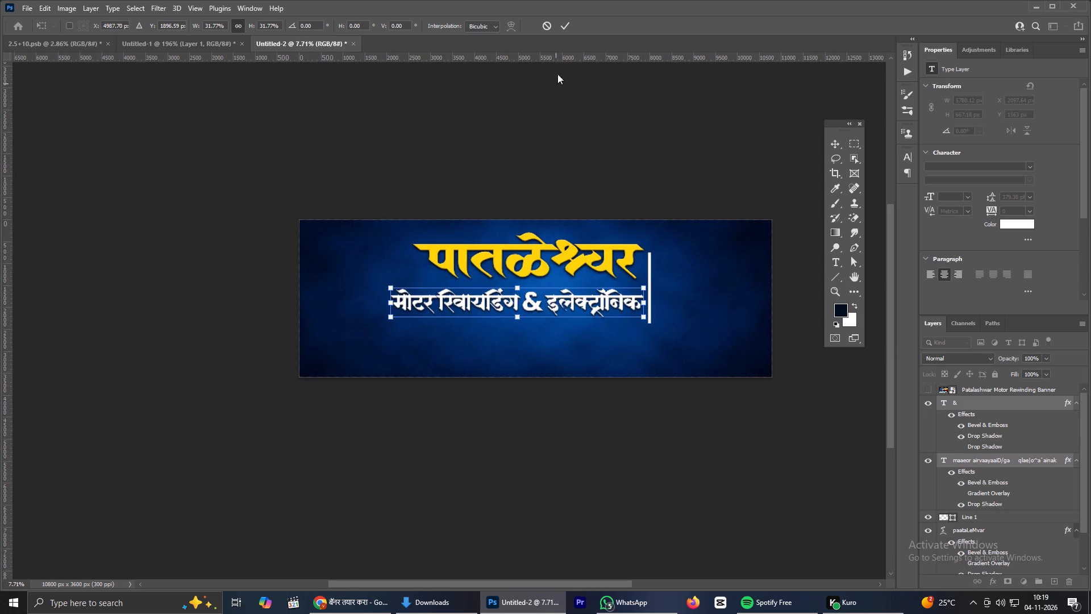
left_click(566, 23)
Enlarge the yellow title to about 110% to match the tagline's width and move it down so its frame starts at Y 0 px.
left_click(481, 258)
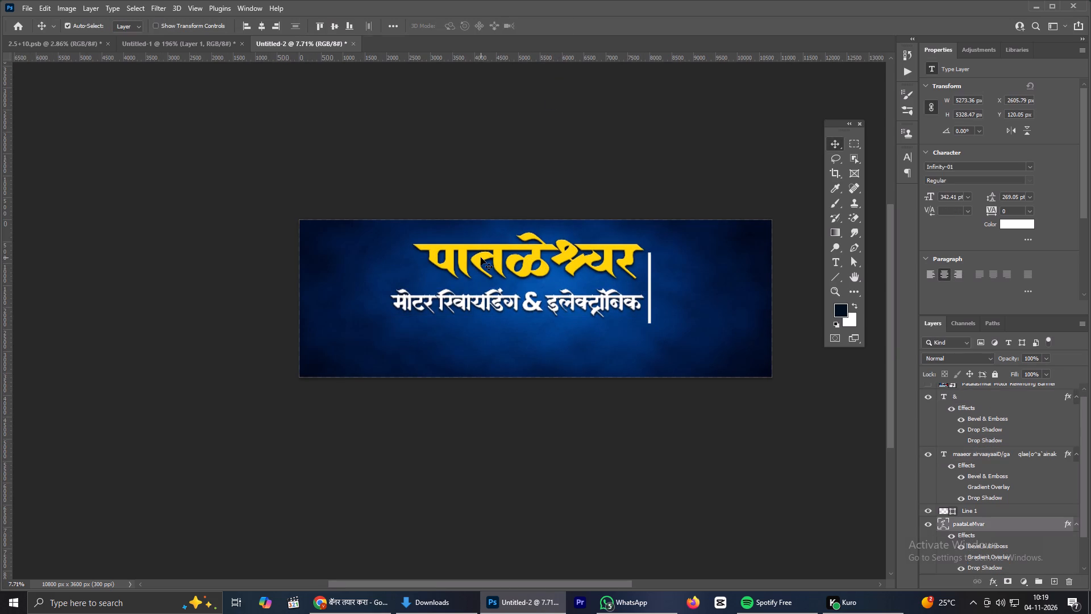
key("ctrl+t")
left_click_drag(417, 226, 414, 226)
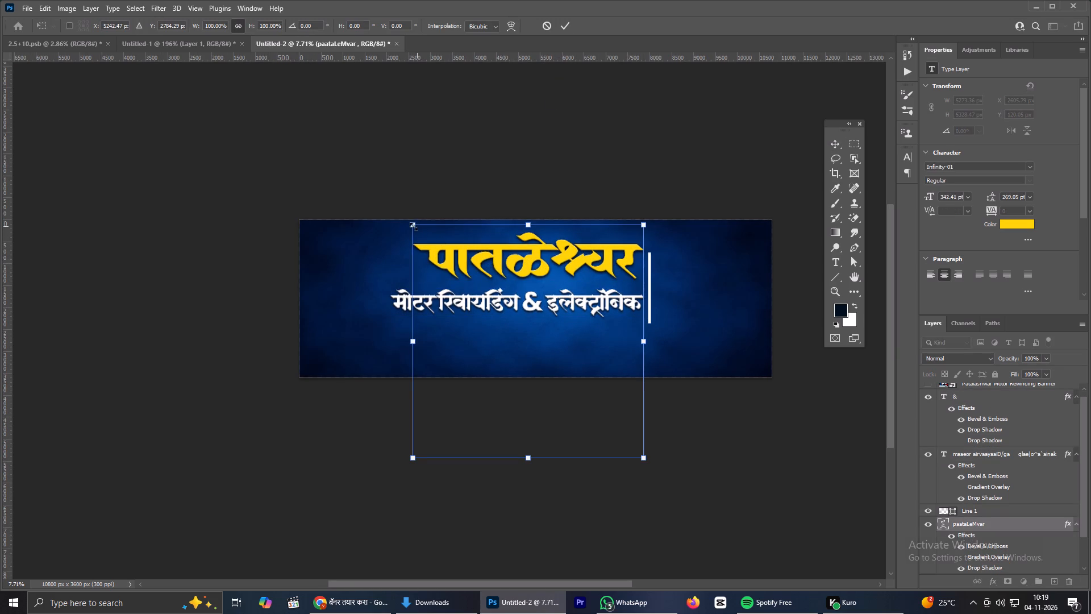
left_click_drag(414, 226, 377, 219)
scroll(455, 140, "up", 3)
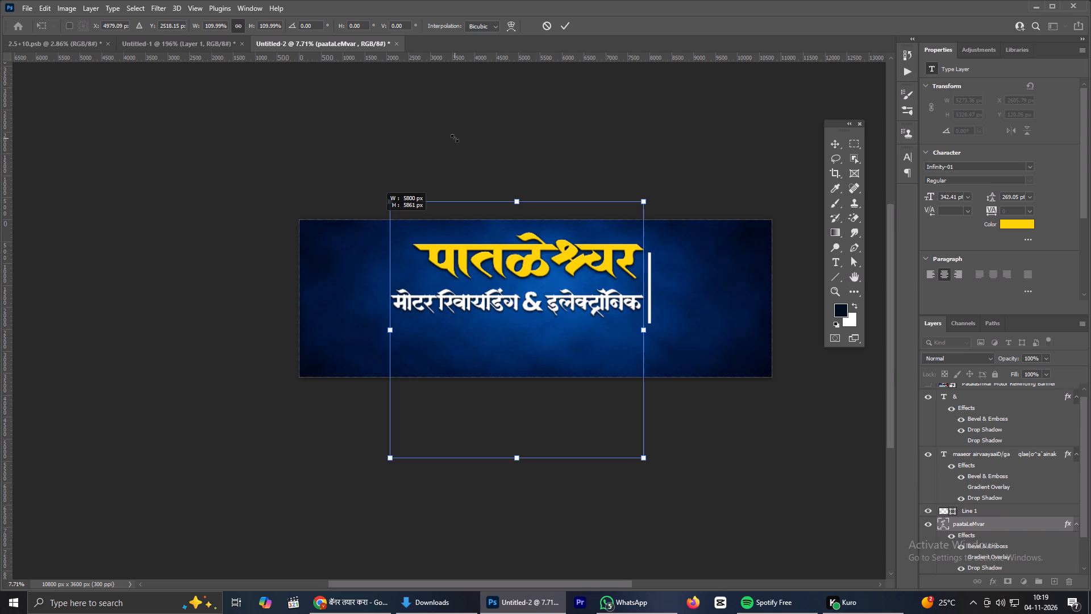
left_click_drag(492, 268, 492, 268)
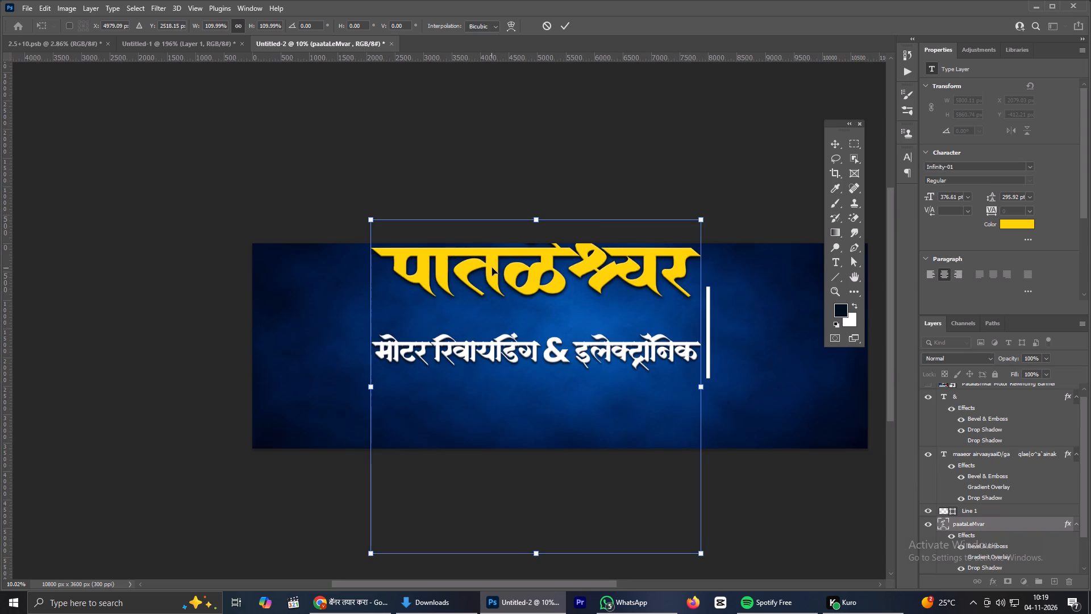
left_click_drag(492, 268, 489, 300)
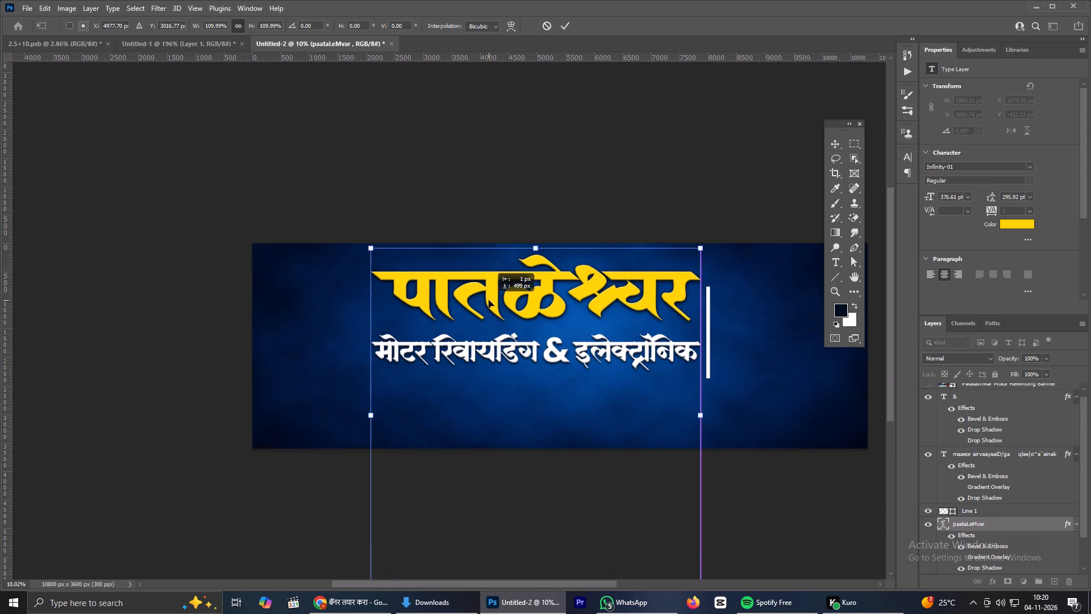
left_click_drag(489, 300, 490, 293)
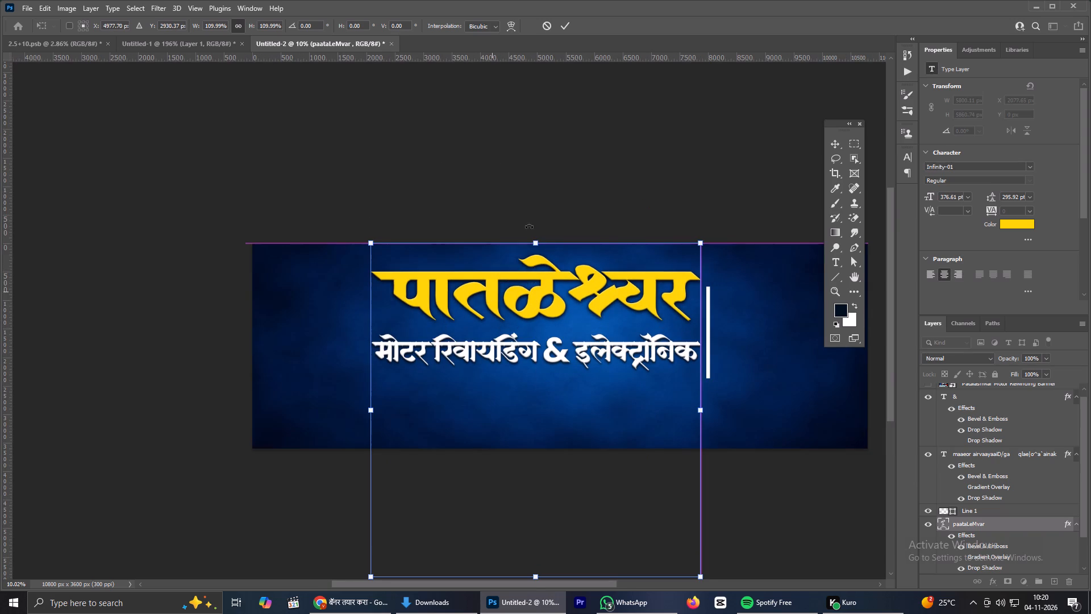
left_click(563, 25)
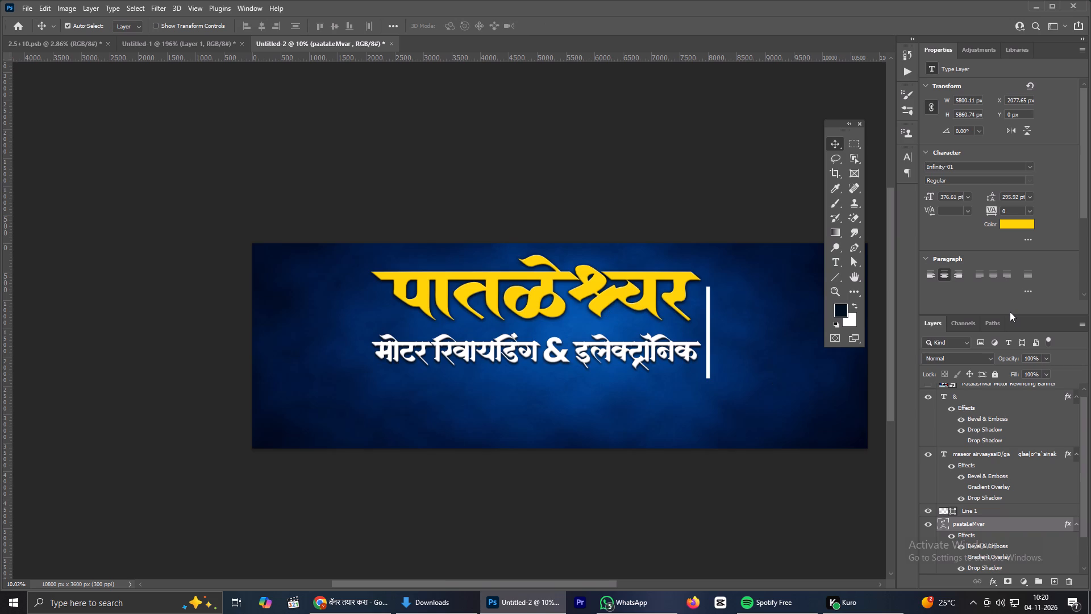
Nudge the yellow title down about 144 px, closer to the tagline.
key("Down")
key("Down")
key("Down")
key("Down")
key("Down")
key("Down")
key("Down")
key("Down")
key("Down")
key("Down")
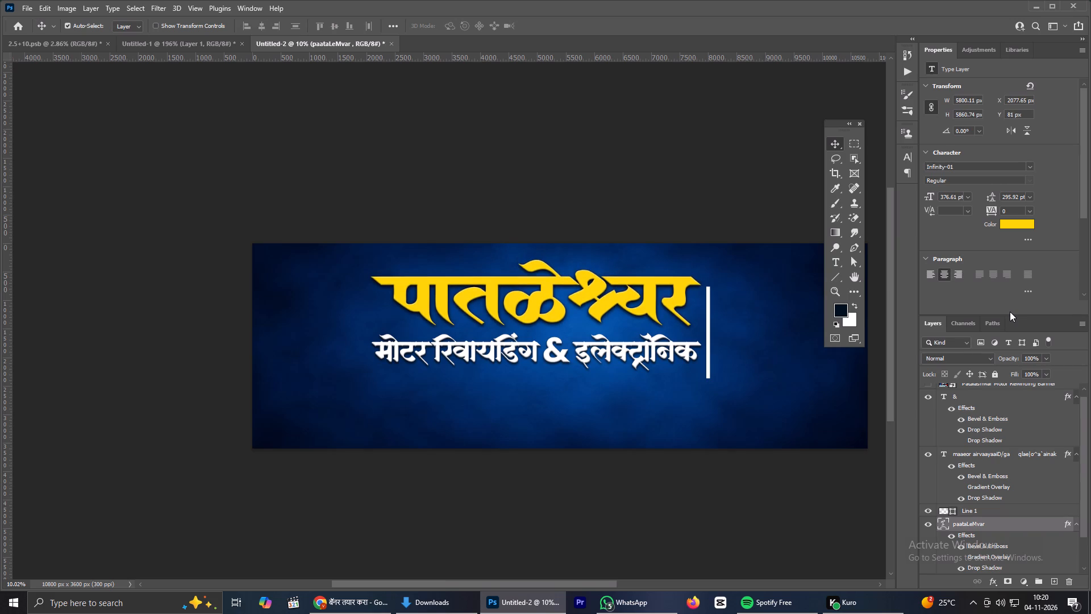
key("Down")
key("Down")
key("Down")
key("Down")
key("Down")
key("Down")
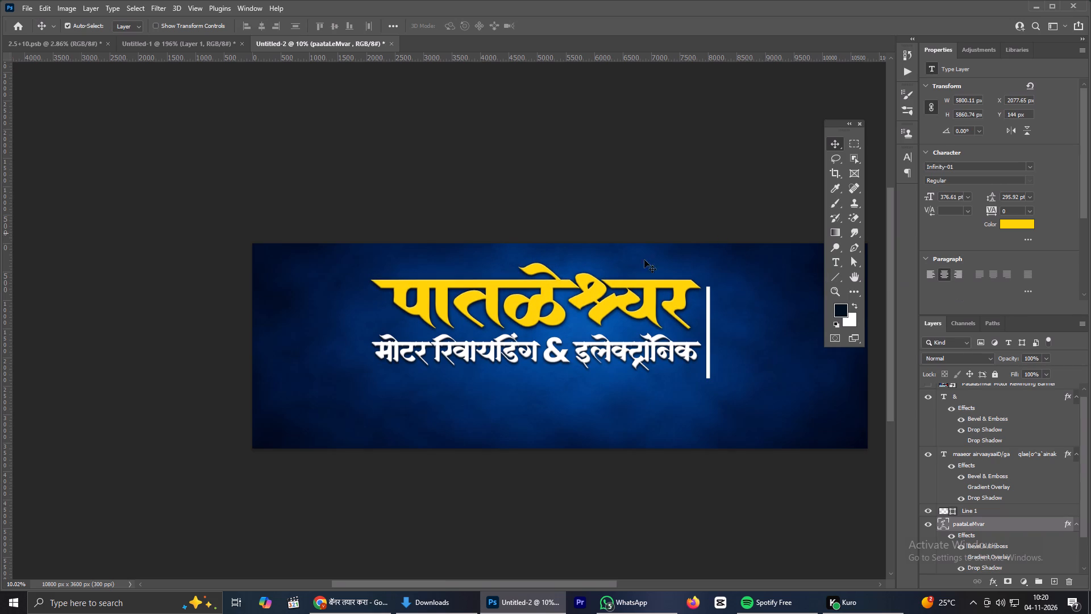
Turn off the Bevel & Emboss effect on the white tagline text layer.
scroll(590, 288, "down", 1)
scroll(591, 288, "up", 1)
left_click(640, 362)
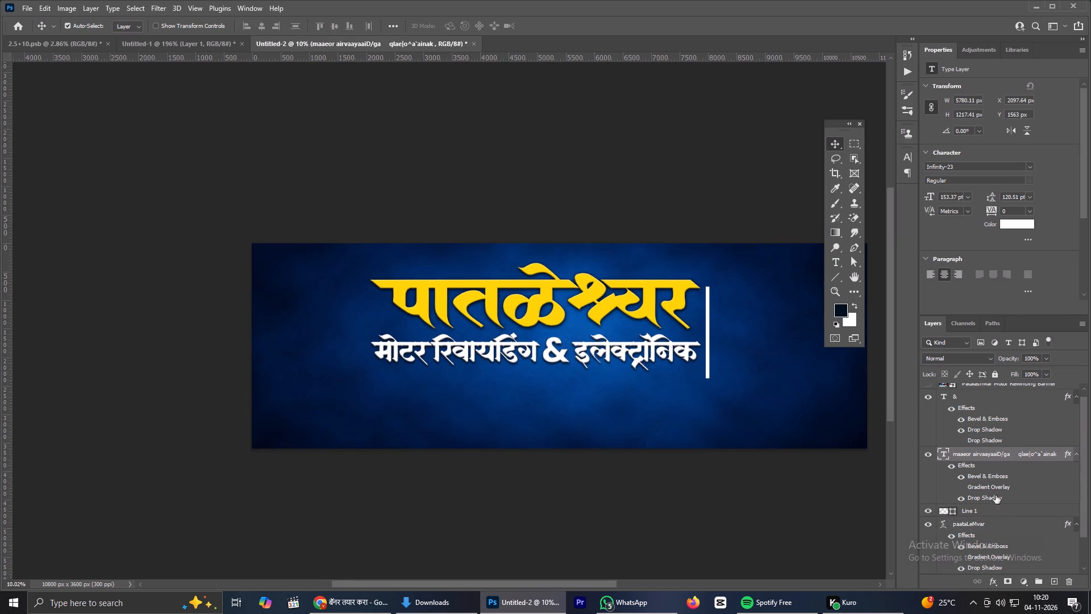
left_click(958, 473)
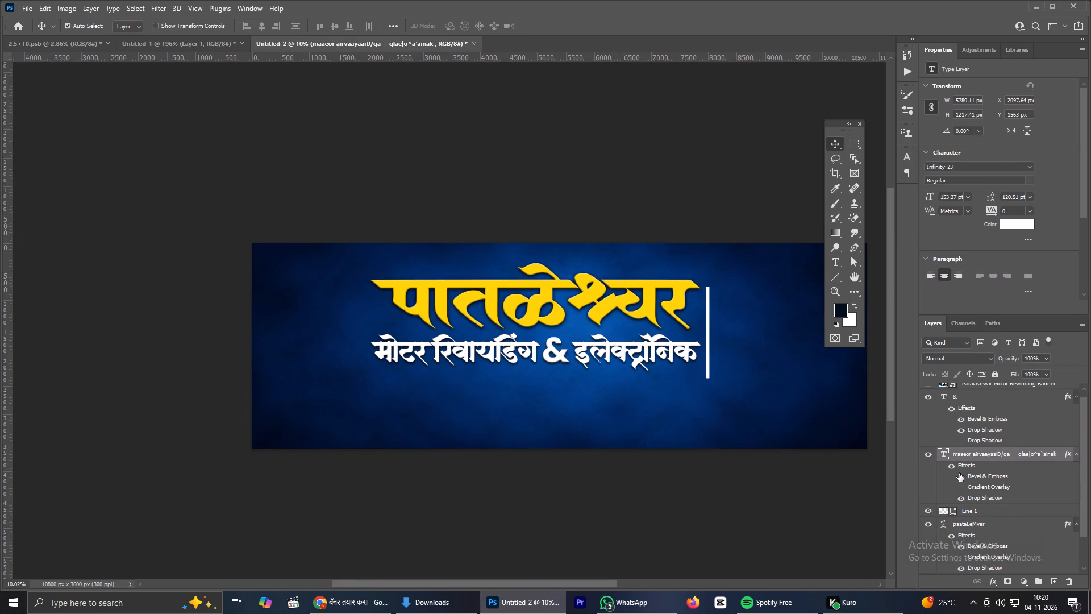
Change the tagline text's font to Infinity-15 Bold.
double_click(981, 163)
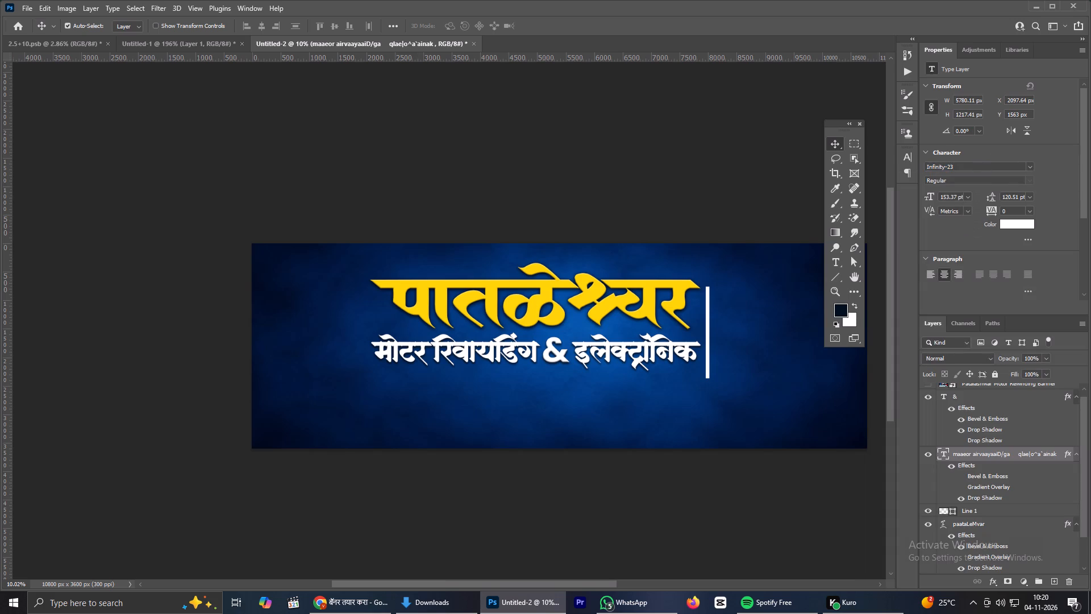
left_click(981, 163)
double_click(981, 163)
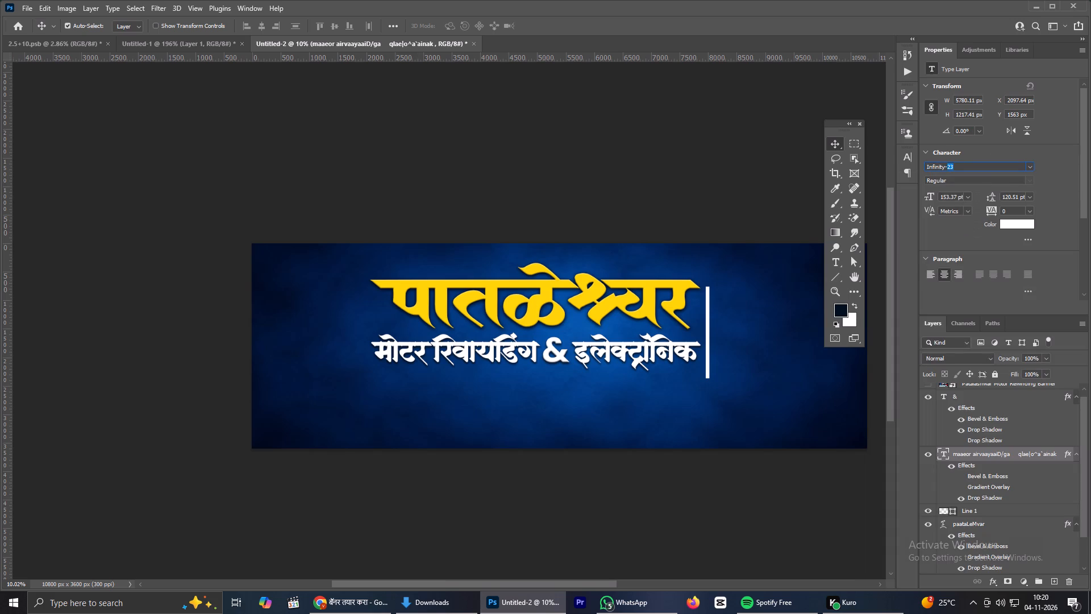
double_click(955, 167)
key("BackSpace")
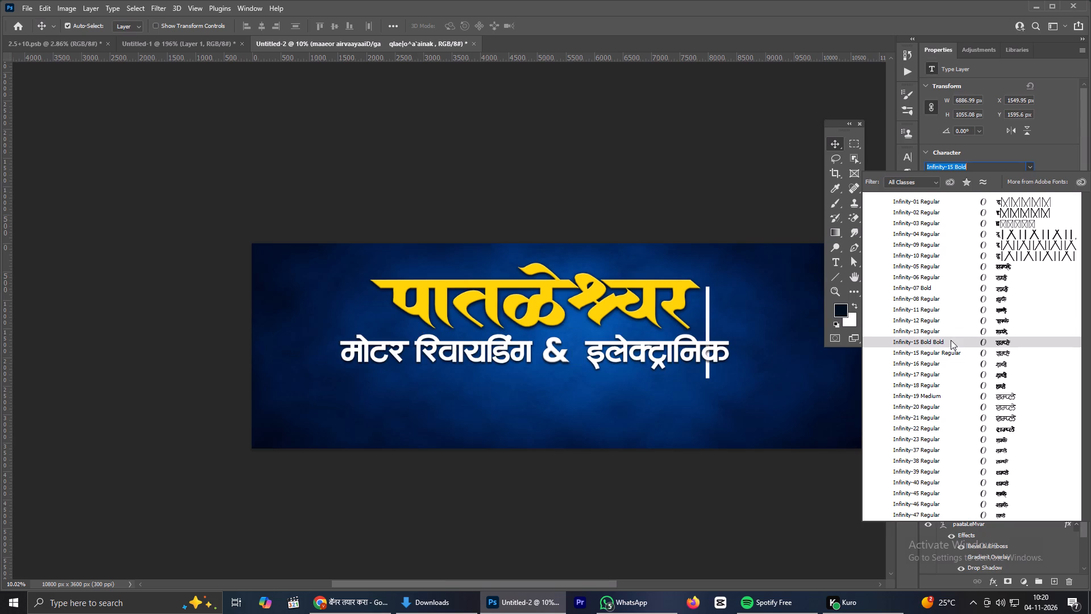
left_click(951, 340)
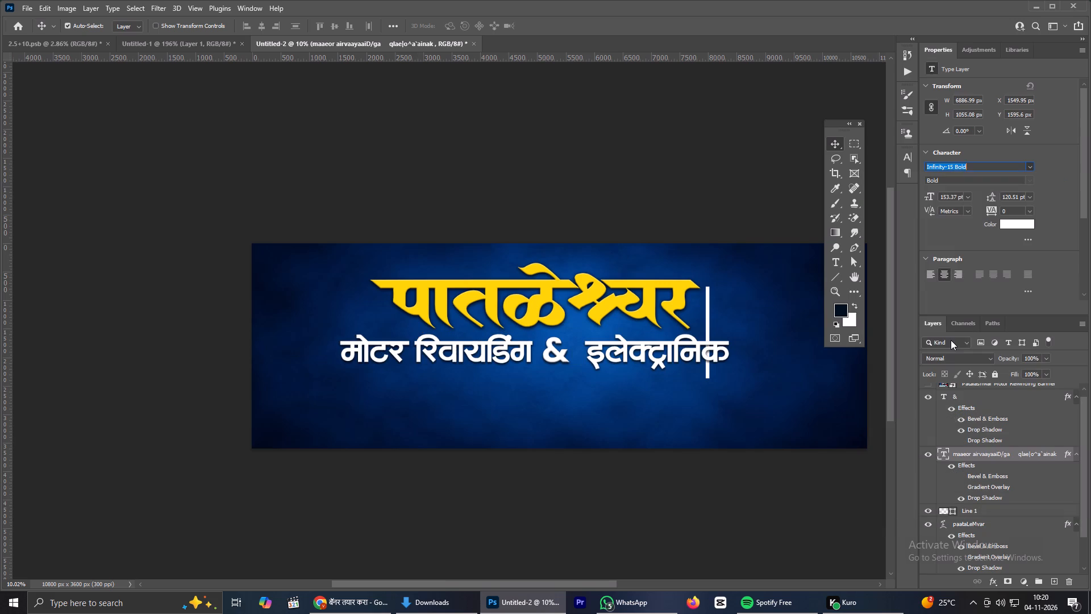
Scale the tagline text to about 86% and position it under the title, ending just before the divider line.
key("ctrl+t")
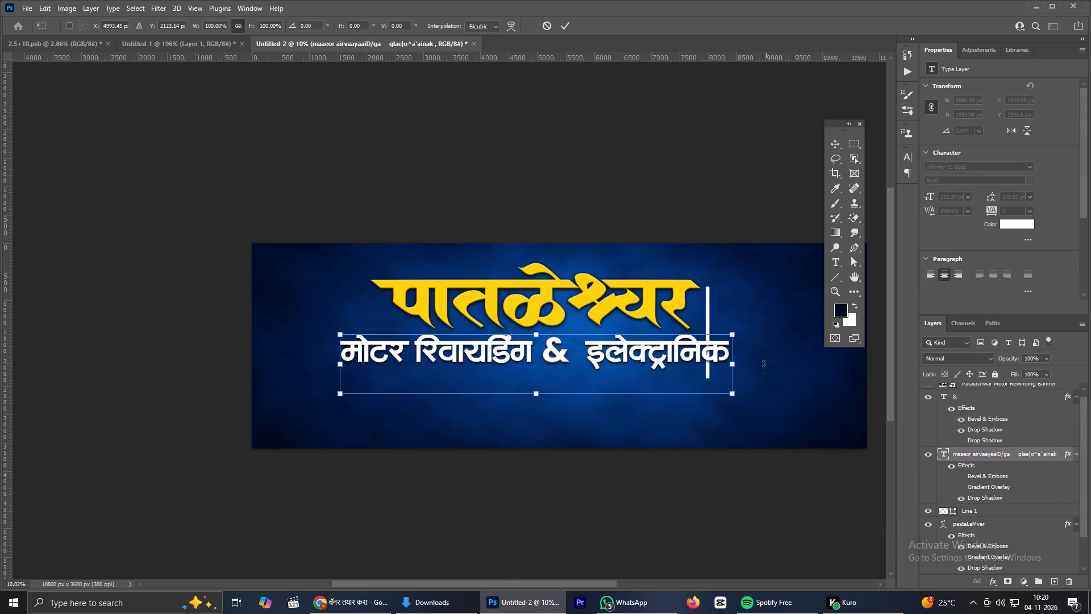
left_click_drag(733, 393, 710, 384, "alt")
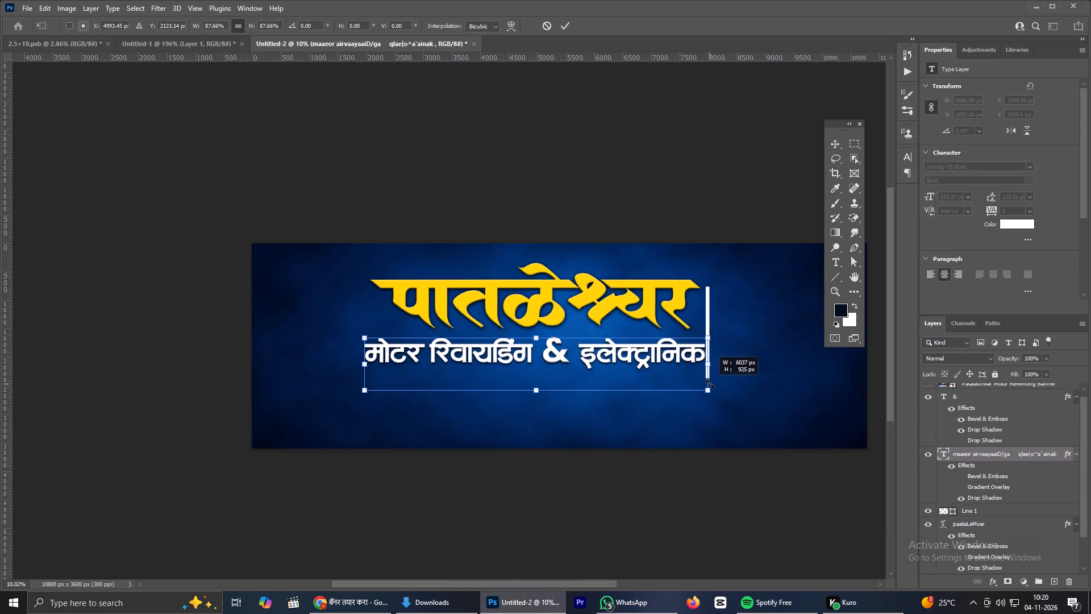
left_click_drag(710, 384, 706, 382, "alt")
left_click(626, 349)
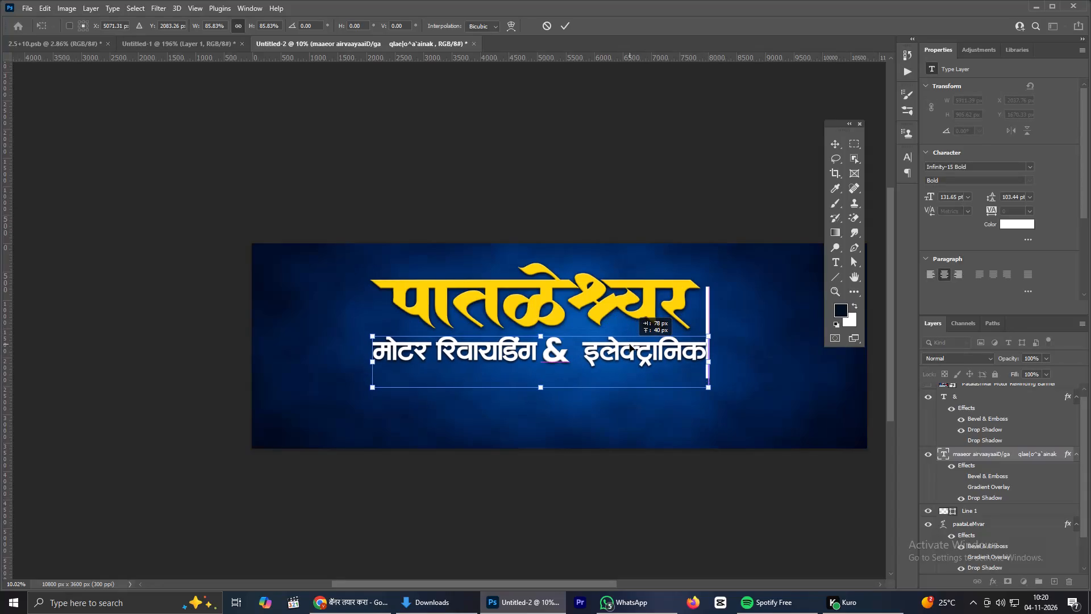
left_click(565, 16)
left_click(569, 24)
Check the reference banner, then recolour only the tagline's last word, इलेक्ट्रॉनिक, with the title's yellow, ffd204.
scroll(913, 394, "up", 3)
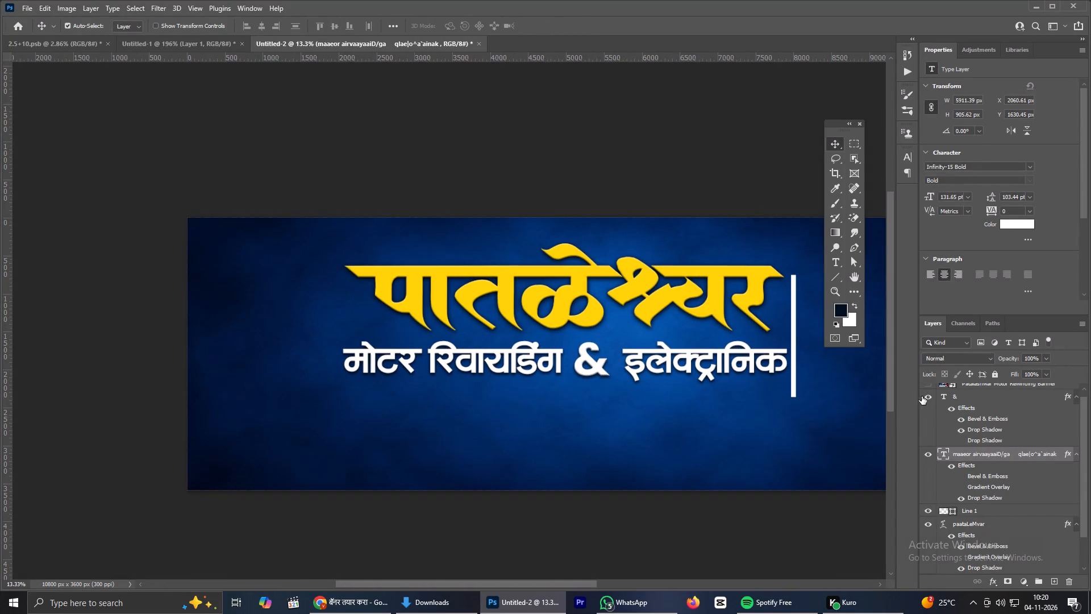
scroll(922, 394, "down", 3)
scroll(940, 403, "up", 6)
left_click(927, 387)
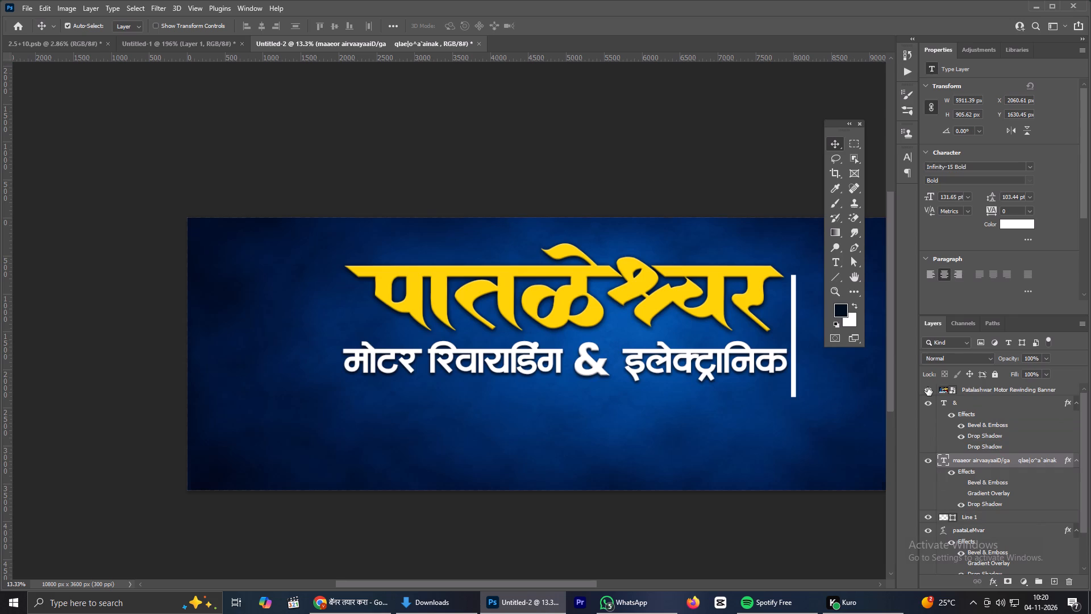
left_click(926, 387)
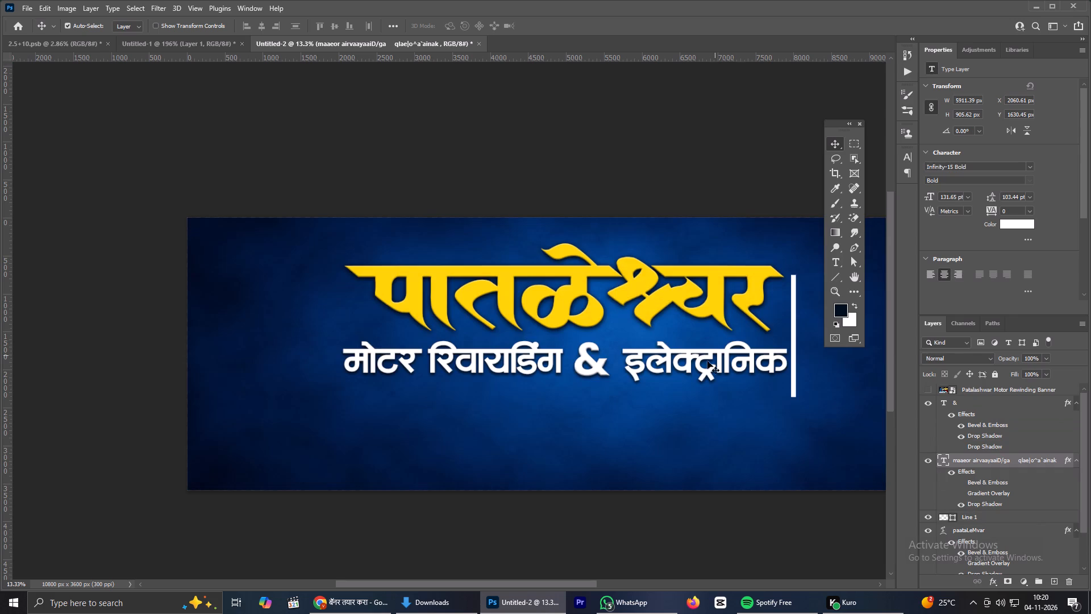
double_click(706, 362)
left_click_drag(619, 367, 798, 370)
left_click(1012, 224)
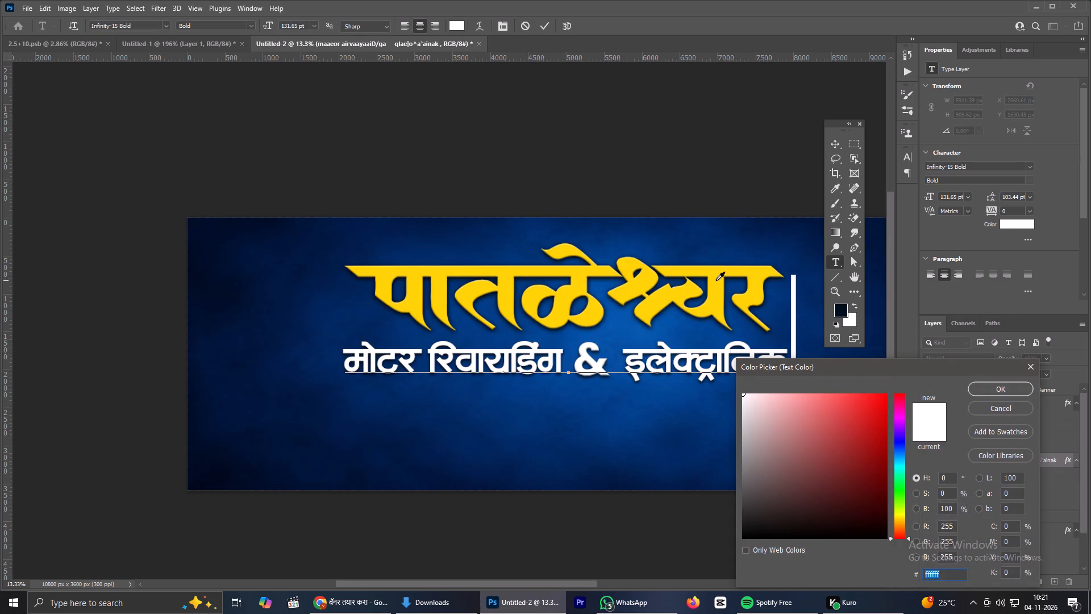
left_click(713, 282)
left_click(990, 389)
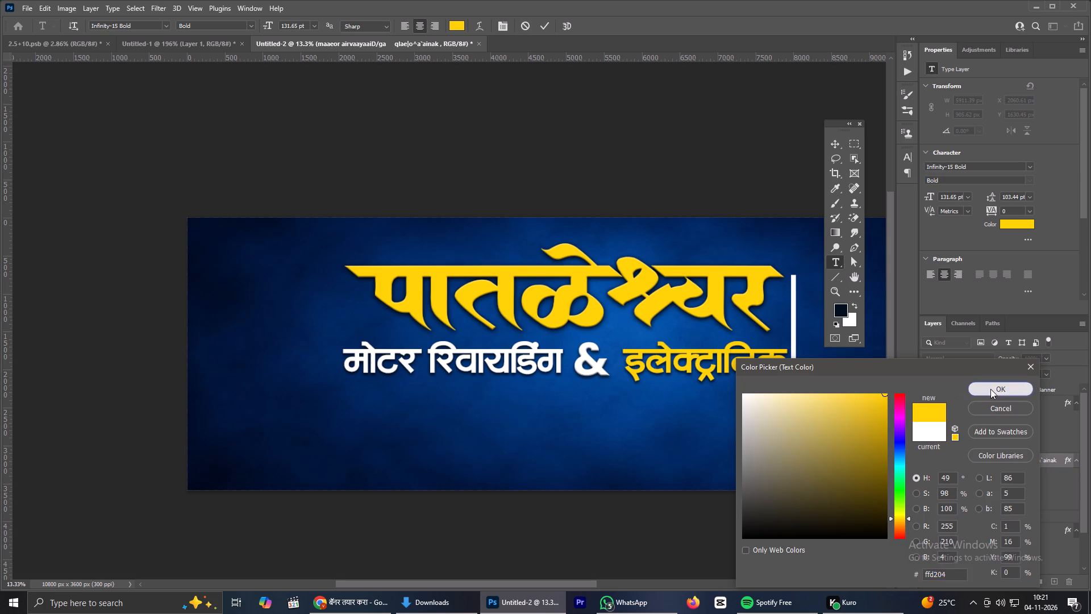
left_click(545, 21)
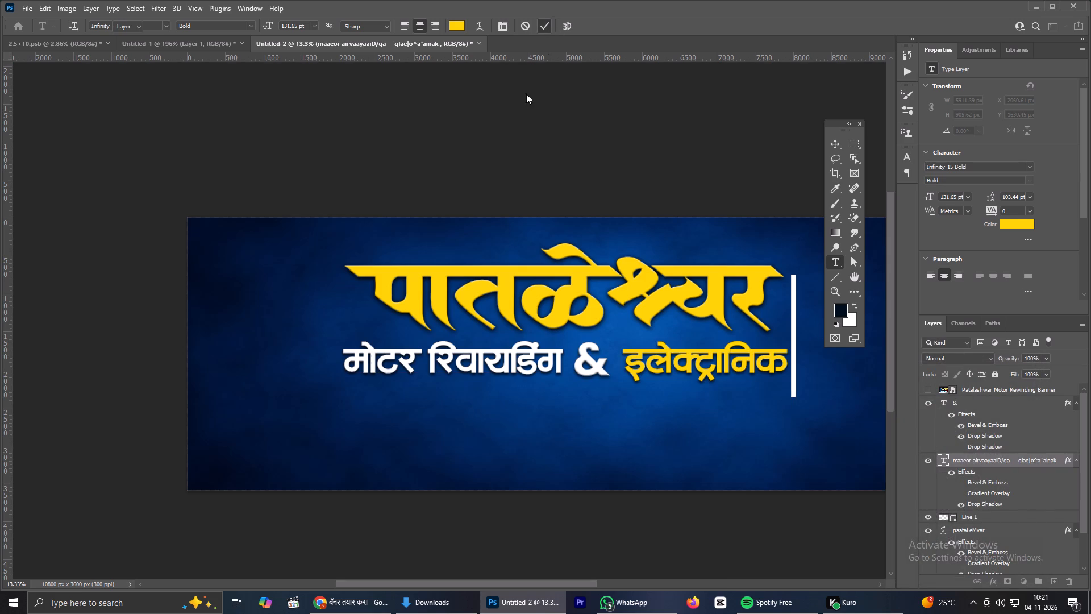
Delete one space before the yellow word इलेक्ट्रॉनिक to tighten the gap after the "&".
scroll(564, 285, "down", 2)
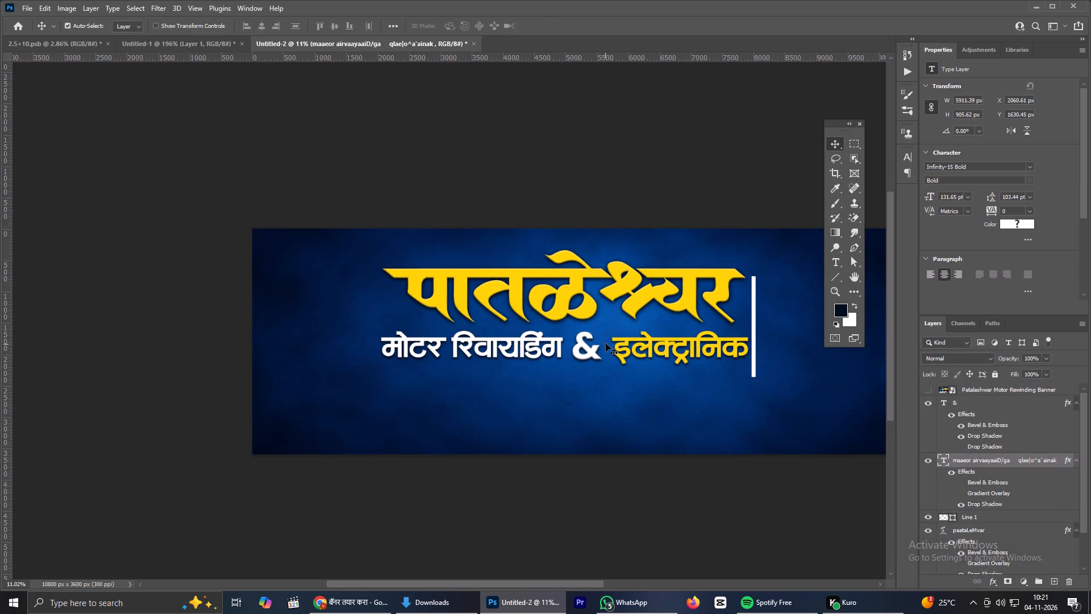
left_click(614, 354)
left_click(616, 349)
double_click(613, 347)
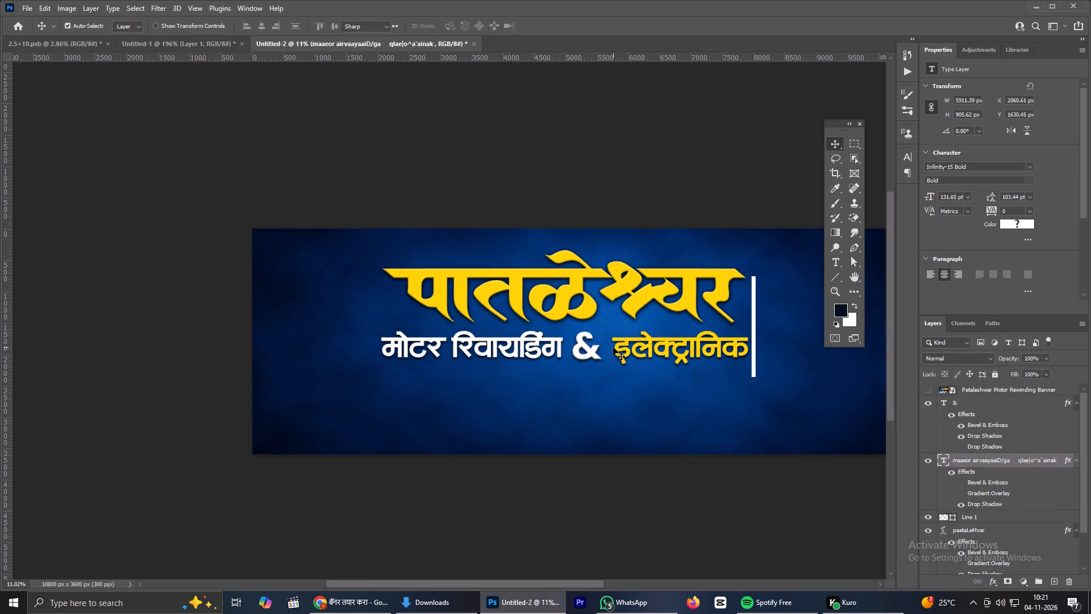
left_click(615, 347)
key("BackSpace")
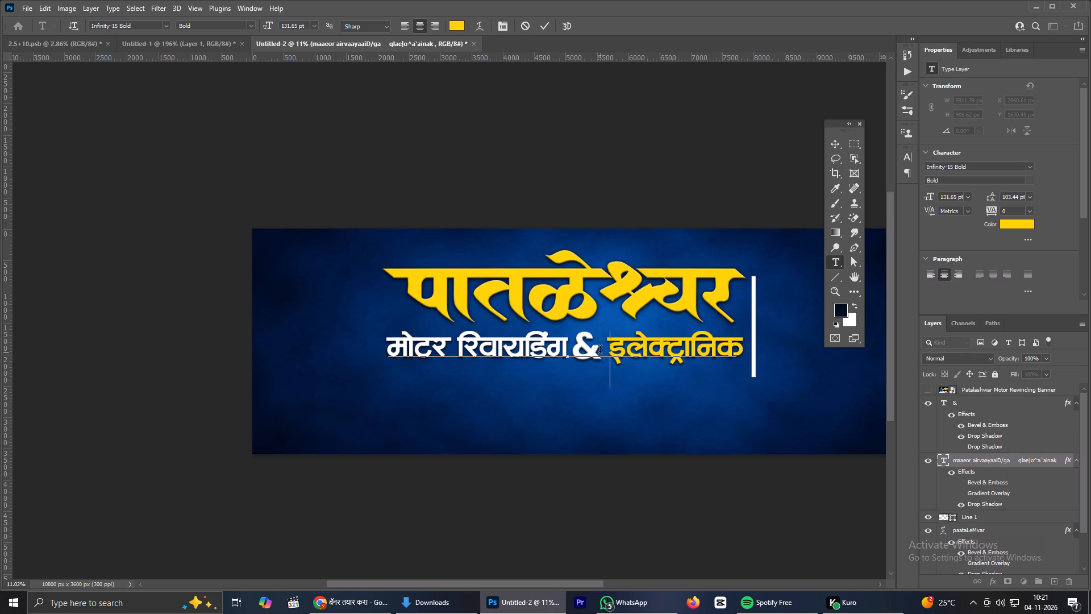
left_click(547, 24)
Copy the blue motor, coil and gear image from ChatGPT into Untitled-2 and place it beside the title's start, at about X 598, Y 738 px.
scroll(452, 341, "up", 2)
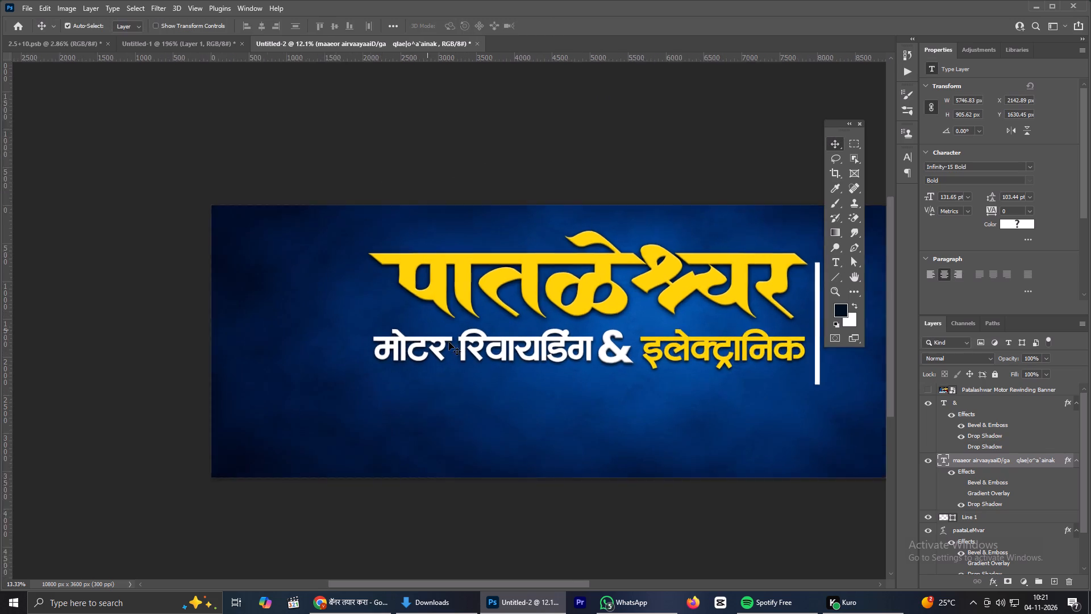
scroll(449, 342, "up", 1)
scroll(449, 342, "down", 3)
key("space")
left_click_drag(586, 308, 548, 319)
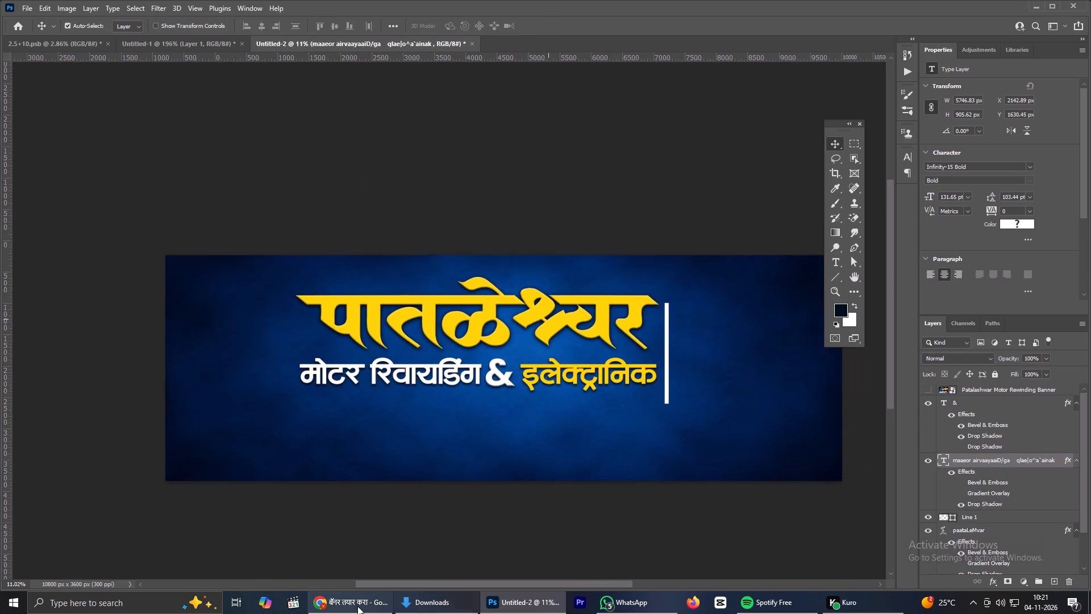
left_click(357, 606)
scroll(554, 364, "down", 6)
right_click(576, 409)
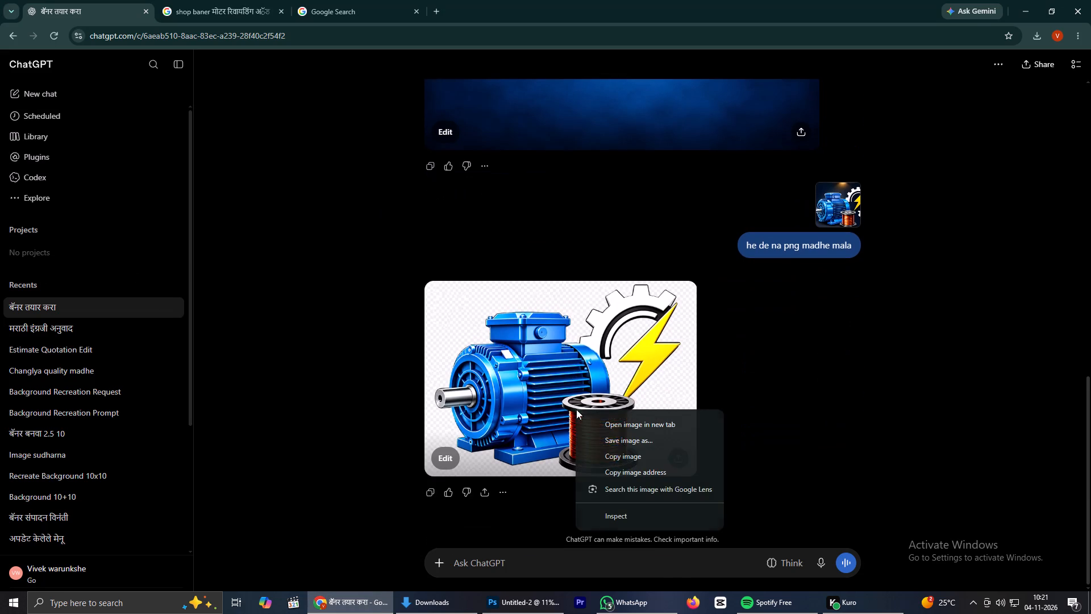
left_click(611, 451)
left_click(500, 613)
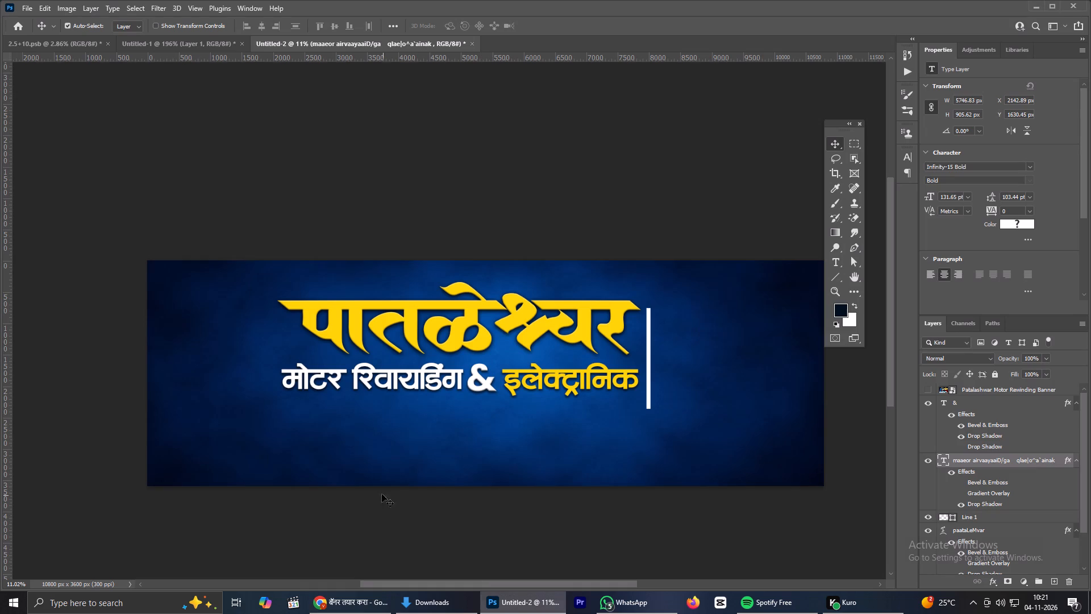
key("ctrl+v")
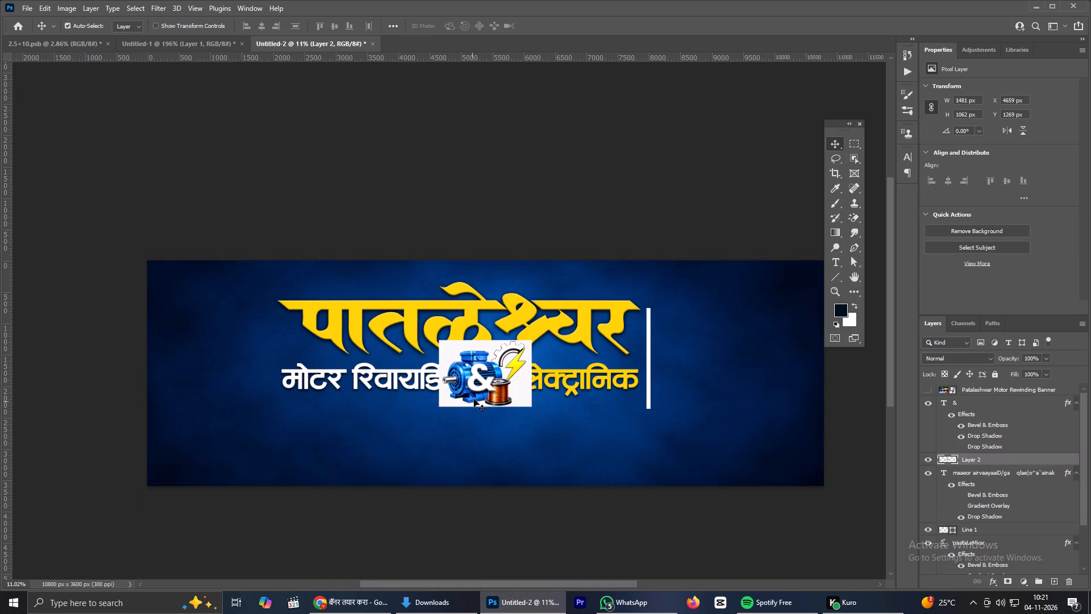
left_click_drag(516, 387, 273, 350)
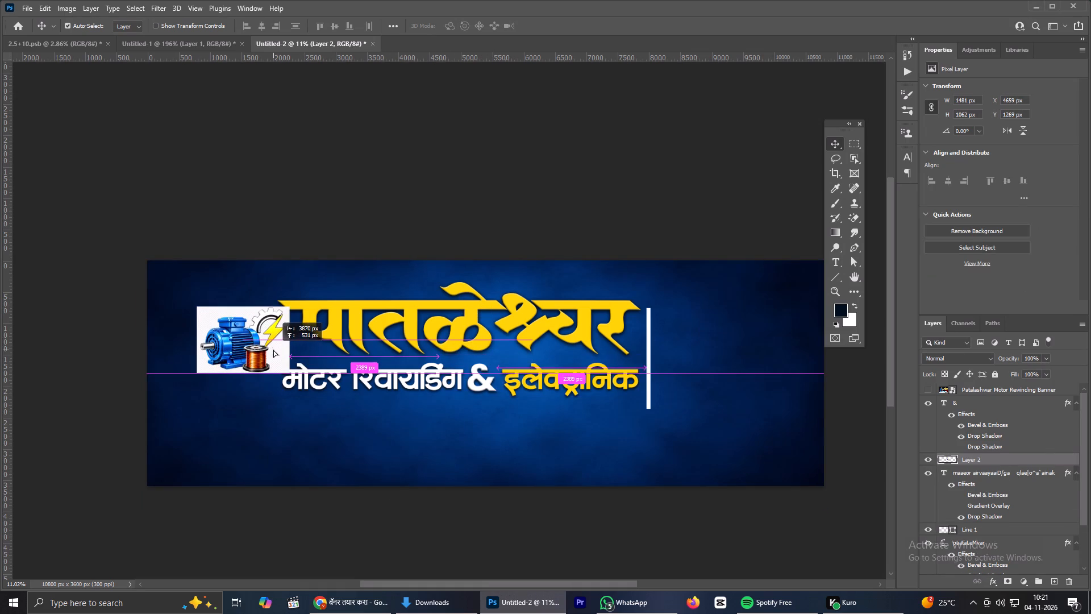
left_click_drag(273, 350, 262, 353)
Apply Levels to the motor image, lowering the white input level to about 238 to clean up its background.
key("ctrl+l")
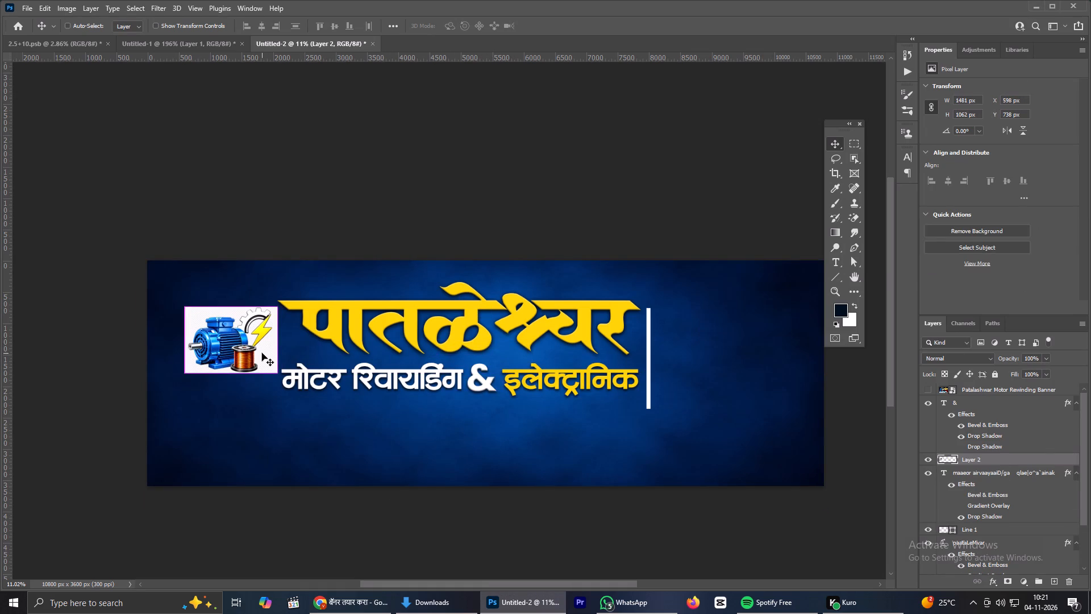
left_click_drag(861, 197, 850, 196)
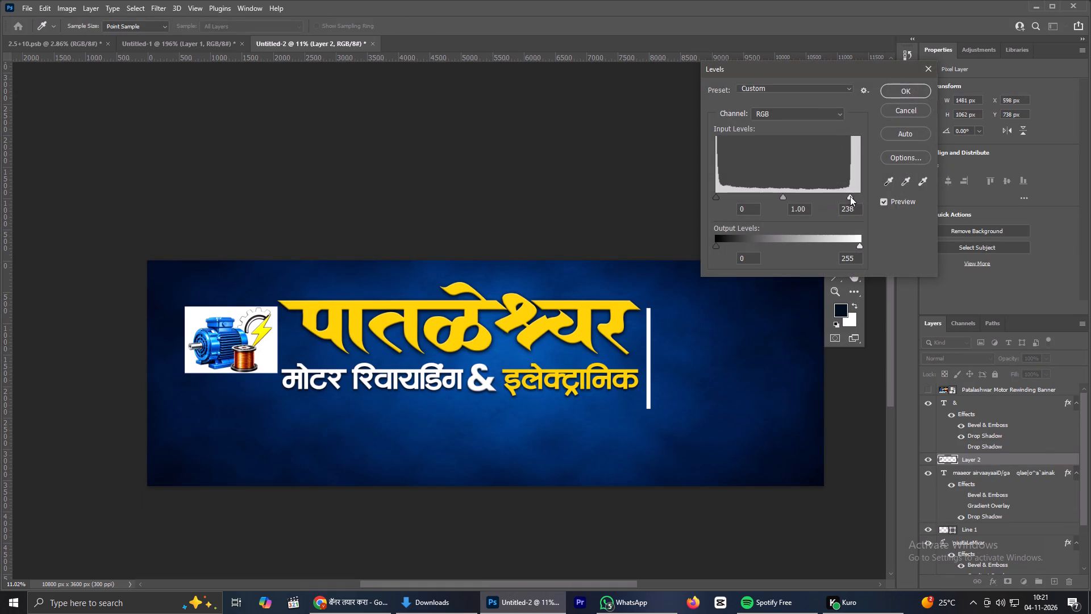
left_click_drag(850, 196, 843, 200)
left_click_drag(843, 200, 850, 202)
left_click(900, 92)
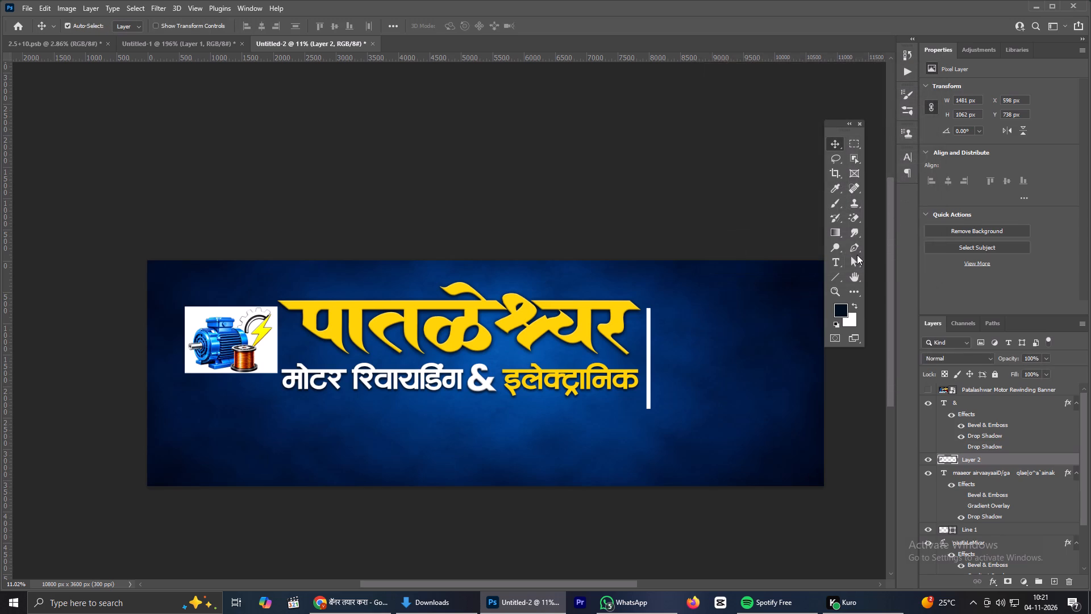
Erase the motor image's white background with the Magic Eraser, including the enclosed area by the gear.
left_click(854, 215)
left_click(261, 352)
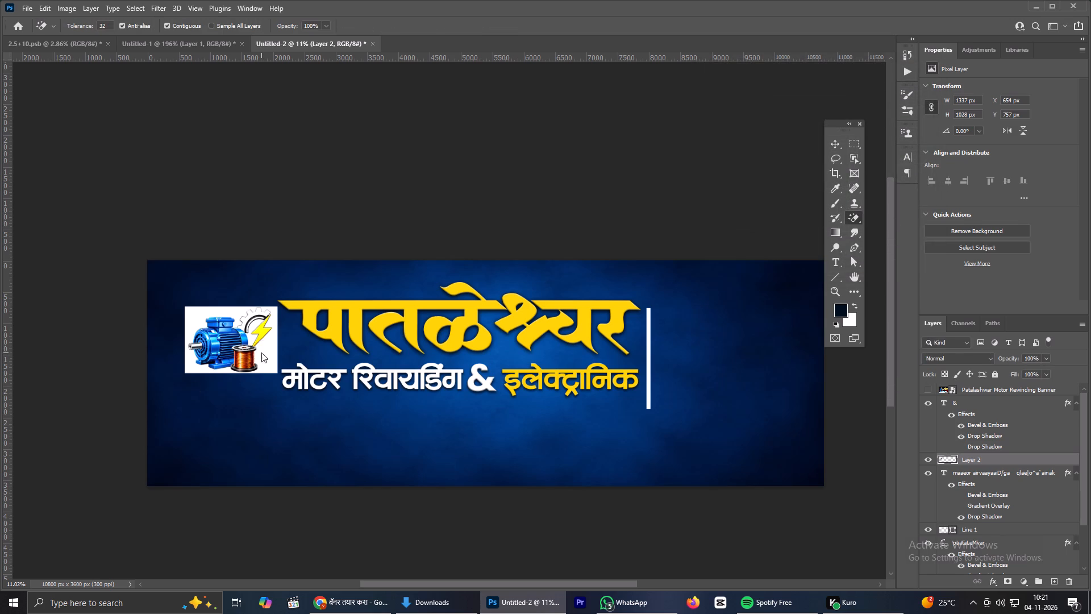
left_click(253, 325)
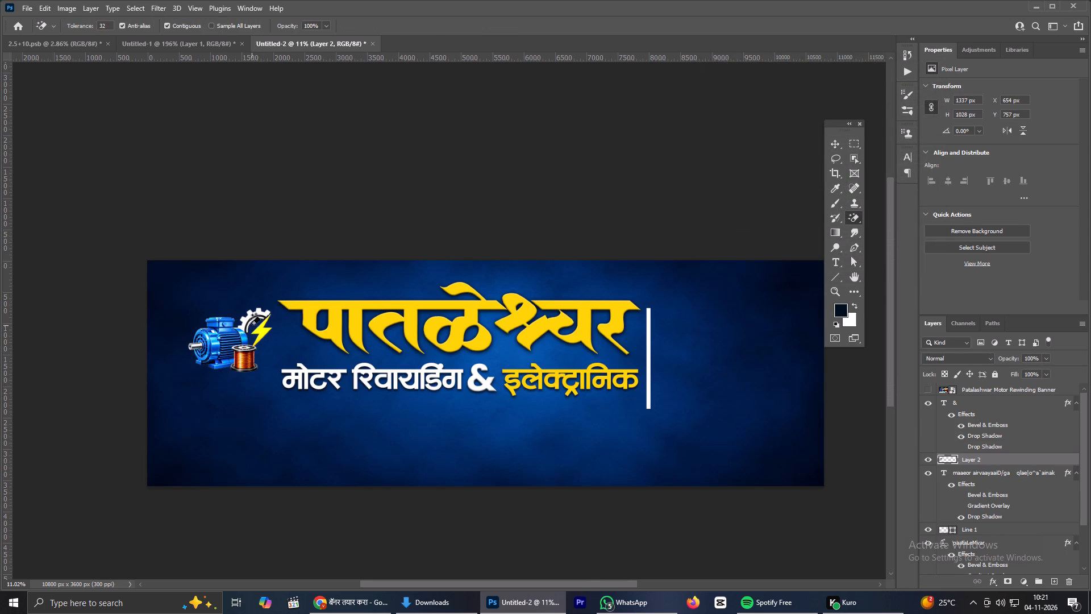
Enlarge the motor image to about 150% and place it beside the title's start, at about X 68, Y 440 px.
scroll(251, 324, "up", 5)
scroll(726, 164, "down", 2)
left_click(831, 145)
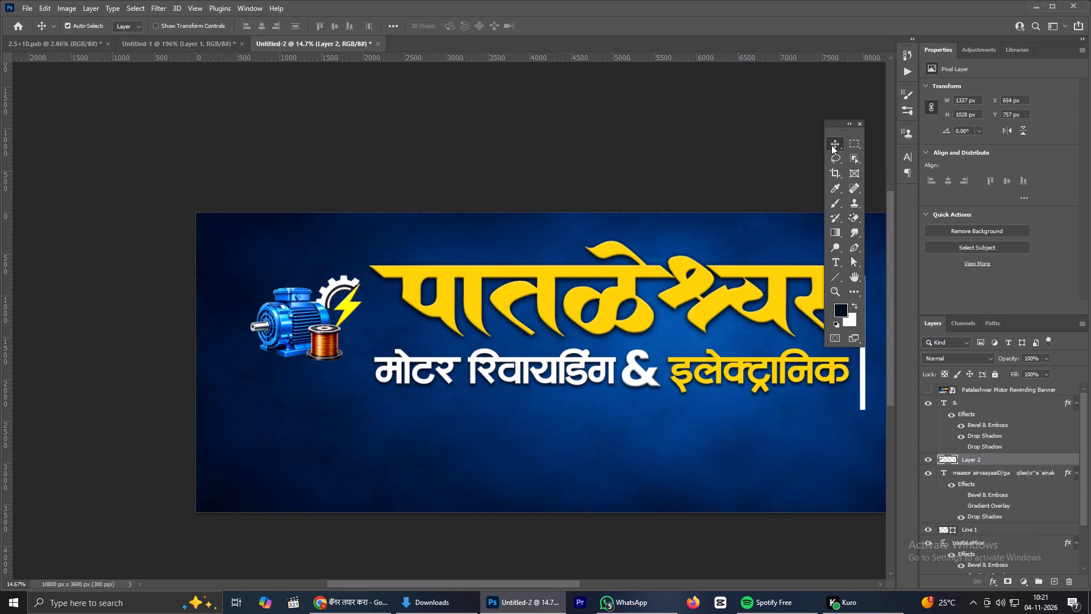
key("ctrl+t")
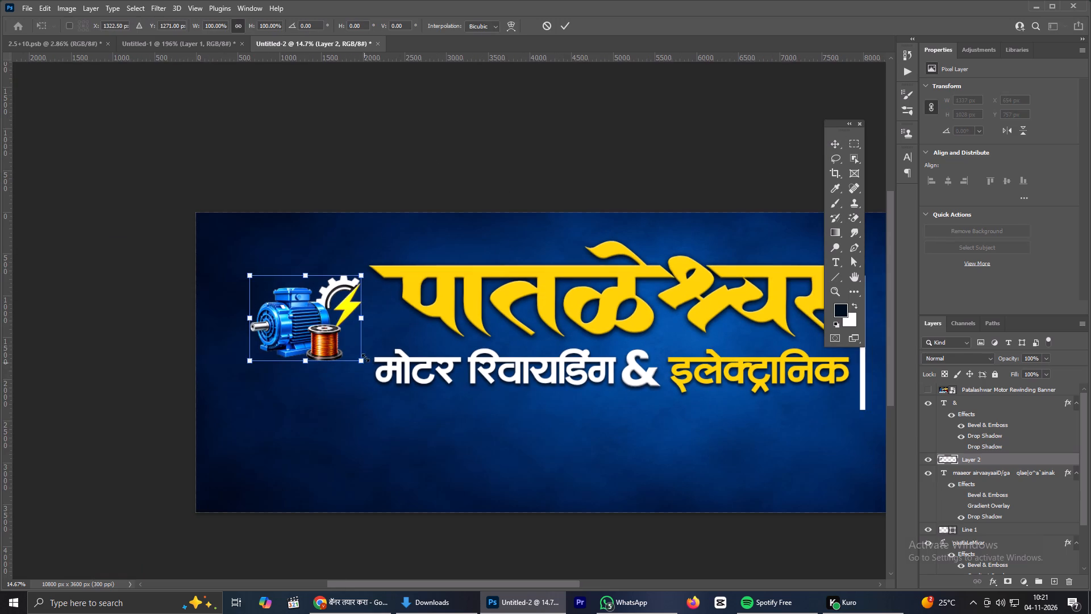
left_click_drag(361, 360, 382, 376, "alt")
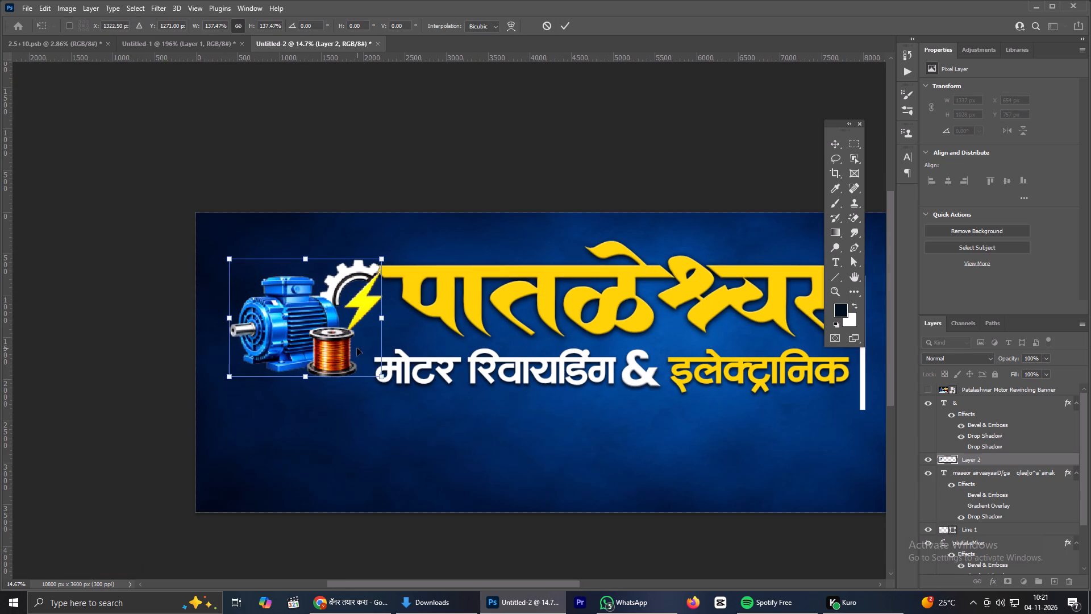
left_click_drag(357, 348, 347, 330)
left_click_drag(220, 355, 210, 371)
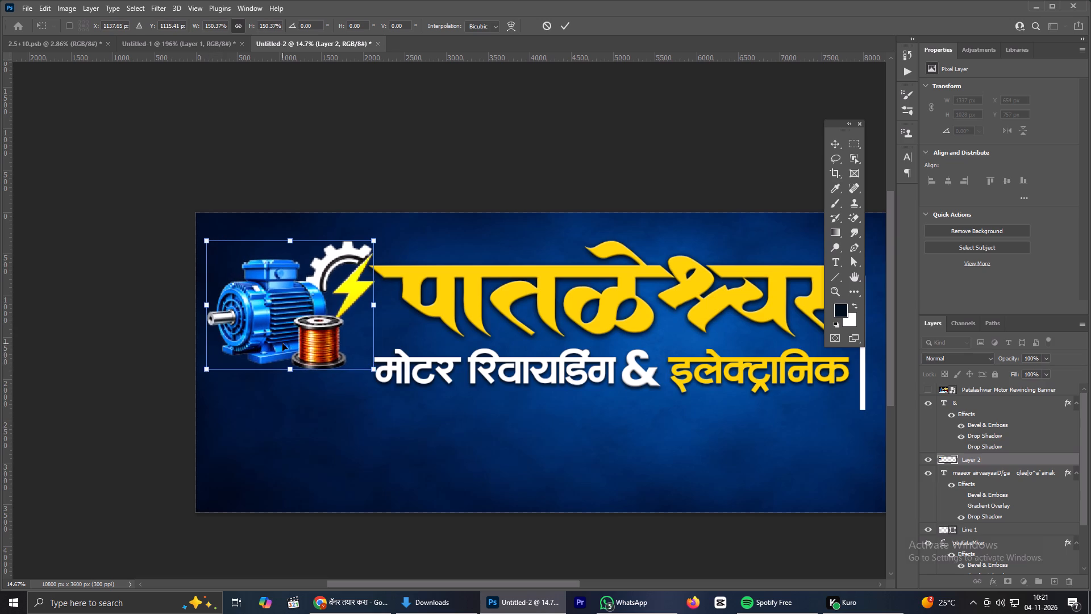
left_click_drag(280, 343, 276, 352)
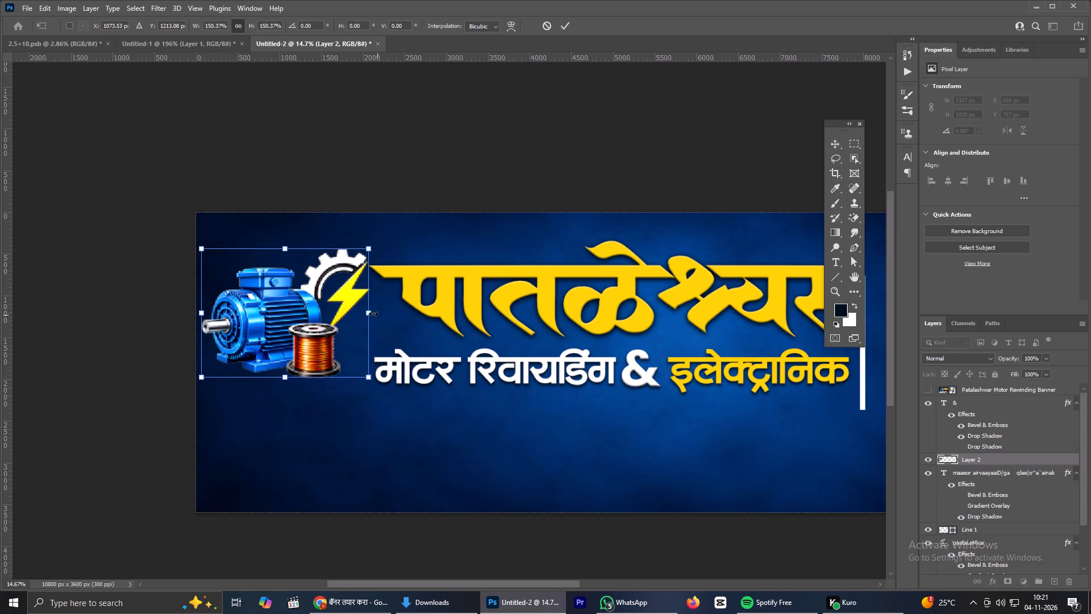
left_click(567, 26)
Compare the rebuilt banner with the Pataleshwar Motor Rewinding Banner reference layer by toggling the reference's visibility.
scroll(256, 304, "up", 4)
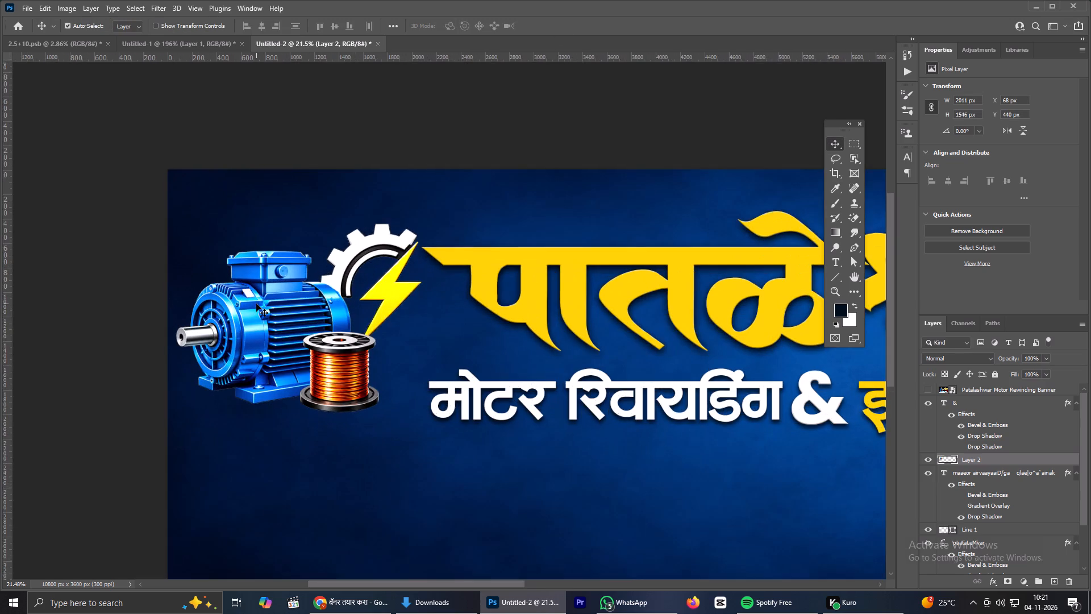
scroll(259, 304, "down", 5)
scroll(389, 287, "down", 5)
key("space")
left_click_drag(569, 331, 521, 337)
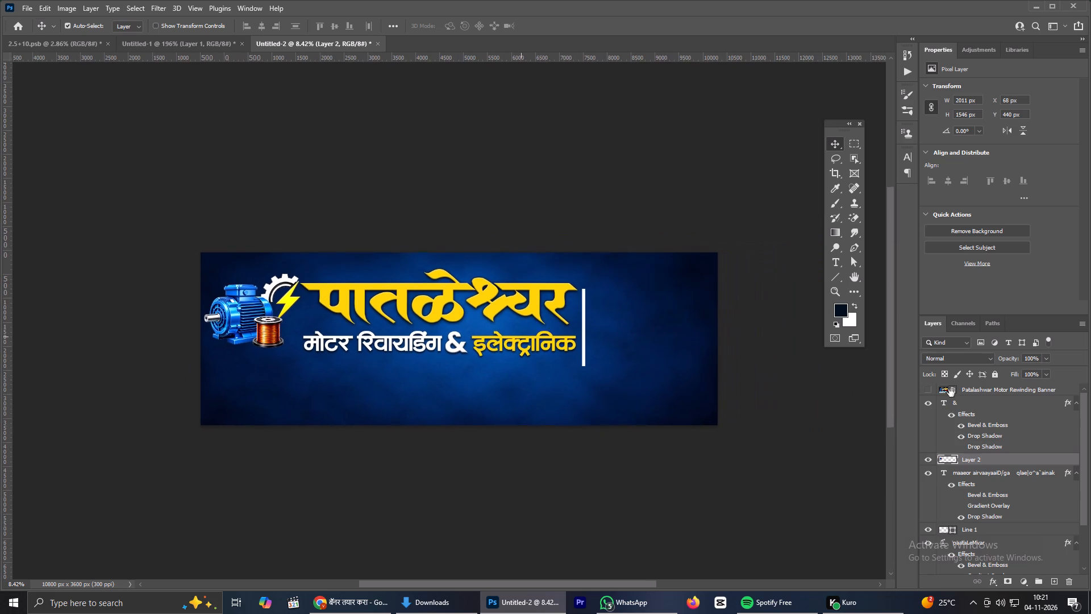
left_click(927, 391)
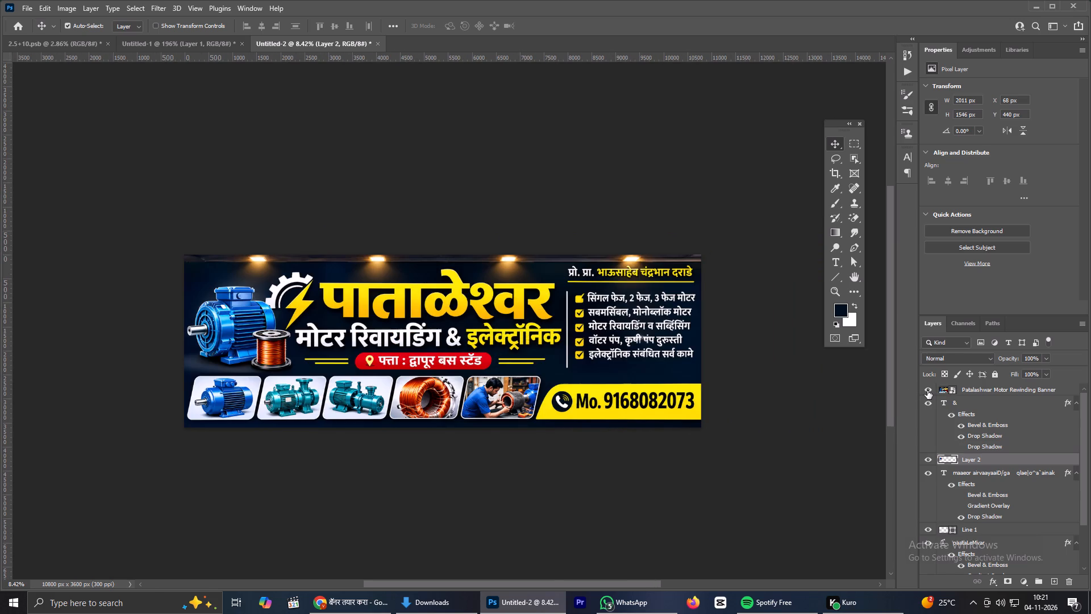
left_click(927, 391)
left_click(927, 389)
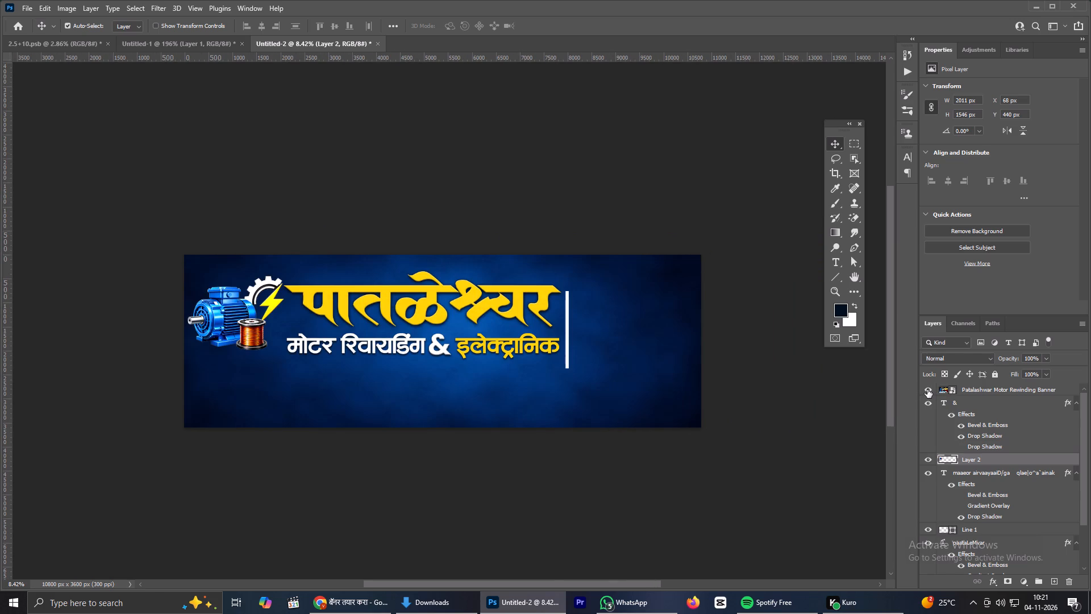
left_click(927, 389)
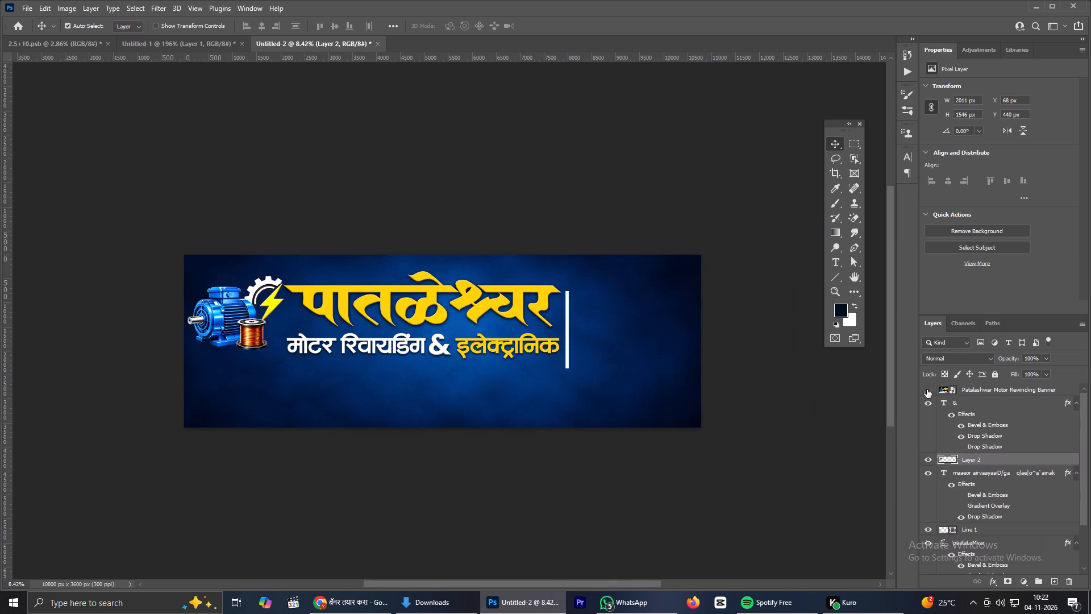
left_click(925, 390)
left_click(925, 390)
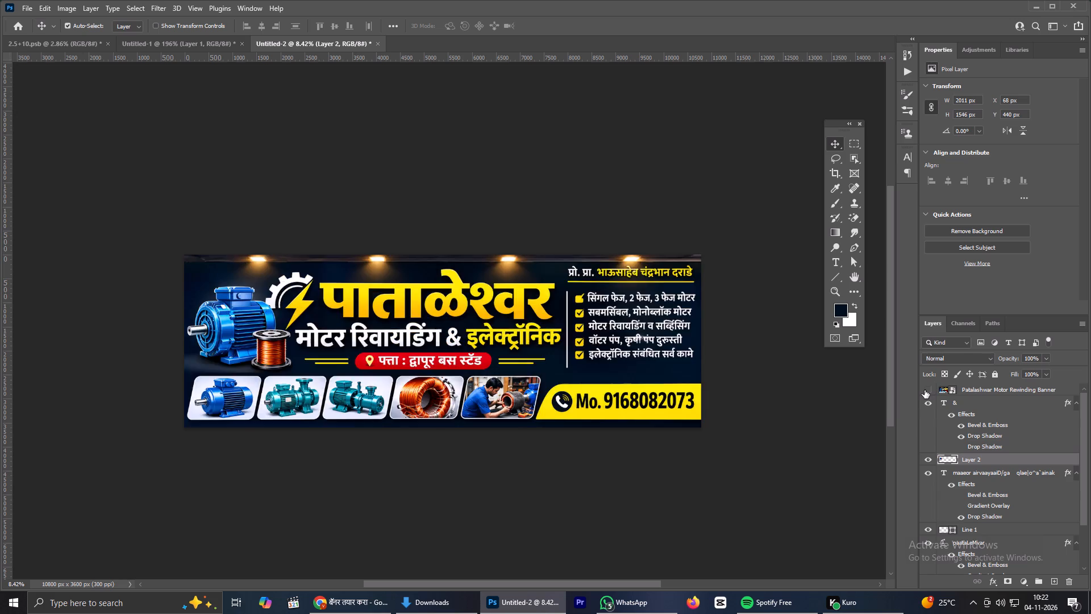
Move the motor image down, level with the title and tagline, and enlarge it to about 2165 x 1665 px.
scroll(211, 307, "up", 5)
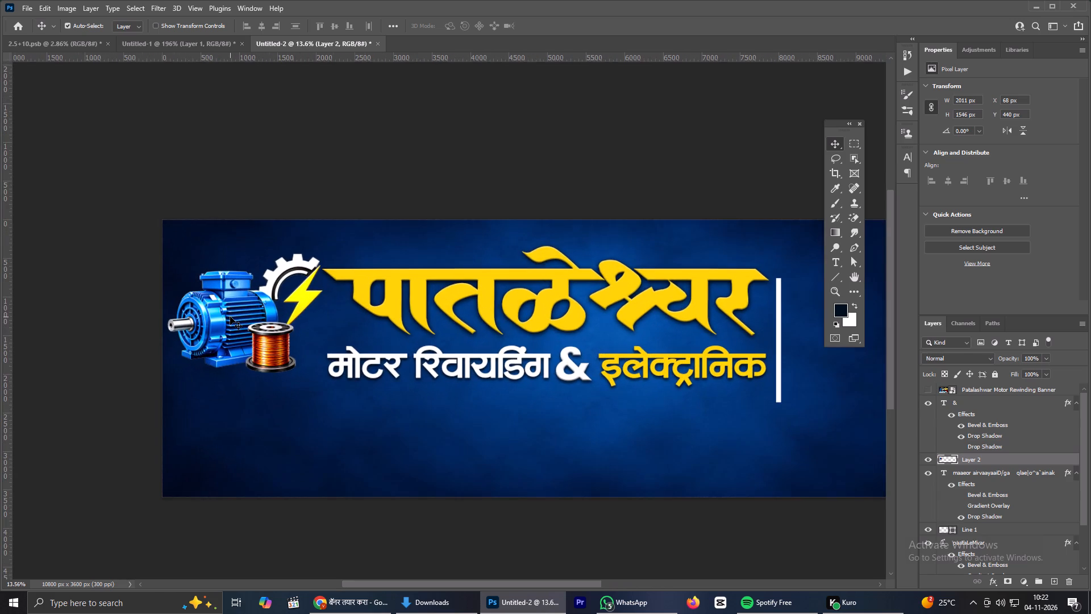
left_click_drag(226, 331, 227, 354)
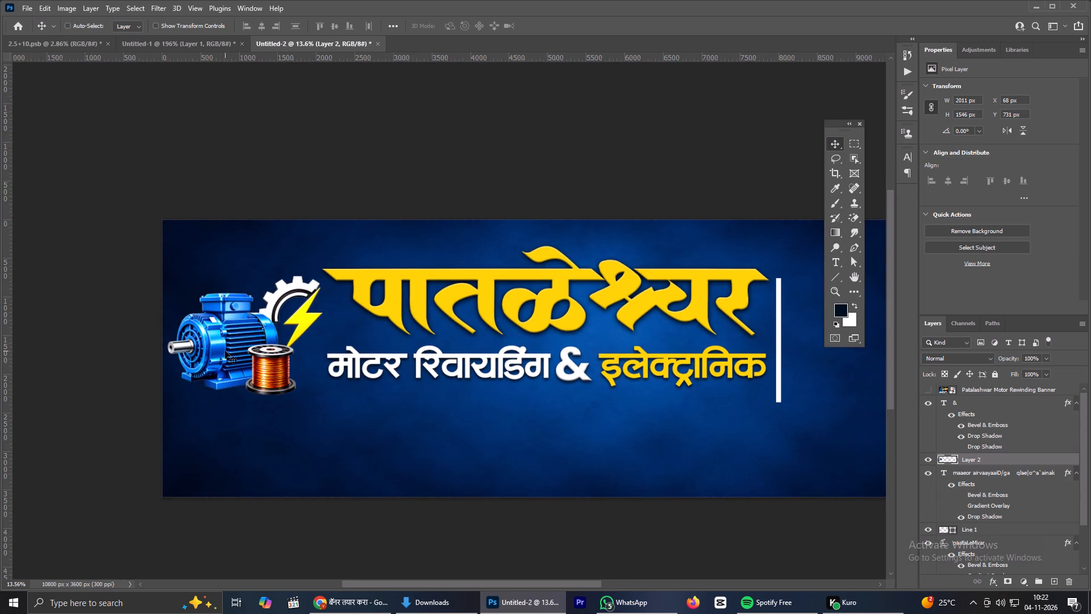
key("ctrl+t")
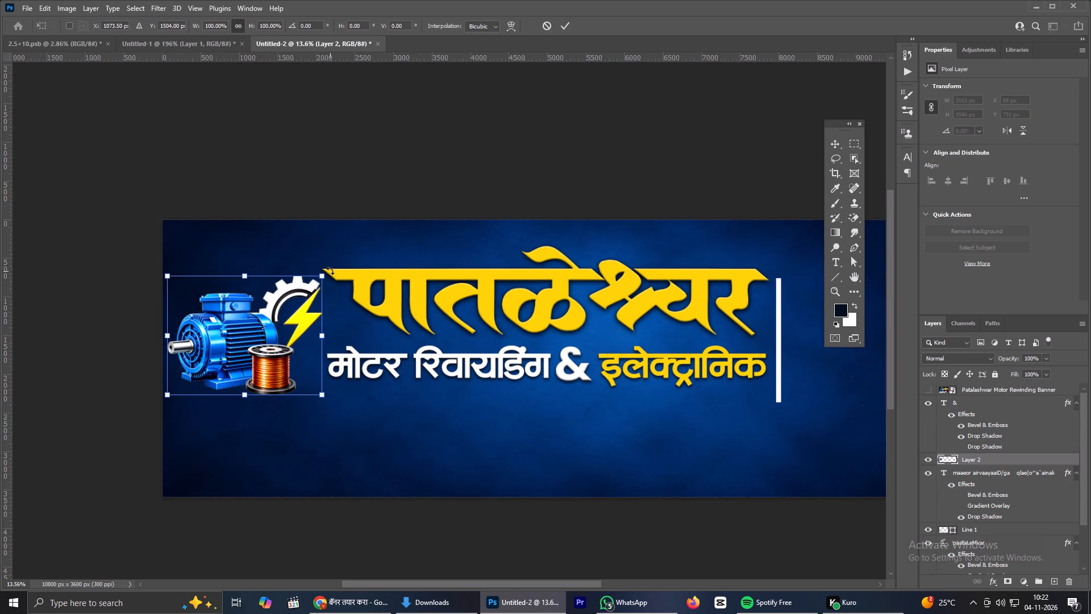
left_click_drag(322, 278, 331, 271)
left_click(332, 270)
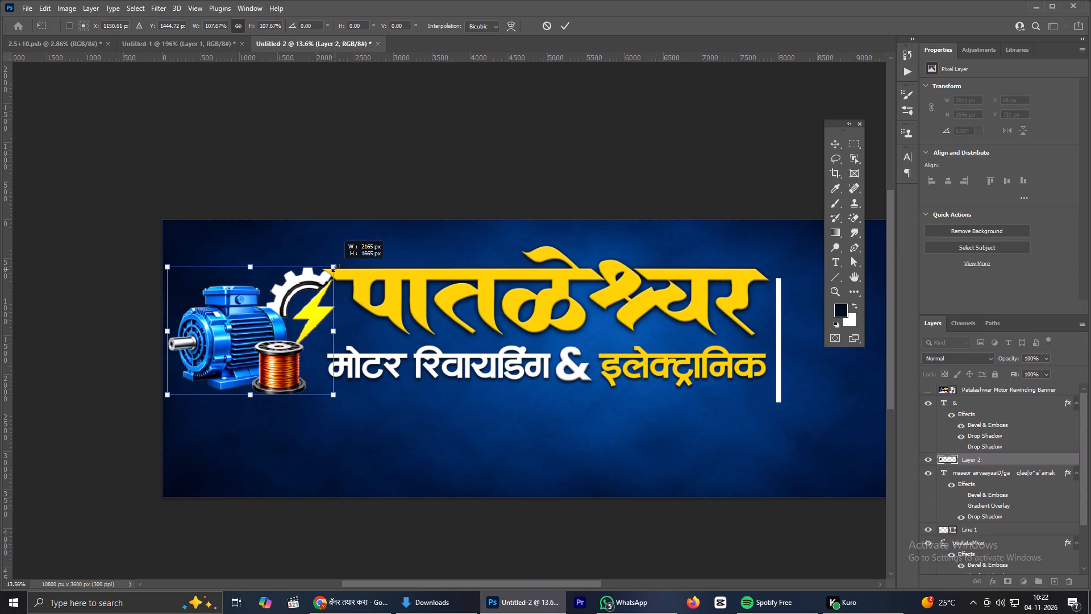
left_click(561, 20)
scroll(318, 338, "up", 1)
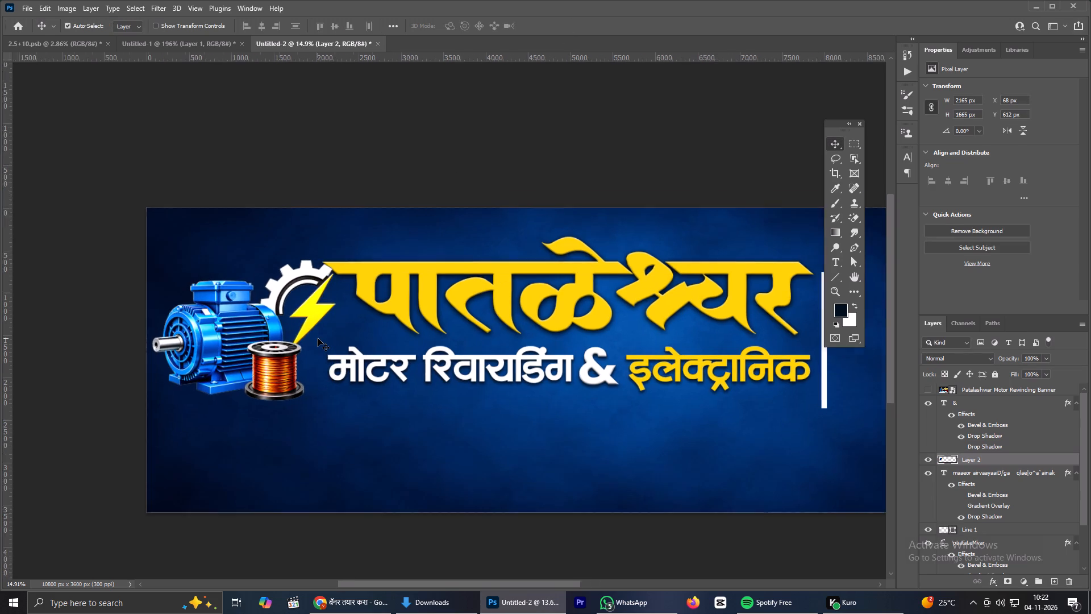
scroll(318, 338, "up", 2)
scroll(318, 338, "down", 3)
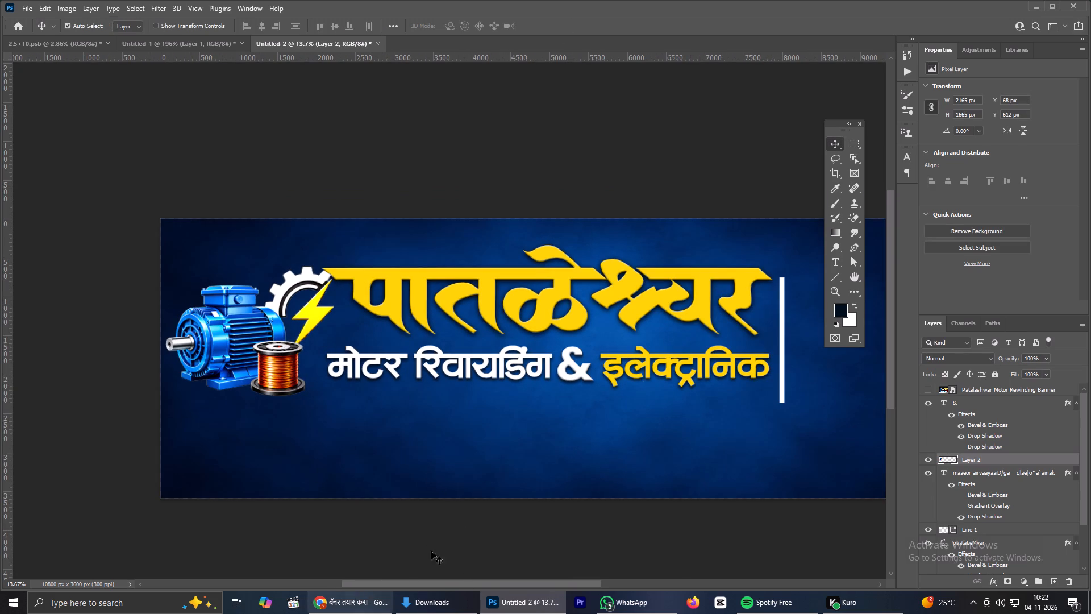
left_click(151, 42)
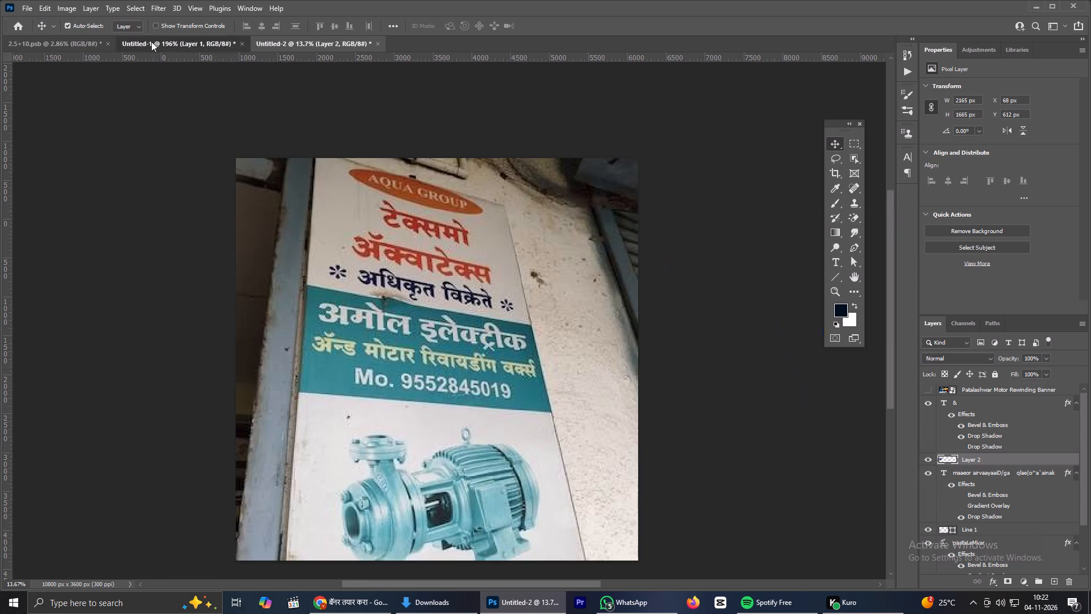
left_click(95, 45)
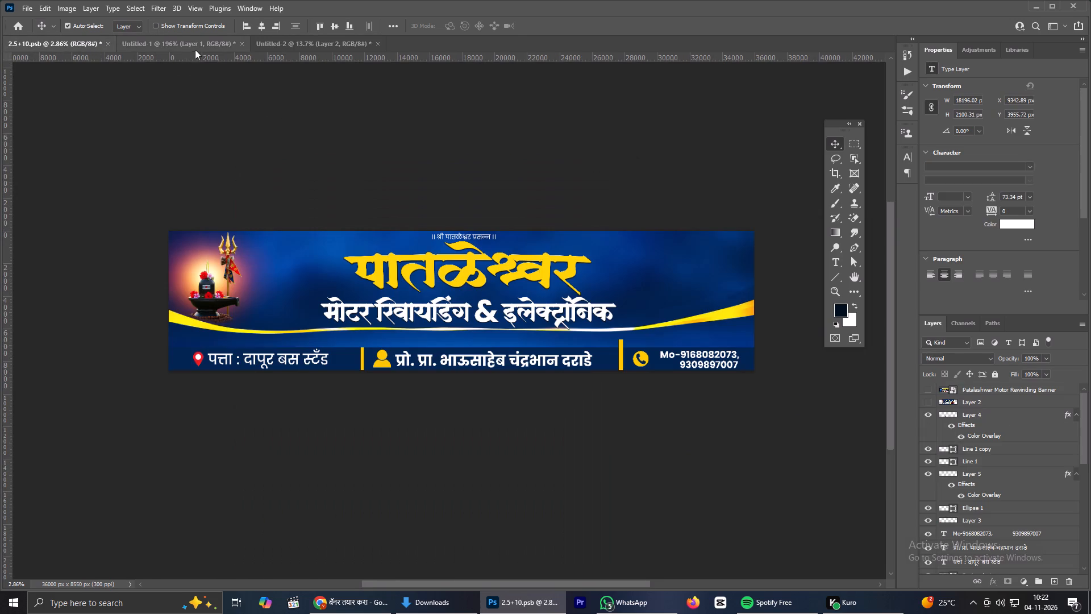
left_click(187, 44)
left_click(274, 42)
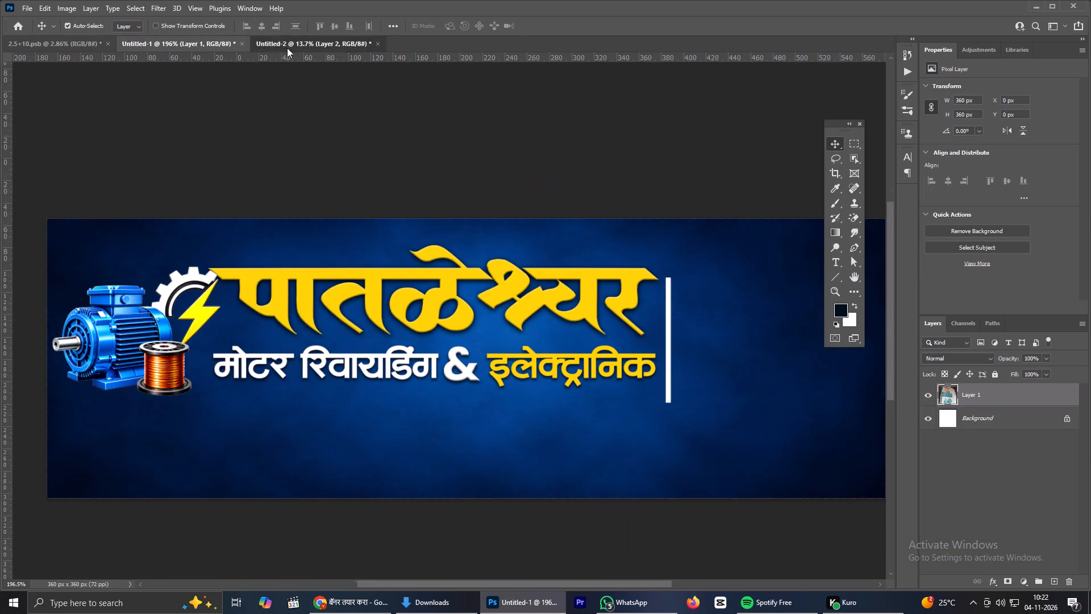
left_click(926, 387)
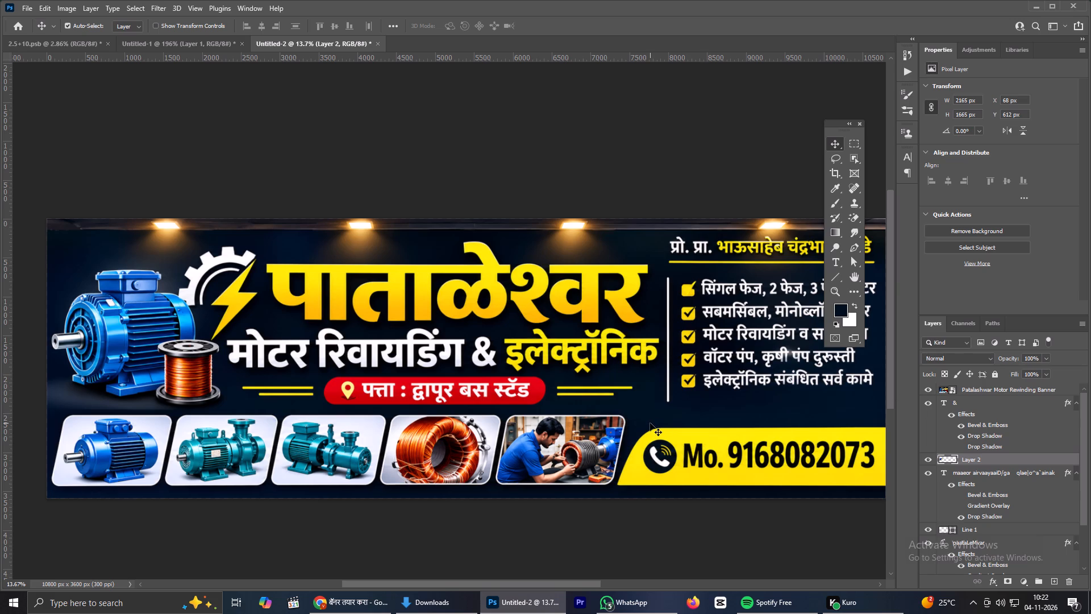
key("shift+super+s")
left_click_drag(28, 399, 507, 504)
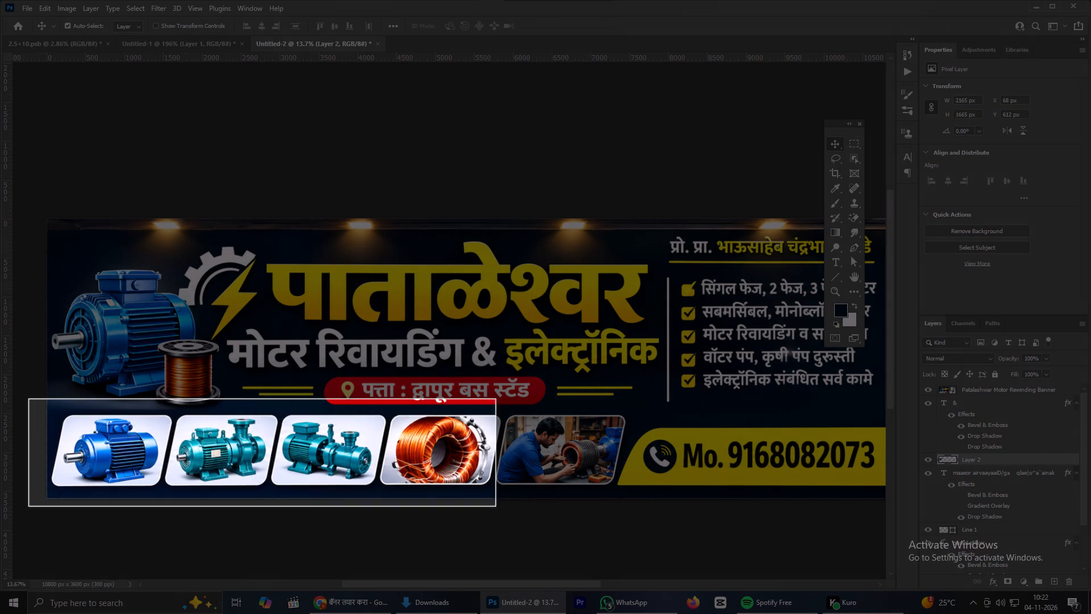
left_click_drag(507, 504, 638, 492)
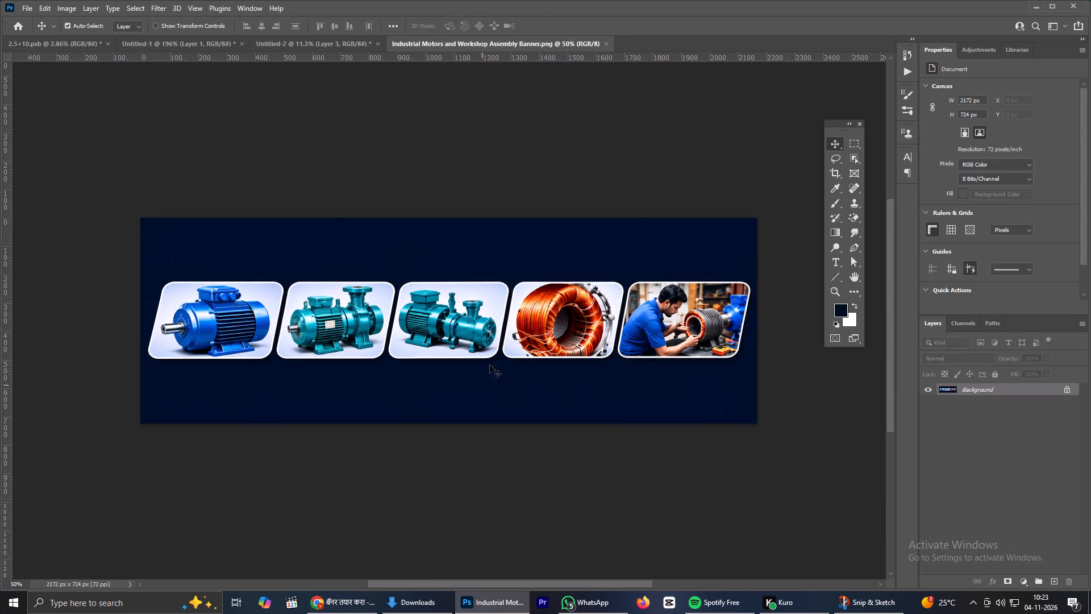
Erase the dark blue background around the five photos with the Magic Eraser.
left_click(853, 221)
left_click(533, 255)
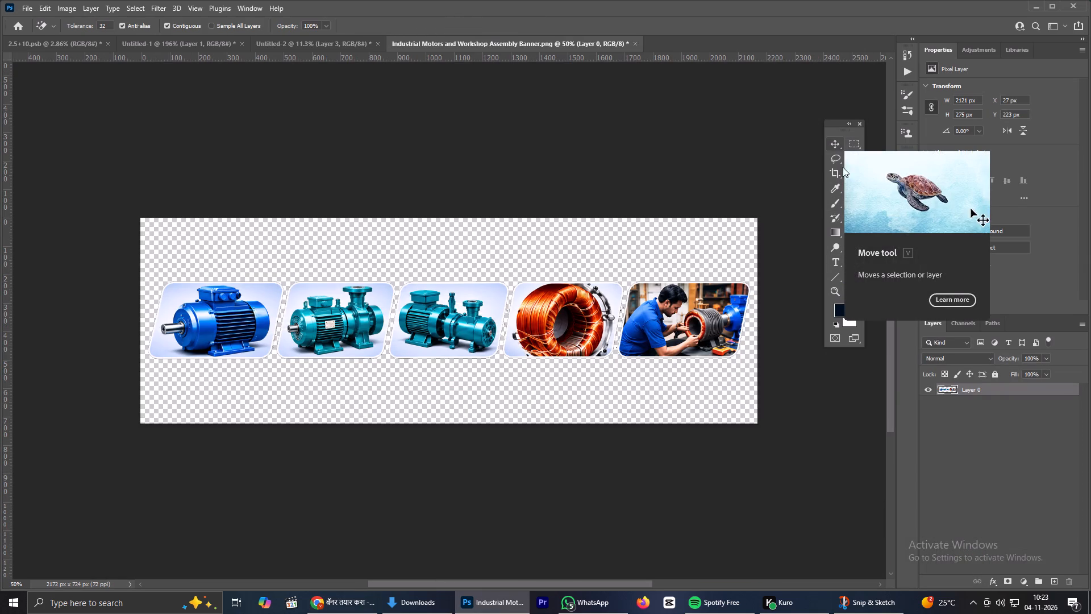
left_click(828, 149)
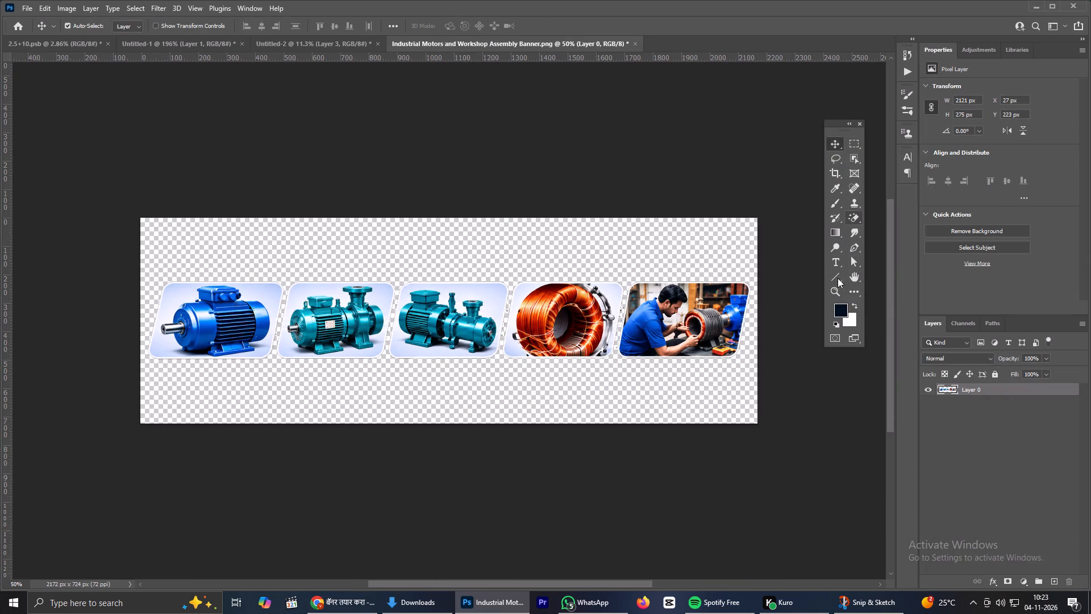
Select the blue motor photo with the Object Selection tool and copy it to its own layer.
left_click(856, 157)
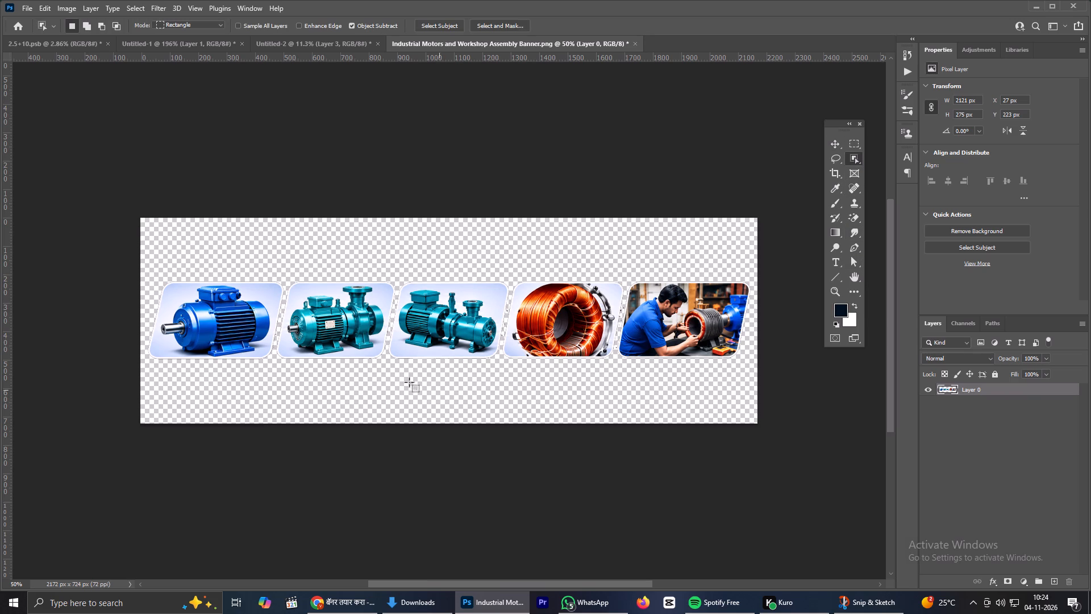
left_click_drag(142, 256, 283, 371)
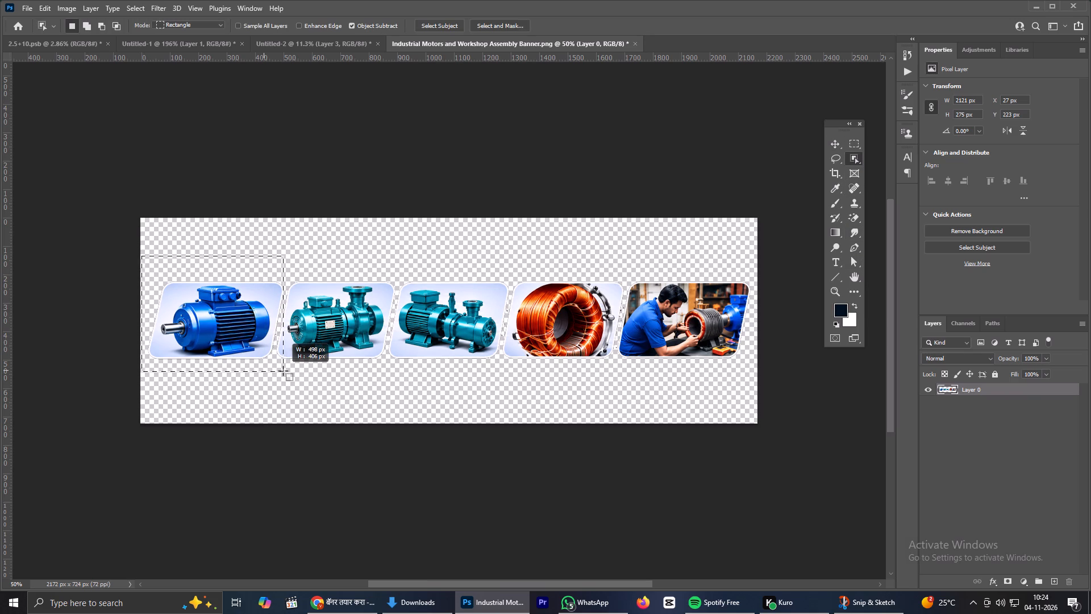
left_click_drag(283, 371, 277, 375)
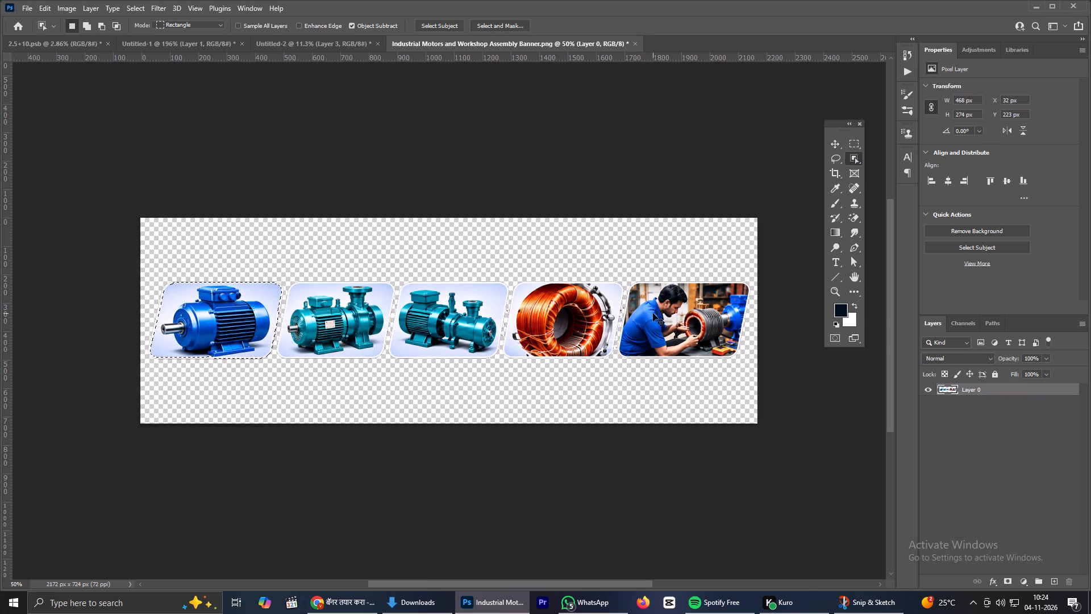
key("ctrl+j")
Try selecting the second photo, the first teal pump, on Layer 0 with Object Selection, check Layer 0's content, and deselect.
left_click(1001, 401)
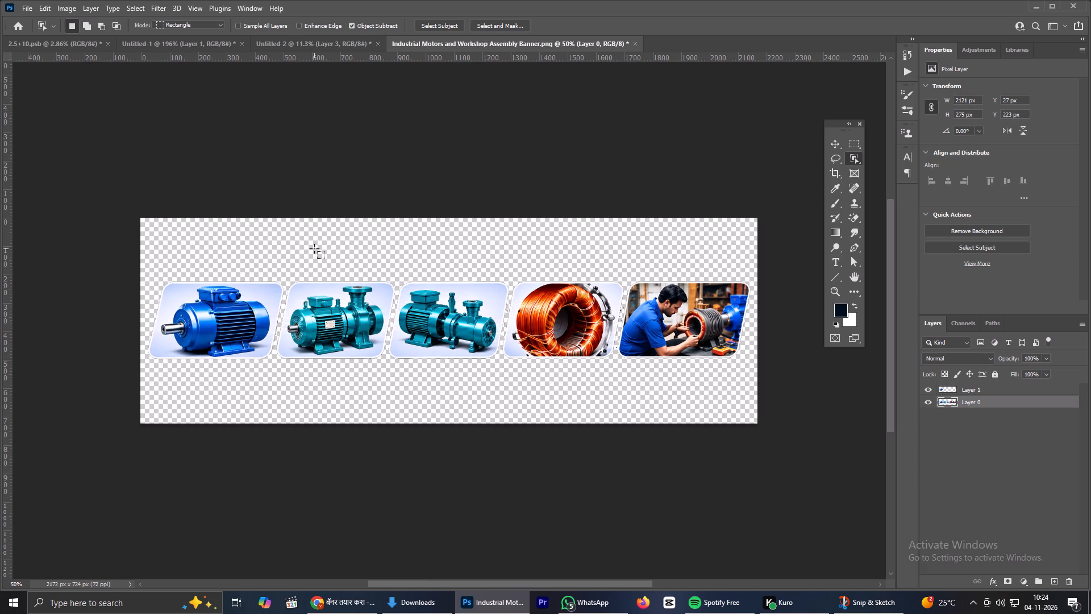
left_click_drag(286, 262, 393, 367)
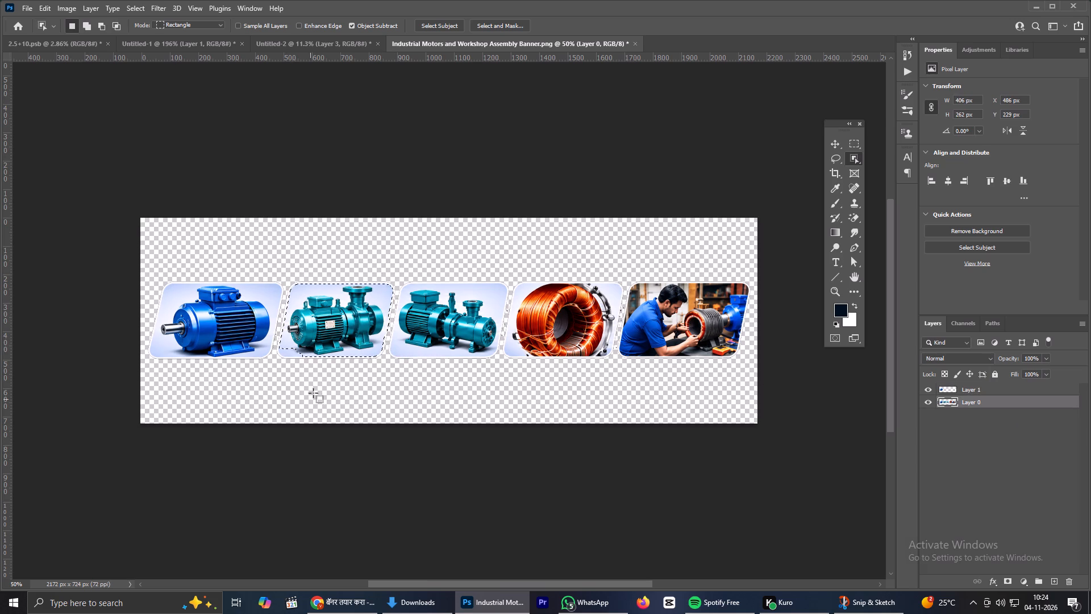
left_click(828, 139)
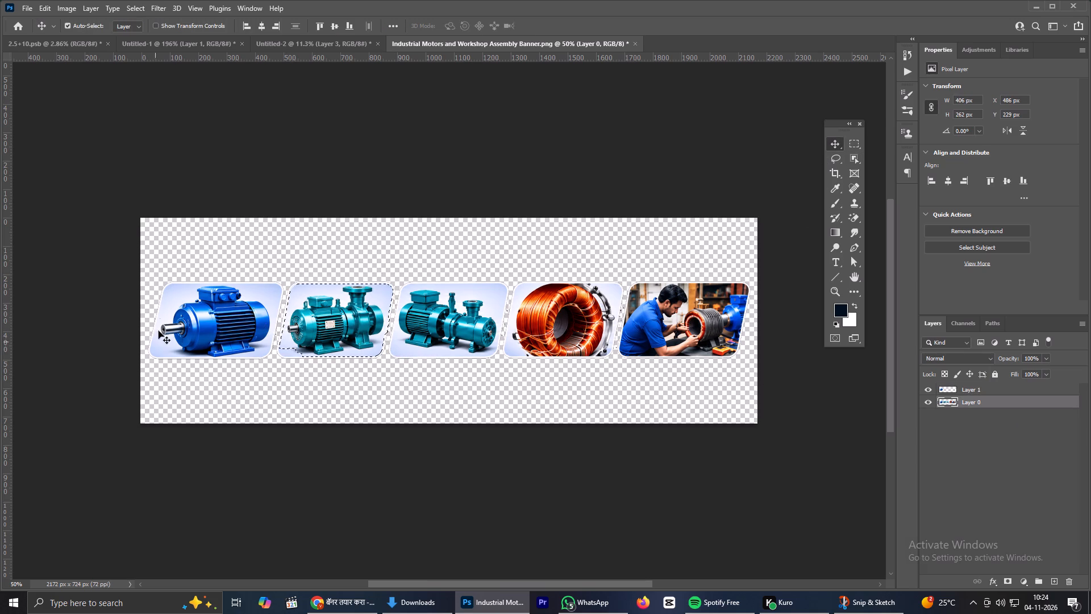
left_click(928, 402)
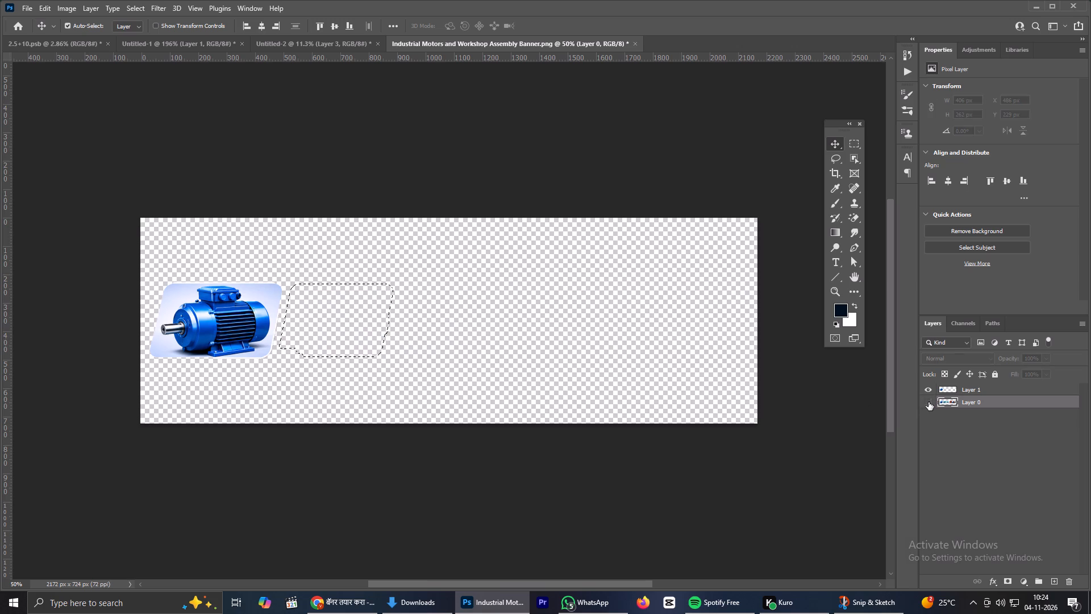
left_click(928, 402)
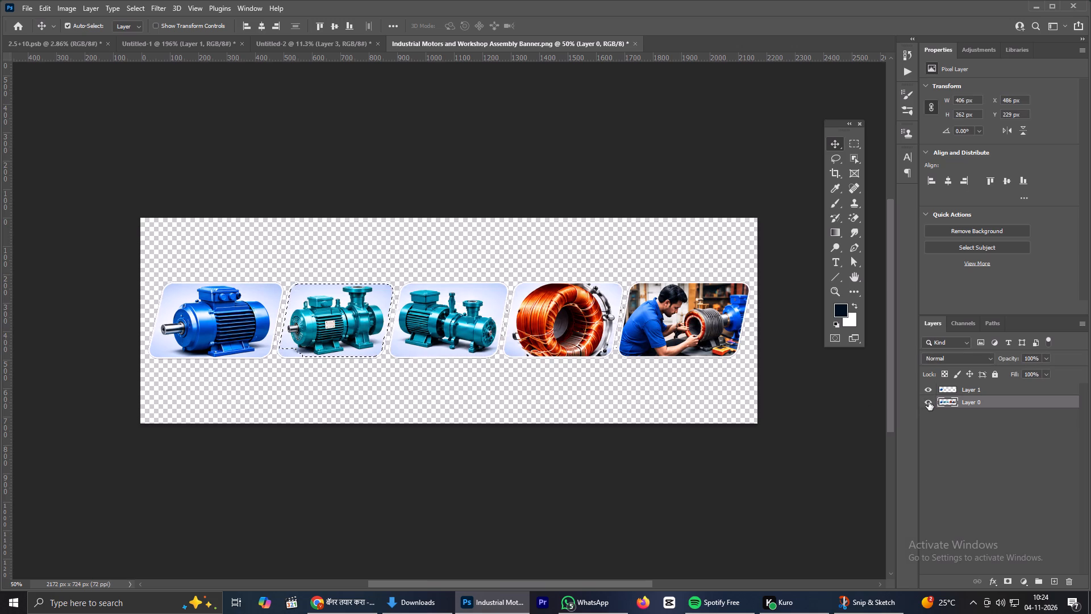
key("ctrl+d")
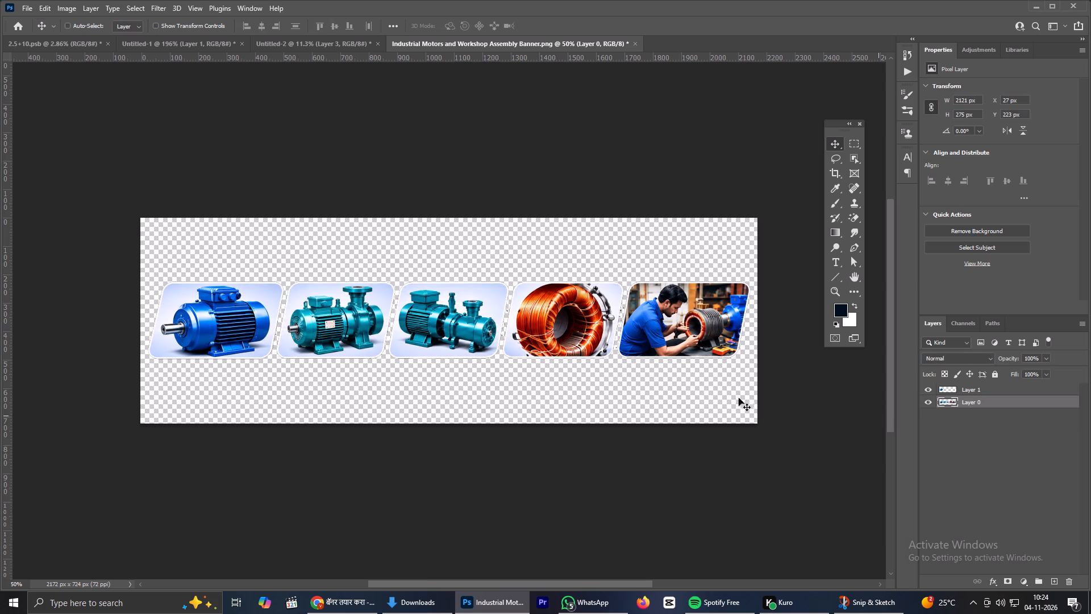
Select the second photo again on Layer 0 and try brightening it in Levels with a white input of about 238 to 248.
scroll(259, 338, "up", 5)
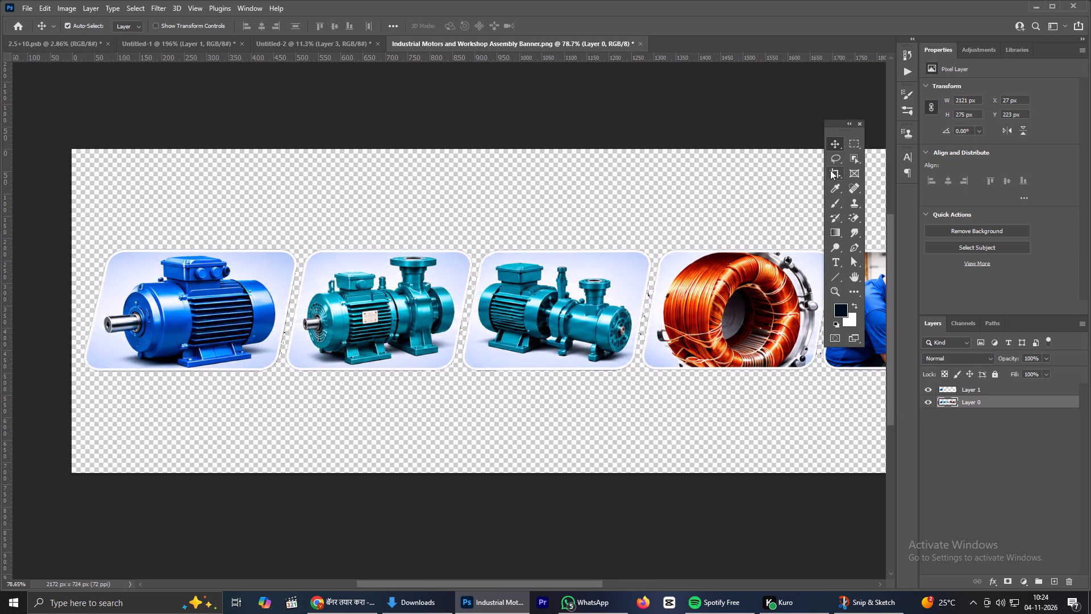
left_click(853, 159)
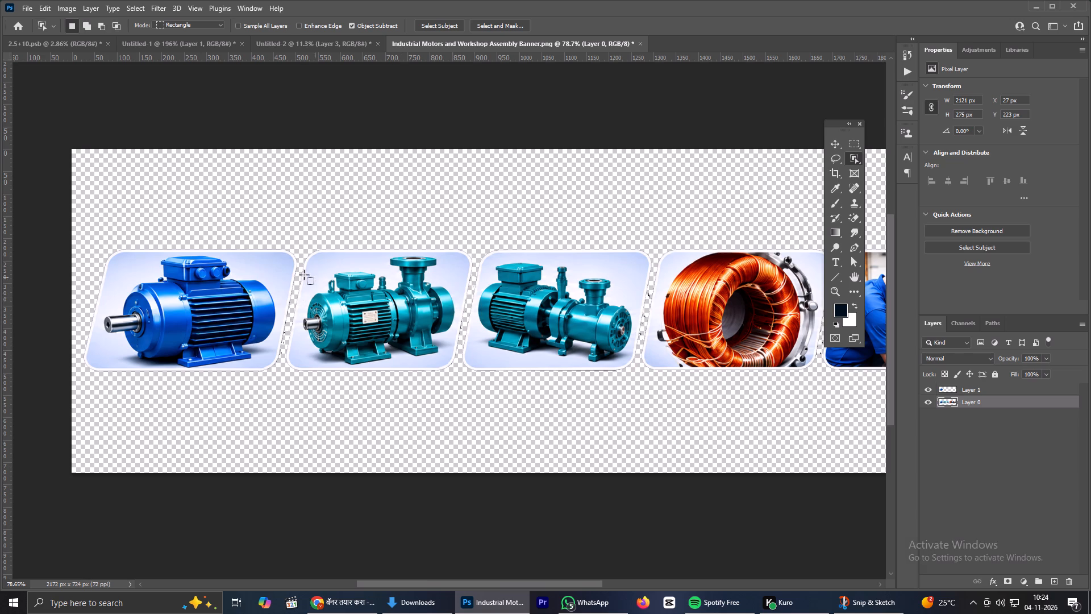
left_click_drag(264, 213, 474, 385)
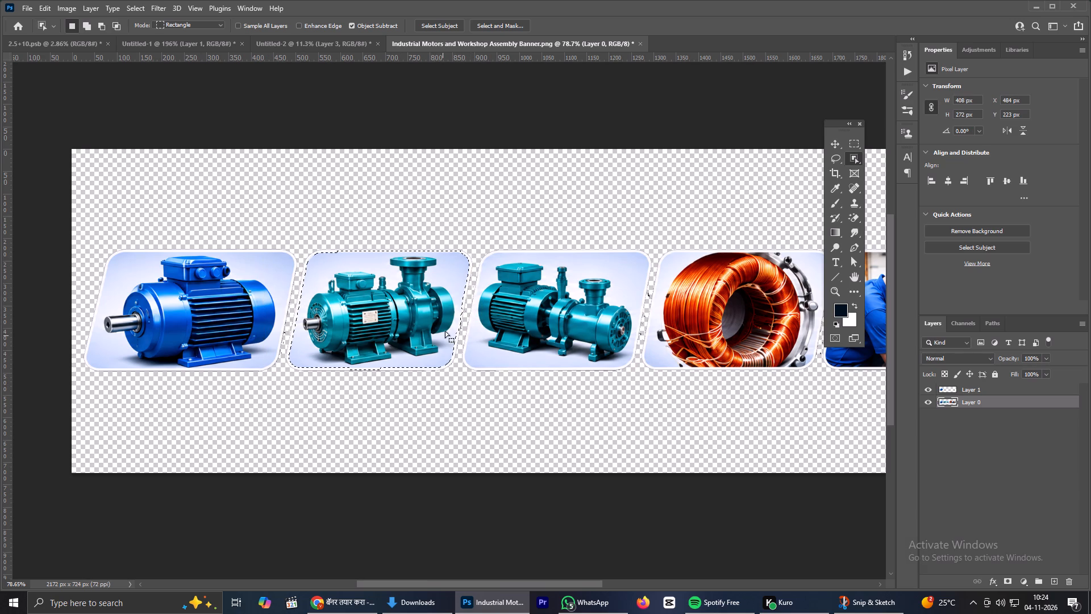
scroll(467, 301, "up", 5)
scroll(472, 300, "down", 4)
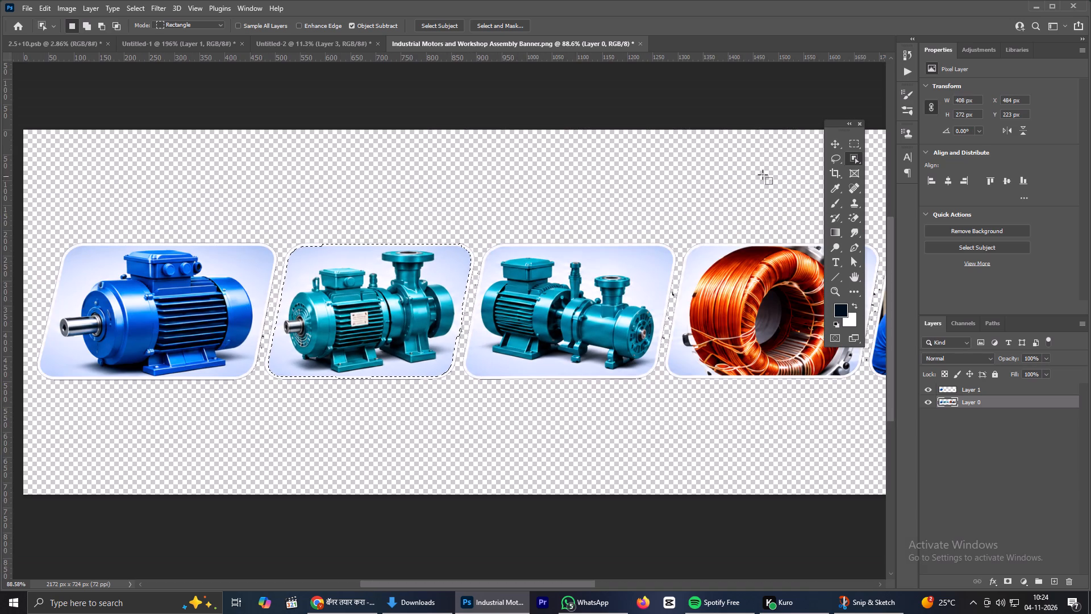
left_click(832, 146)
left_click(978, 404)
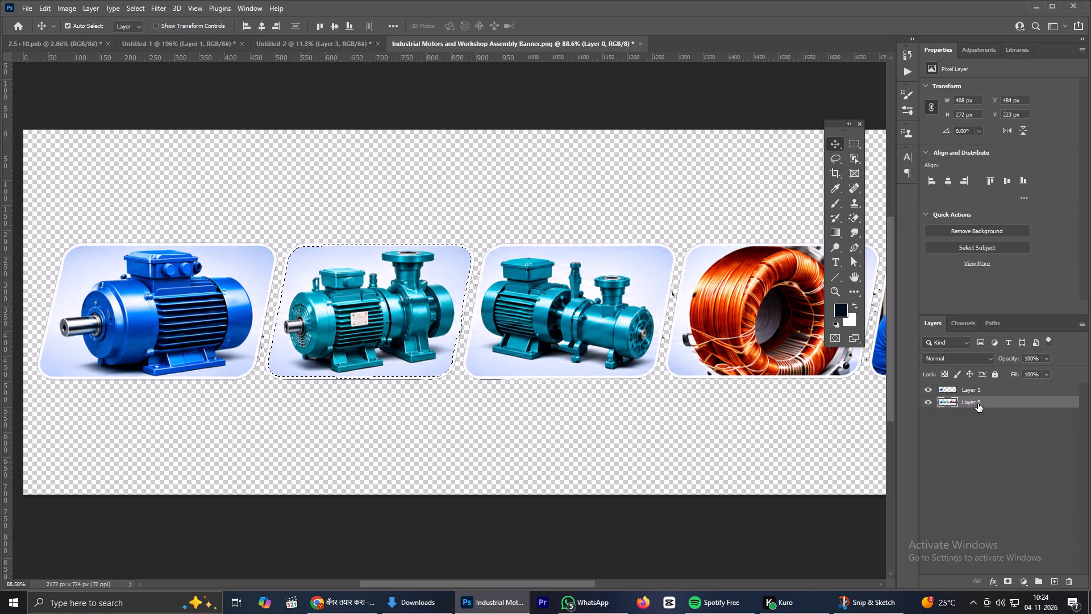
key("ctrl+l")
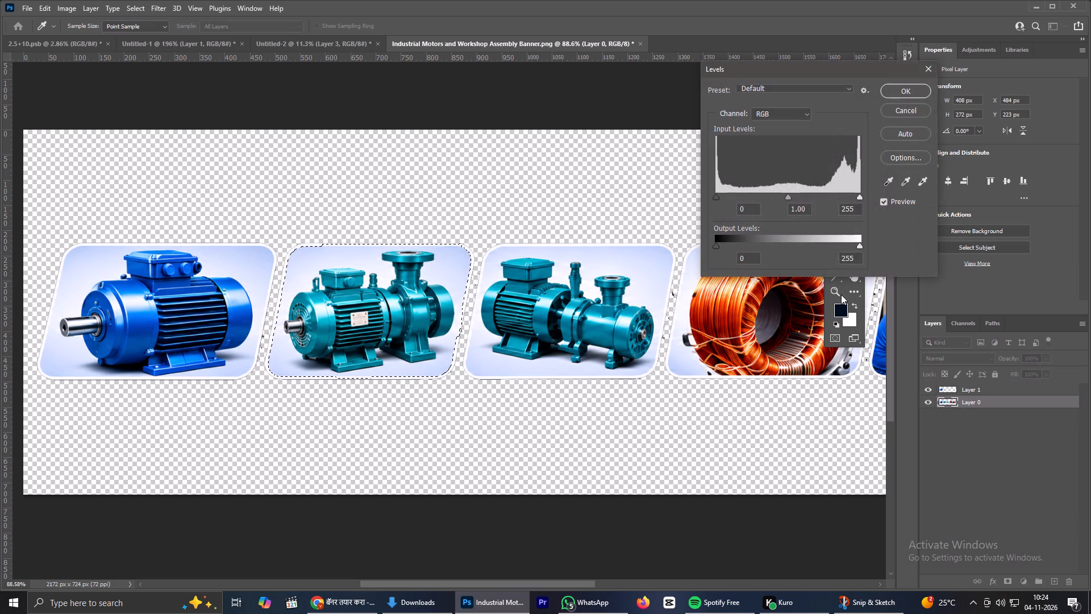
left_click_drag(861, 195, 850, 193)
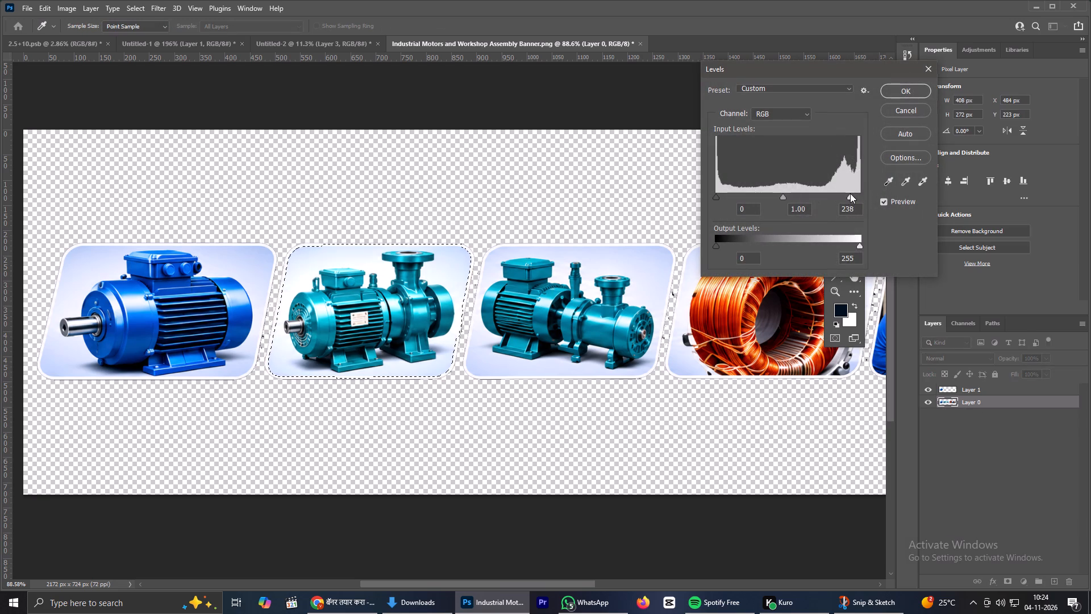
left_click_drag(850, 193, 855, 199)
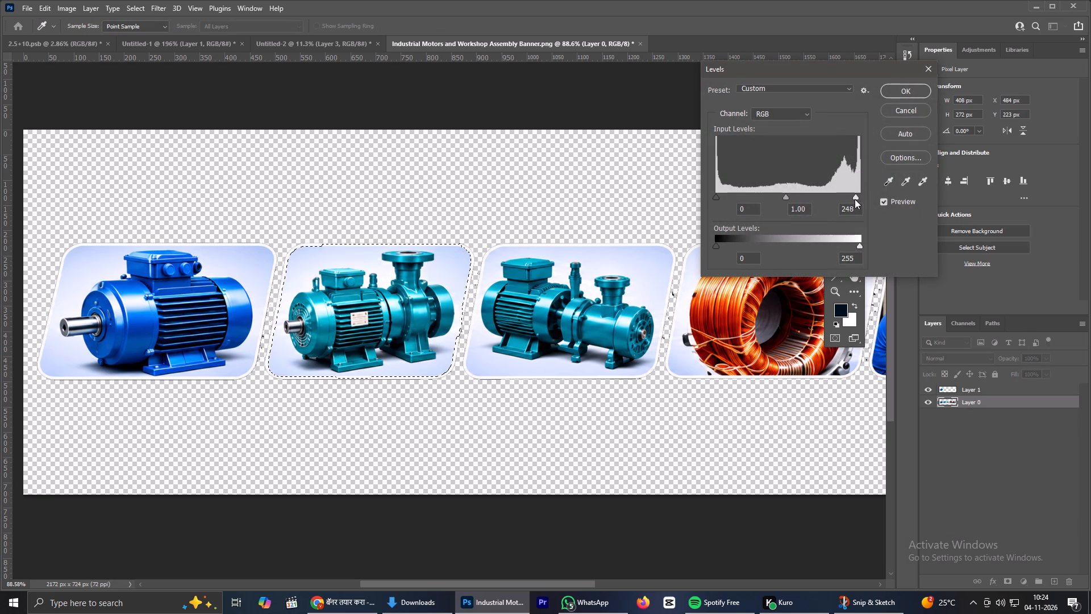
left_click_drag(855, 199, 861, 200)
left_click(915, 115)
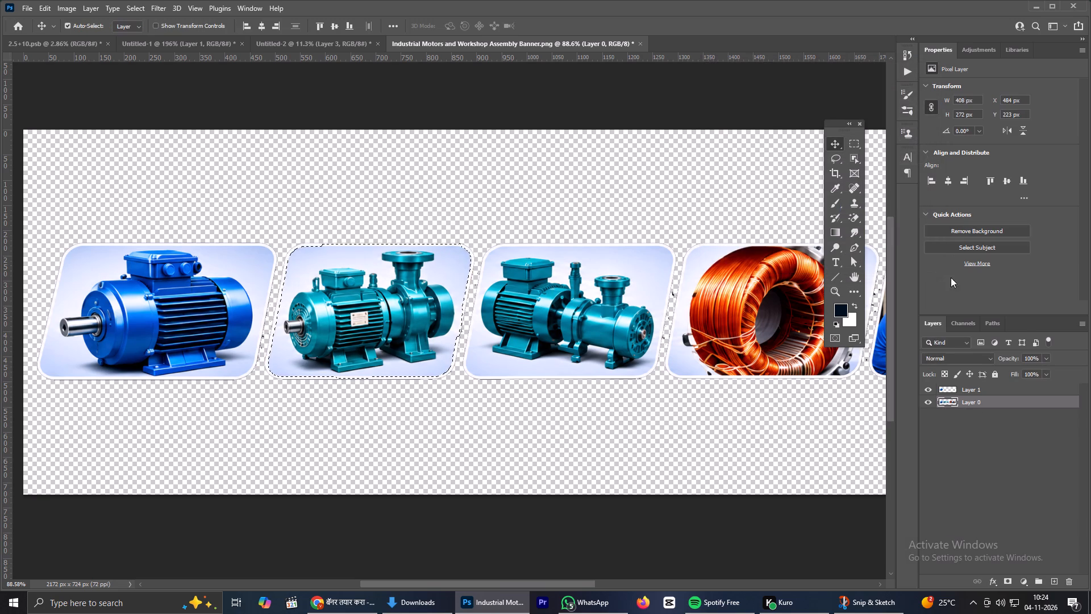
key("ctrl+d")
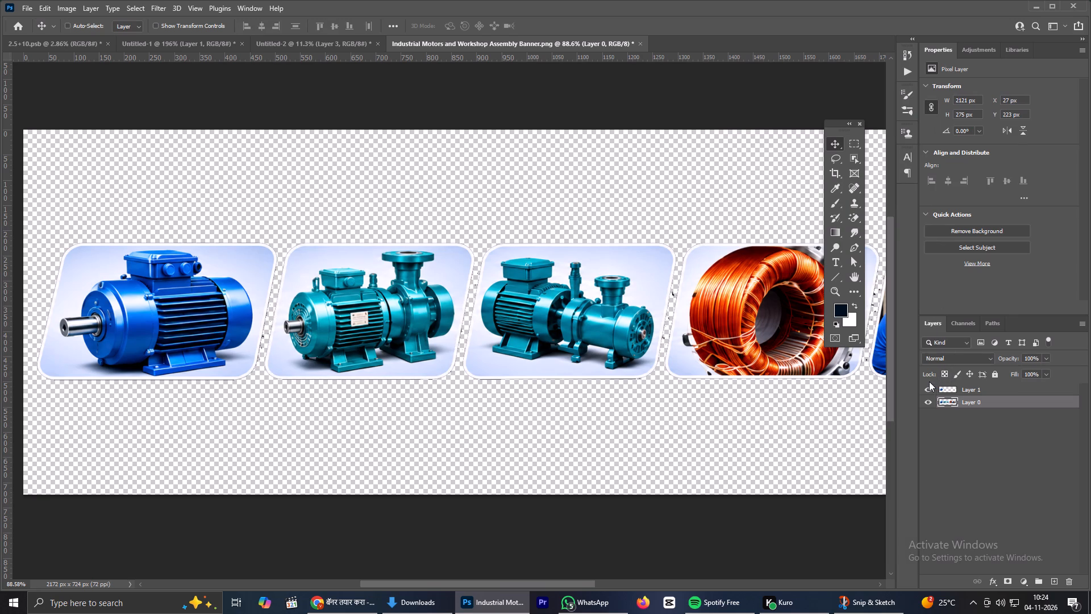
Increase Layer 0's contrast with Levels, using a black input of 20 and a white input of 237.
key("ctrl+l")
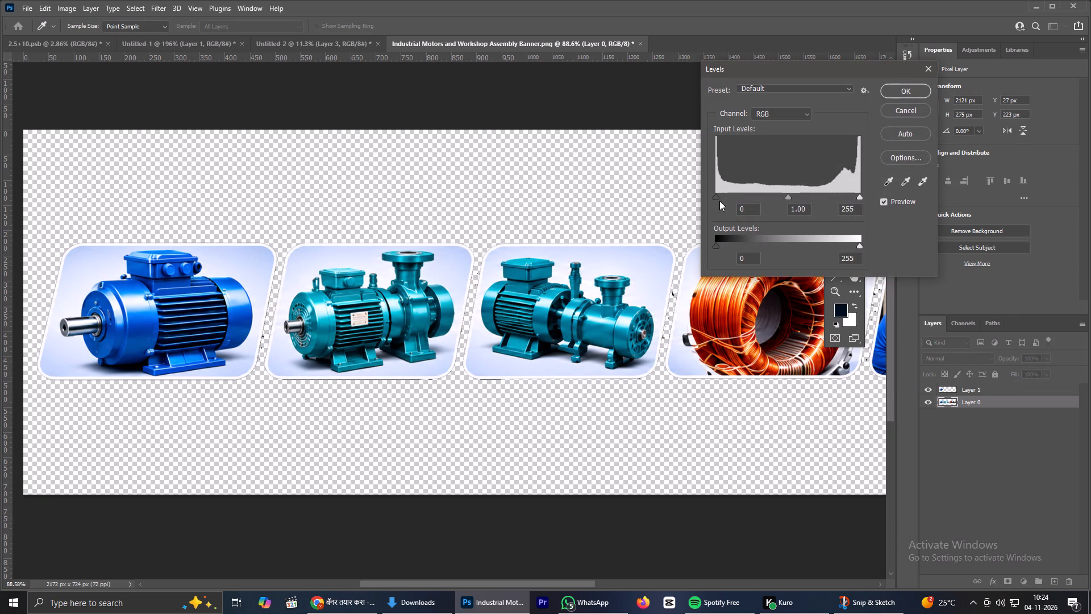
left_click_drag(718, 197, 727, 194)
left_click_drag(859, 193, 851, 192)
left_click_drag(851, 192, 850, 192)
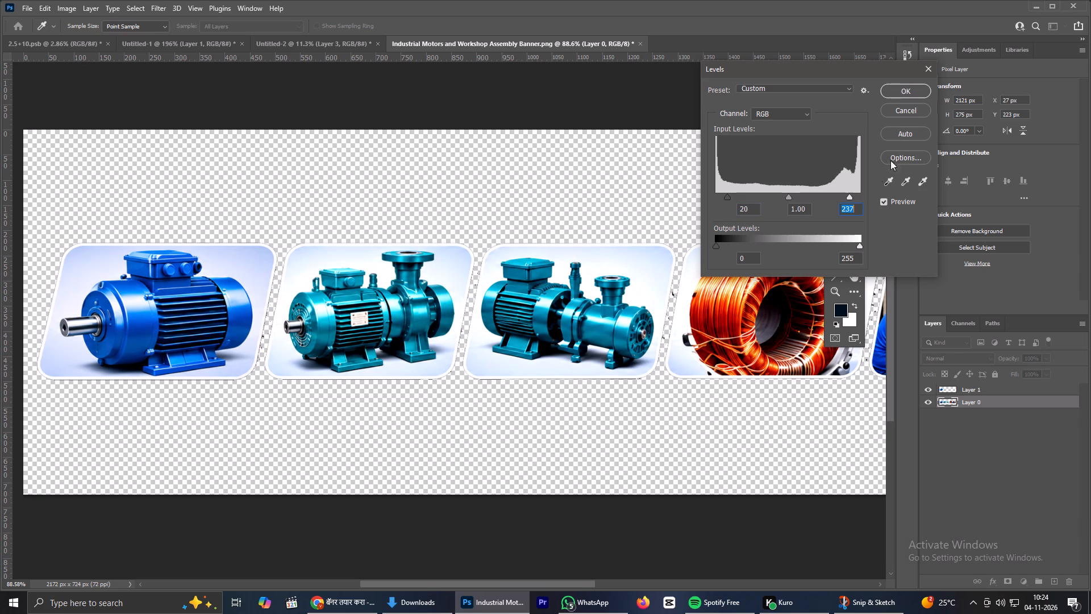
left_click(916, 92)
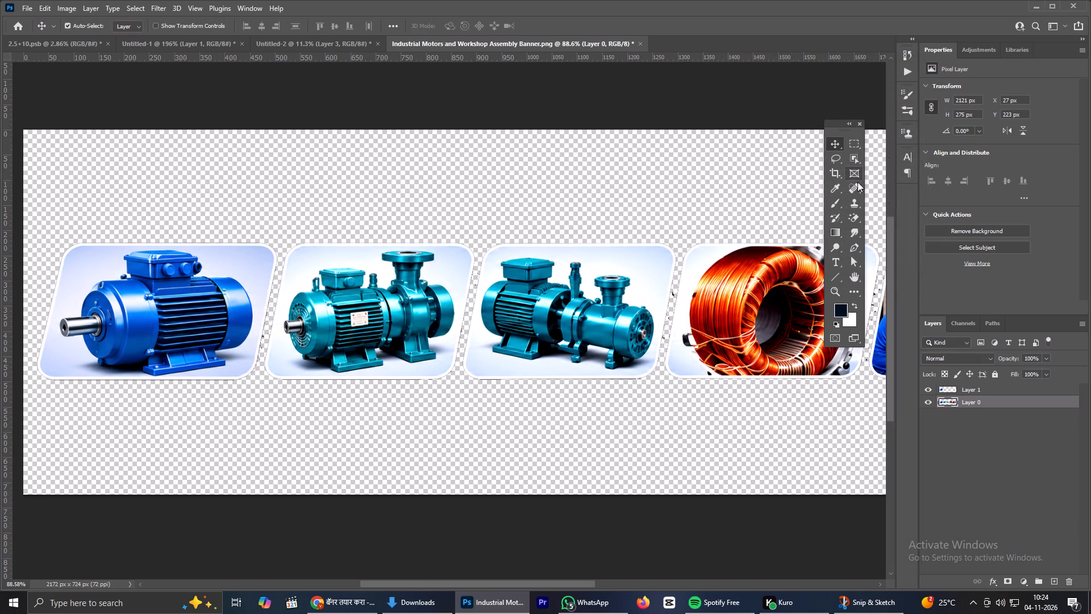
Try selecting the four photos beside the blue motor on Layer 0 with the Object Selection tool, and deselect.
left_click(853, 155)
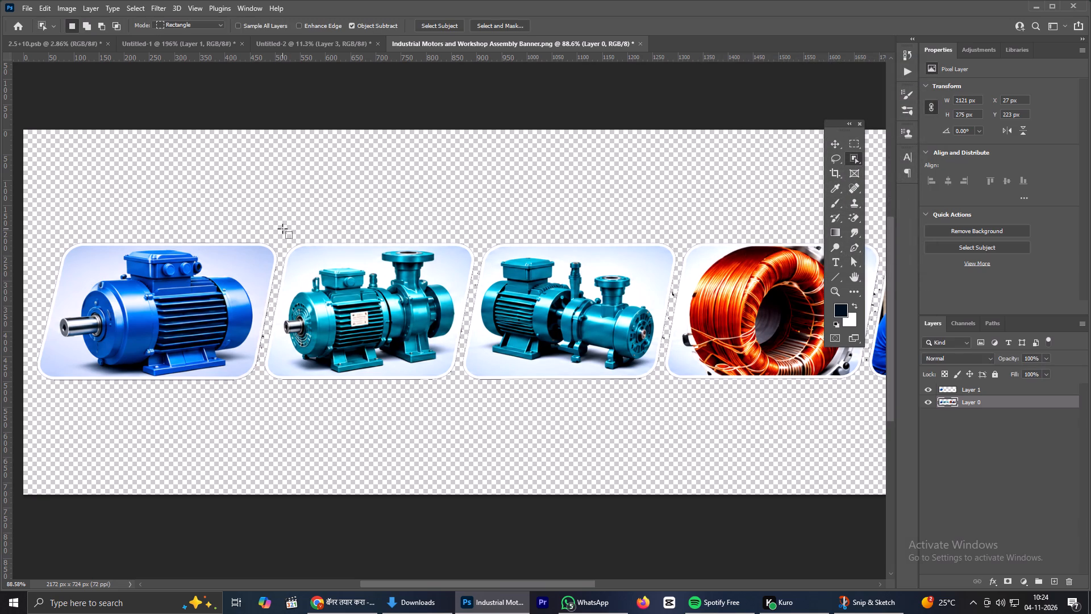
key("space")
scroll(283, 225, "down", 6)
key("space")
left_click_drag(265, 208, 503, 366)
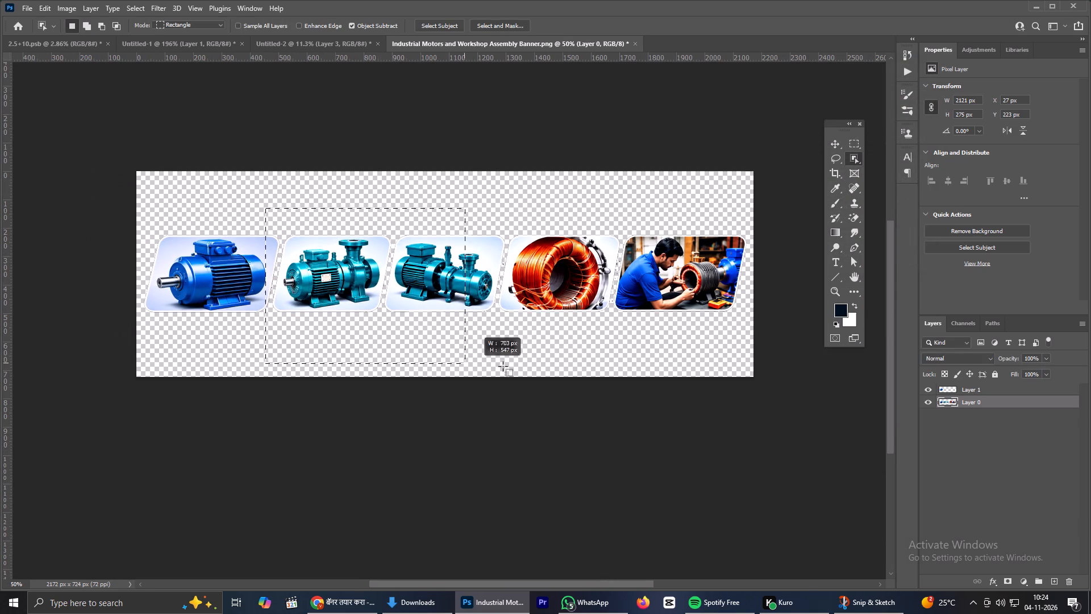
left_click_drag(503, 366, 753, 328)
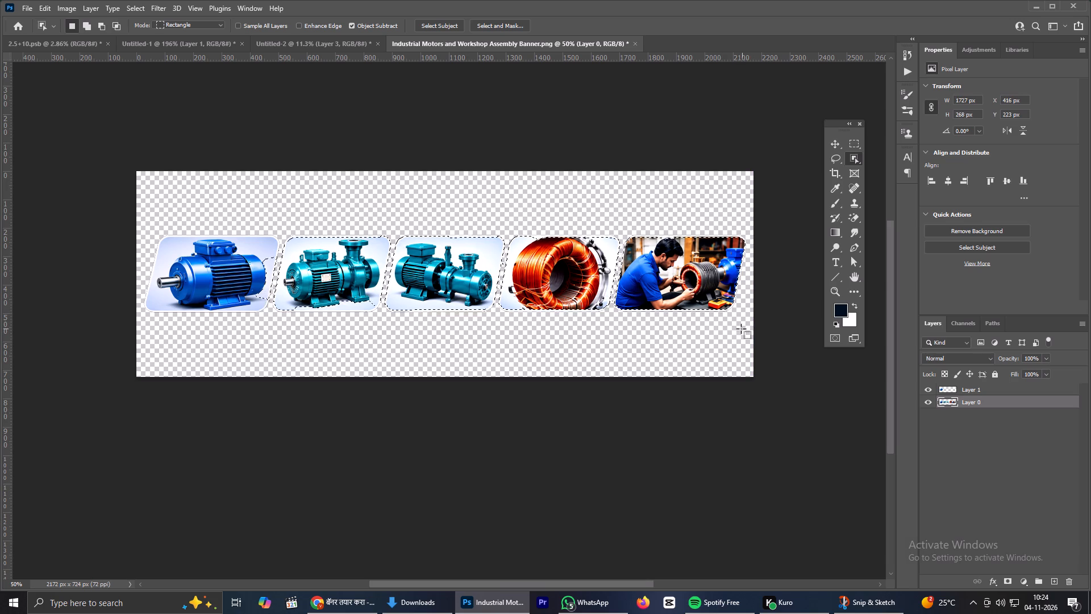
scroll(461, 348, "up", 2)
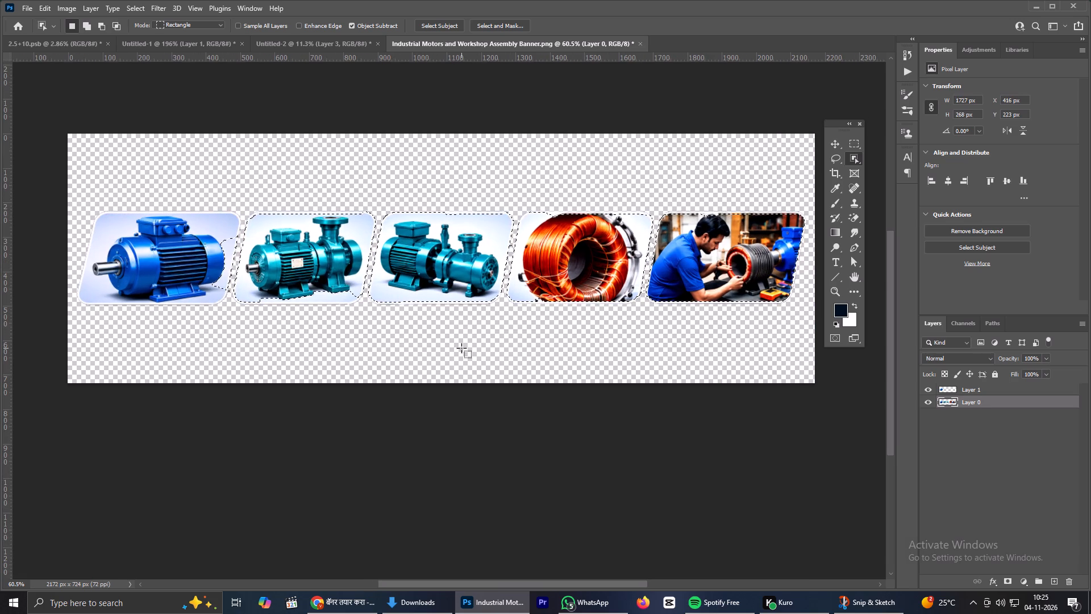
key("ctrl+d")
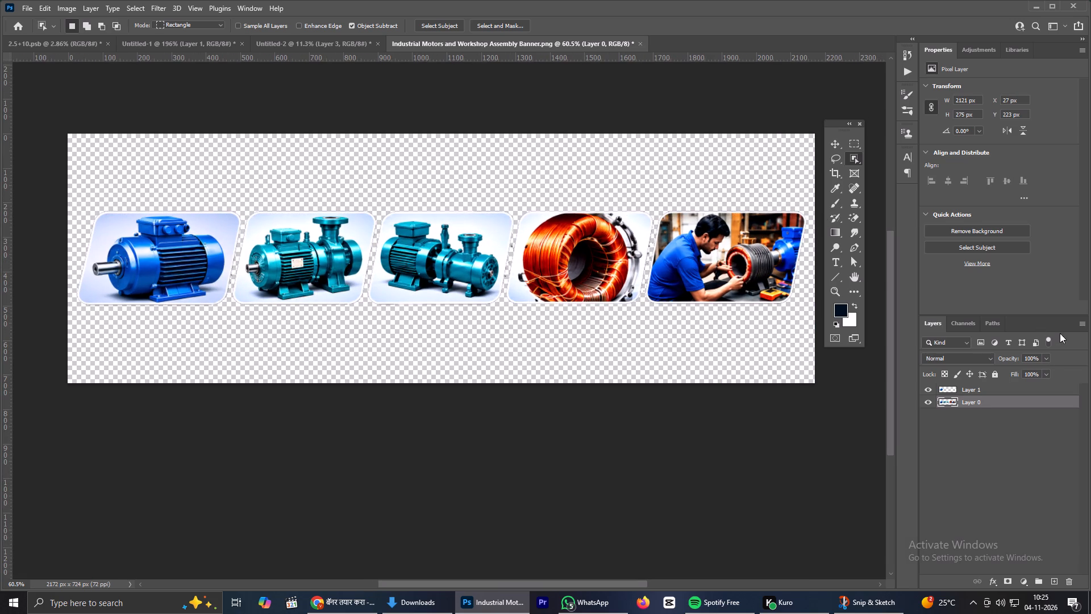
Copy the cut-out blue motor photo layer, Layer 1, into the Untitled-2 banner document.
left_click_drag(975, 385, 243, 147)
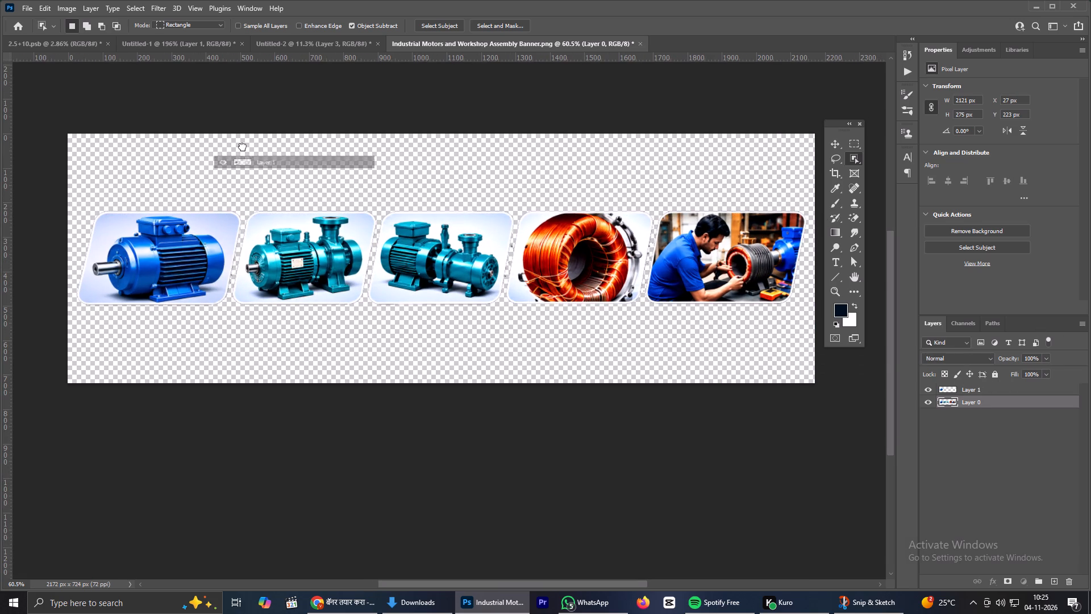
left_click_drag(243, 147, 235, 423)
Scale the blue motor photo to about 1500 x 878 px and place it below the large motor and copper spool graphic.
scroll(247, 406, "down", 1)
scroll(247, 406, "up", 2)
key("ctrl+t")
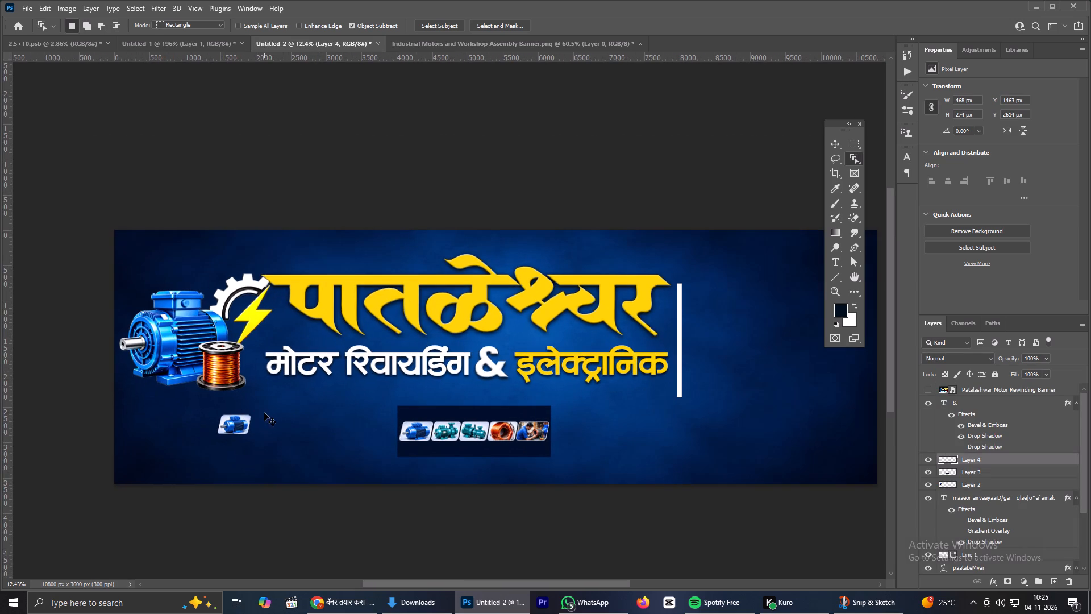
left_click_drag(249, 415, 269, 398, "alt")
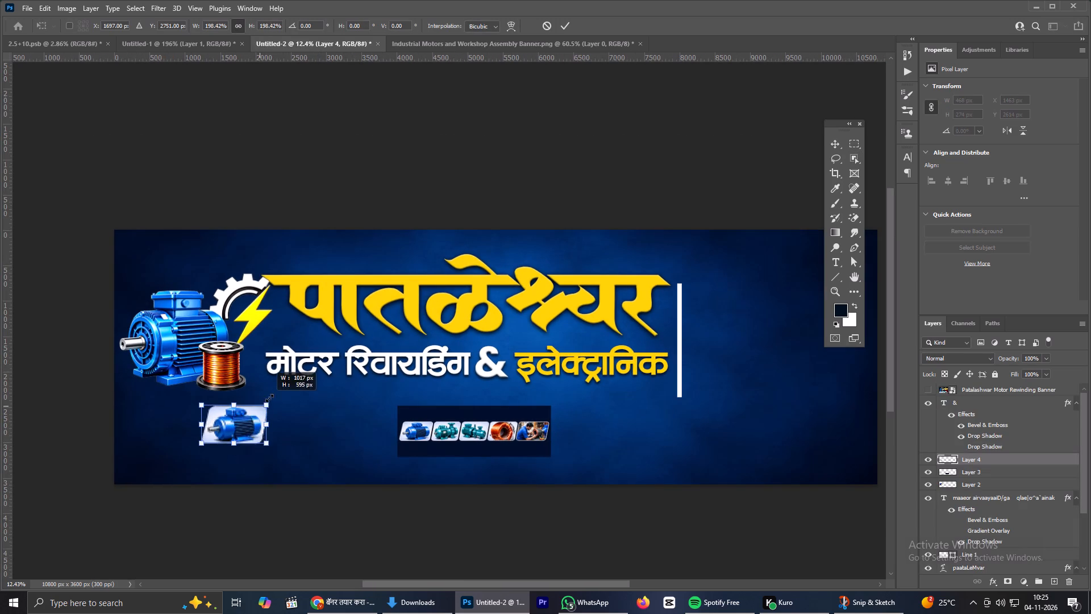
left_click_drag(269, 398, 281, 394, "alt")
left_click_drag(248, 425, 200, 434)
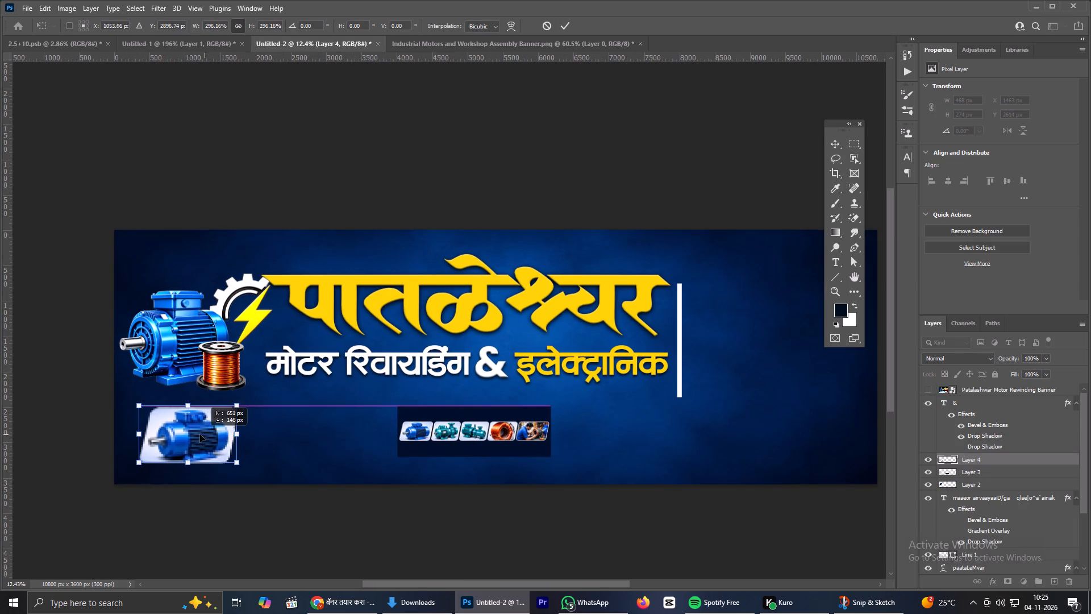
left_click_drag(200, 434, 199, 434)
left_click(238, 405, "alt")
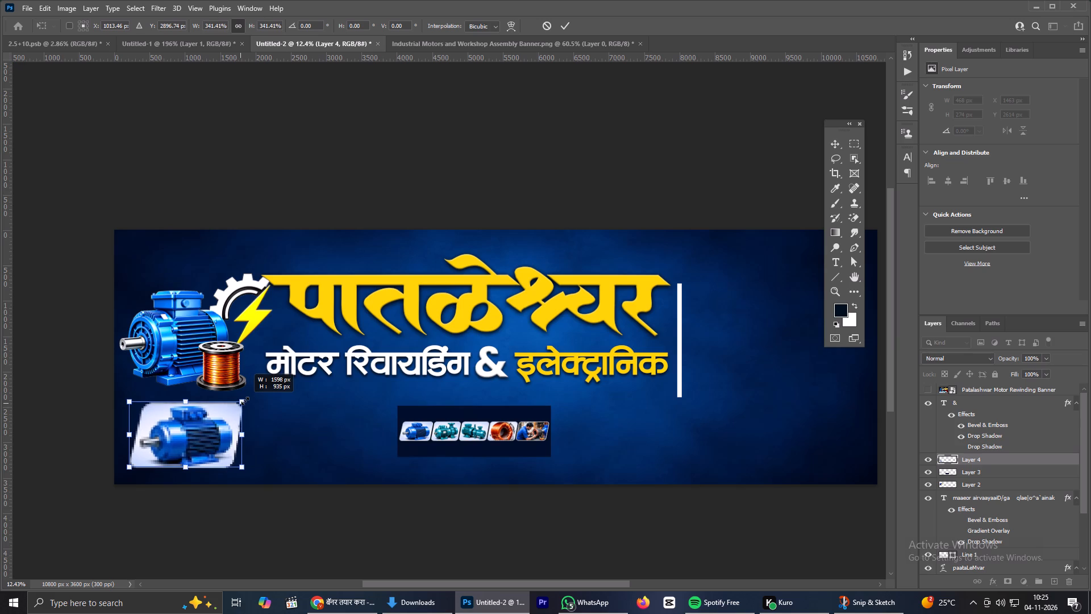
left_click_drag(204, 431, 204, 421)
left_click(561, 23)
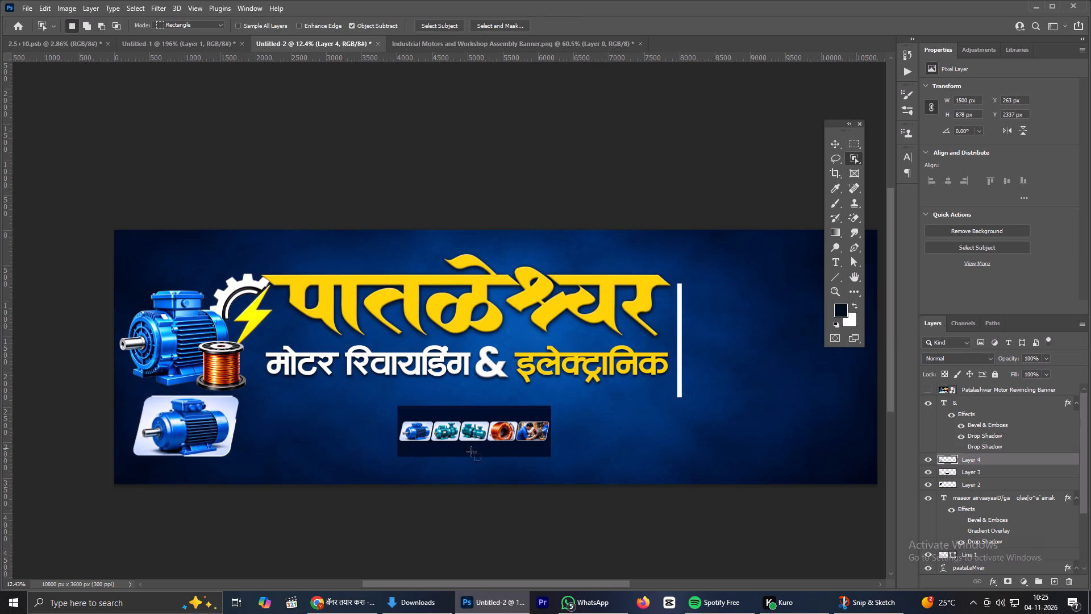
Delete the small five-photo strip layer, Layer 3, from the banner.
key("v")
left_click(473, 441)
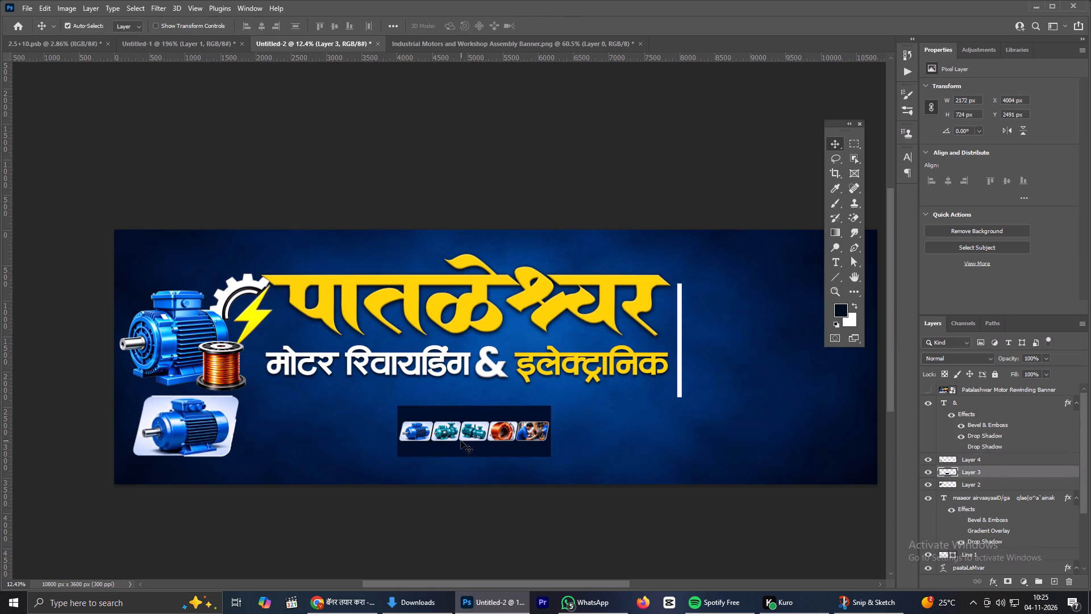
key("BackSpace")
Draw a black rectangle with a white stroke behind the blue motor photo, about 1369 x 839 px.
scroll(152, 400, "up", 7)
scroll(202, 426, "up", 1)
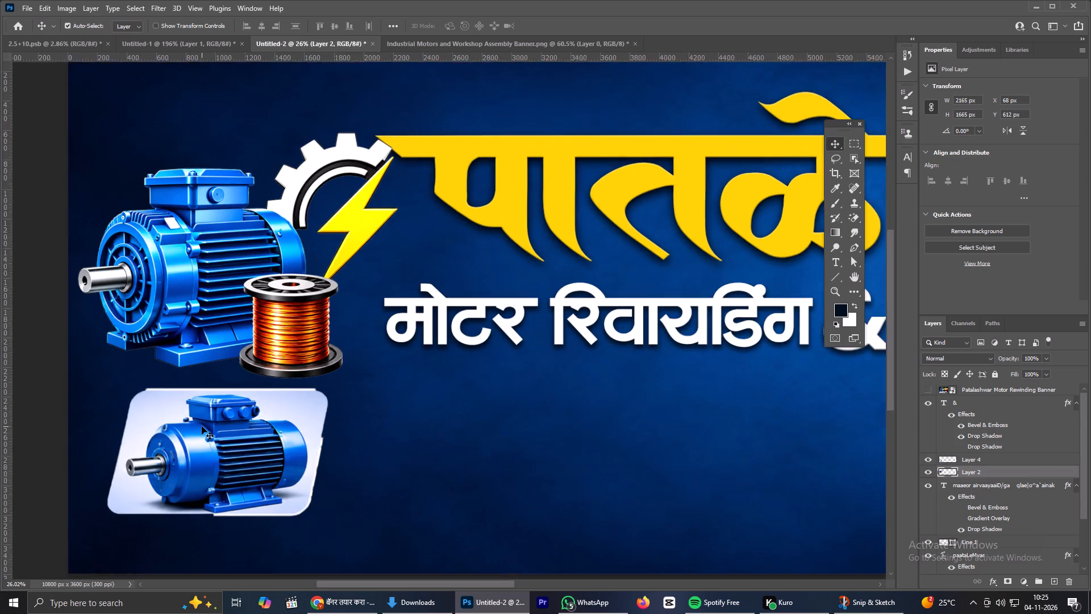
scroll(202, 426, "up", 1)
scroll(202, 426, "down", 2)
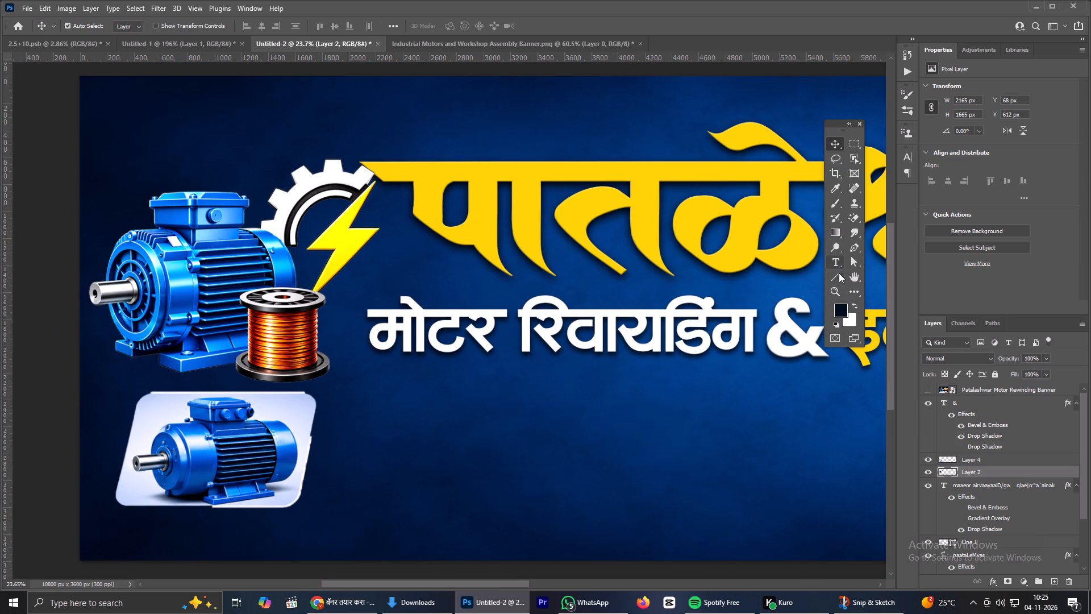
left_click_drag(839, 277, 867, 279)
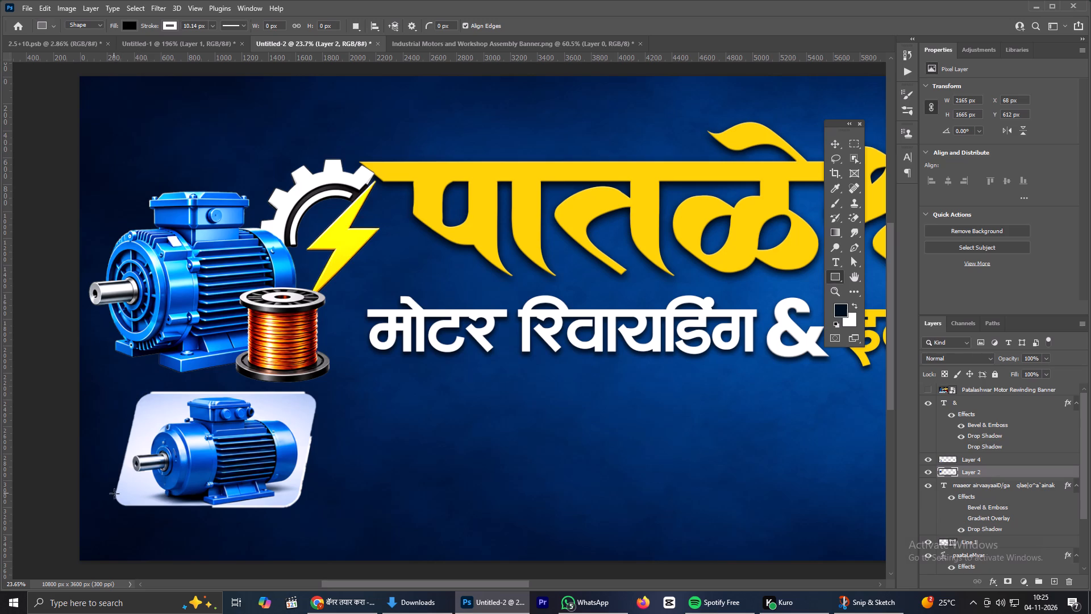
left_click_drag(131, 506, 121, 503)
left_click_drag(121, 503, 286, 405)
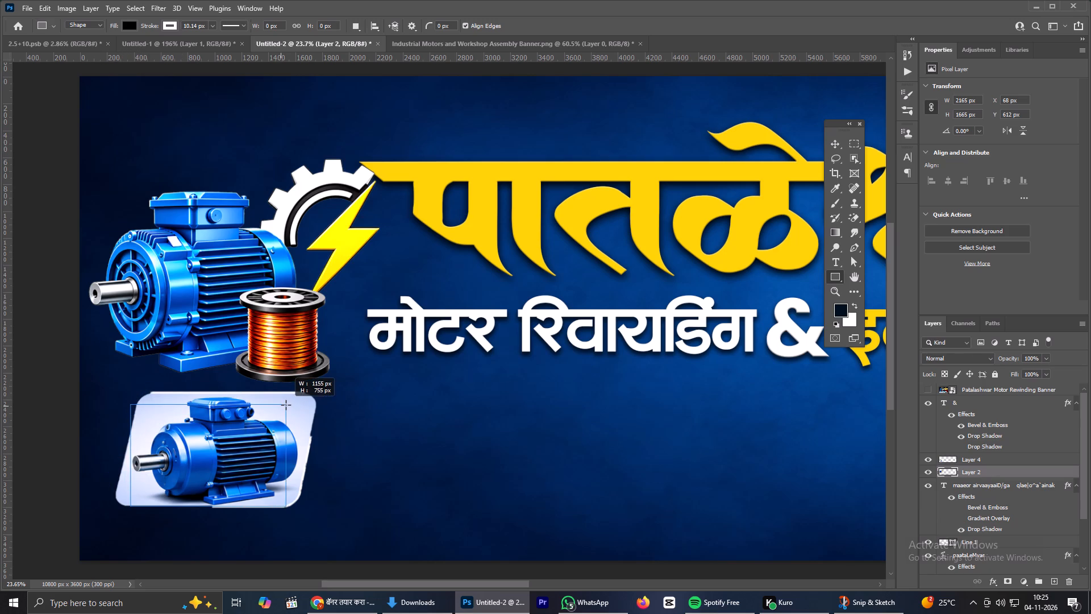
left_click_drag(286, 405, 299, 389)
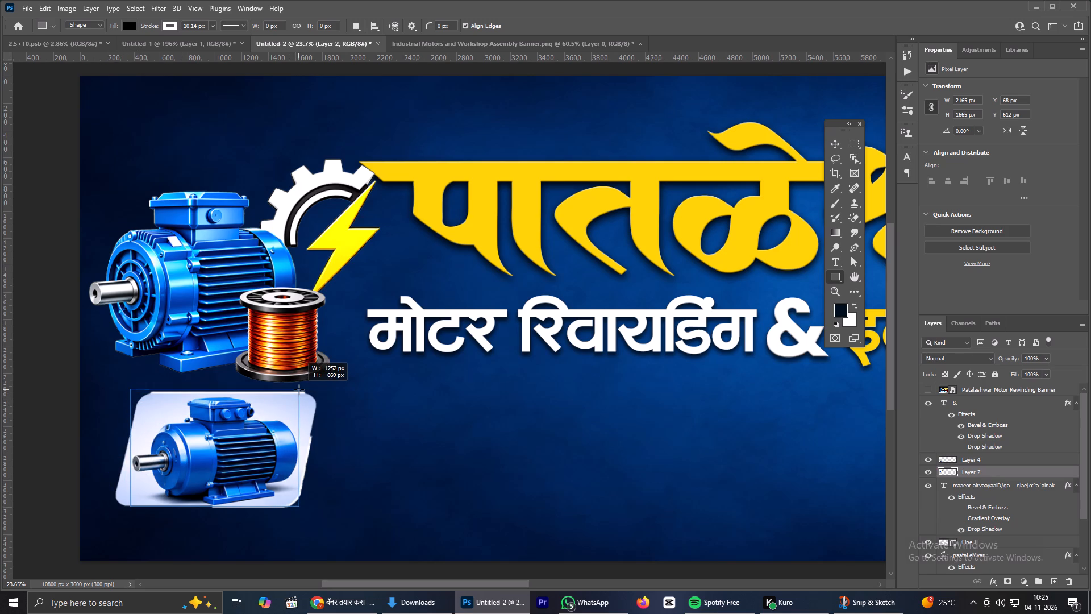
left_click_drag(299, 389, 299, 393)
left_click_drag(130, 450, 114, 446)
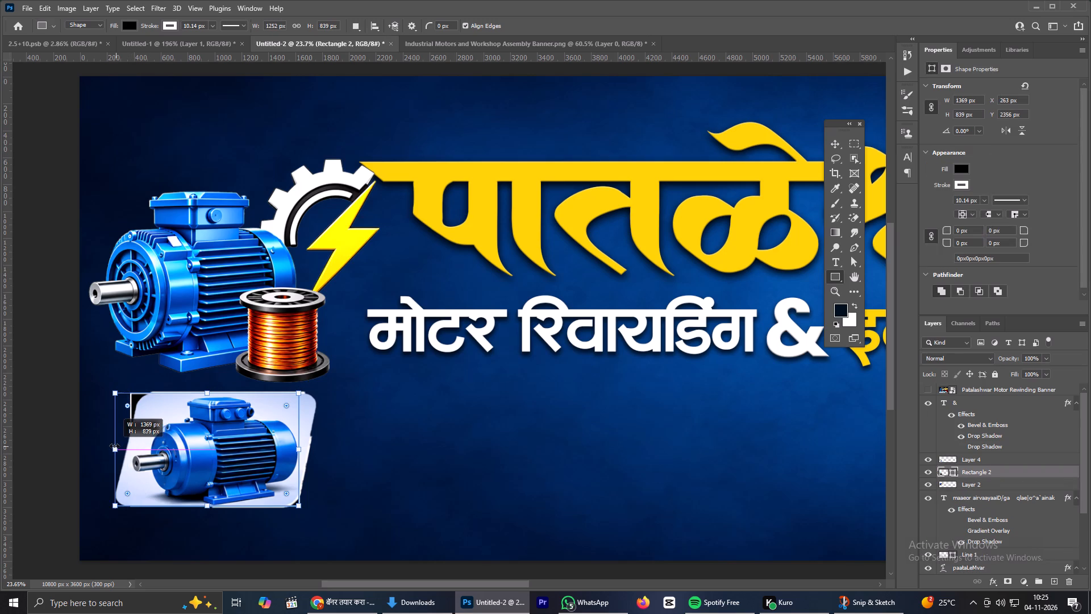
left_click_drag(114, 446, 118, 446)
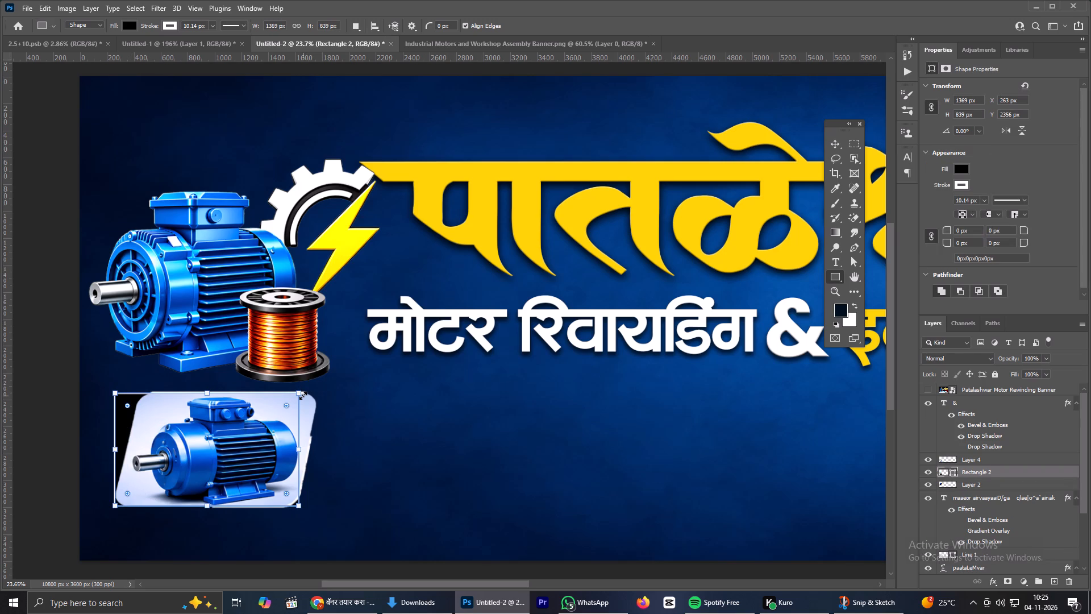
left_click(298, 392, "ctrl")
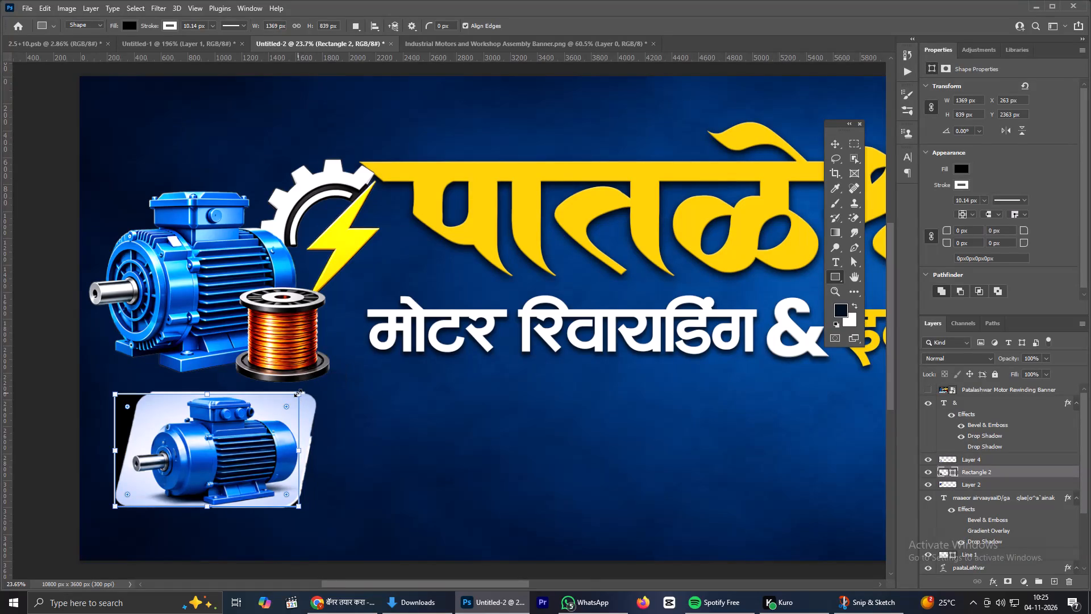
Round all four corners of the rectangle to a radius of about 140 px.
left_click_drag(288, 405, 284, 409)
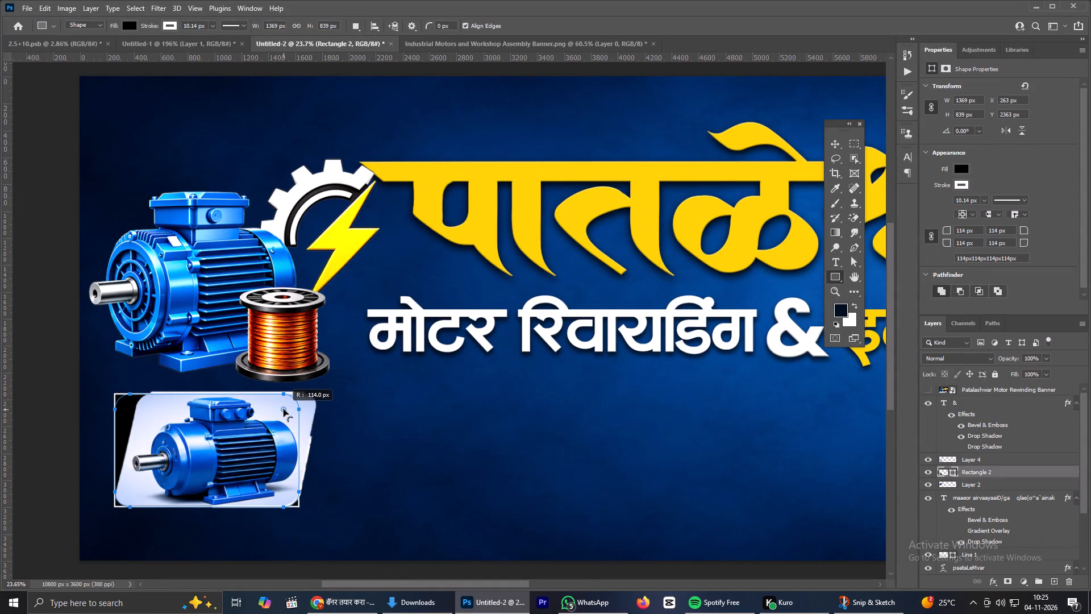
left_click_drag(284, 409, 280, 409)
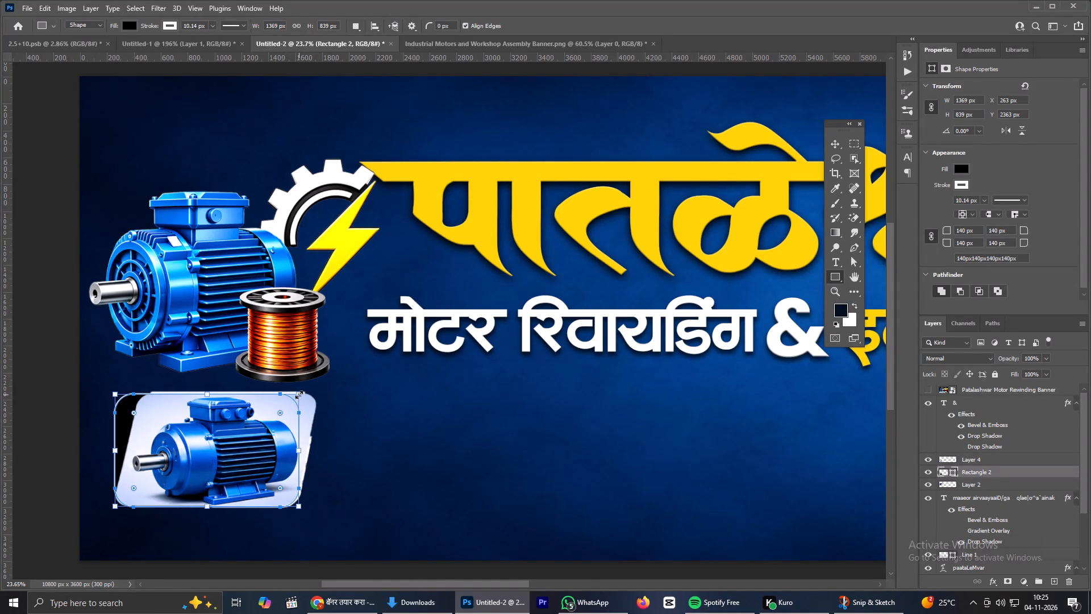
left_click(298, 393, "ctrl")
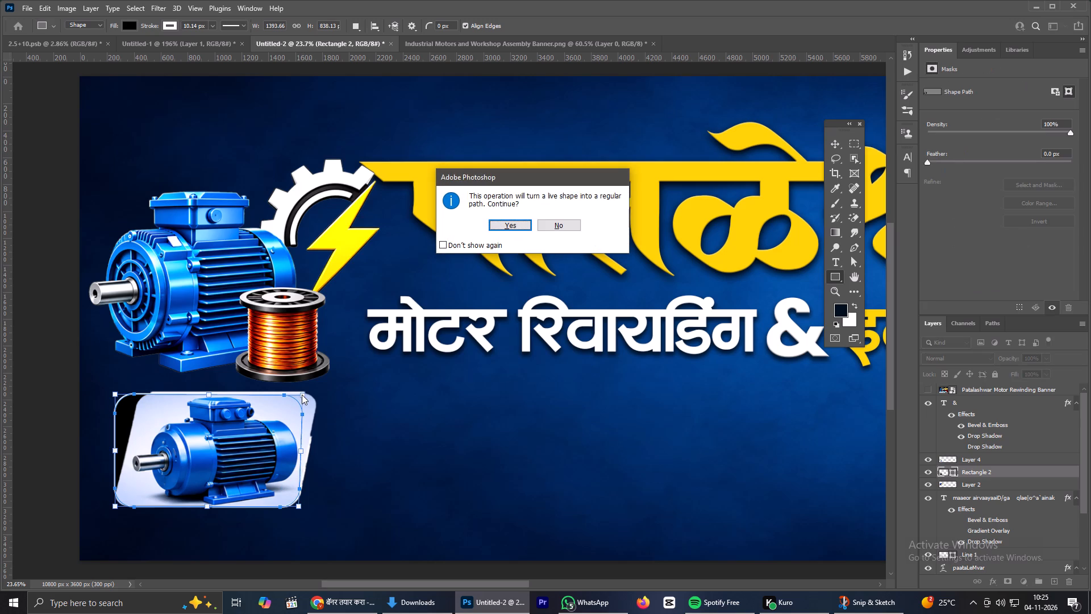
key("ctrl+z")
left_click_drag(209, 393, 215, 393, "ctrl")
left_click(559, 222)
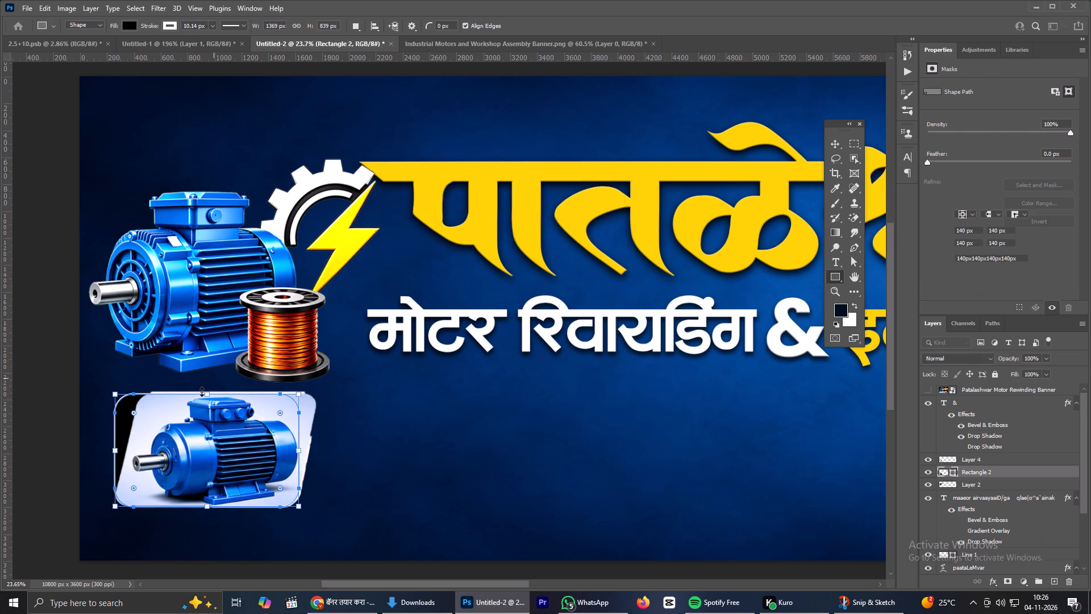
Skew the rounded rectangle by about -10° to match the photo's slanted outline, converting it to a regular path.
left_click_drag(206, 395, 212, 393, "ctrl")
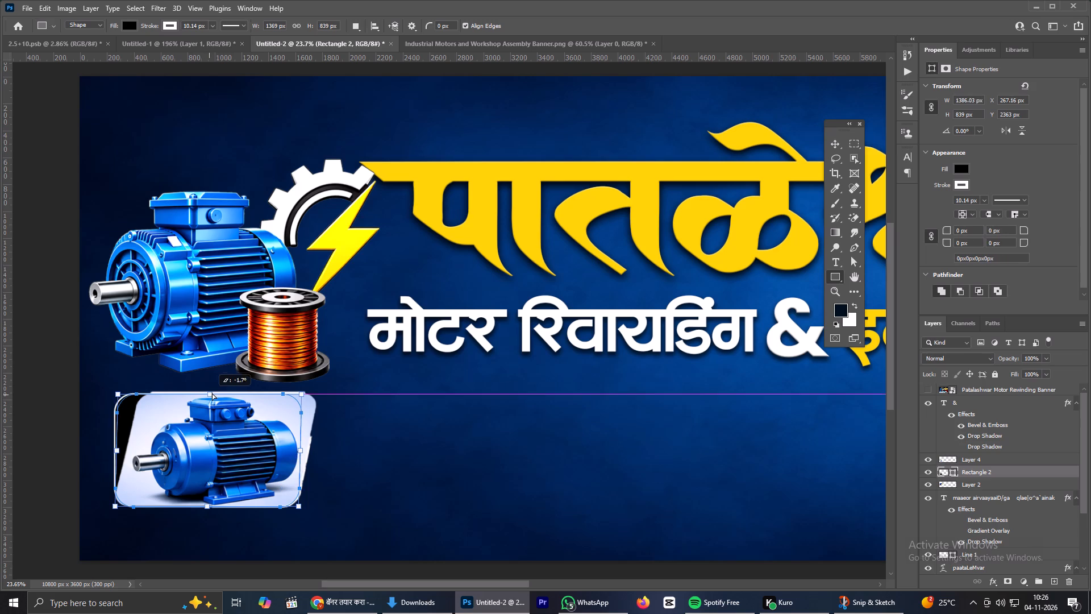
left_click_drag(212, 393, 227, 391, "ctrl")
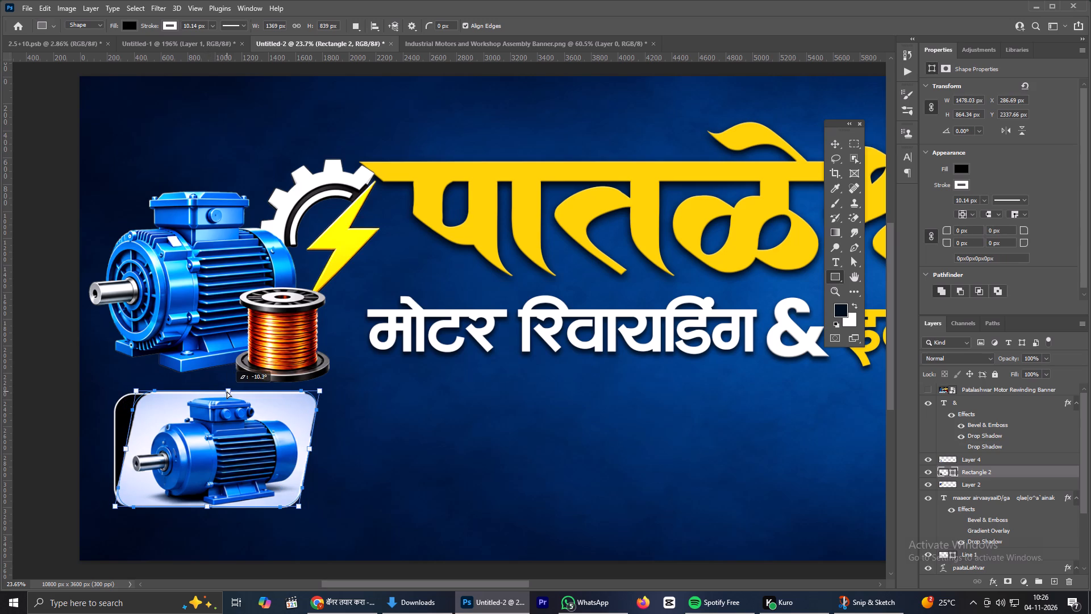
left_click_drag(227, 391, 227, 392, "ctrl")
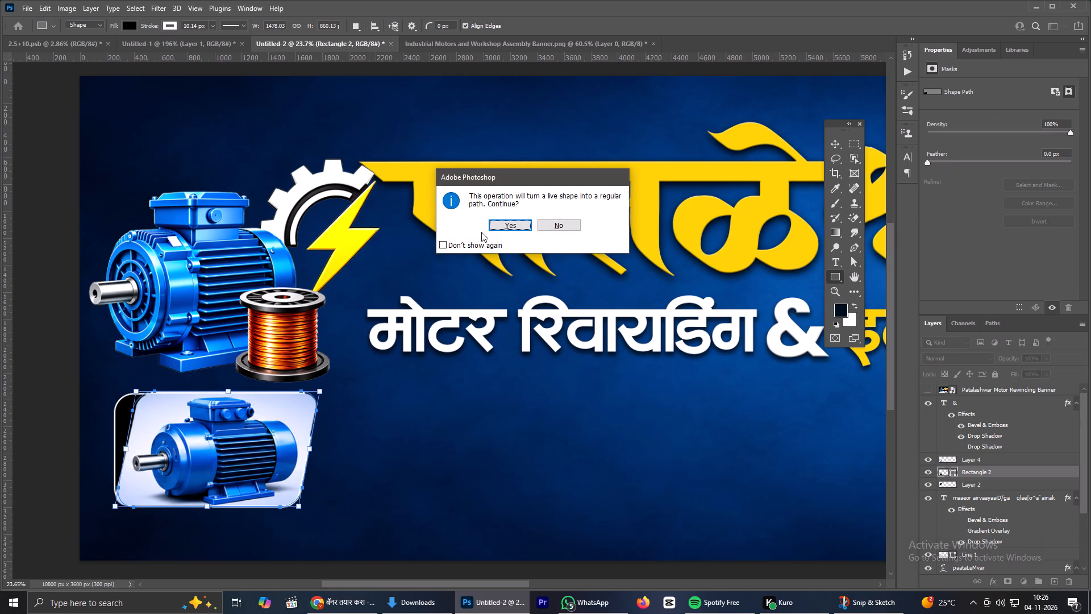
left_click(489, 218)
left_click(494, 225)
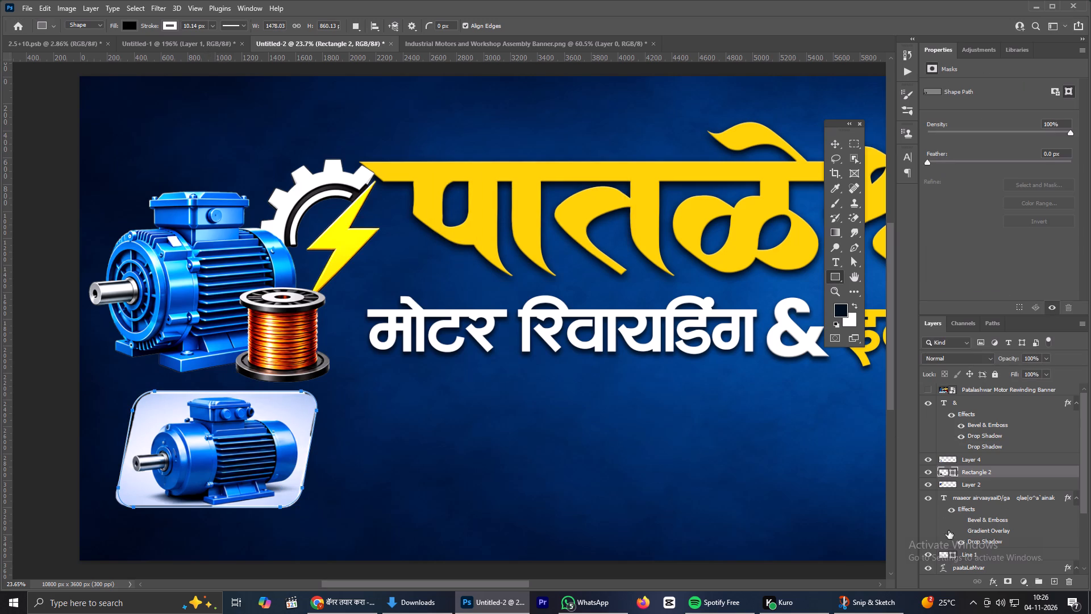
Delete the blue motor photo layer, Layer 4, leaving the slanted black frame in place.
left_click(927, 484)
left_click(927, 484)
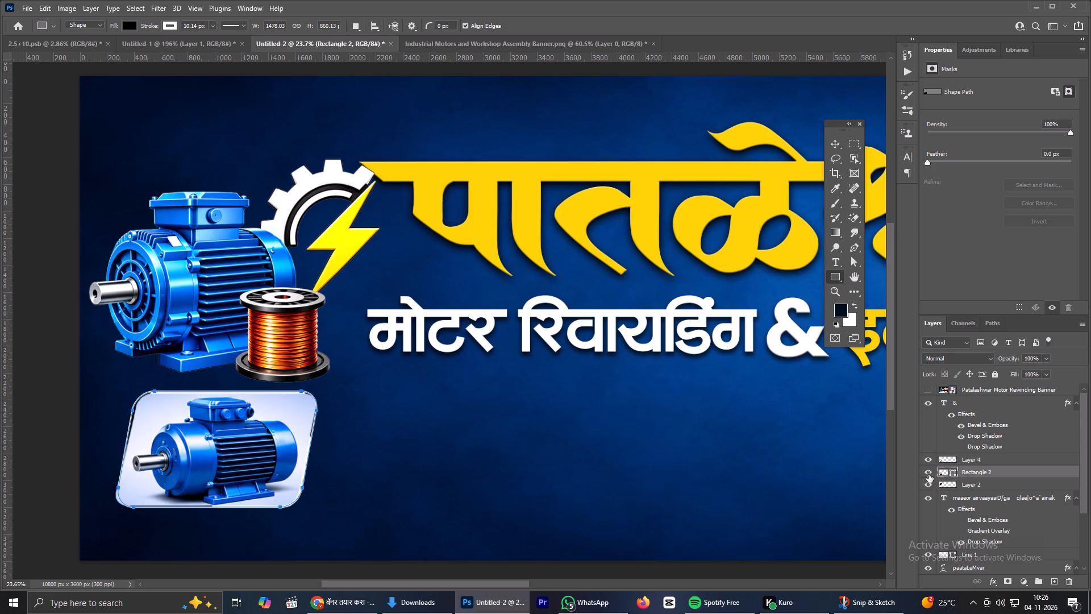
left_click(927, 460)
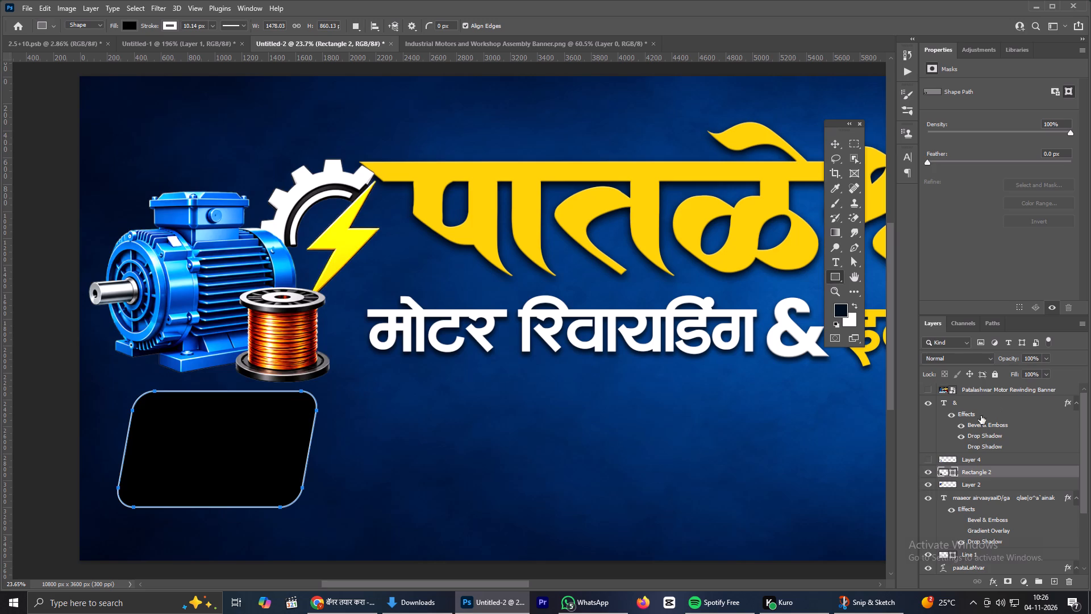
left_click_drag(975, 460, 1065, 570)
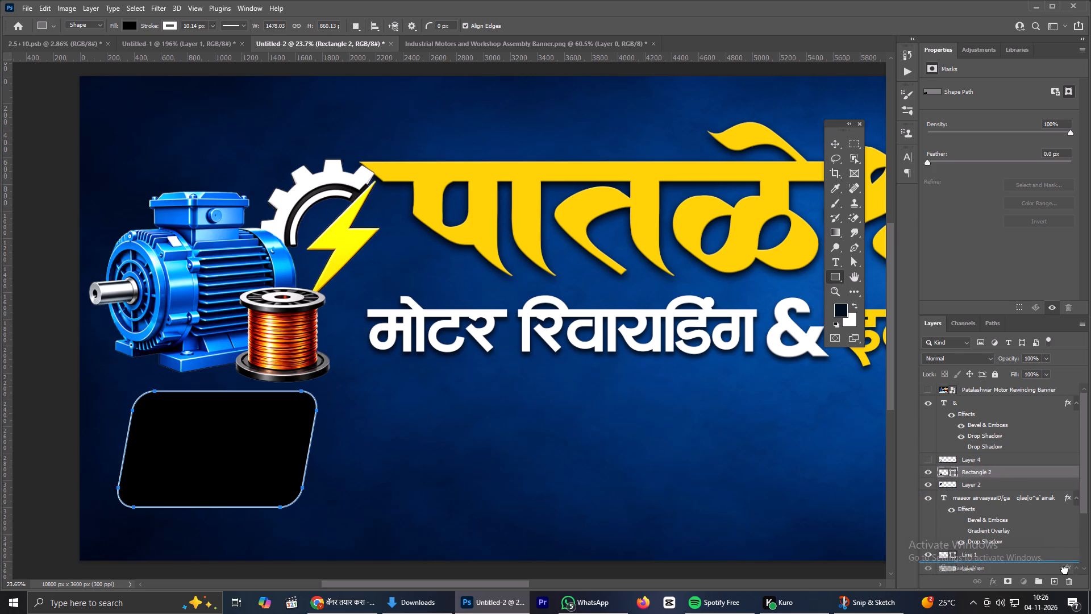
left_click_drag(1065, 570, 1068, 578)
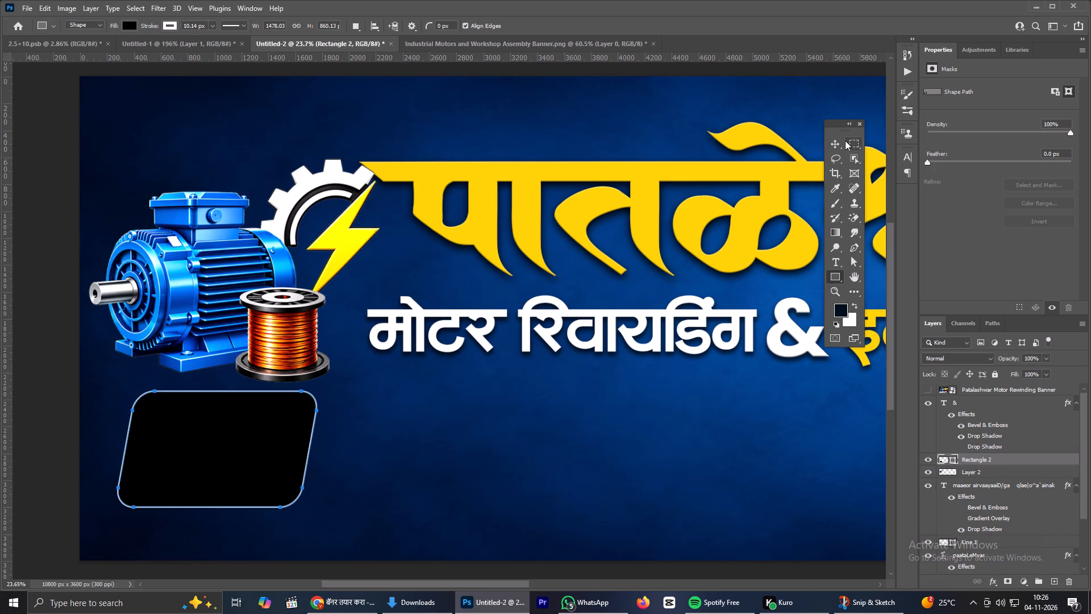
Add a white outside stroke effect of 21 px to the slanted rounded frame.
left_click(832, 149)
scroll(201, 408, "up", 4)
scroll(201, 408, "down", 4)
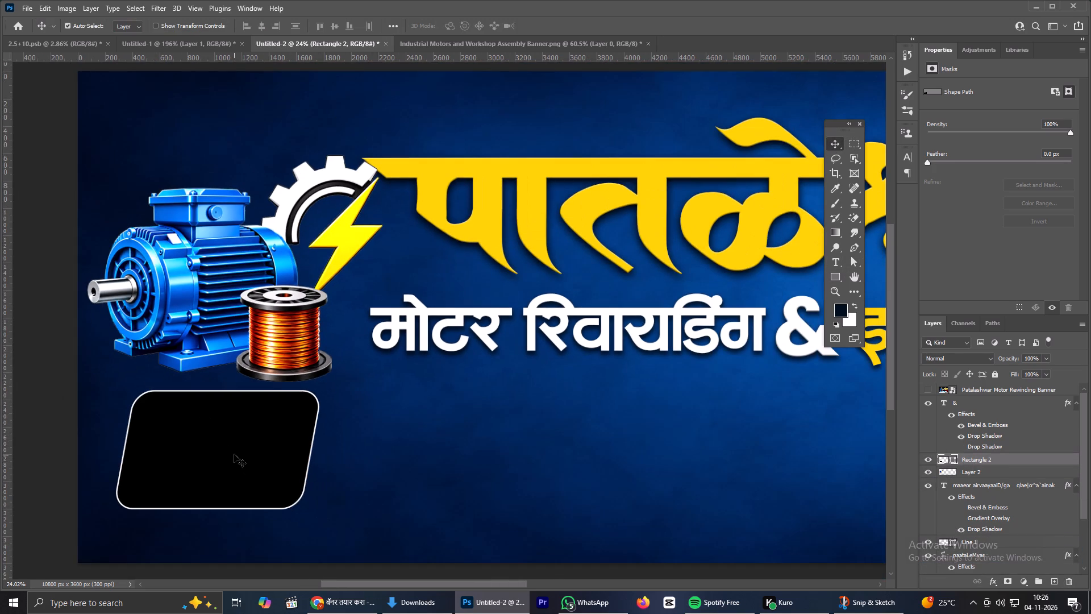
scroll(234, 454, "down", 2)
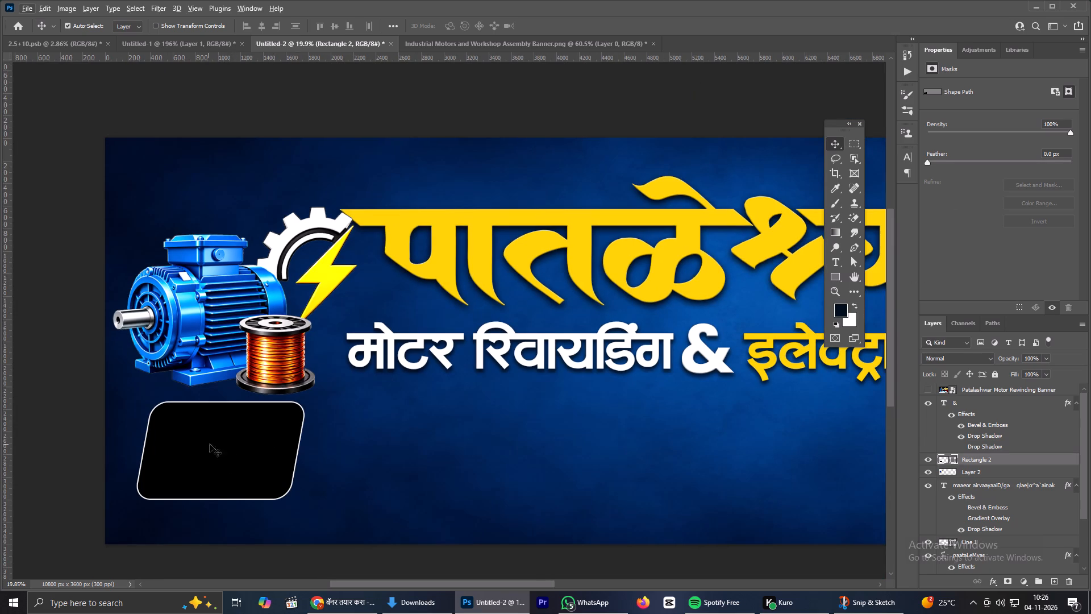
left_click(990, 579)
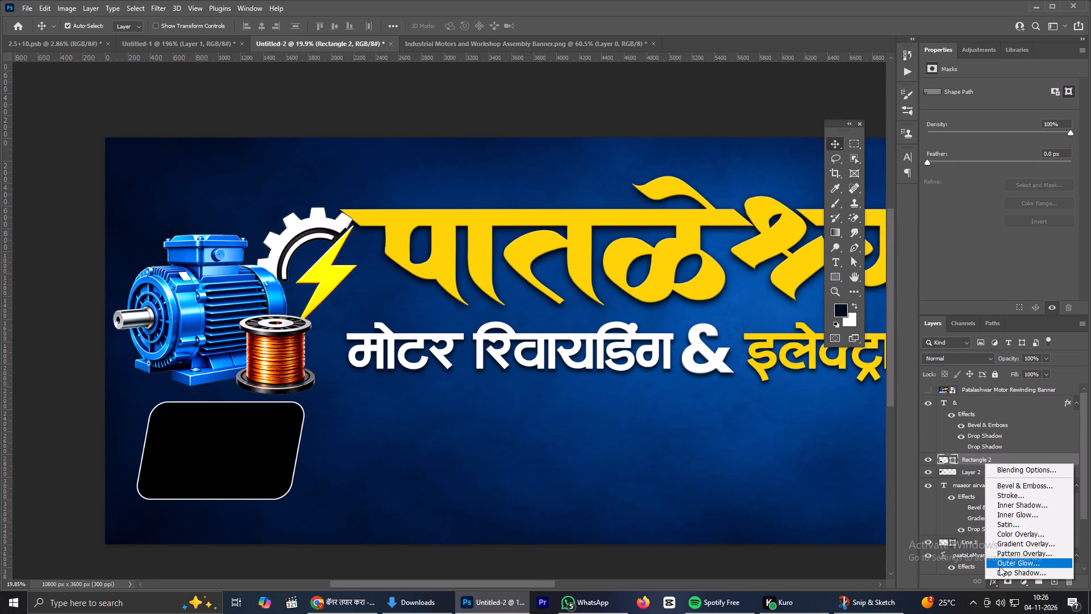
left_click(1003, 493)
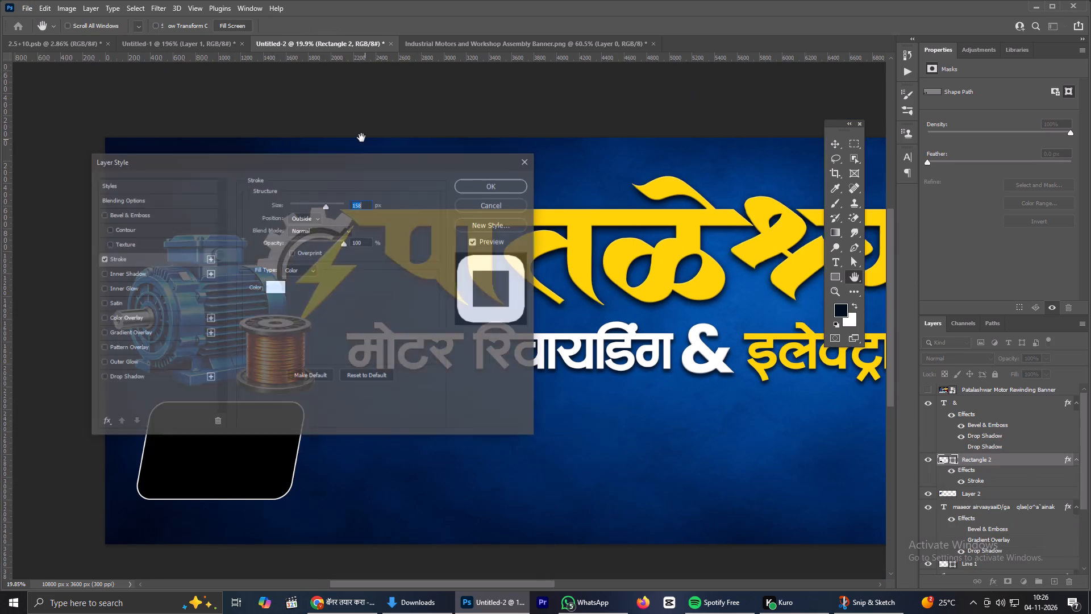
left_click(316, 218)
left_click(316, 218)
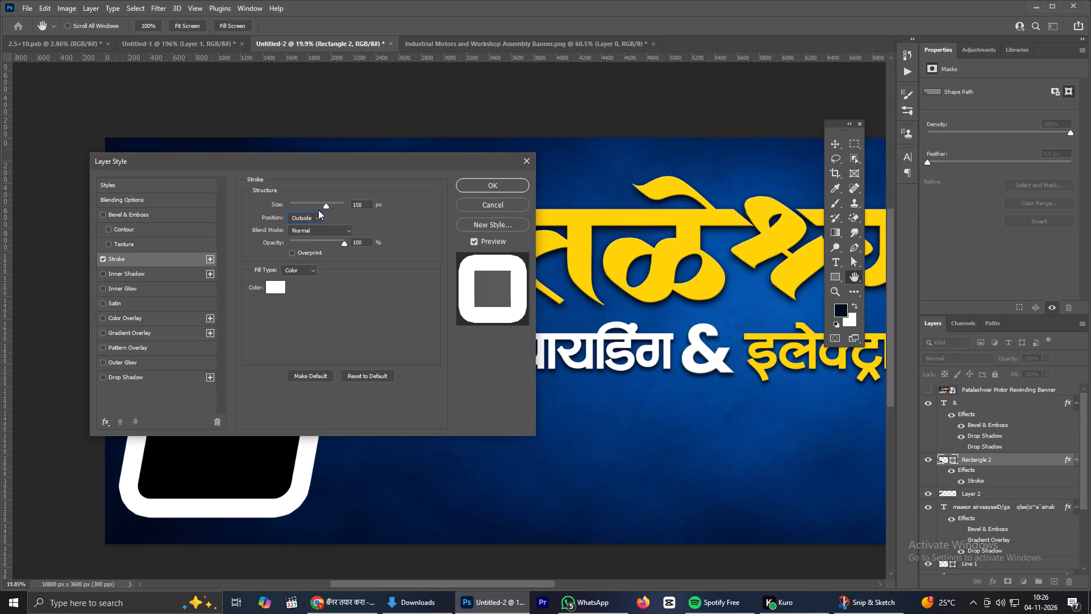
left_click_drag(323, 207, 299, 205)
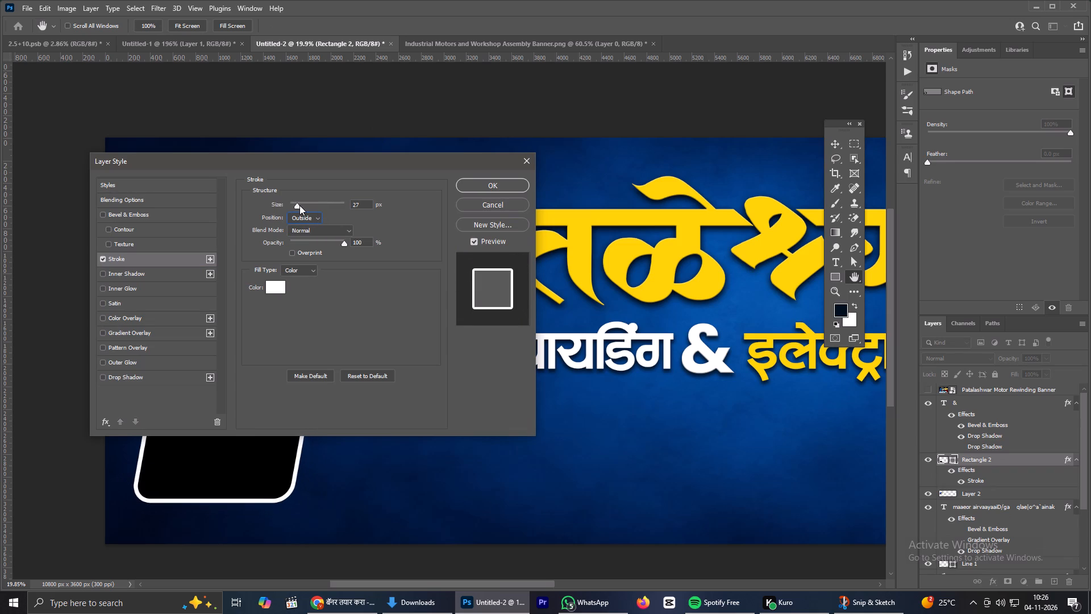
left_click_drag(299, 205, 298, 205)
left_click(514, 177)
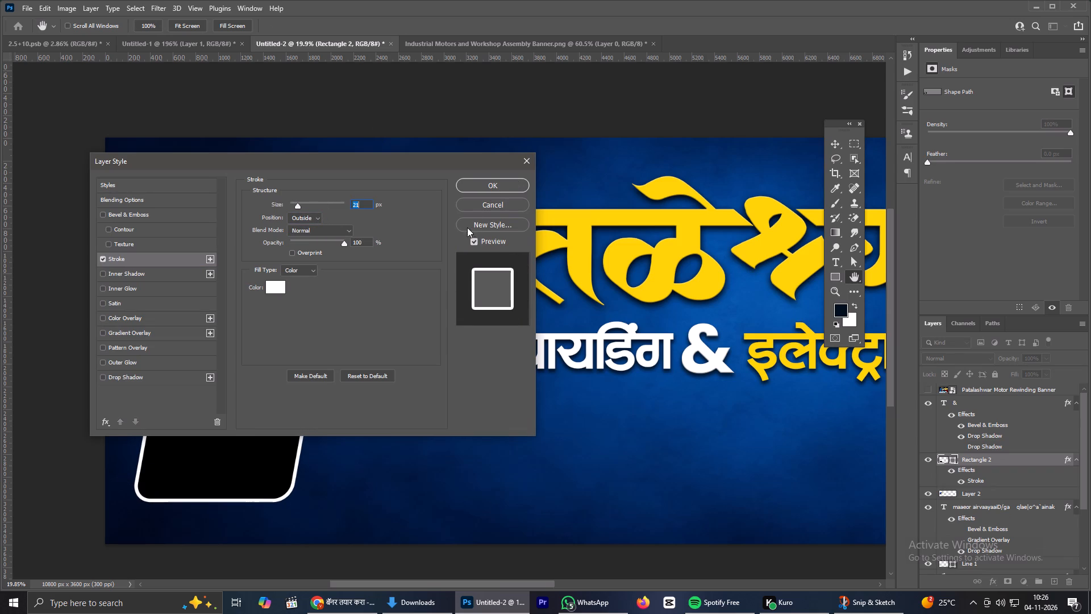
left_click(482, 189)
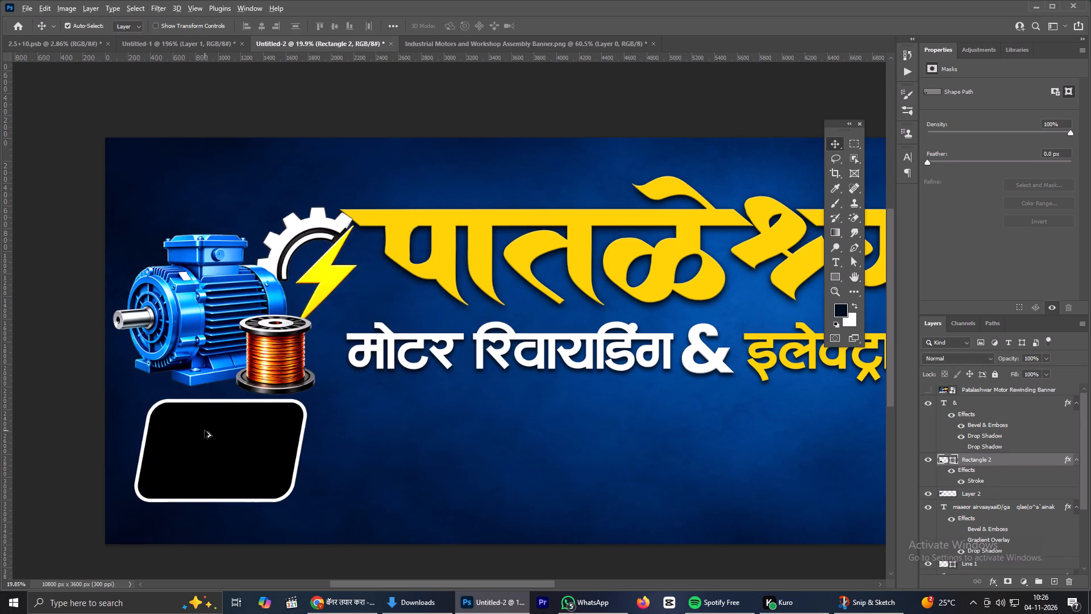
Duplicate the slanted frame beside the original and nudge the copy closer to leave a narrow gap.
left_click_drag(205, 430, 382, 428, "alt")
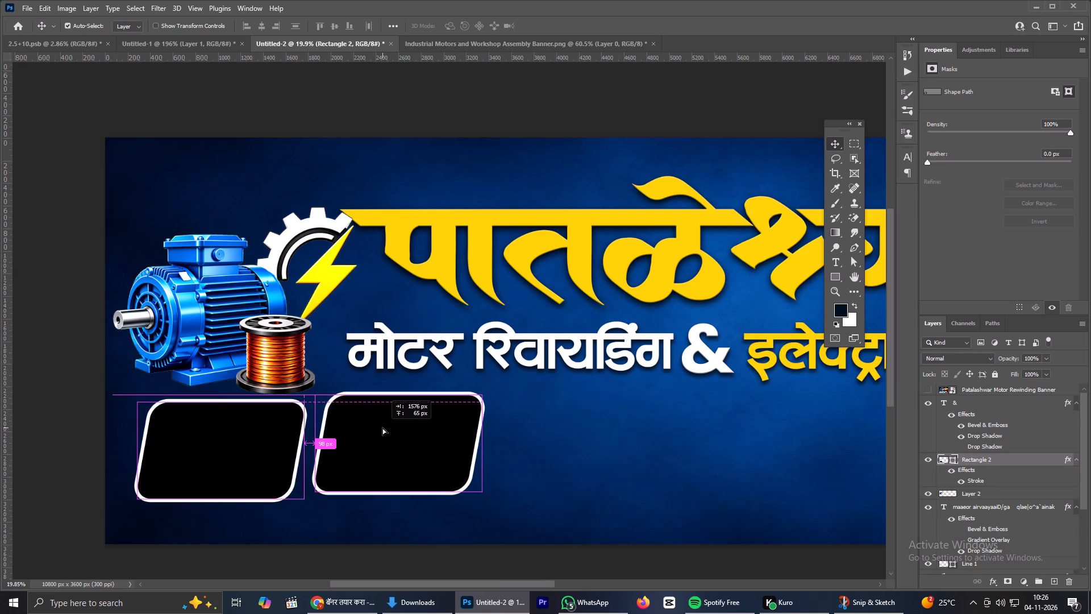
left_click_drag(382, 428, 377, 433, "alt")
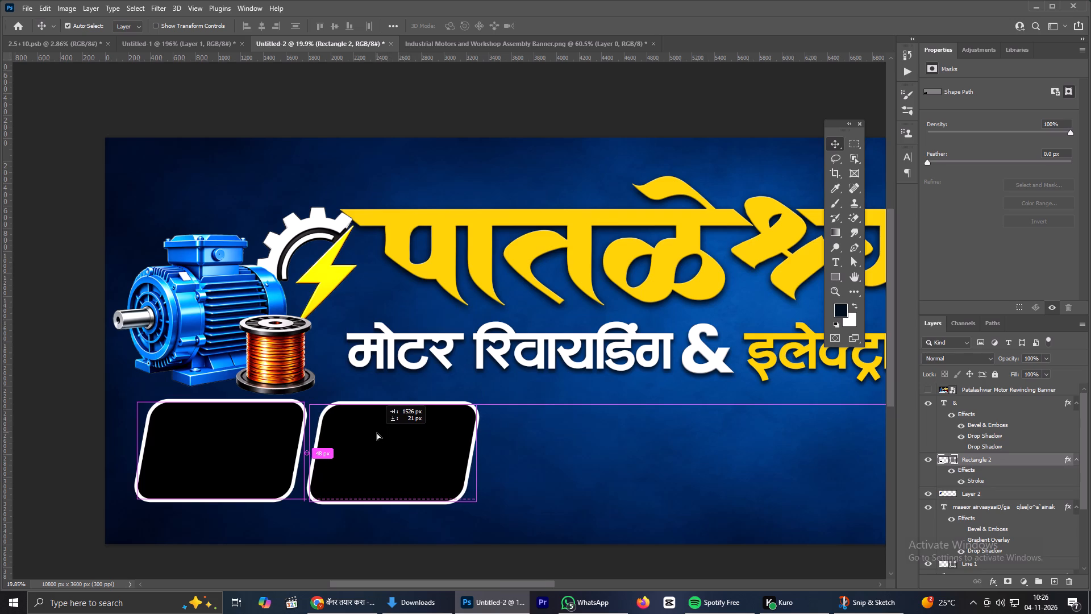
left_click_drag(377, 433, 376, 432, "alt")
scroll(377, 432, "up", 2)
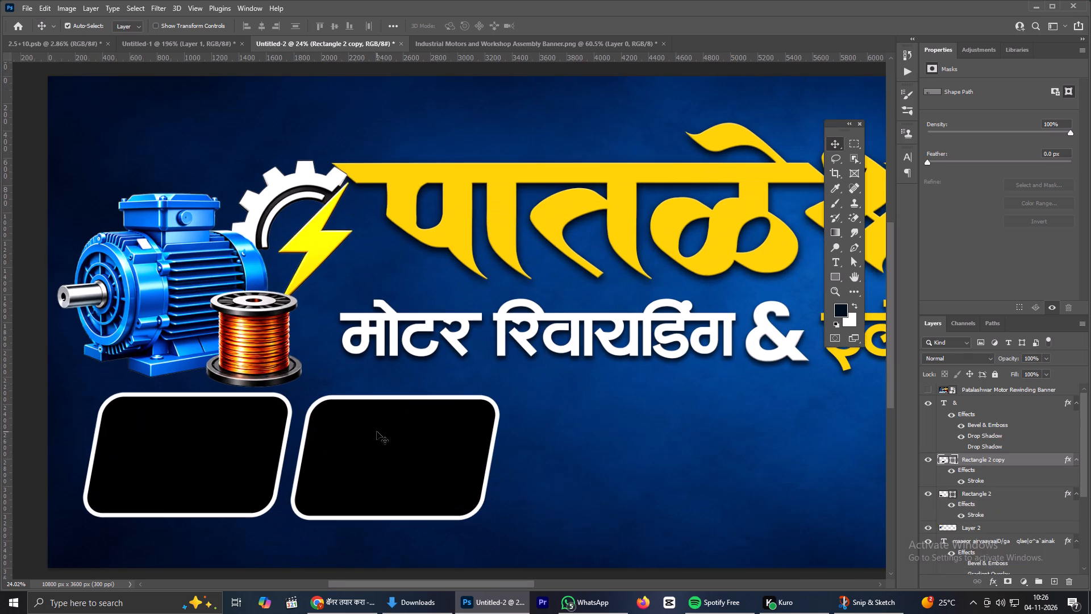
key("Left")
key("Left")
key("Left")
key("Left")
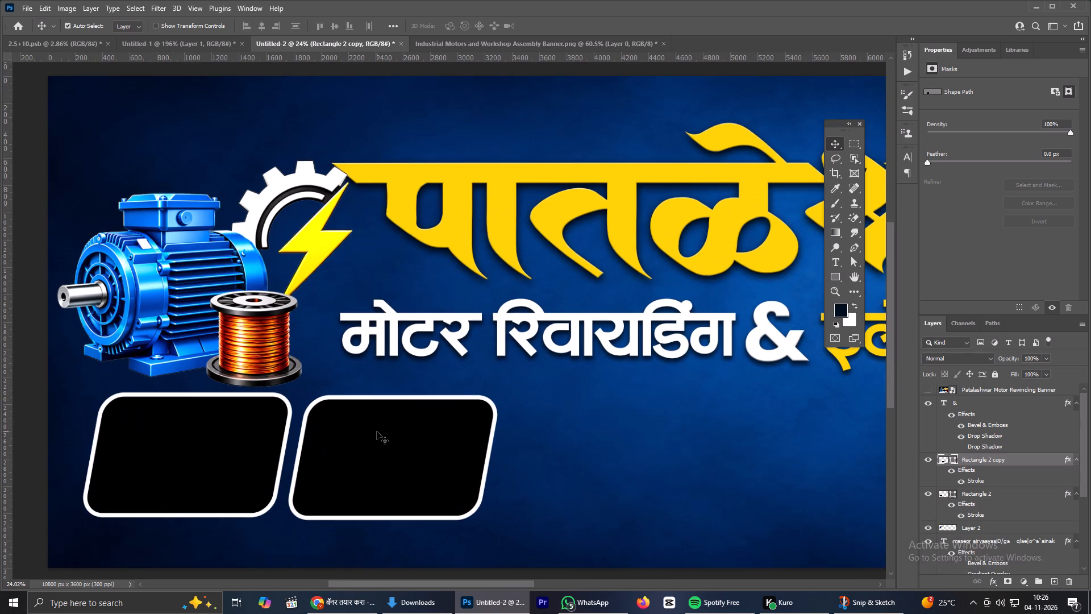
key("Left")
key("Left")
key("Left")
key("Left")
key("Left")
key("Left")
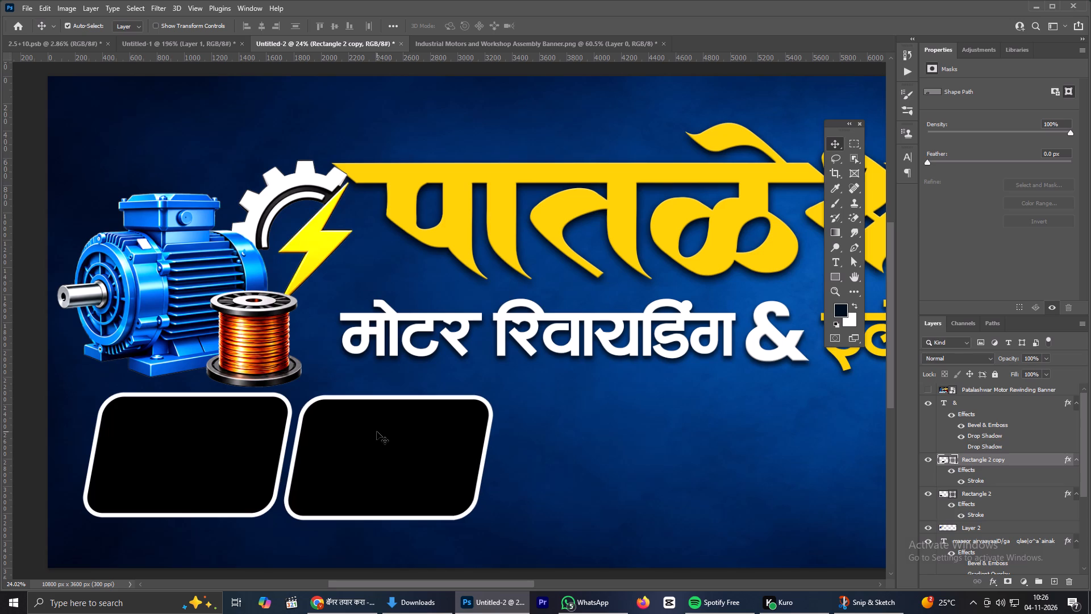
Duplicate the second frame twice along the row to add the third and fourth frames with matching gaps.
left_click_drag(353, 435, 561, 430, "alt")
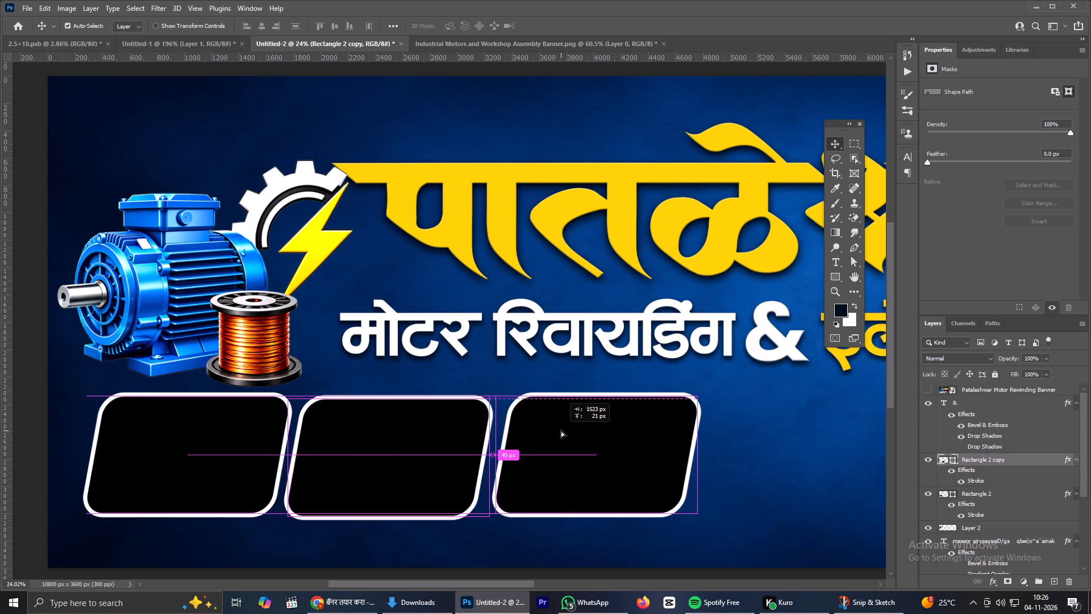
left_click_drag(561, 430, 564, 436, "alt")
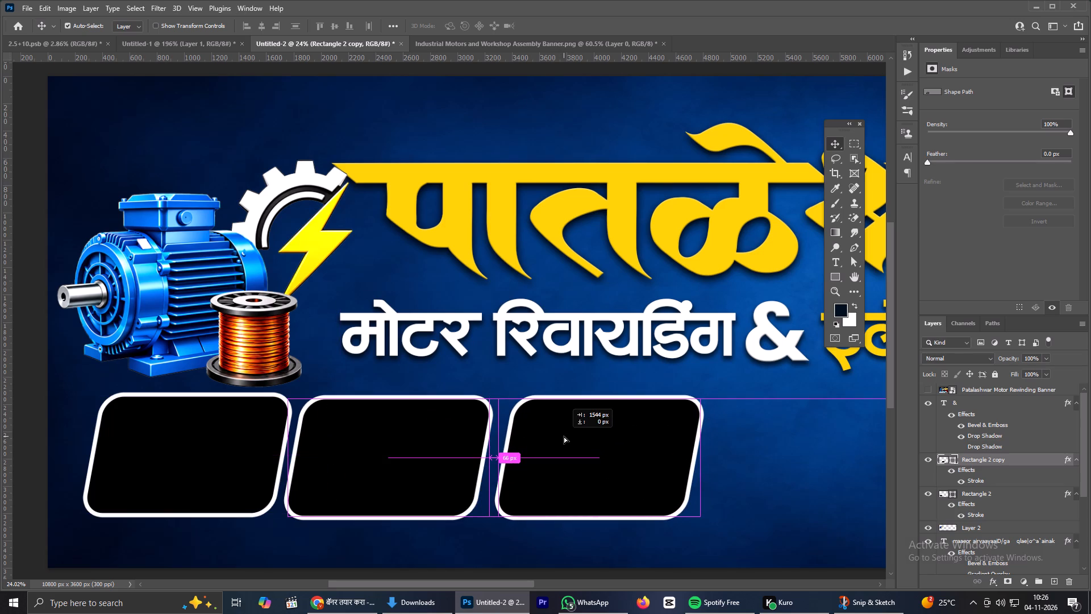
left_click_drag(564, 436, 555, 435, "alt")
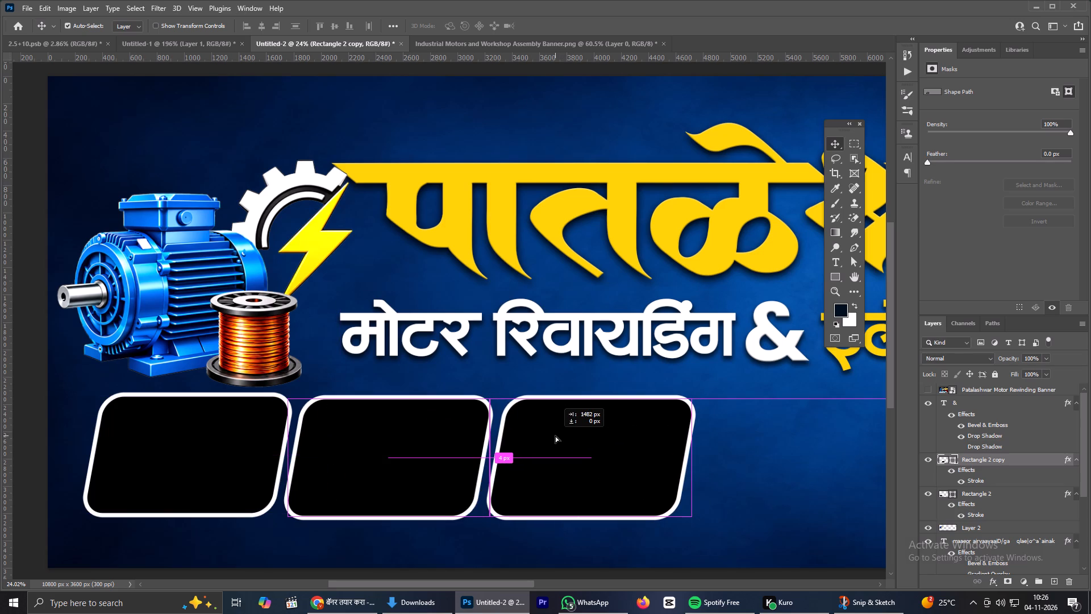
left_click_drag(555, 435, 556, 435, "alt")
left_click_drag(554, 445, 652, 453, "alt")
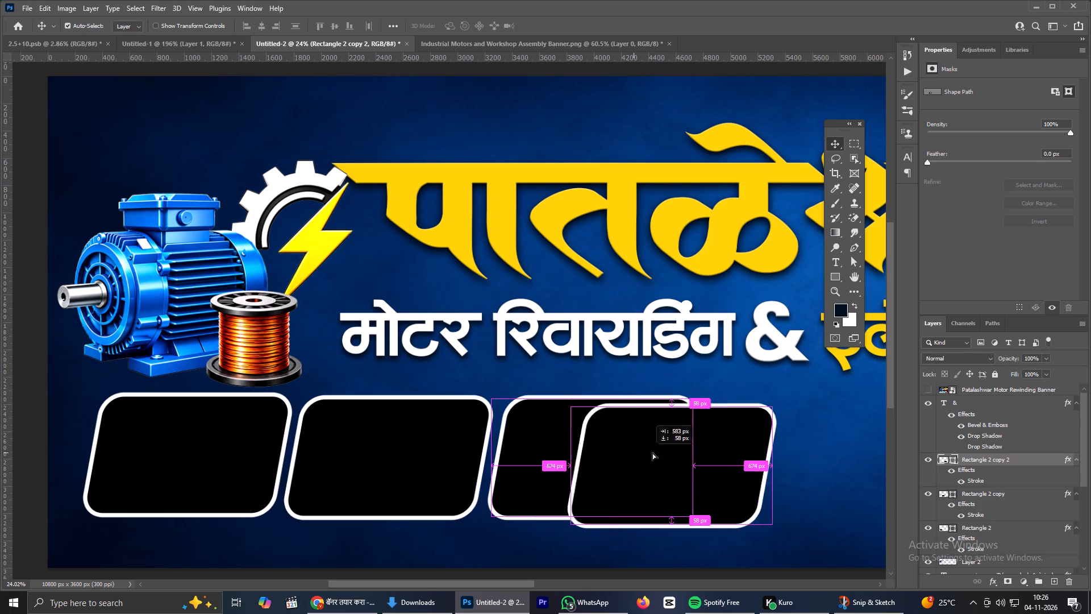
left_click_drag(652, 453, 761, 447, "alt")
Duplicate the fourth frame to add a fifth frame at the end of the row, below the yellow subtitle word.
key("space")
key("space")
key("space")
key("space")
key("space")
key("space")
key("space")
key("space")
key("space")
key("space")
key("space")
key("space")
key("space")
key("space")
key("space")
key("space")
left_click_drag(763, 445, 415, 439)
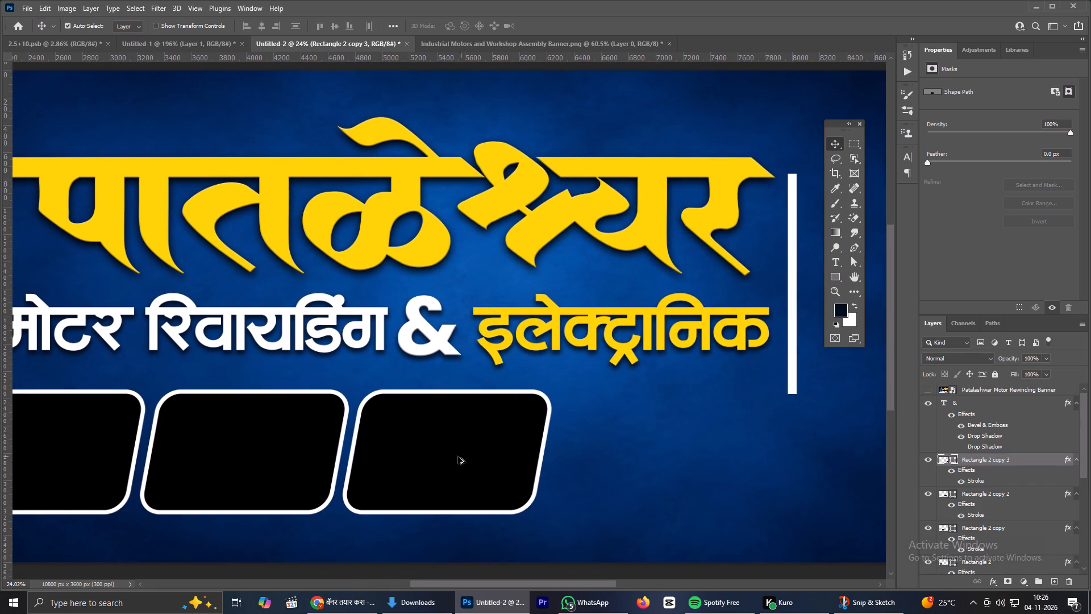
left_click_drag(457, 457, 663, 456, "alt")
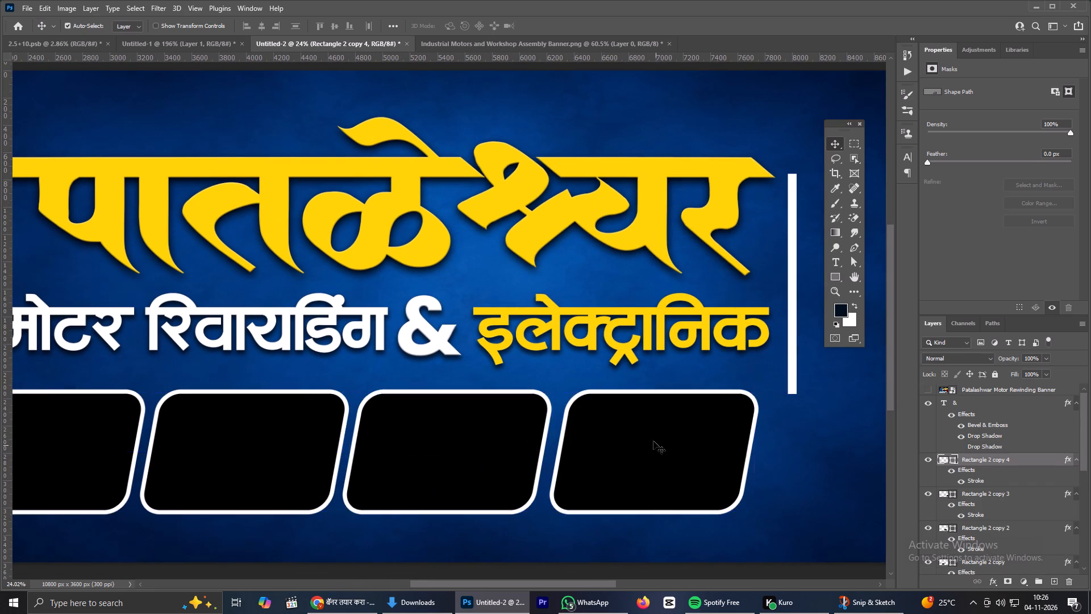
Check the spacing and alignment of the five-frame row against the whole banner.
scroll(649, 434, "down", 8)
scroll(426, 434, "up", 2)
scroll(427, 431, "down", 2)
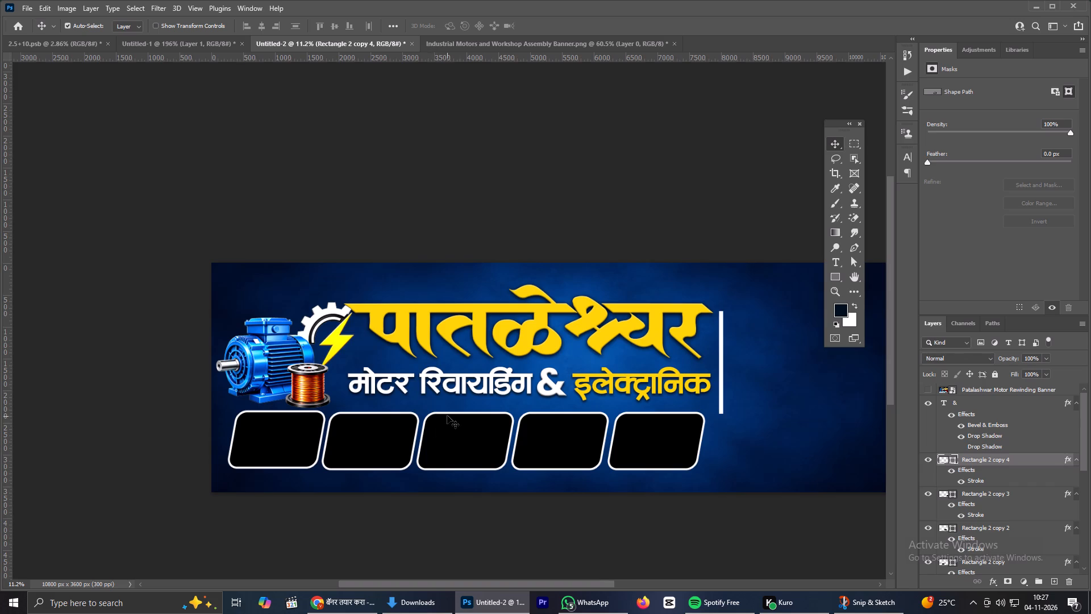
scroll(447, 416, "up", 1)
scroll(452, 417, "down", 3)
key("space")
key("space")
key("space")
key("space")
key("space")
key("space")
key("space")
key("space")
key("space")
key("space")
key("space")
key("space")
key("space")
key("space")
key("space")
key("space")
key("space")
key("space")
key("space")
key("space")
scroll(672, 387, "down", 1)
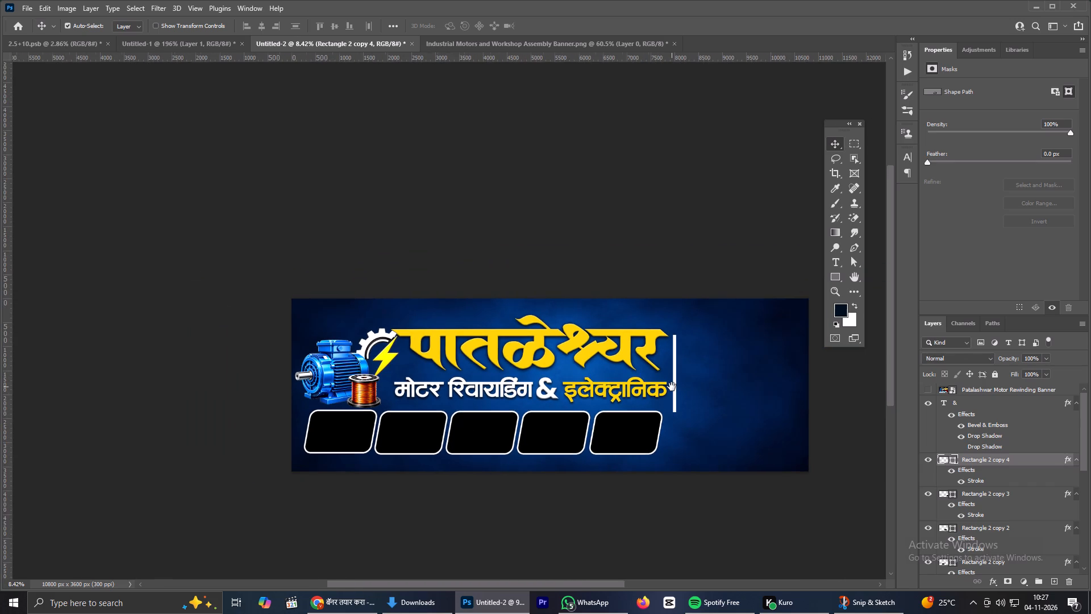
scroll(672, 387, "up", 1)
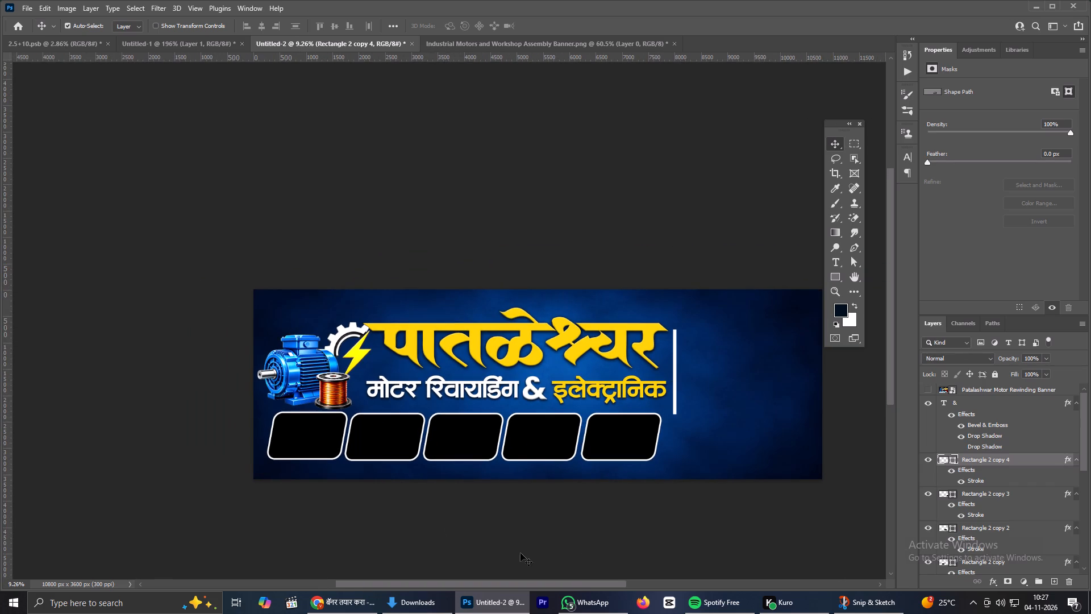
Open the recent file opning.psd.
left_click(20, 25)
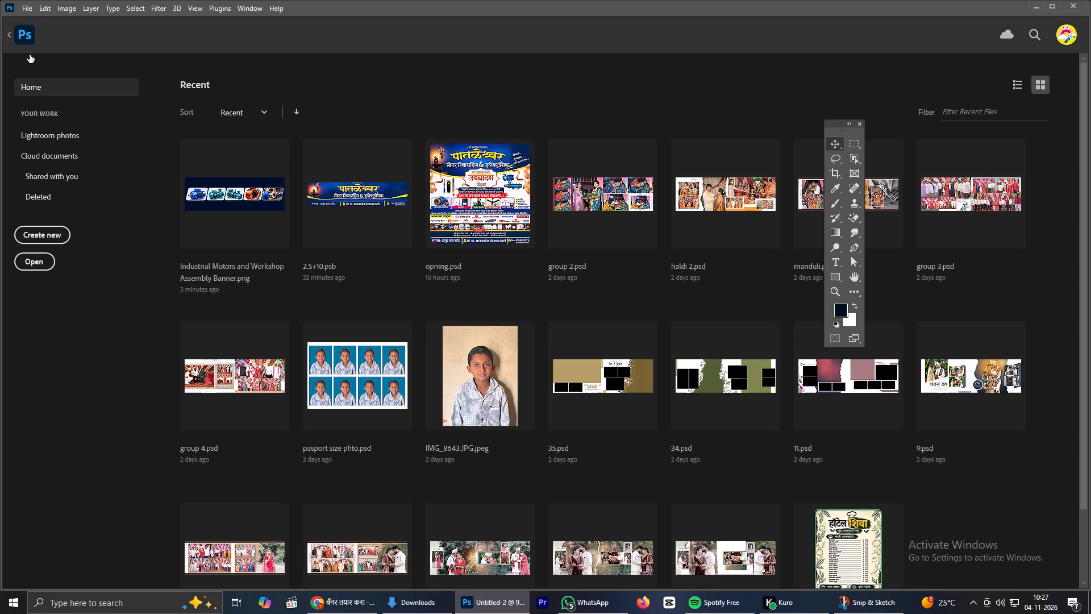
left_click(483, 199)
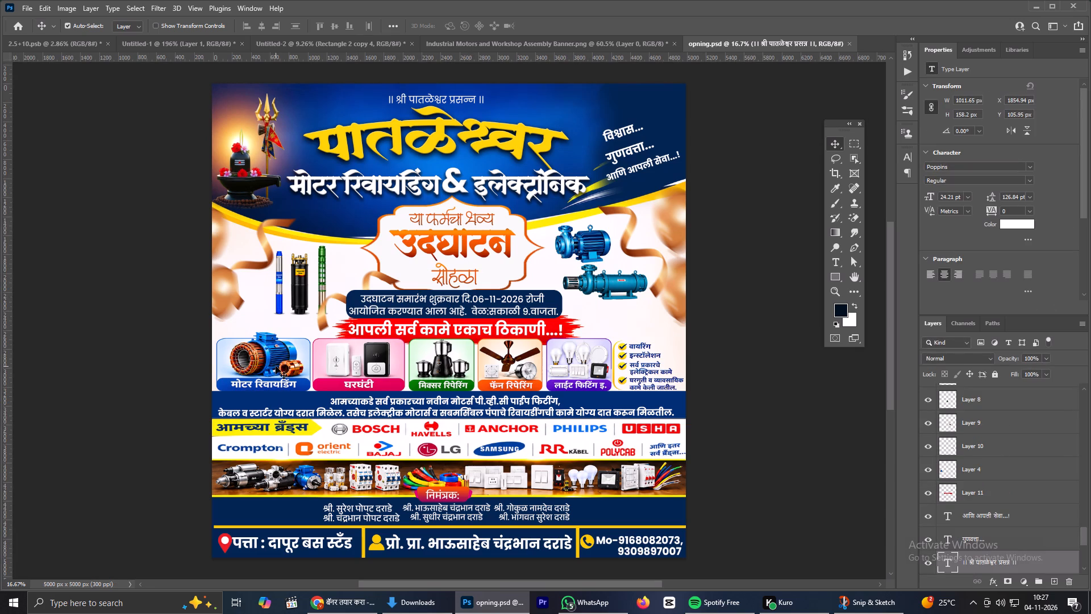
Copy the motor rewinding picture, Layer 4, from opning.psd into Untitled-2 over the first slanted frame.
left_click(274, 363)
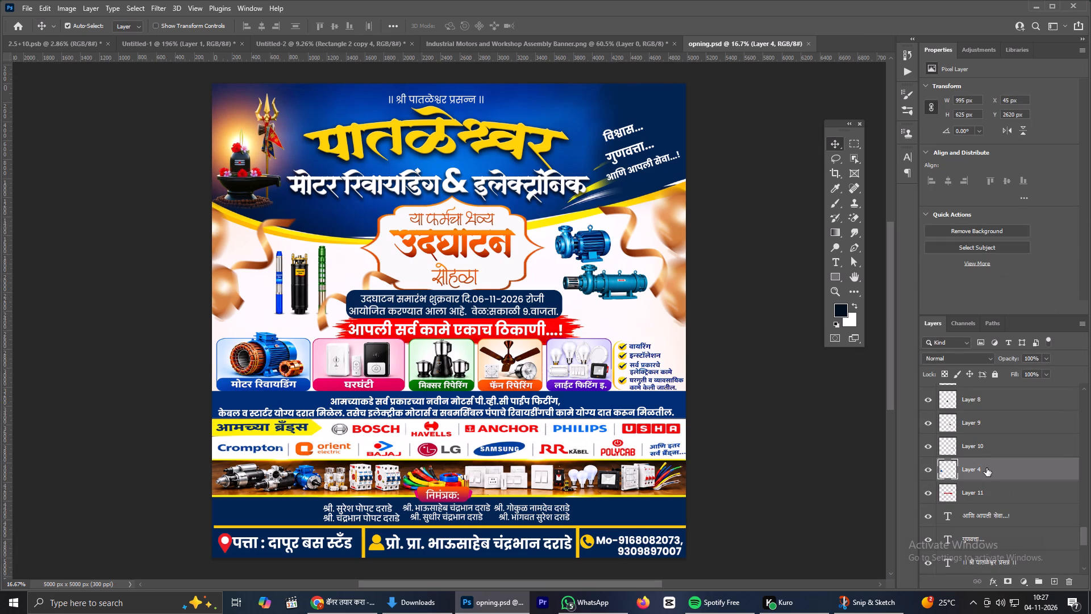
left_click_drag(986, 468, 486, 45)
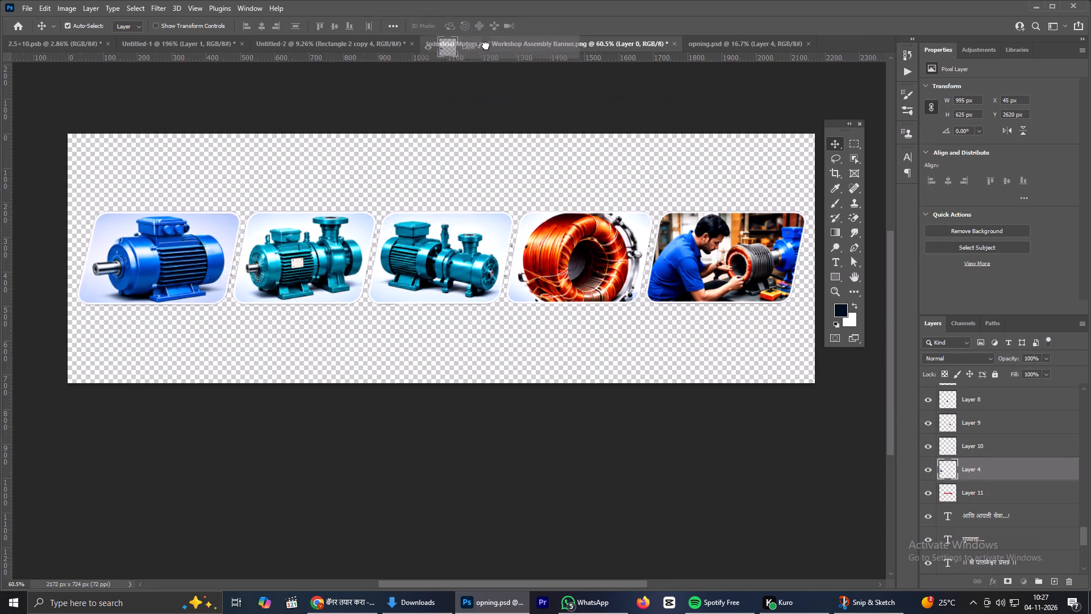
left_click_drag(486, 45, 381, 130)
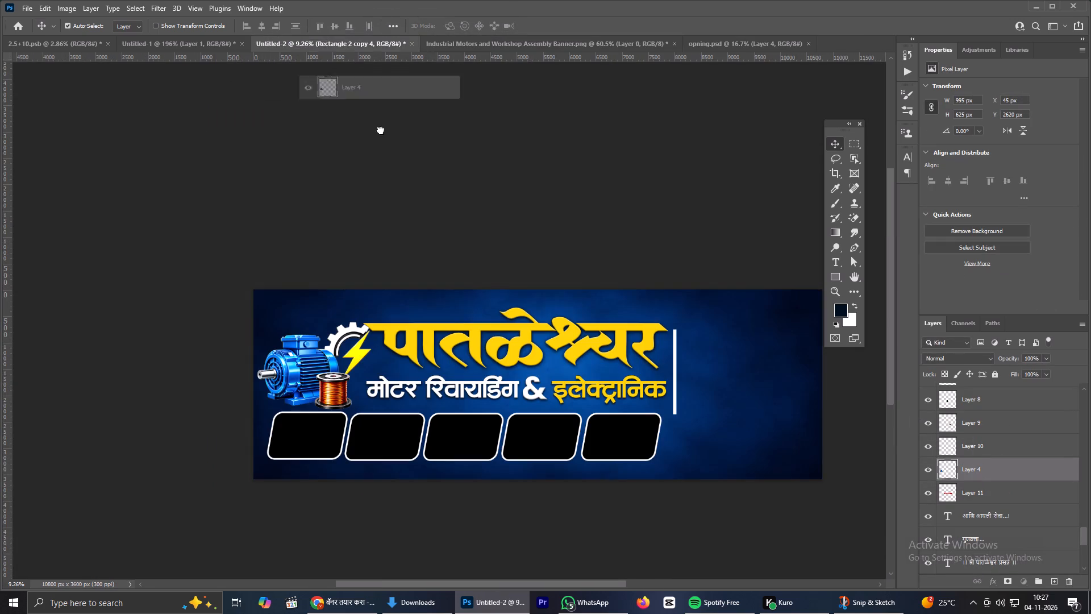
left_click_drag(381, 130, 307, 425)
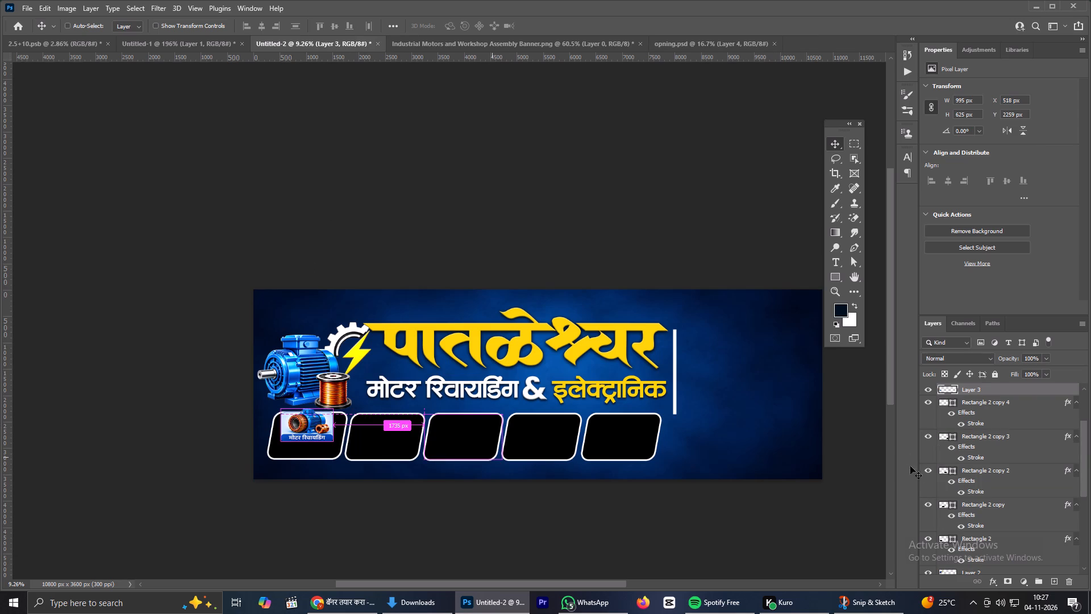
Move the motor rewinding picture's layer directly above the first frame's layer, Rectangle 2.
left_click(313, 450)
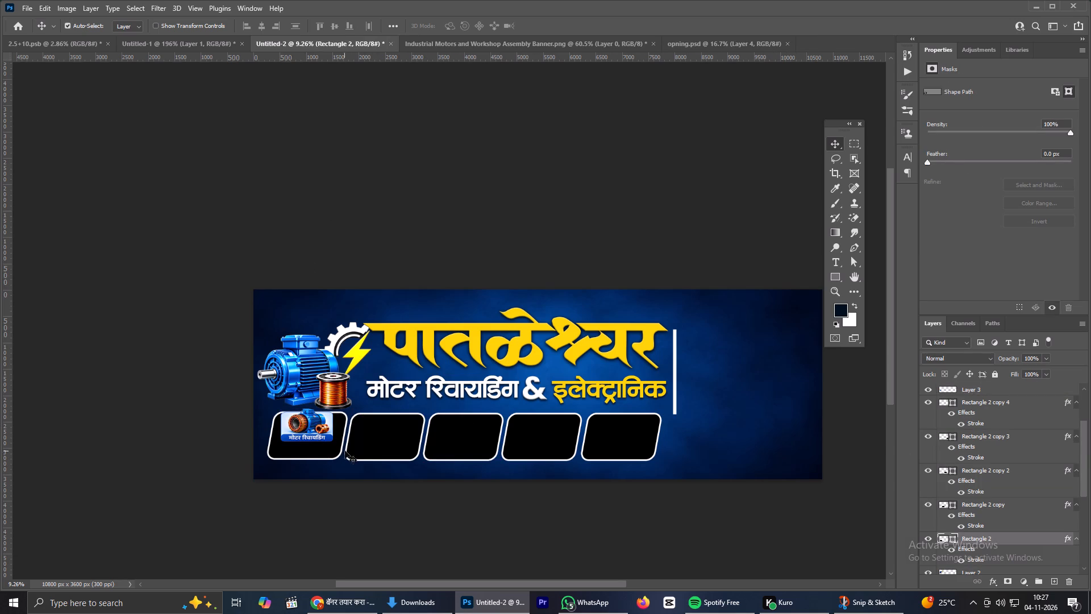
left_click_drag(985, 387, 968, 532)
Enlarge the motor rewinding picture to about 125%, centre it over the first frame, and clip it to Rectangle 2.
key("ctrl+t")
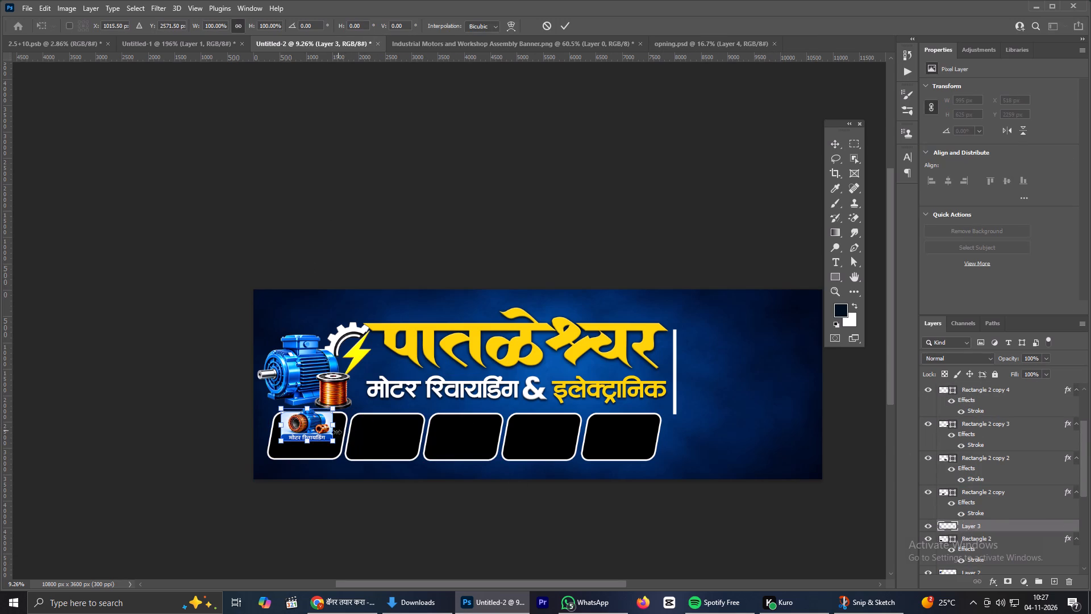
left_click_drag(335, 439, 352, 439)
left_click_drag(317, 426, 306, 432)
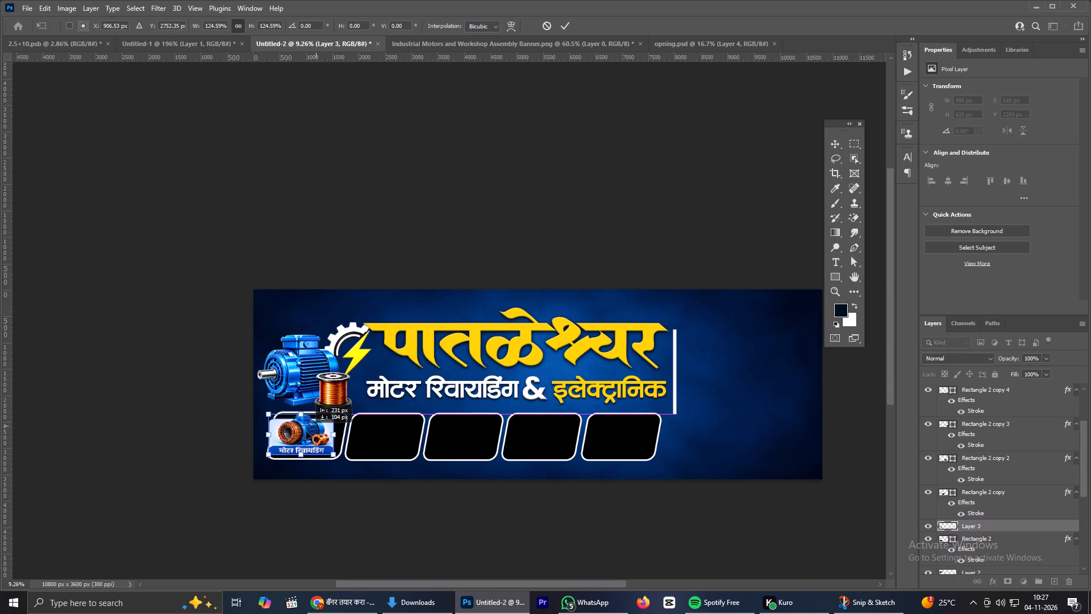
left_click_drag(306, 432, 311, 429)
left_click(971, 523)
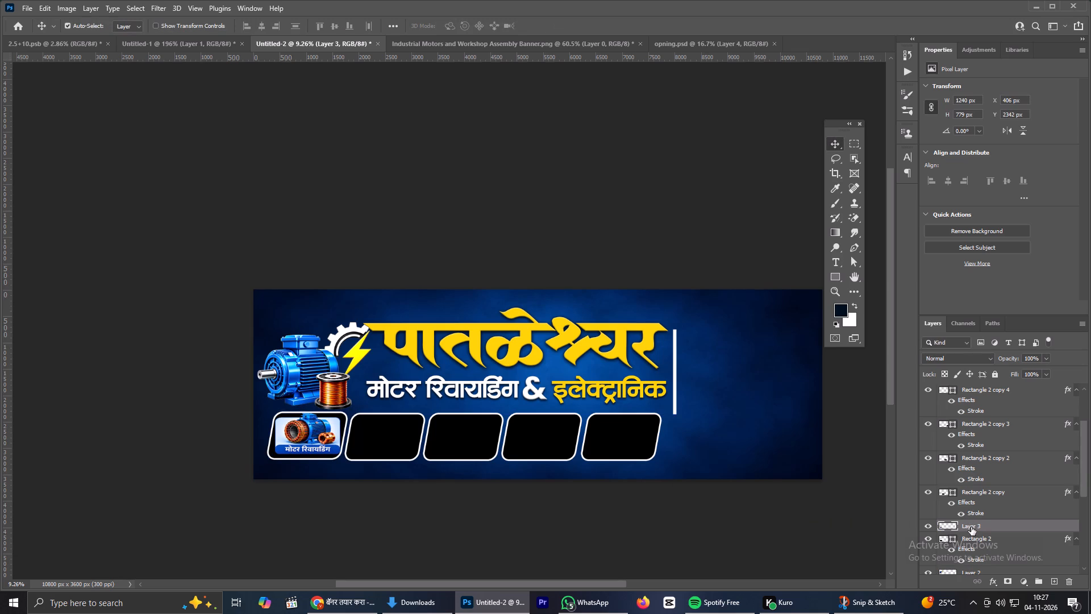
left_click(972, 532, "alt")
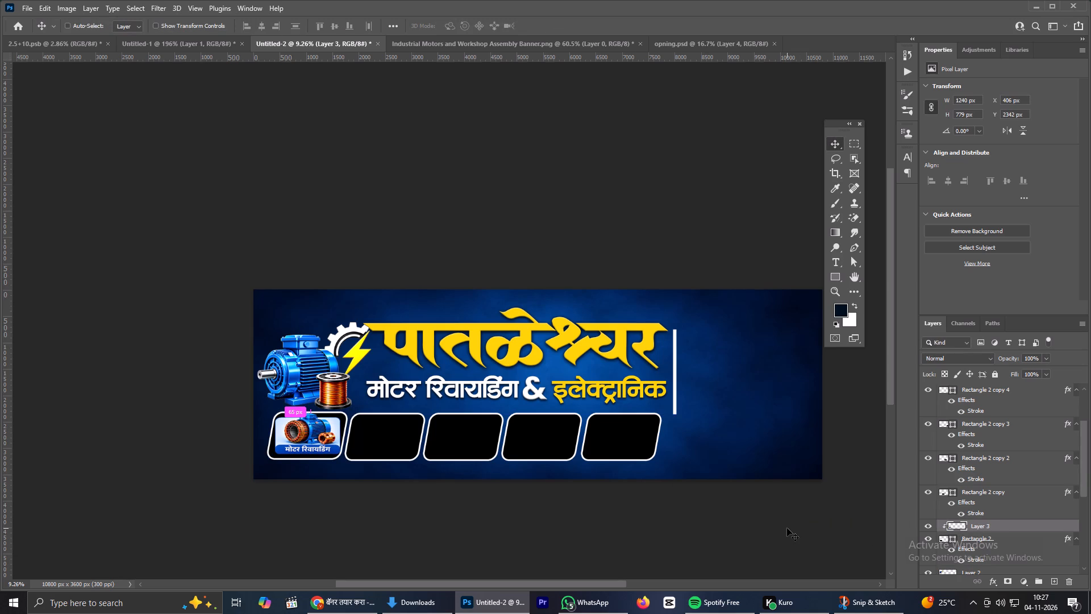
Scale the clipped motor rewinding picture to about 1529 x 961 px so it fills the first slanted frame.
key("ctrl+t")
left_click_drag(342, 409, 355, 406)
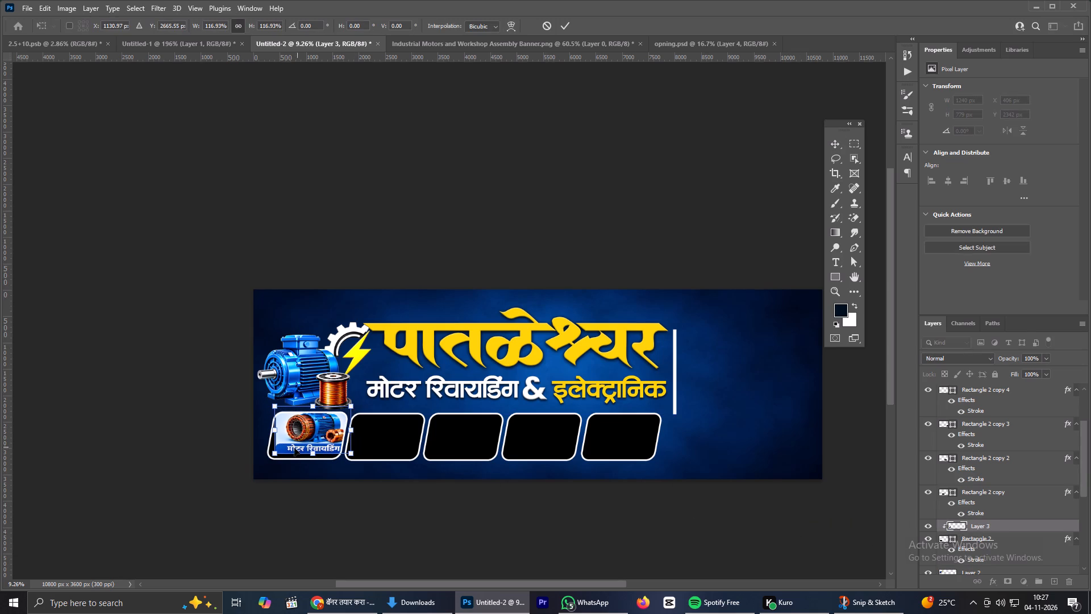
left_click_drag(278, 453, 269, 453)
scroll(317, 449, "down", 1)
scroll(317, 437, "up", 3)
left_click_drag(361, 437, 359, 436)
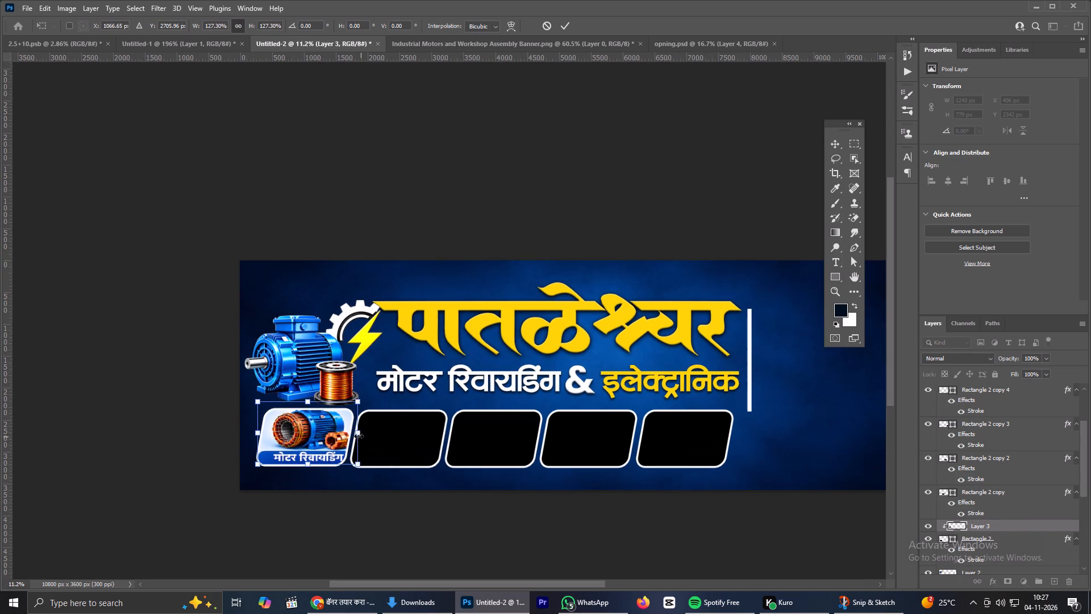
left_click_drag(359, 436, 353, 435)
scroll(312, 443, "up", 2)
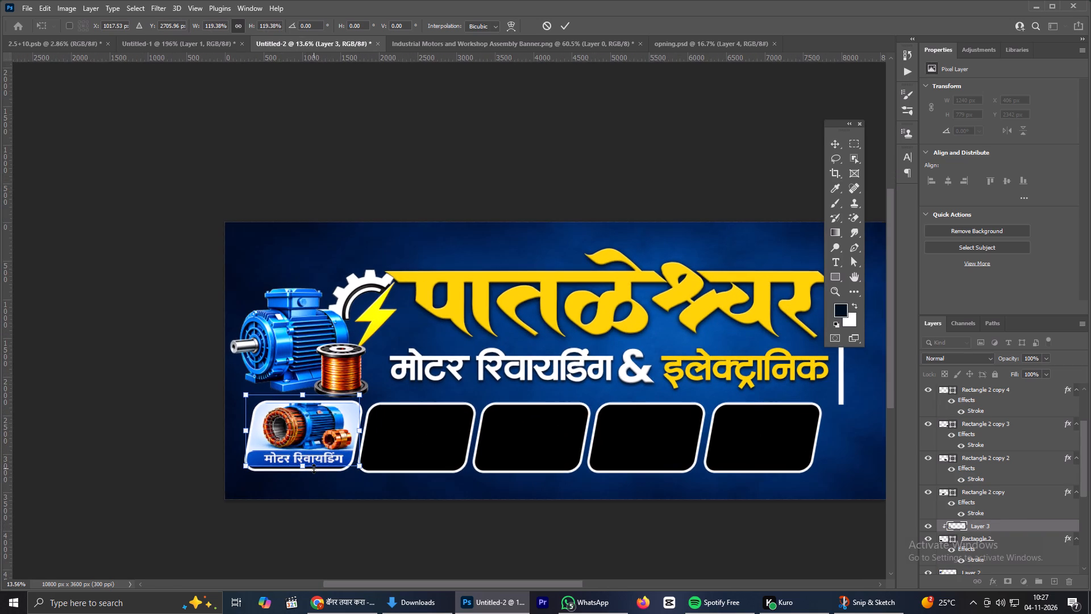
left_click(309, 467)
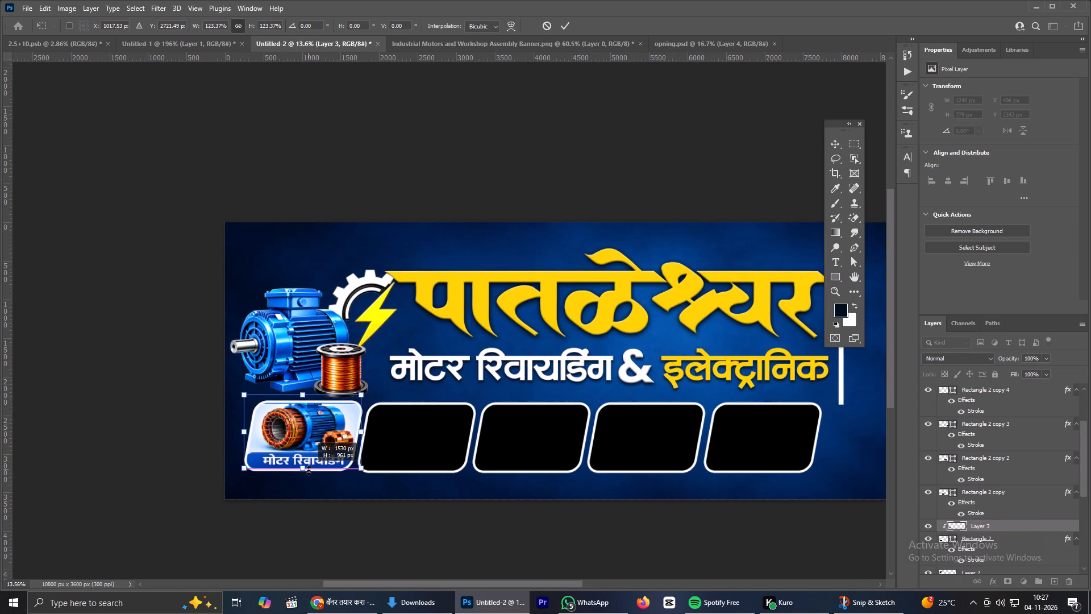
left_click(564, 24)
Nudge the motor rewinding picture about 12 px to the left inside the first frame.
scroll(316, 401, "up", 3)
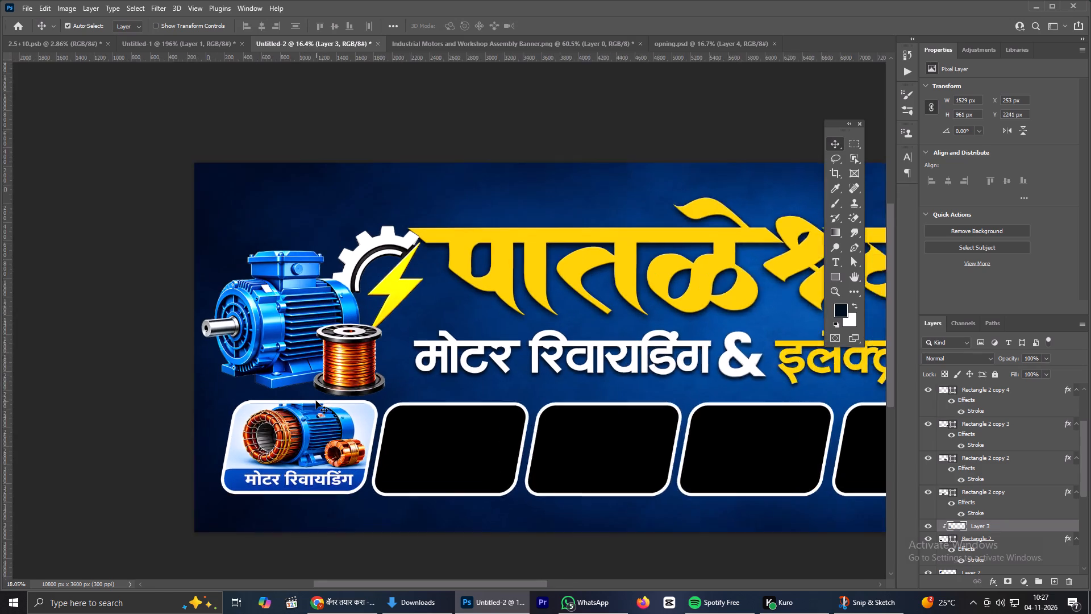
scroll(316, 401, "up", 4)
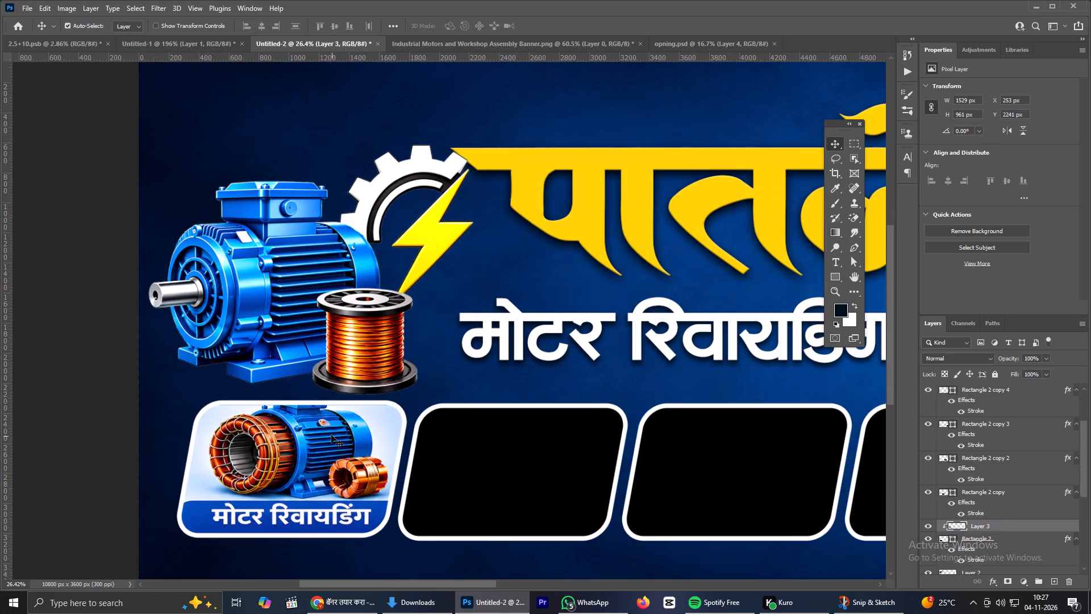
scroll(331, 435, "down", 4)
left_click(463, 466)
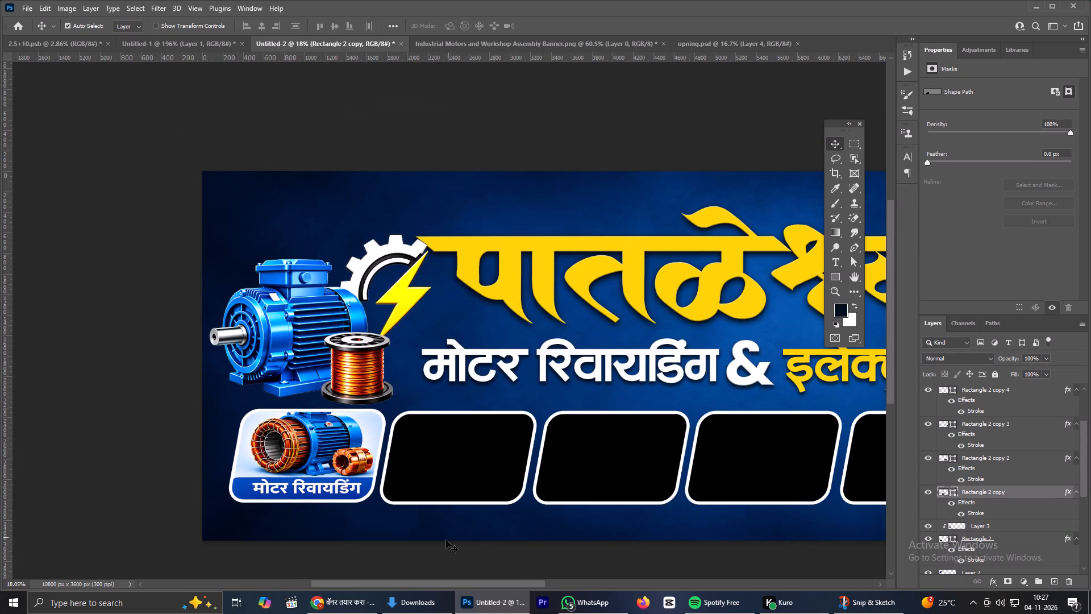
left_click(312, 445)
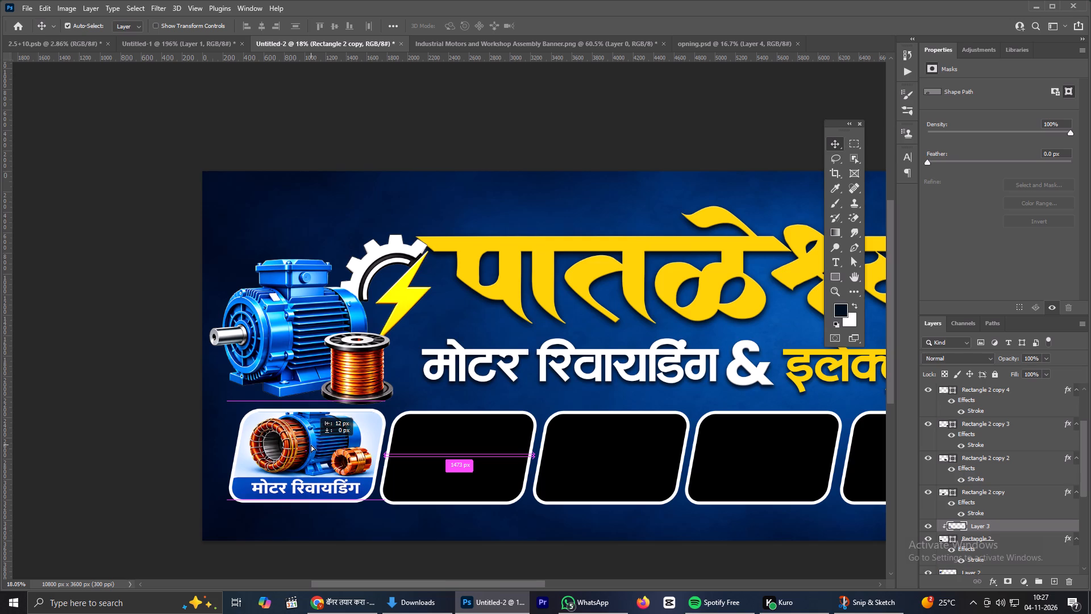
Select the second frame, Rectangle 2 copy, and close Industrial Motors and Workshop Assembly Banner.png without saving its changes.
left_click(472, 459)
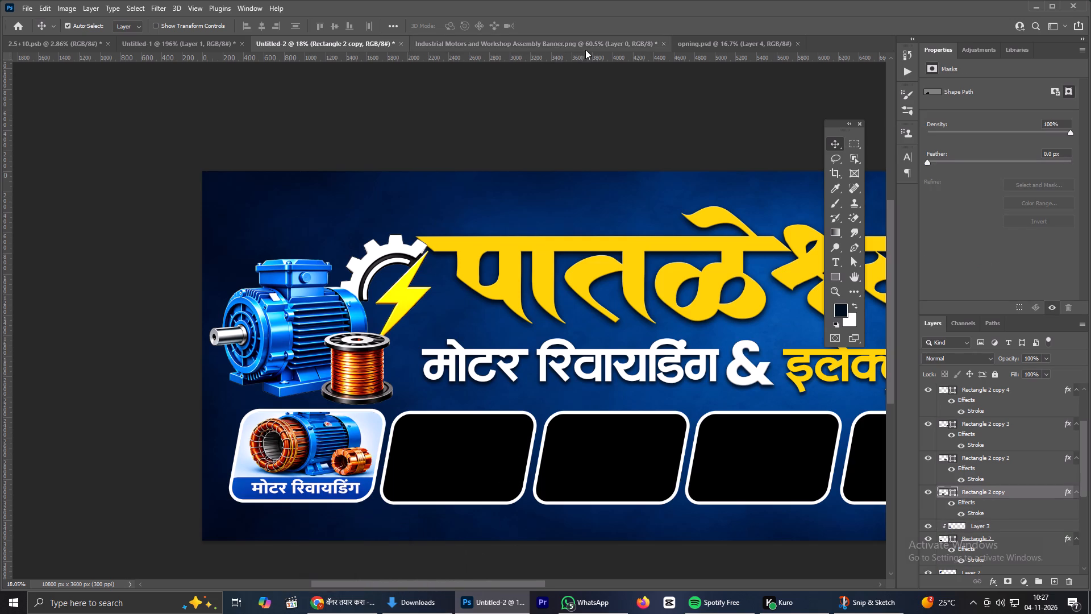
left_click(661, 43)
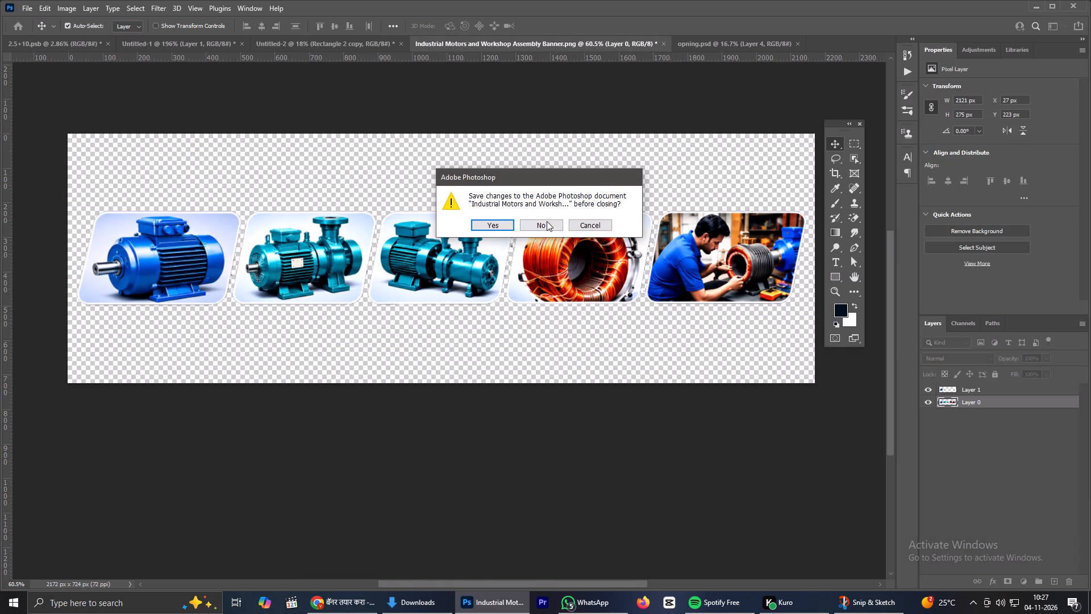
left_click(547, 219)
Copy the doorbell picture, Layer 7, from opning.psd into Untitled-2 and position it over the second slanted frame.
left_click(507, 43)
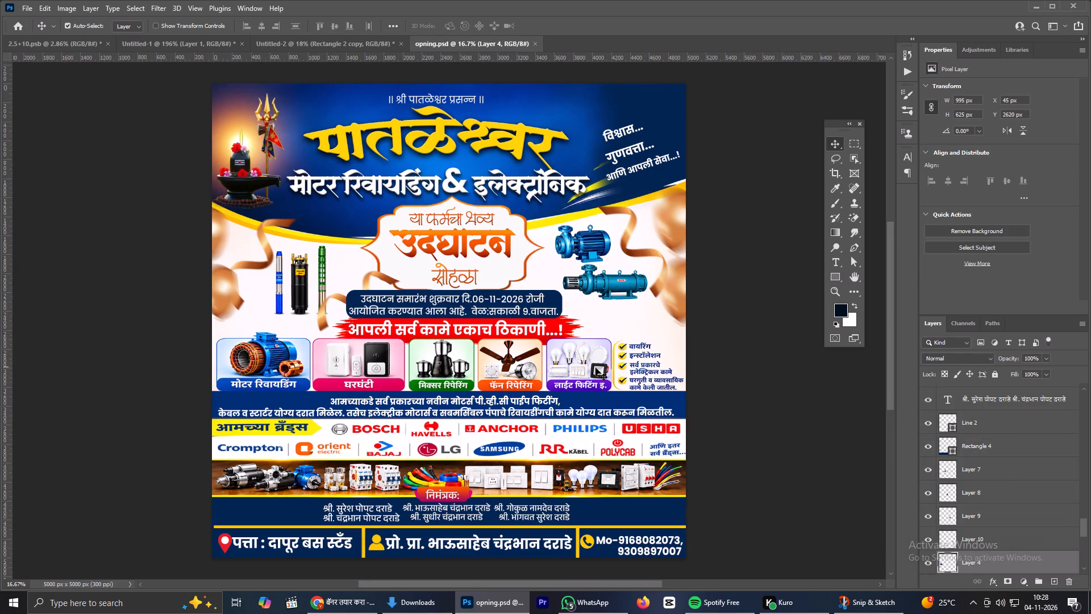
left_click(384, 370)
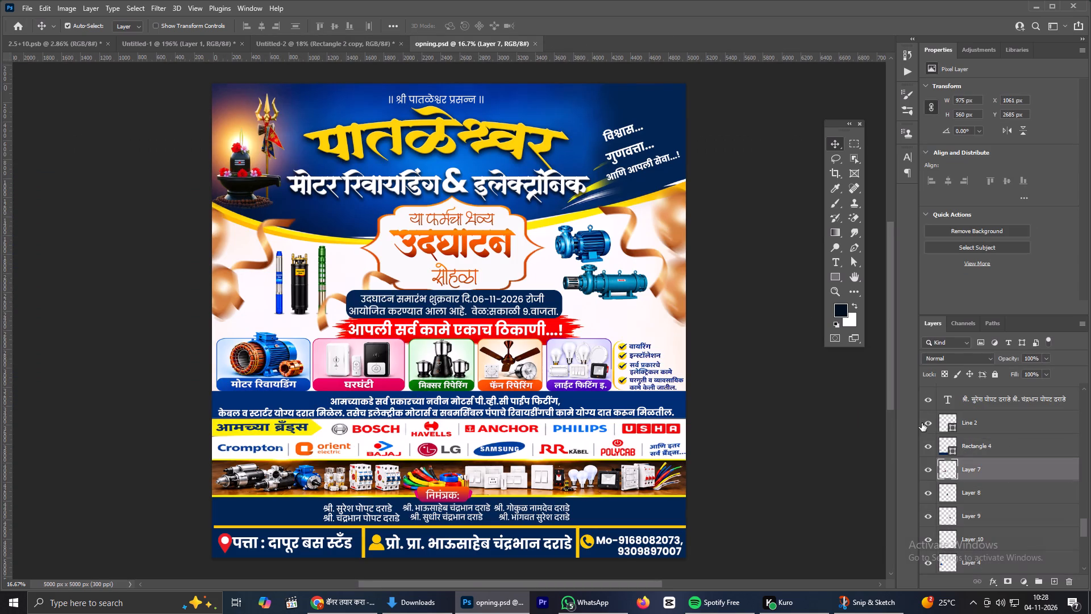
left_click_drag(976, 466, 325, 49)
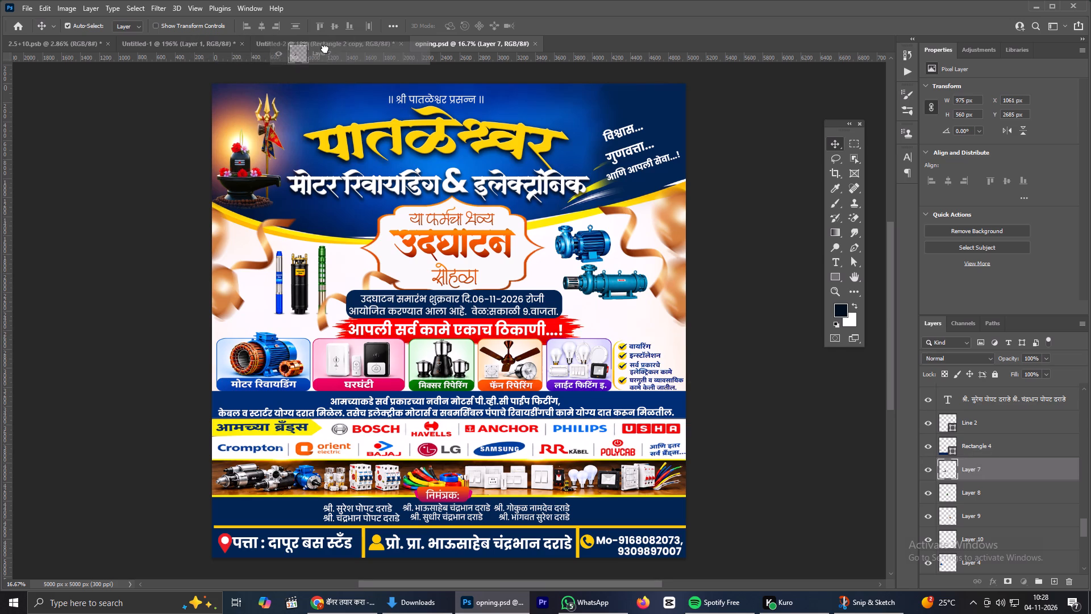
left_click_drag(325, 49, 290, 454)
left_click_drag(288, 460, 260, 460)
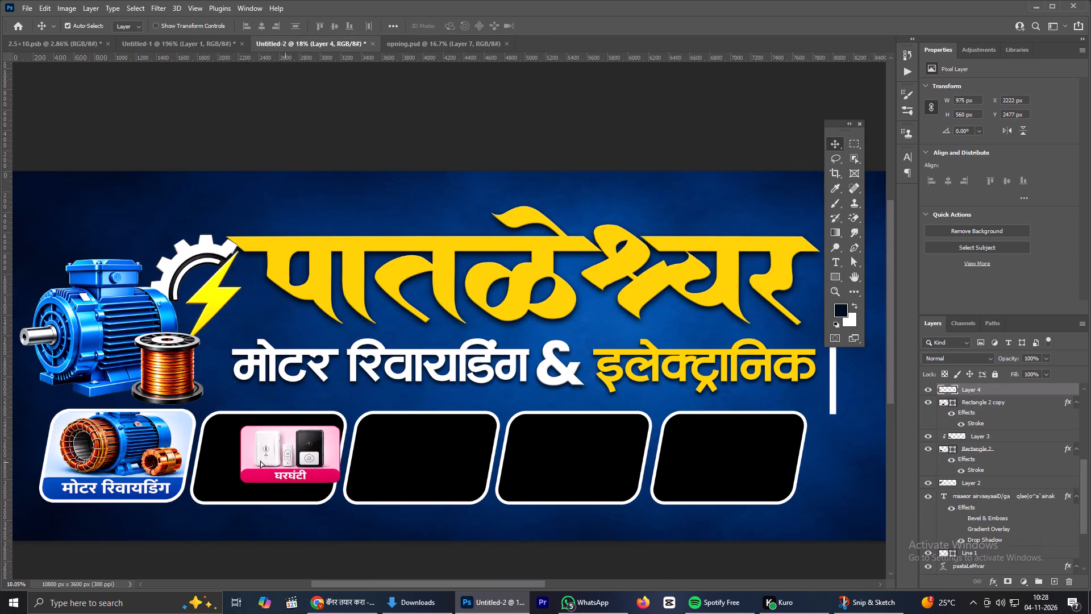
left_click_drag(260, 460, 260, 458)
Clip the doorbell picture's layer to the second frame, Rectangle 2 copy.
left_click(961, 392)
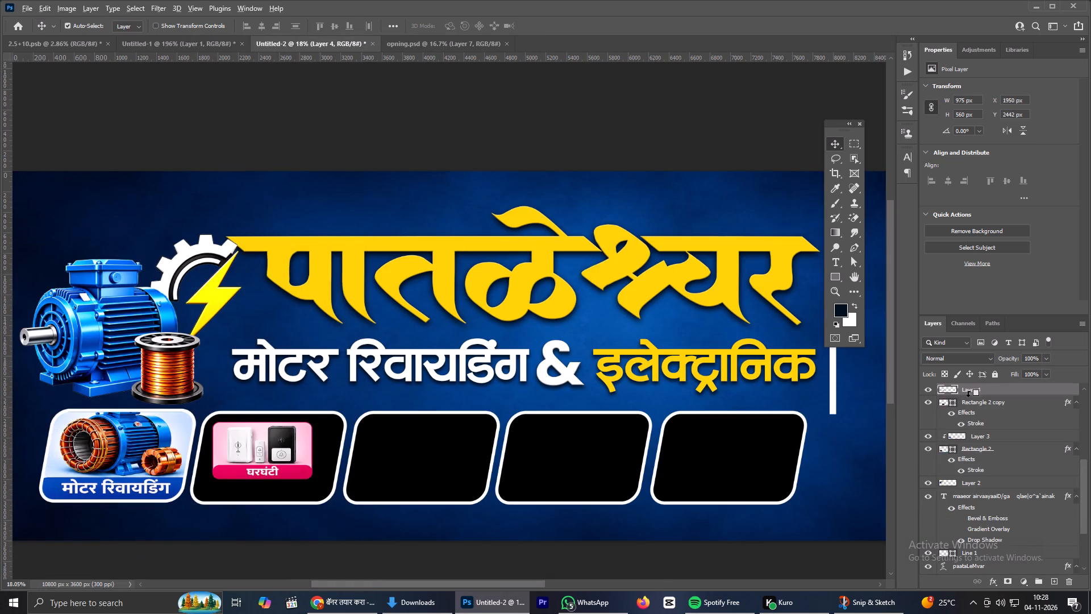
left_click(968, 396, "alt")
Scale the doorbell picture to about 160%, roughly 1565 x 899 px, so it fills the second frame.
key("ctrl+t")
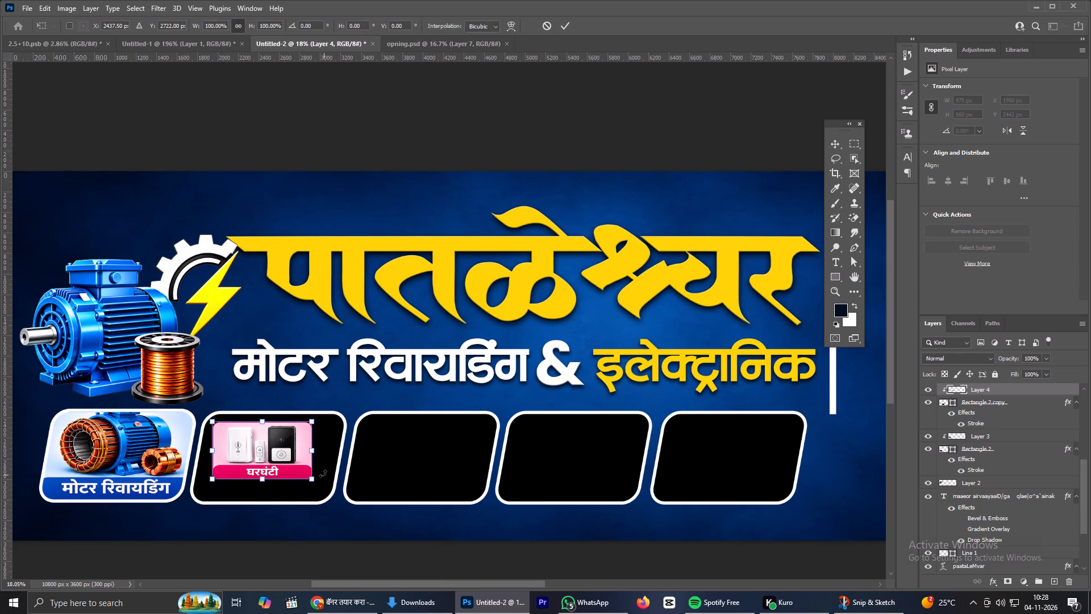
left_click_drag(312, 481, 331, 486, "alt")
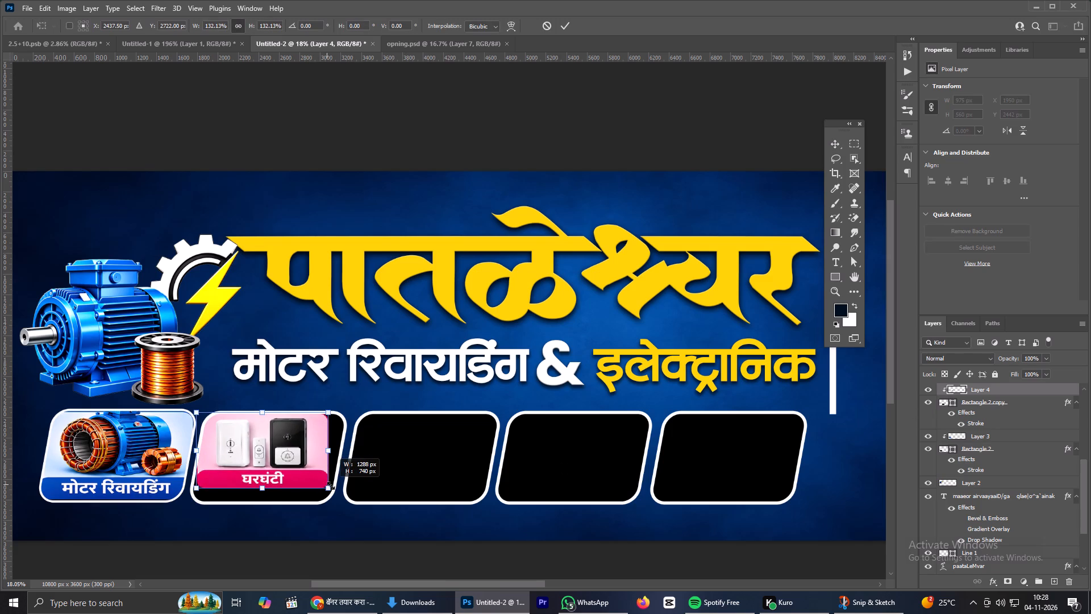
left_click_drag(331, 486, 332, 486, "alt")
left_click_drag(261, 488, 261, 497)
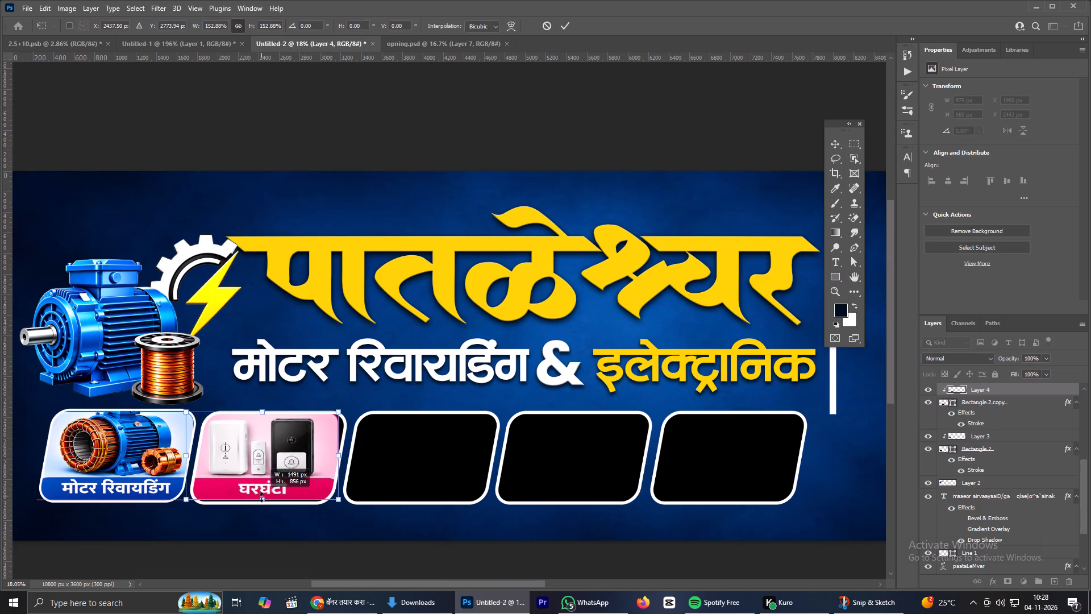
left_click_drag(261, 497, 263, 500)
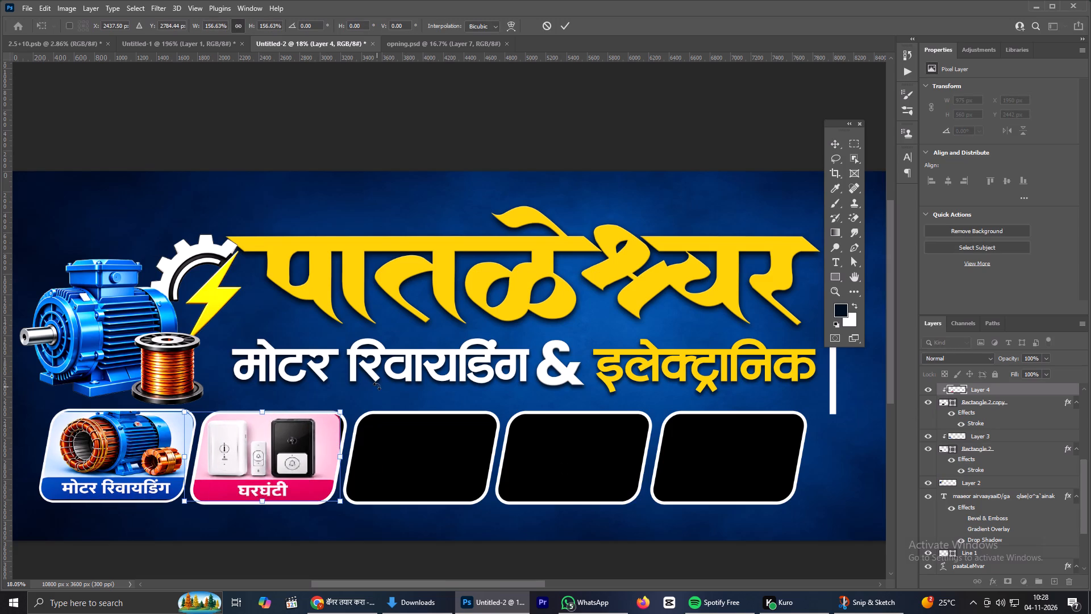
left_click_drag(340, 412, 345, 412)
left_click(301, 444)
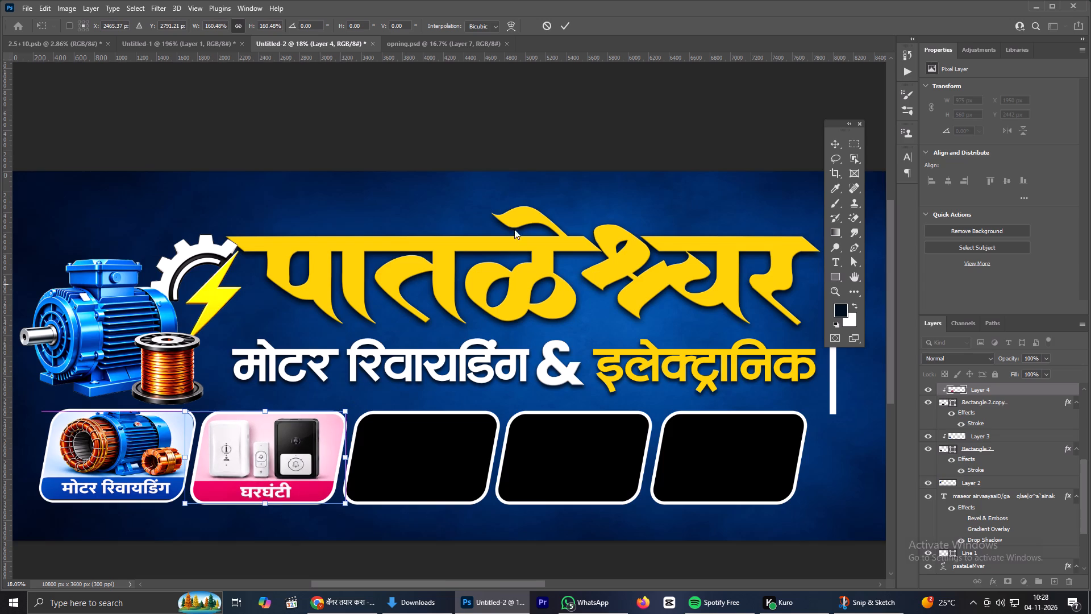
left_click(563, 22)
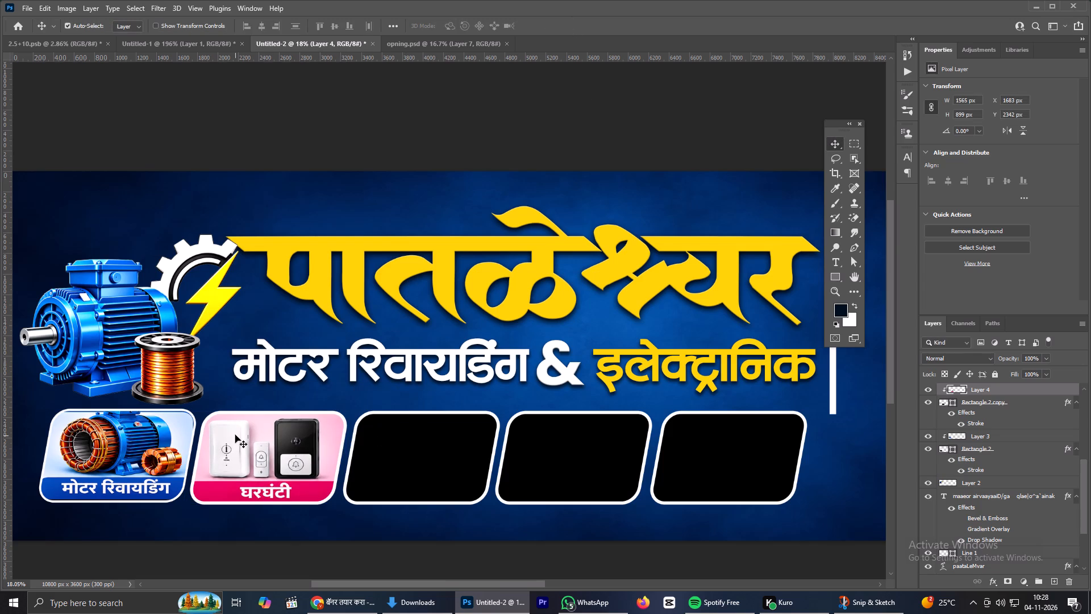
Copy the mixer repairing picture, Layer 8, from opning.psd into Untitled-2, directly above the third frame's layer, Rectangle 2 copy 2.
scroll(235, 435, "up", 8)
scroll(252, 425, "down", 11)
left_click(377, 453)
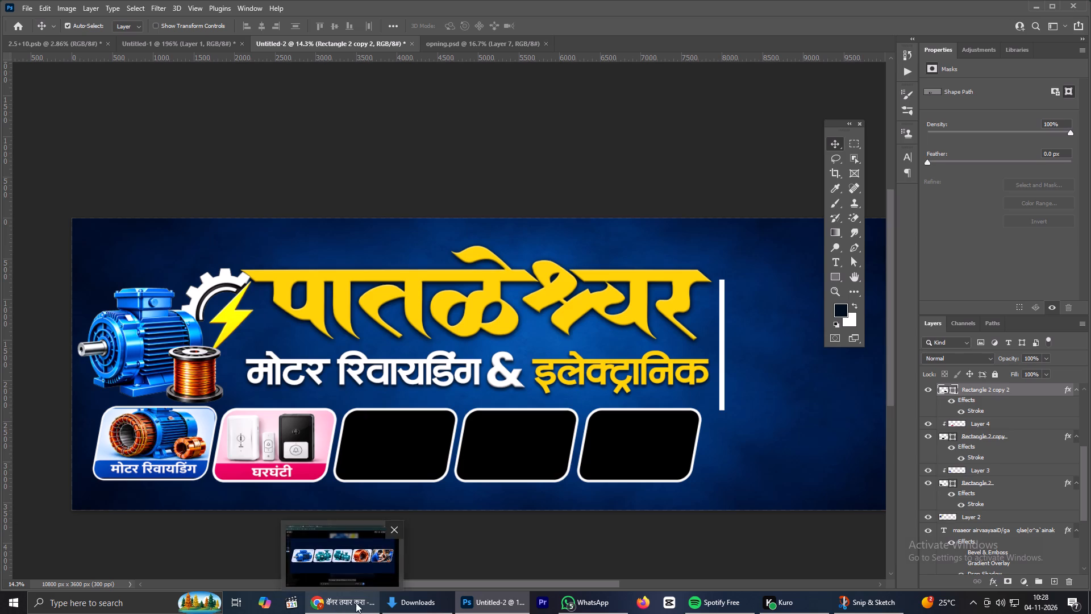
left_click(495, 42)
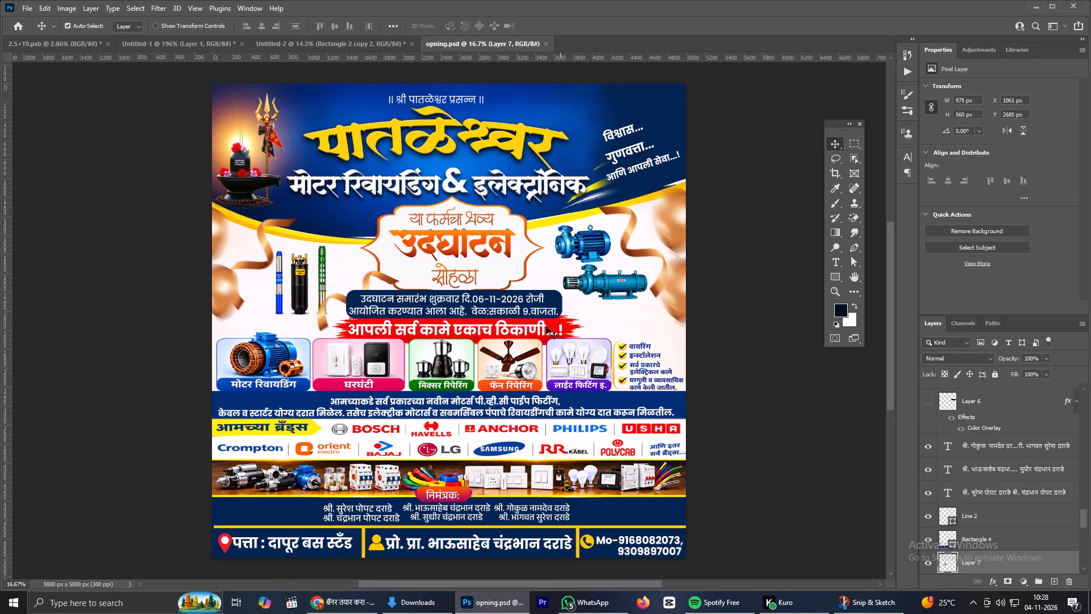
left_click(433, 361)
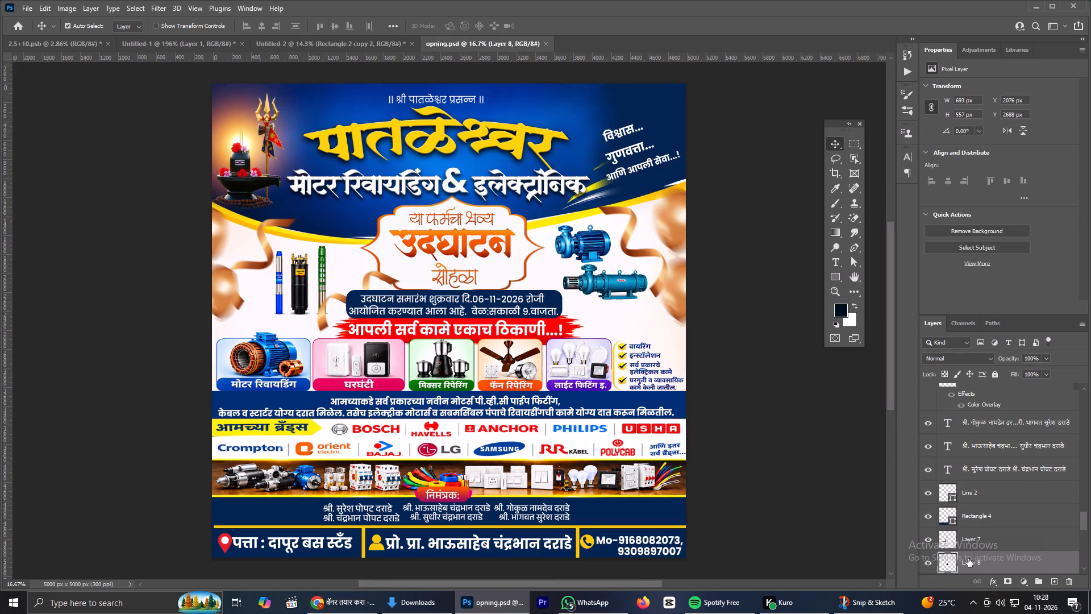
left_click_drag(968, 559, 354, 85)
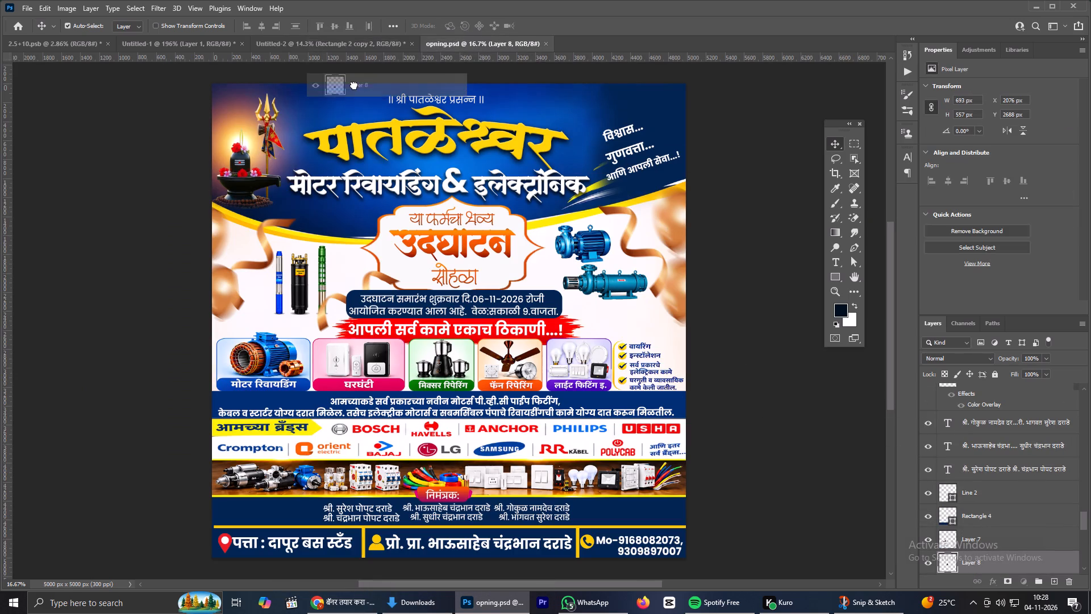
left_click_drag(354, 85, 322, 438)
Enlarge the mixer repairing picture to about 173% and clip it to the third frame, Rectangle 2 copy 2.
key("ctrl+t")
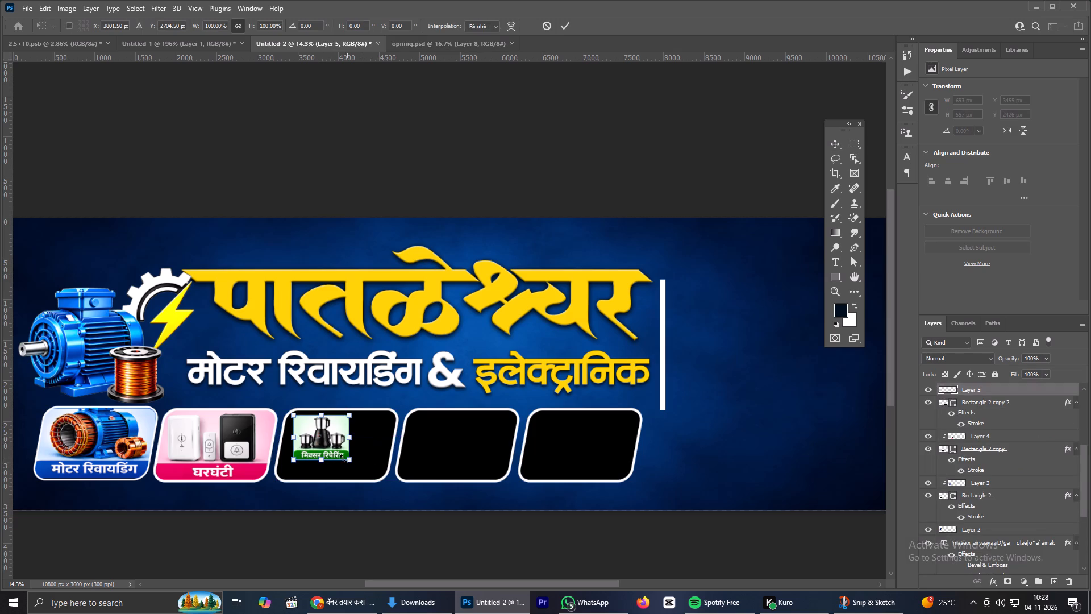
left_click_drag(355, 454, 398, 465)
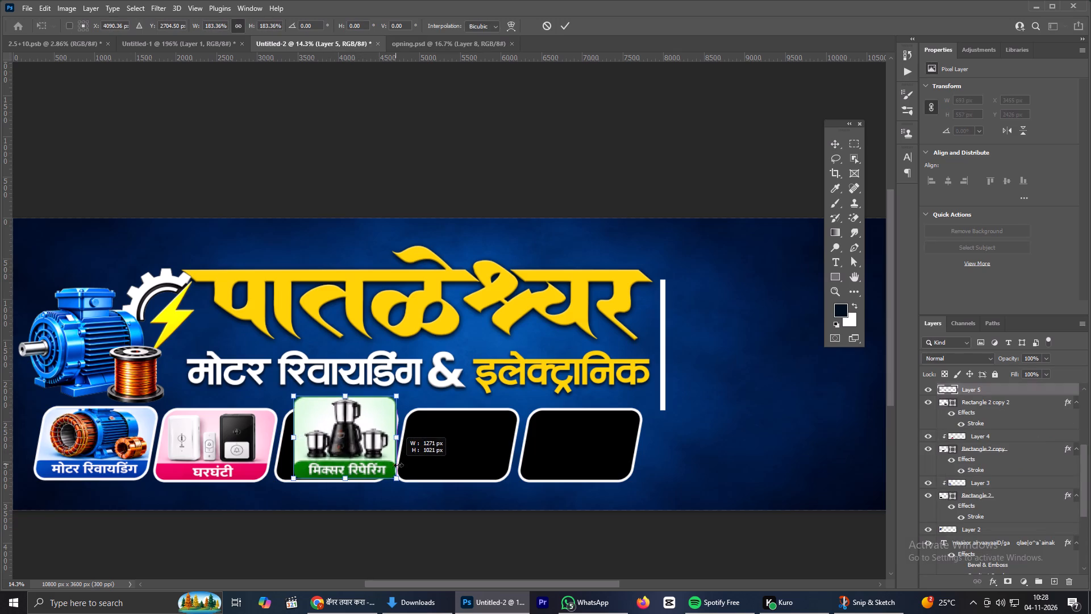
left_click_drag(398, 465, 395, 466)
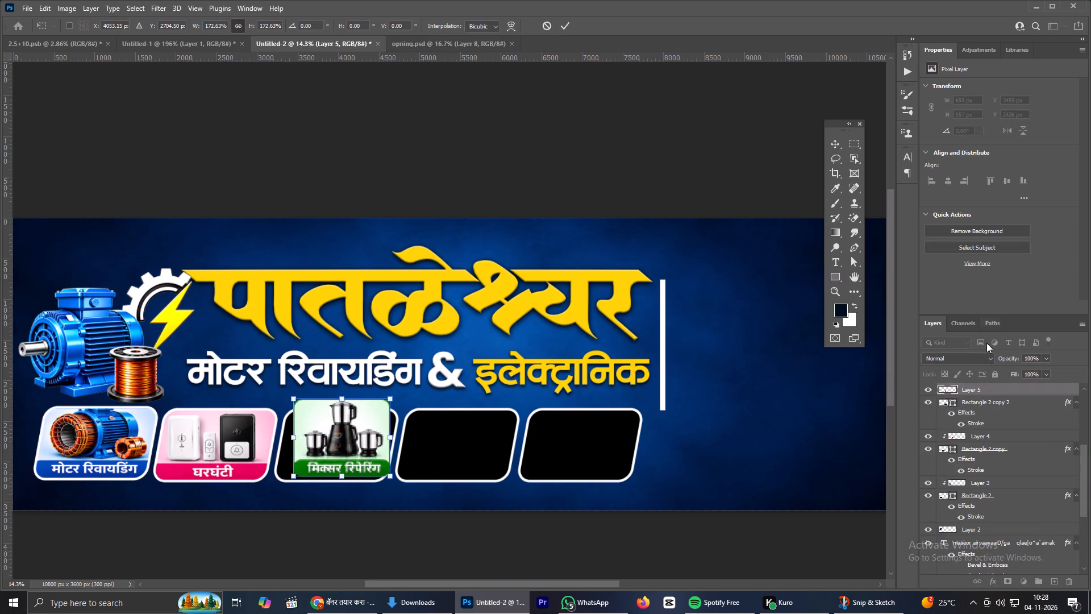
left_click(978, 393)
left_click(980, 398, "alt")
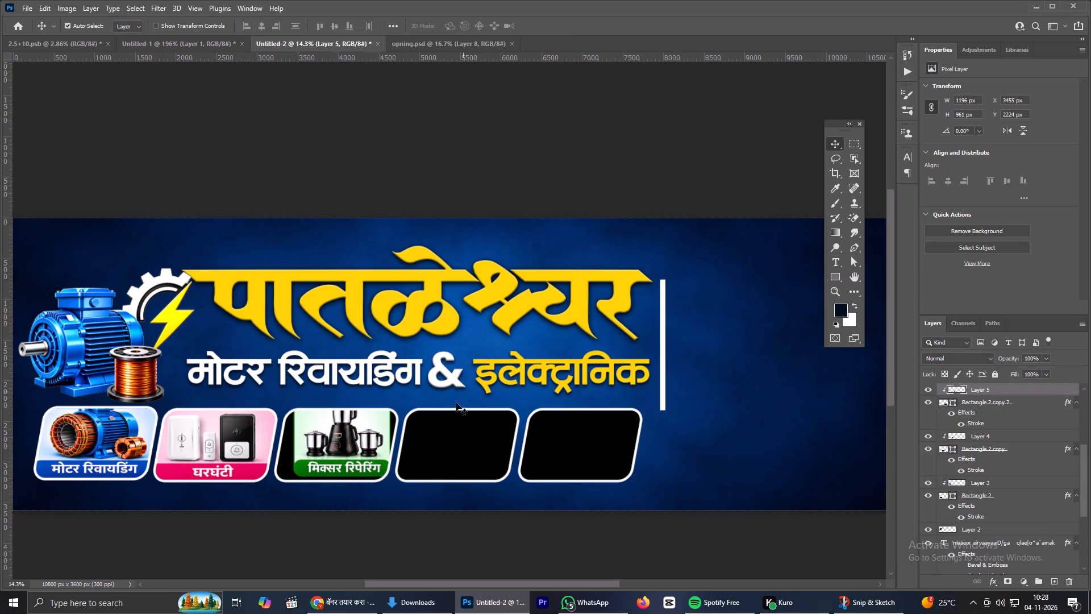
Move the mixer repairing picture about 181 px left and 139 px down inside the third frame.
left_click_drag(334, 450, 320, 463)
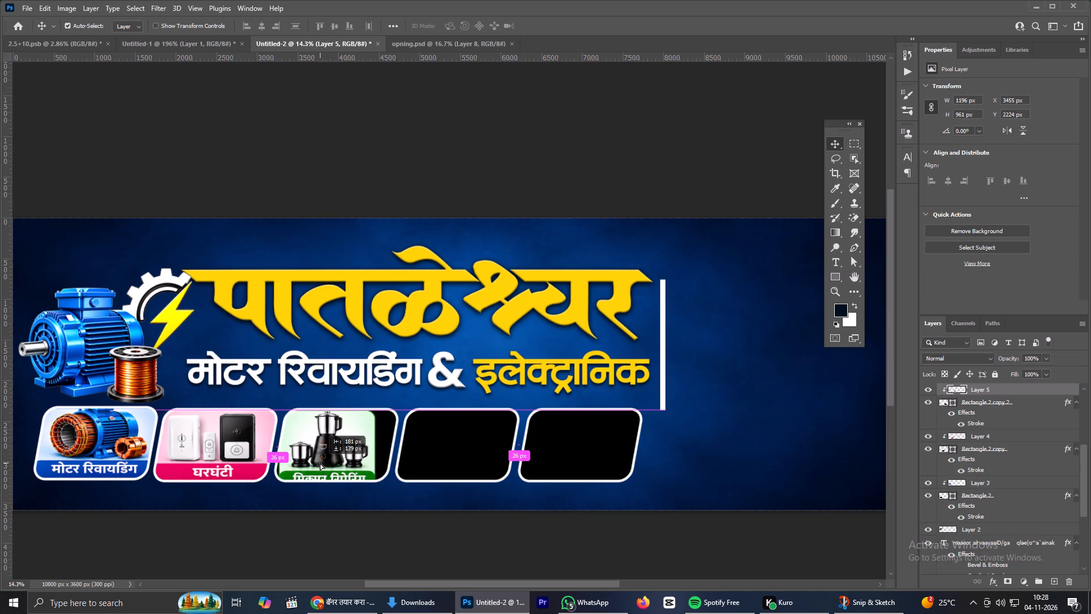
left_click_drag(320, 463, 320, 462)
scroll(331, 432, "down", 2)
scroll(331, 432, "up", 1)
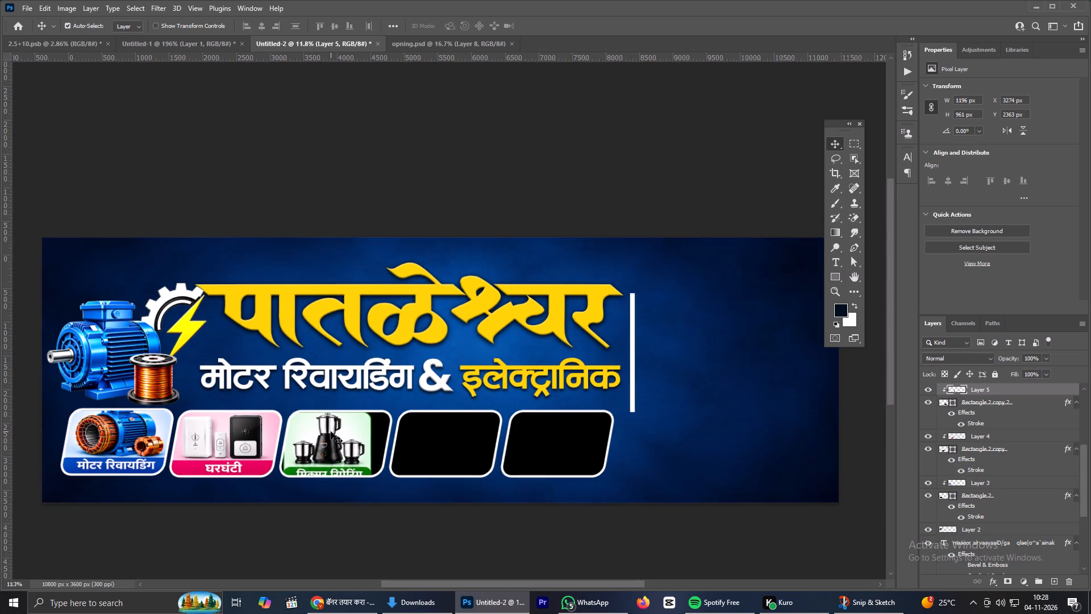
Resize and skew the mixer repairing picture to about 1638 x 889 px, following the slant of the third frame.
scroll(331, 432, "up", 3)
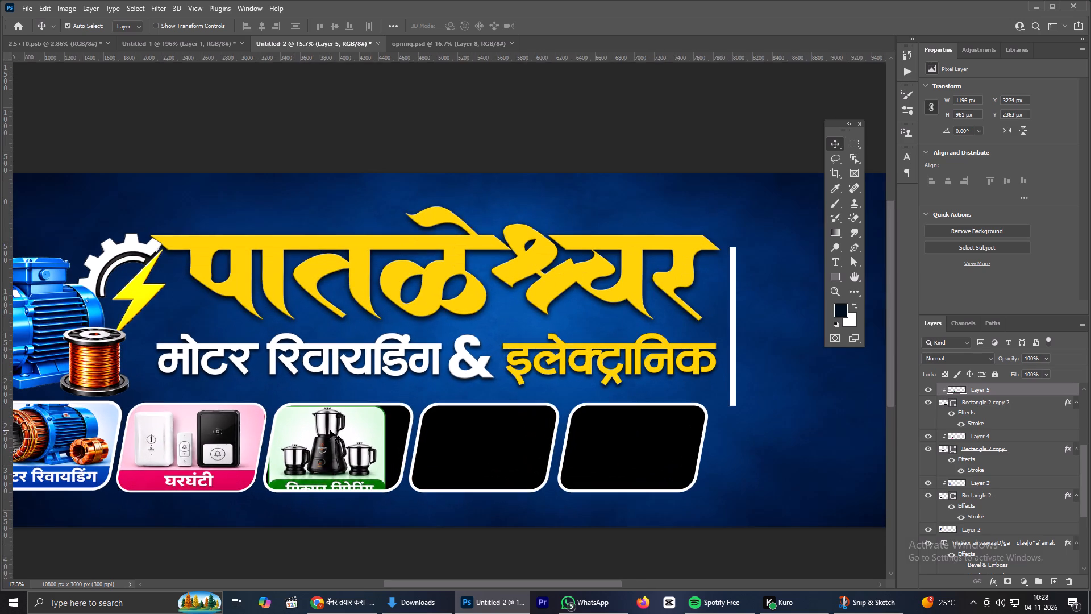
scroll(330, 430, "down", 1)
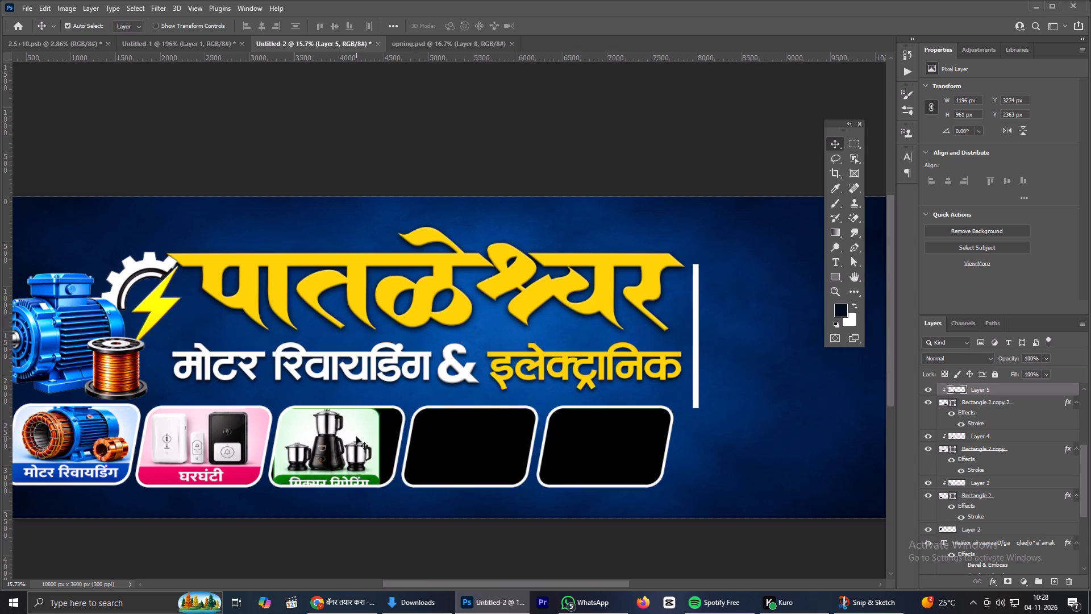
key("ctrl+t")
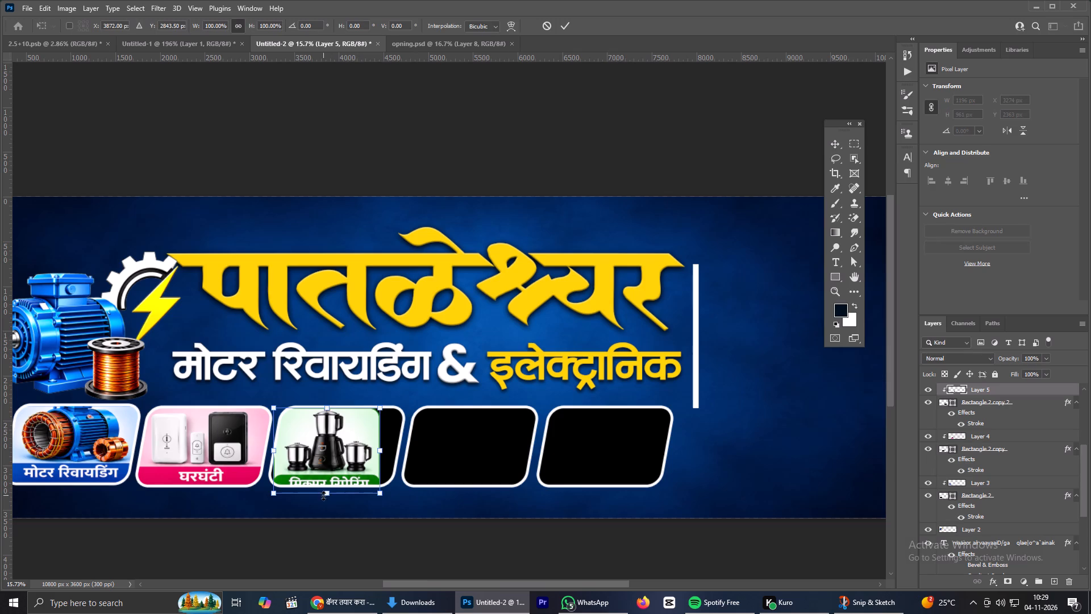
left_click_drag(331, 492, 331, 485)
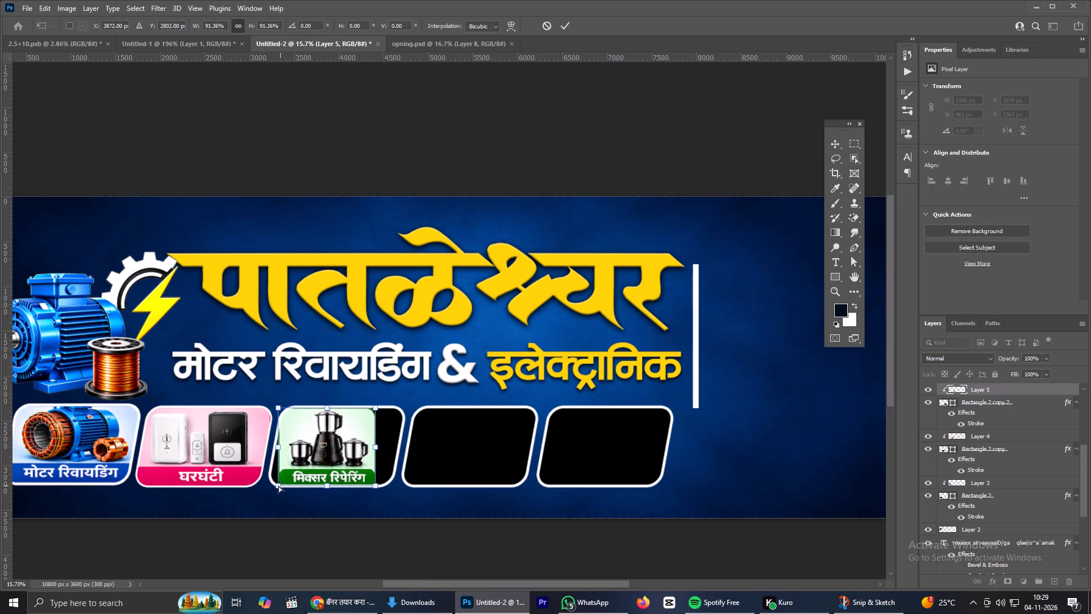
left_click_drag(278, 486, 272, 484, "ctrl")
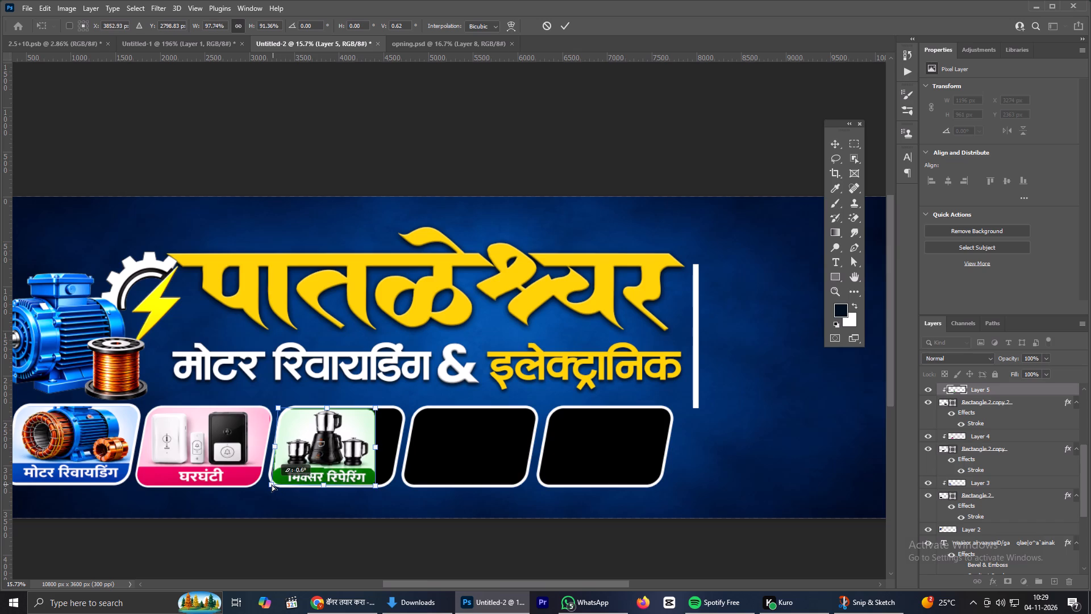
left_click_drag(272, 484, 269, 484, "ctrl")
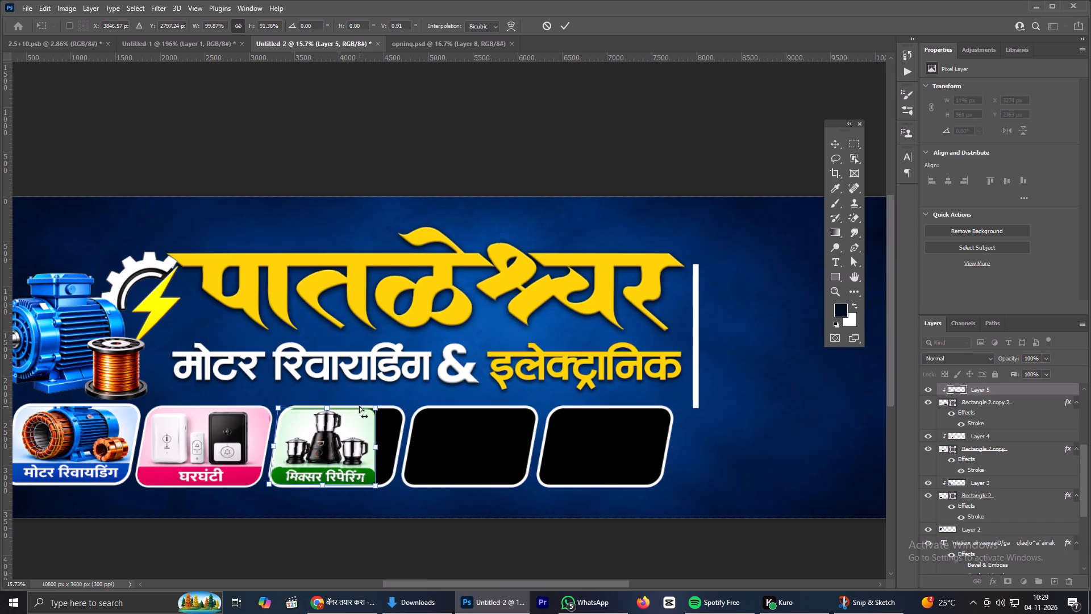
left_click_drag(375, 406, 401, 405, "ctrl")
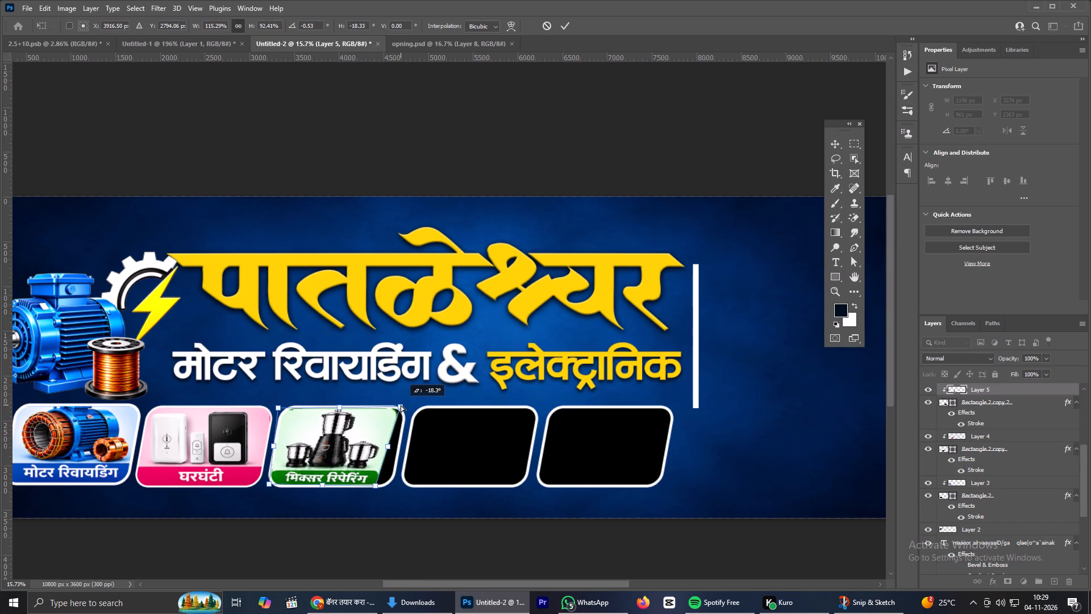
left_click_drag(401, 405, 402, 405, "ctrl")
left_click_drag(390, 443, 406, 439, "ctrl")
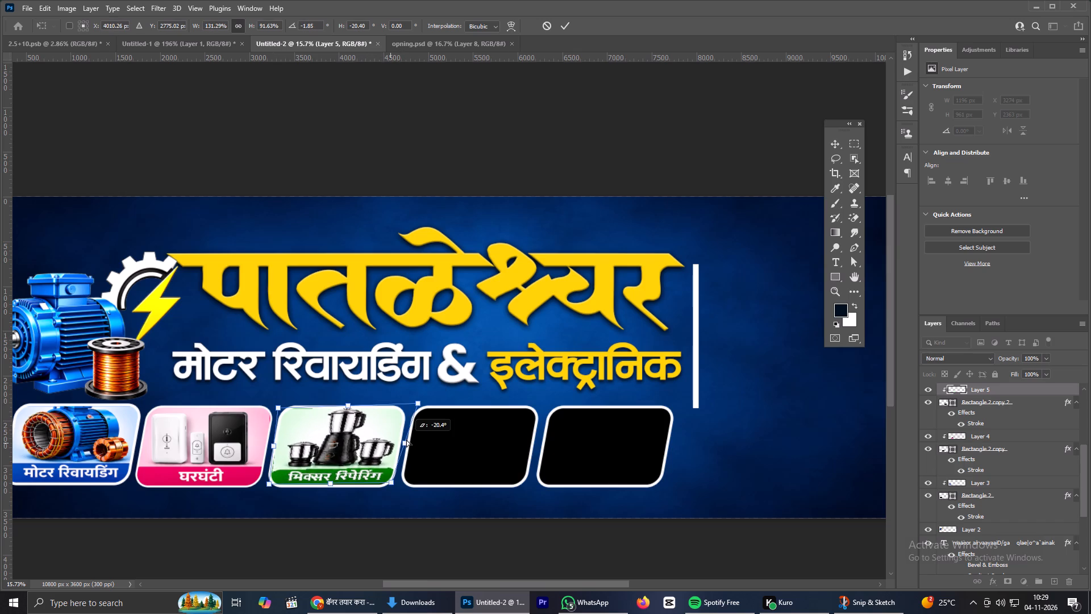
left_click_drag(406, 439, 407, 439, "ctrl")
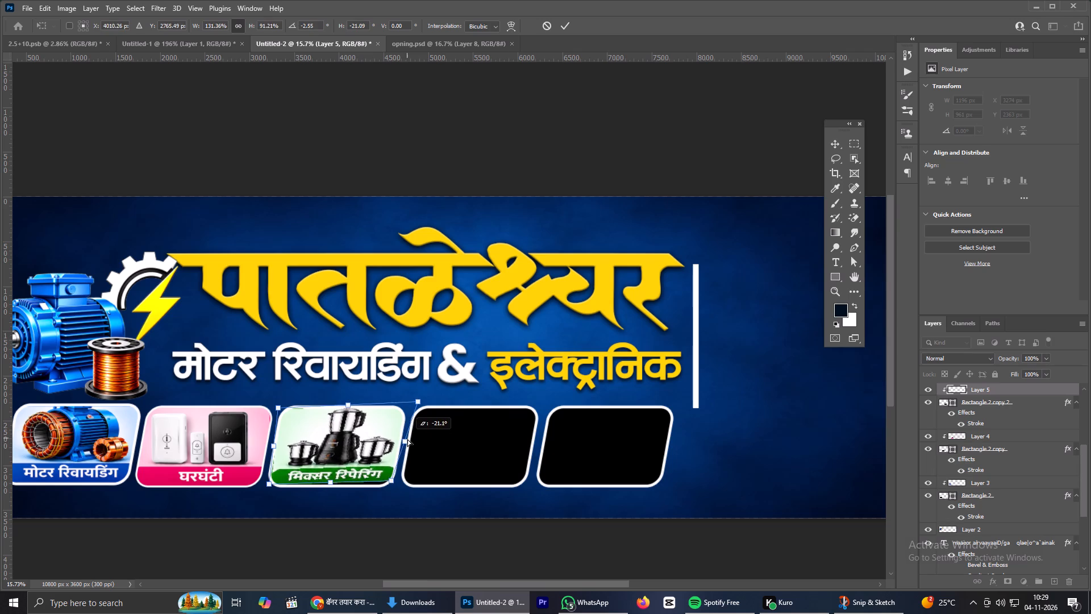
left_click_drag(407, 439, 407, 443, "ctrl")
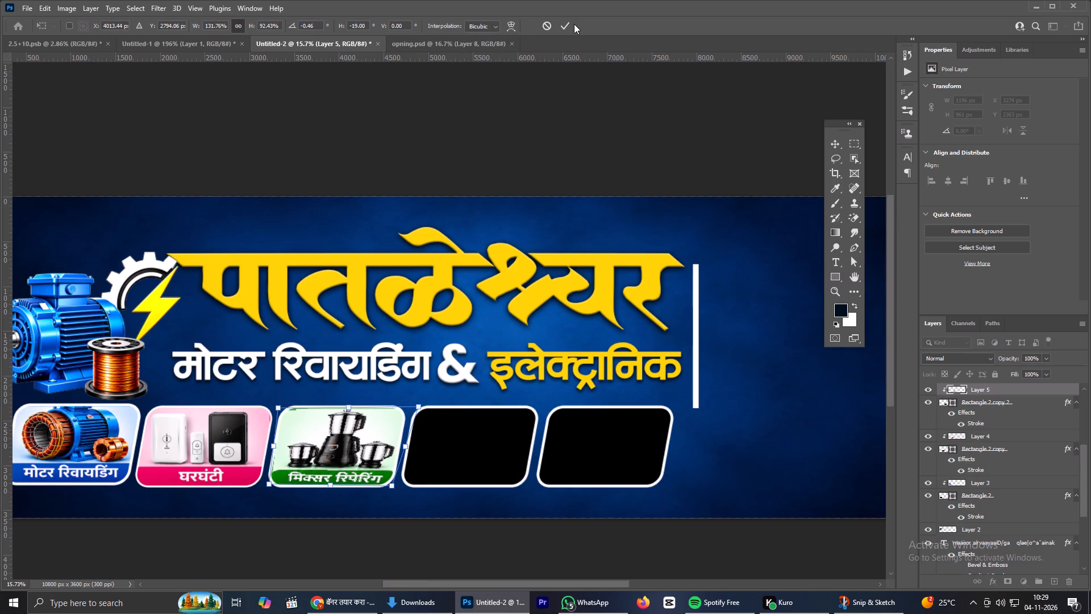
left_click(566, 25)
Stretch the mixer repairing picture upward to about 102% height, roughly 909 px, to cover the third frame's top edge.
scroll(325, 444, "up", 6)
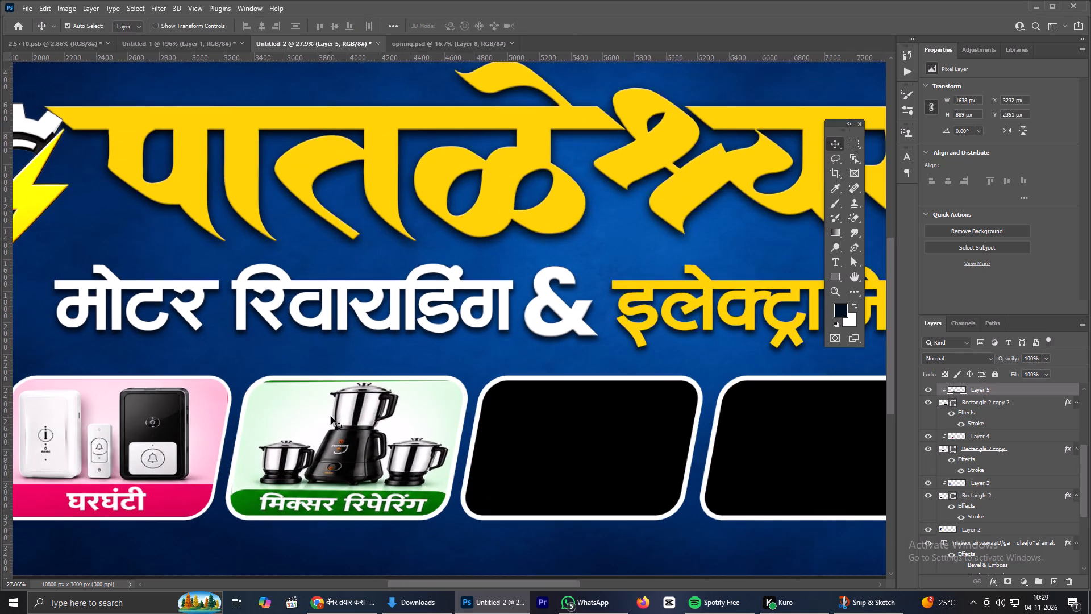
scroll(331, 417, "up", 3)
scroll(331, 417, "down", 4)
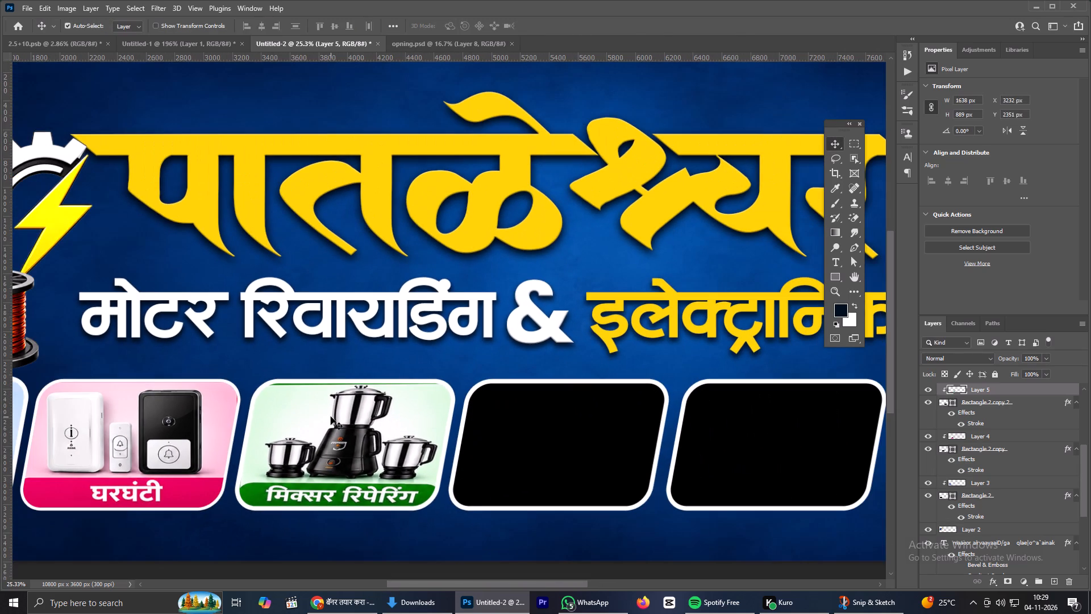
key("ctrl+t")
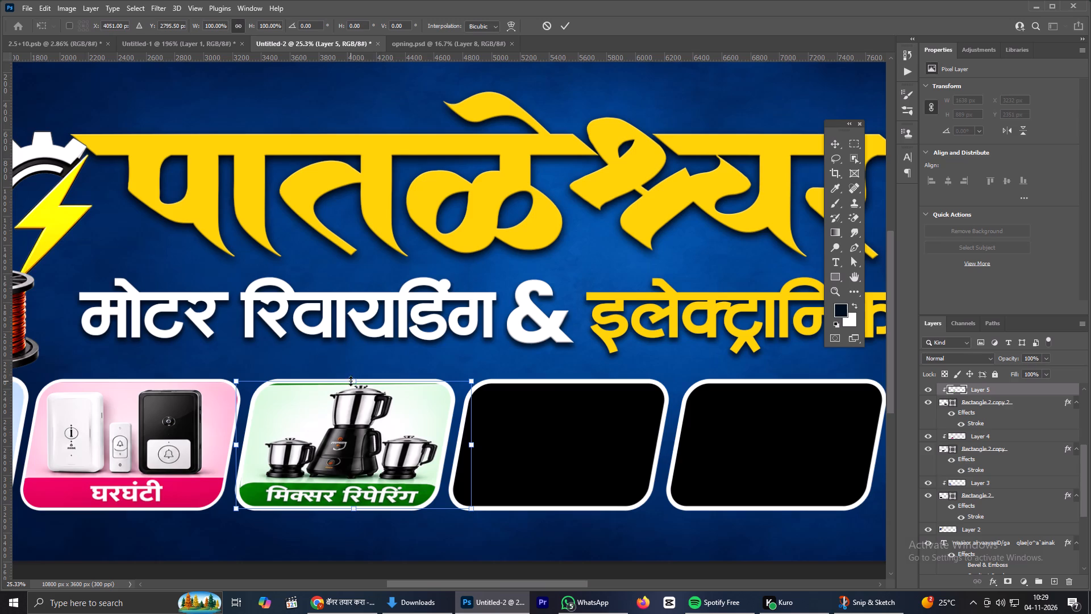
left_click(351, 381, "ctrl")
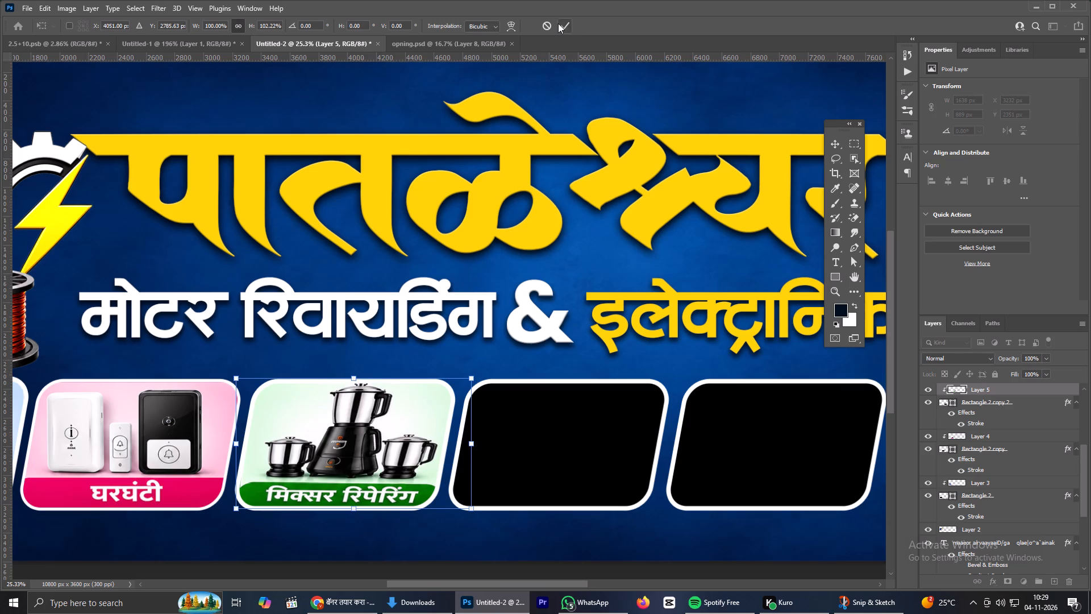
left_click(559, 23)
Select the fourth frame, Rectangle 2 copy 3, and switch to opning.psd for its picture.
scroll(314, 356, "down", 9)
scroll(350, 368, "up", 6)
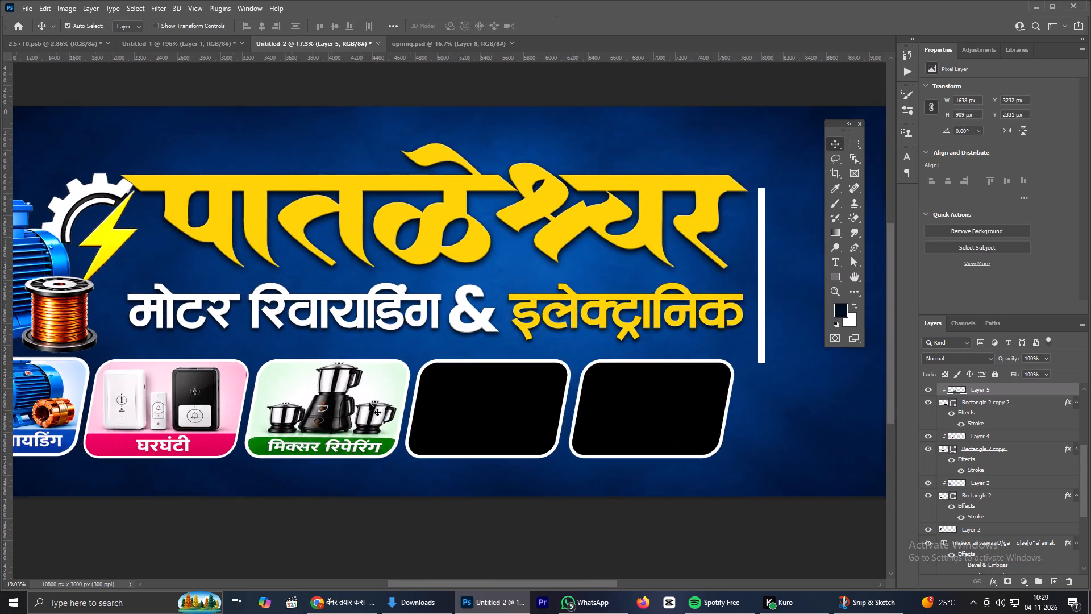
scroll(364, 406, "up", 5)
scroll(360, 400, "down", 12)
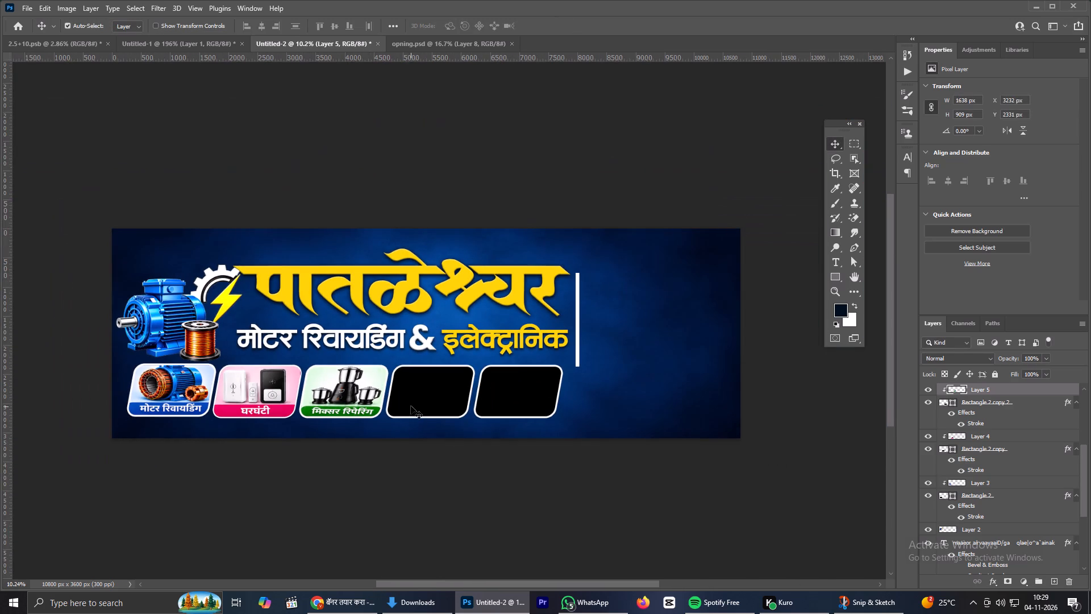
left_click(411, 405)
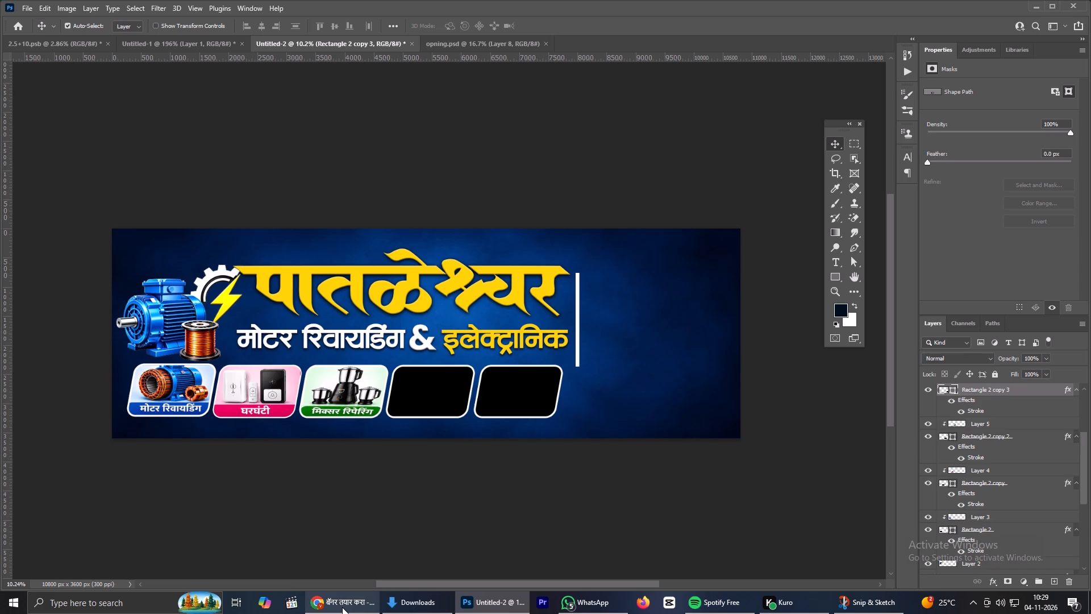
left_click(488, 42)
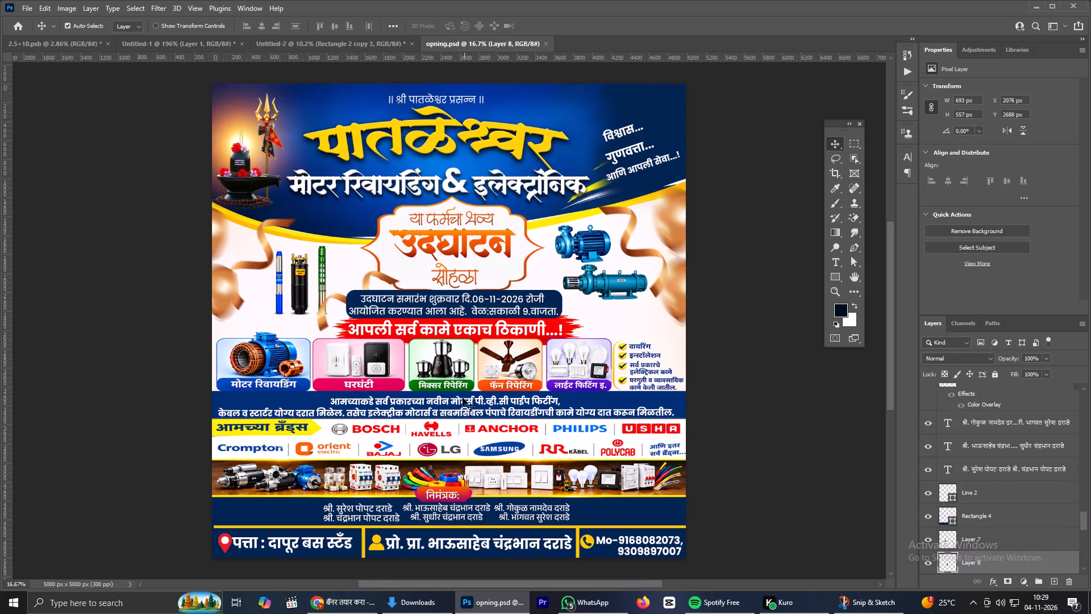
Bring the फॅन रिपेरिंग picture from opning.psd into the Untitled-2 banner over the fourth frame.
left_click(501, 360)
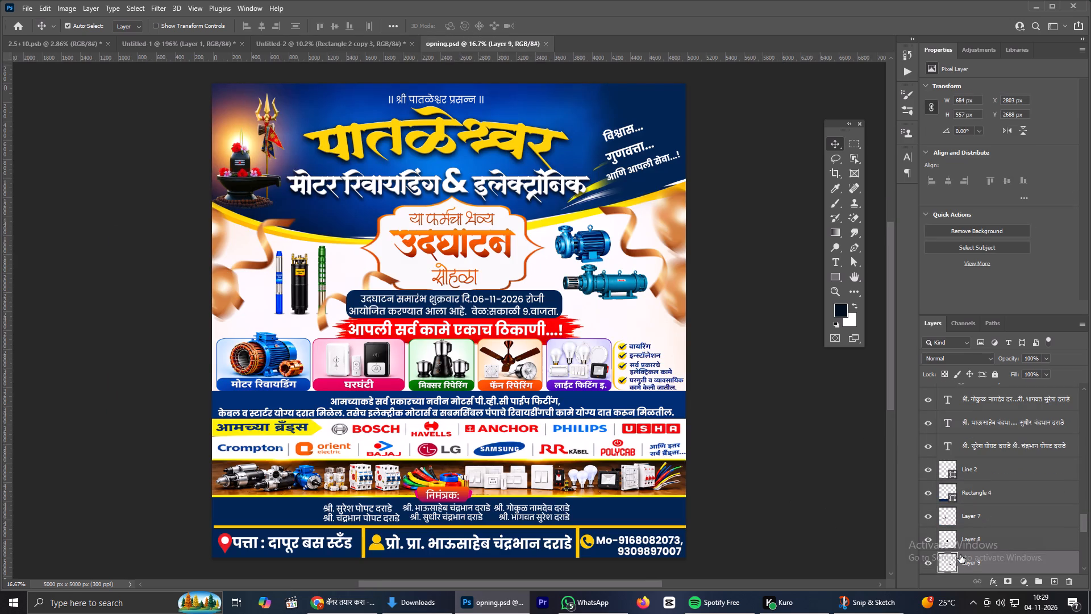
left_click_drag(982, 562, 429, 391)
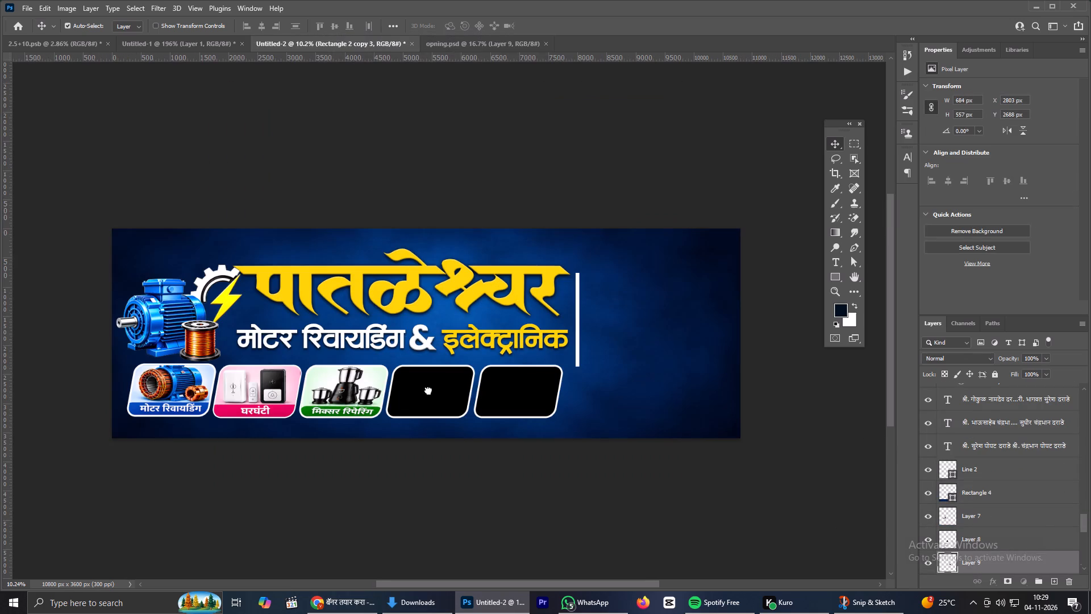
Scale the fan repairing picture to about 1256 x 862 px, matching the fourth frame's height and reaching its right edge.
key("ctrl+t")
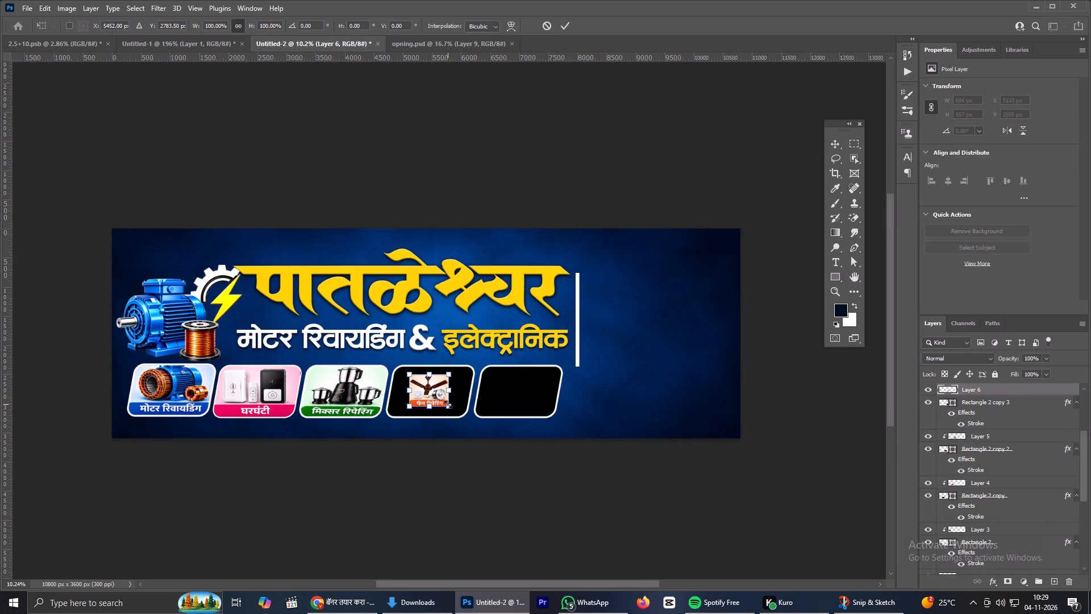
left_click_drag(448, 408, 484, 409, "alt")
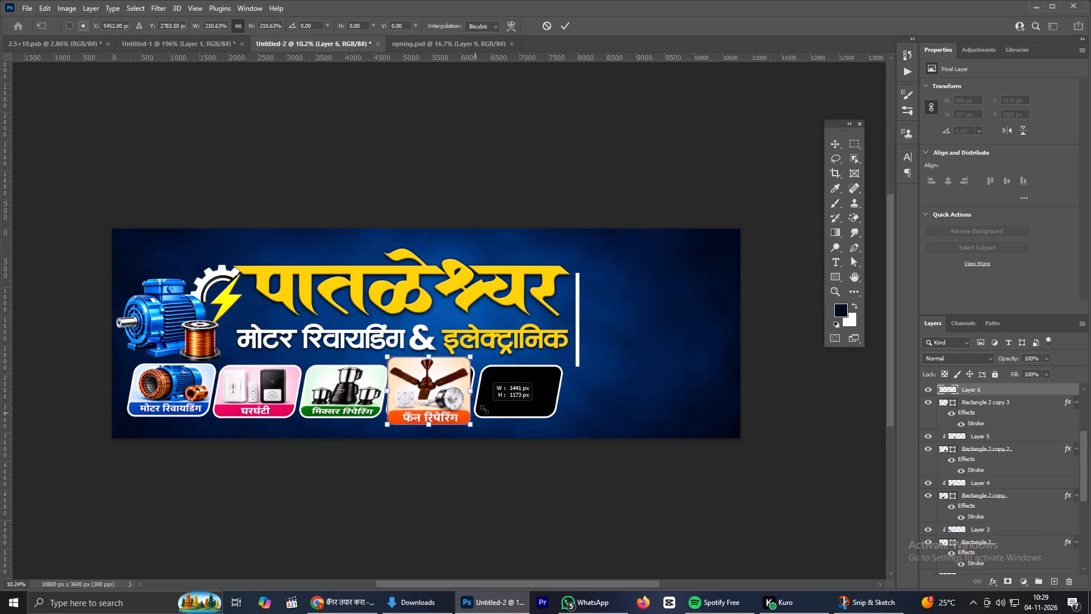
left_click_drag(484, 409, 461, 403, "alt")
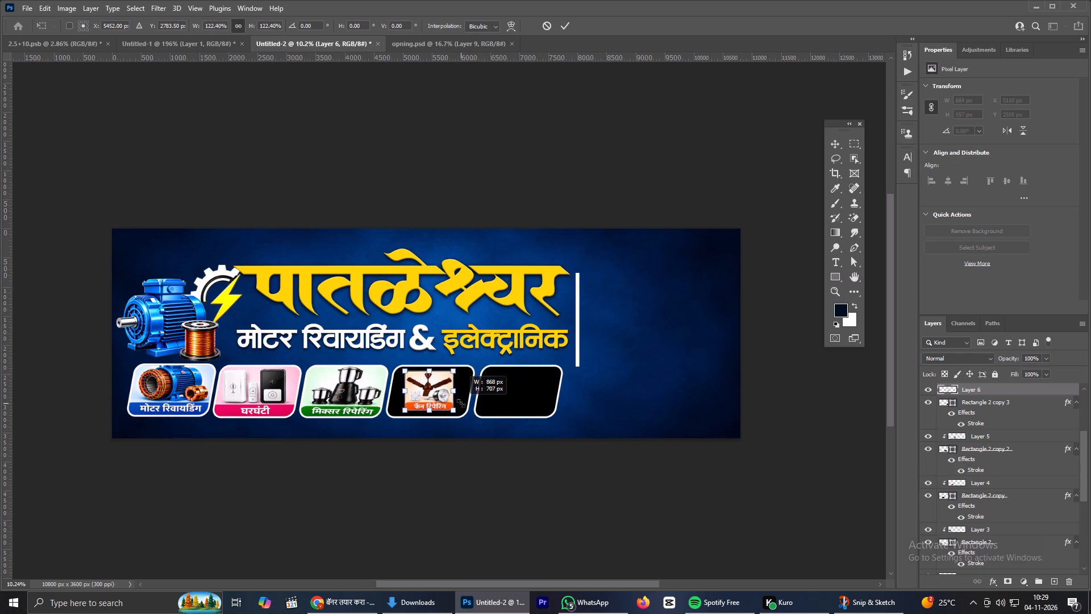
left_click_drag(461, 403, 467, 404, "alt")
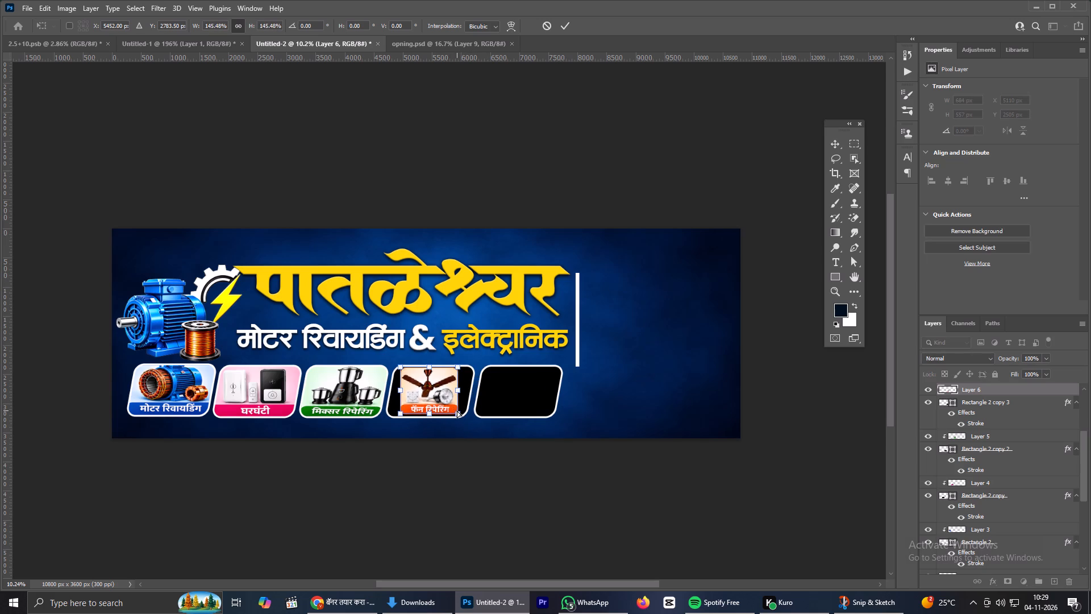
left_click_drag(457, 412, 470, 415, "shift")
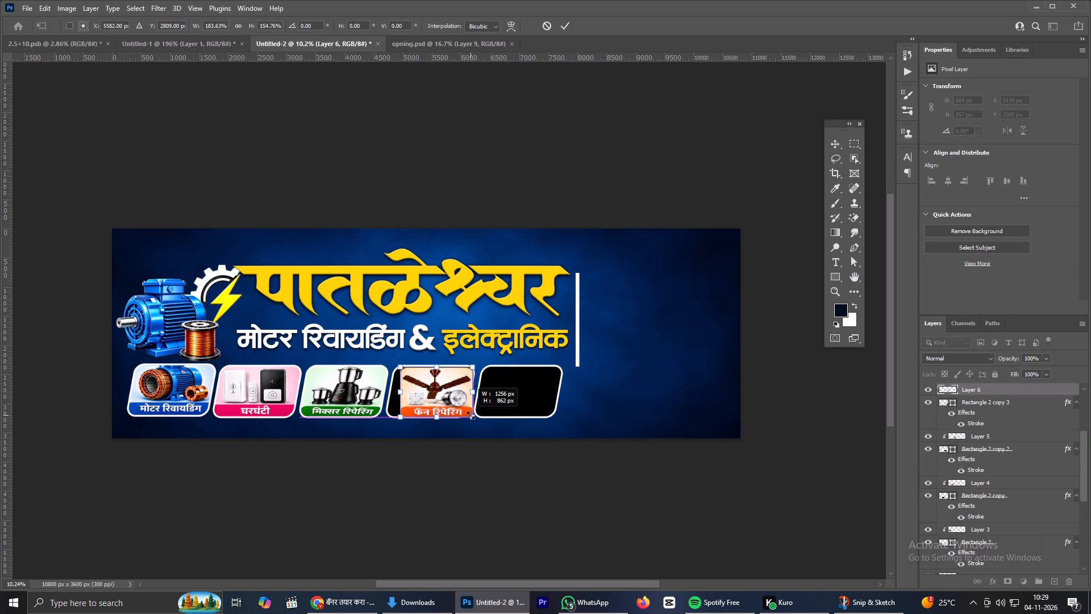
left_click_drag(470, 415, 470, 415, "shift")
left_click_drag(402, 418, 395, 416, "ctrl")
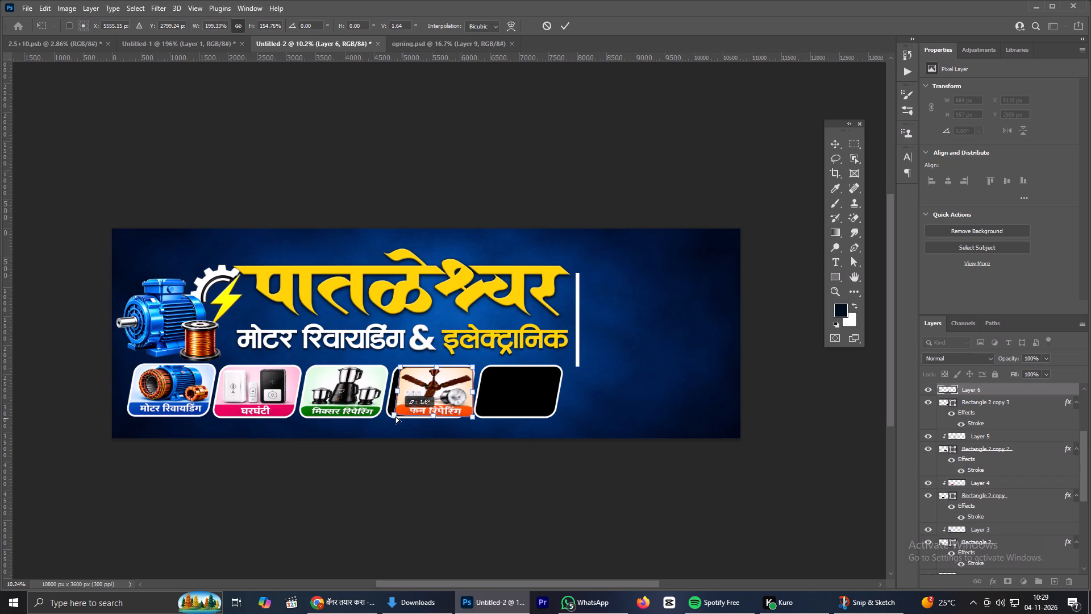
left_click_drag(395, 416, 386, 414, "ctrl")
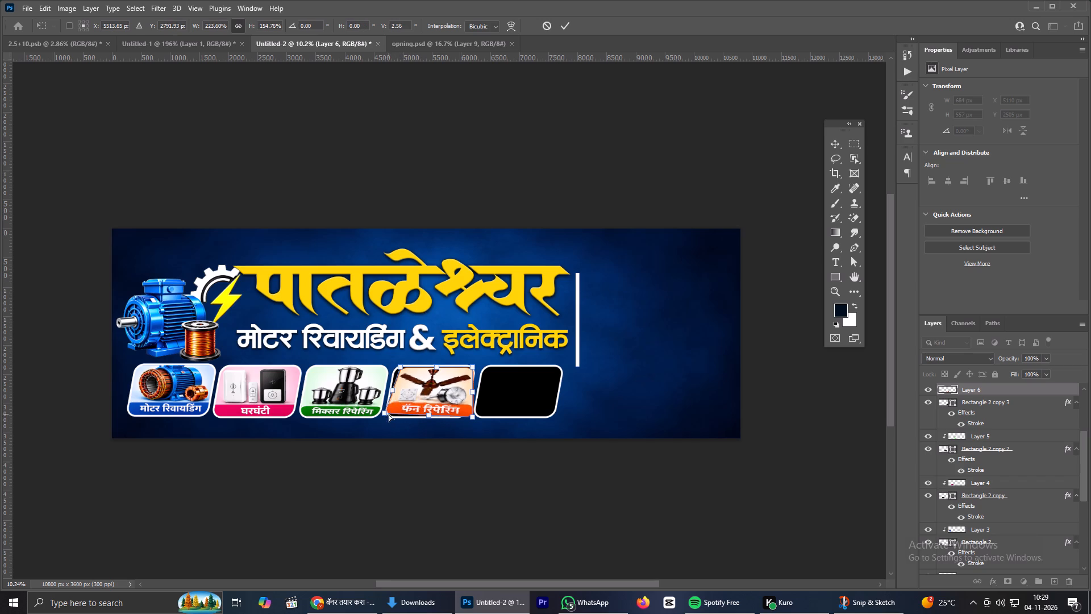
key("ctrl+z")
Widen the fan repairing picture leftward to about 1477 px so it spans the whole fourth frame.
left_click_drag(400, 394, 399, 393, "shift")
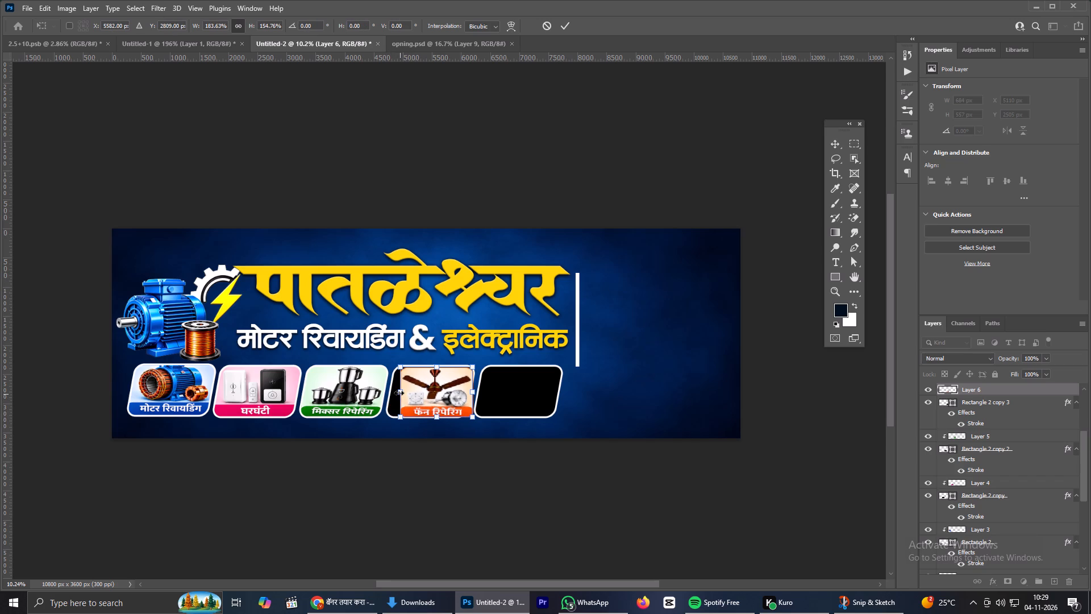
left_click_drag(399, 393, 391, 392, "shift")
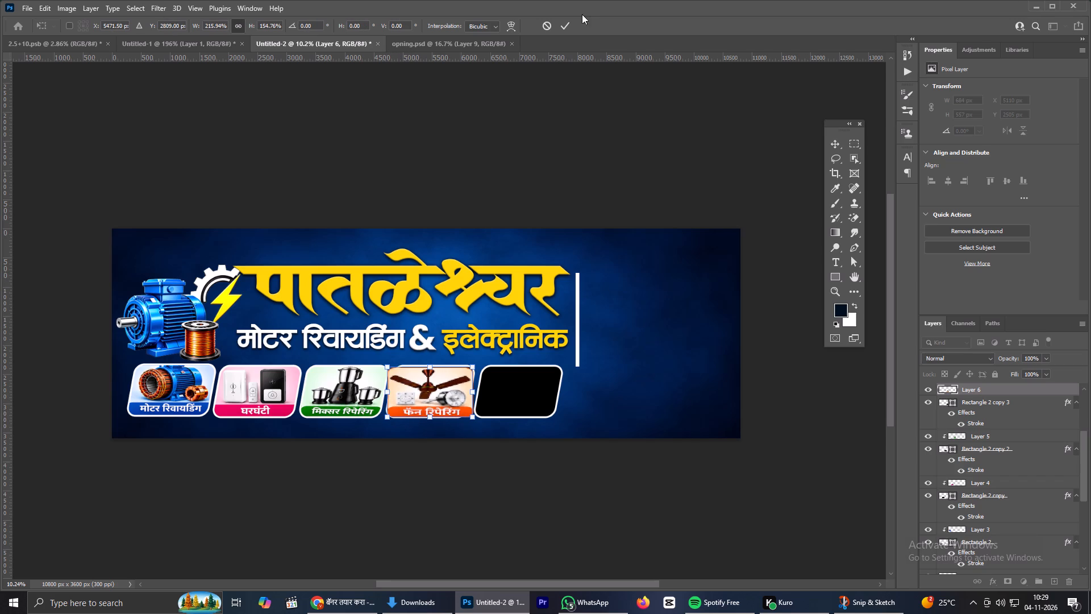
left_click(565, 22)
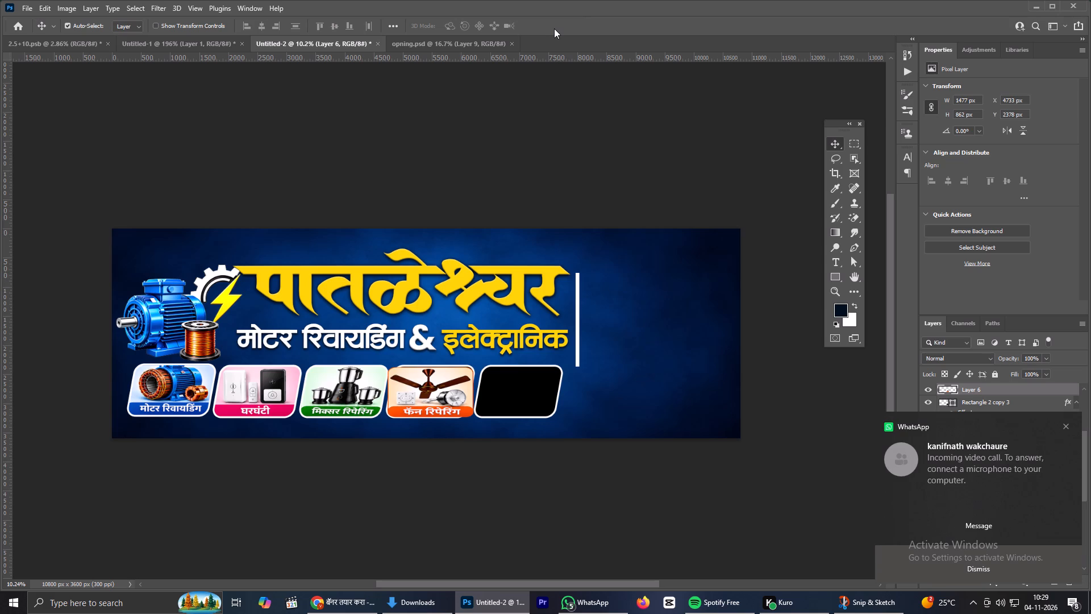
Dismiss the incoming WhatsApp video call notification.
left_click(944, 576)
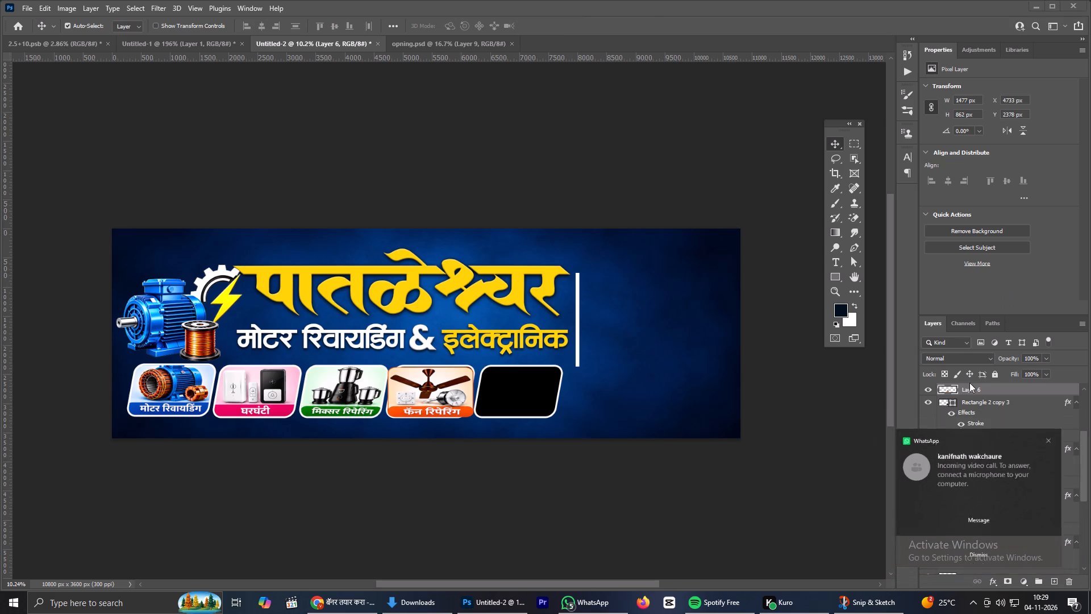
Clip the fan repairing picture, Layer 6, to the fourth frame, Rectangle 2 copy 3.
left_click(971, 389)
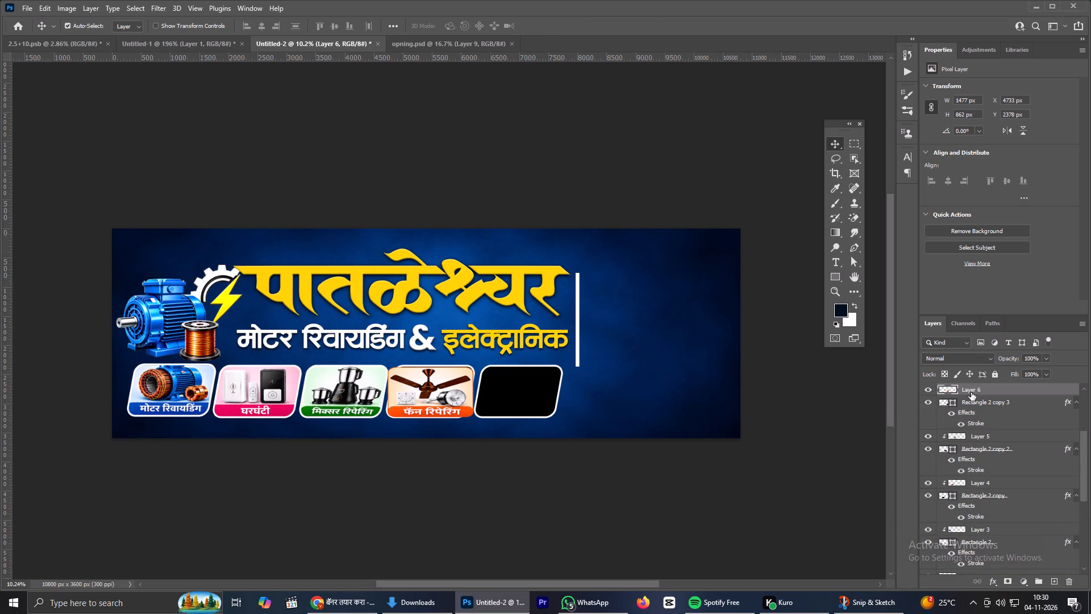
left_click(970, 397, "alt")
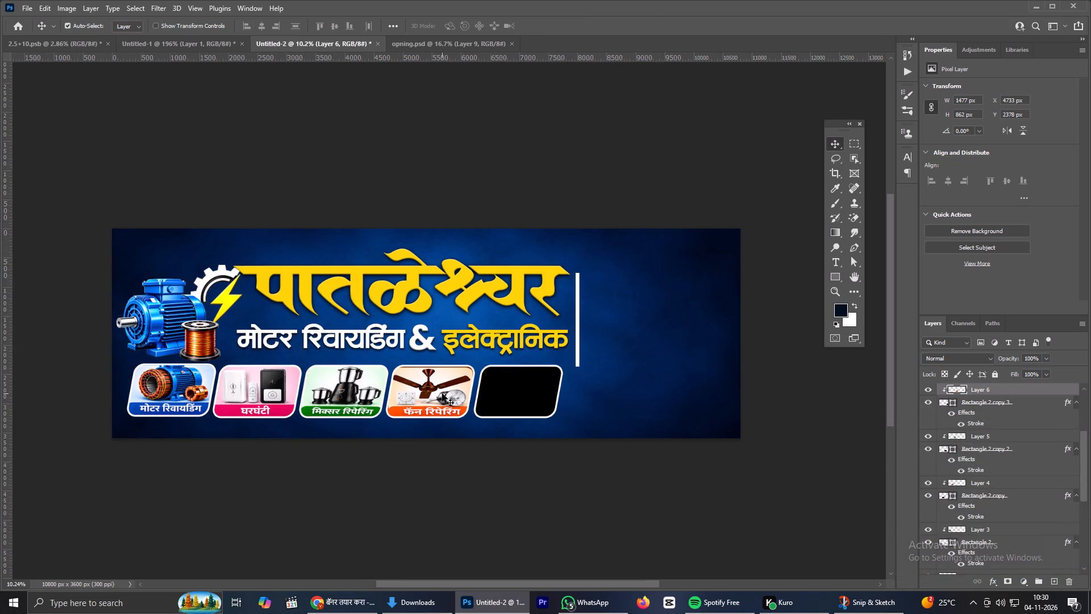
Shift the fan repairing picture about 23 px left and enlarge it to about 1501 x 877 px to fill the fourth frame.
scroll(442, 393, "up", 4)
left_click(442, 391)
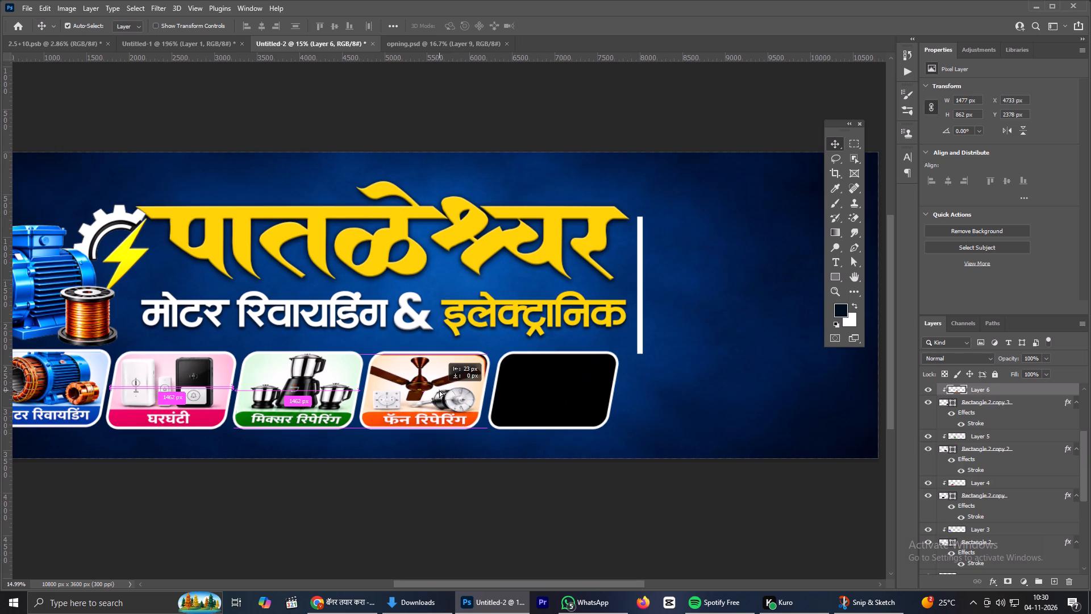
key("ctrl+t")
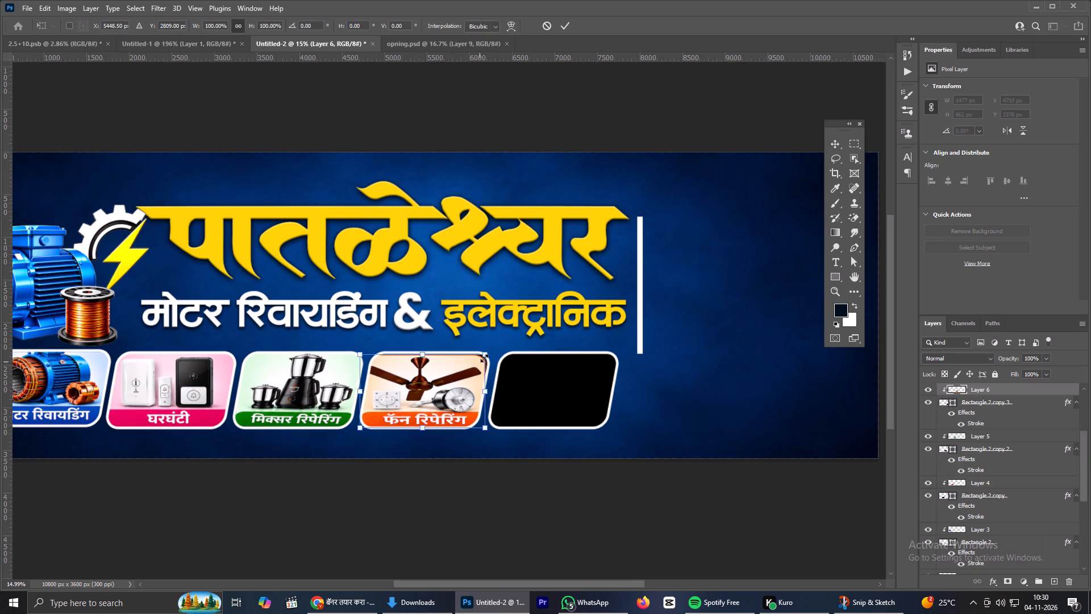
left_click(489, 353, "shift")
left_click(409, 371)
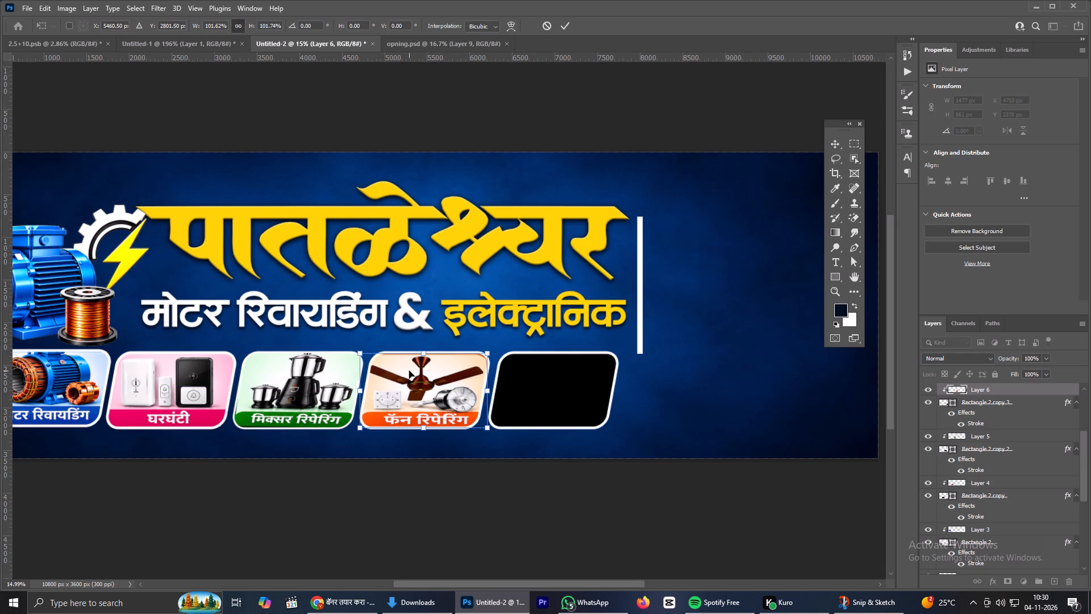
left_click(564, 25)
Select the empty fifth frame and switch to the ChatGPT banner conversation in Chrome.
scroll(392, 383, "up", 5)
scroll(394, 383, "down", 2)
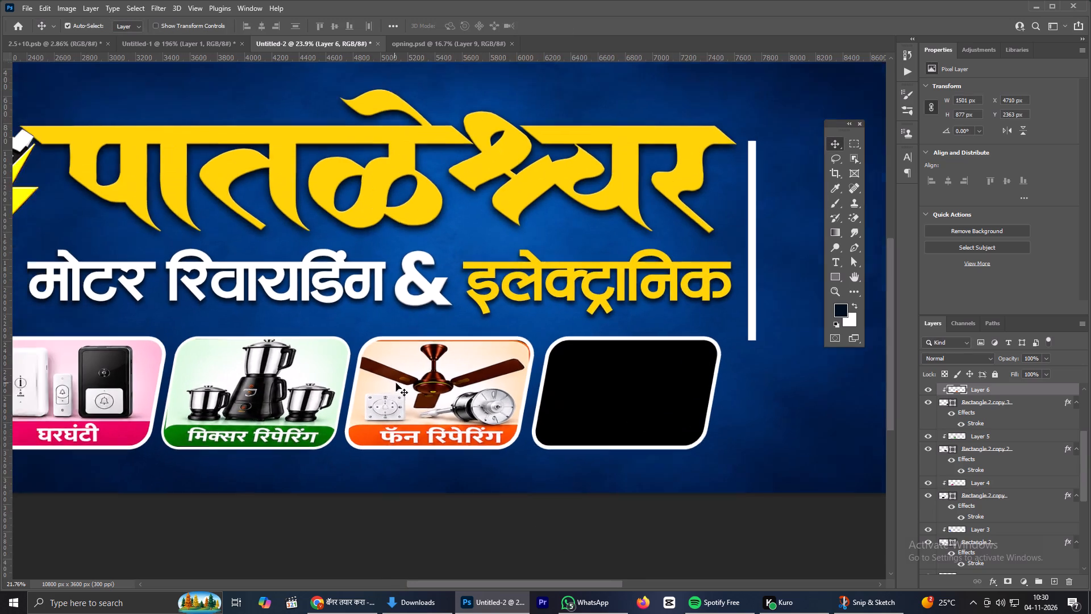
scroll(396, 383, "down", 3)
left_click(575, 404)
left_click(326, 608)
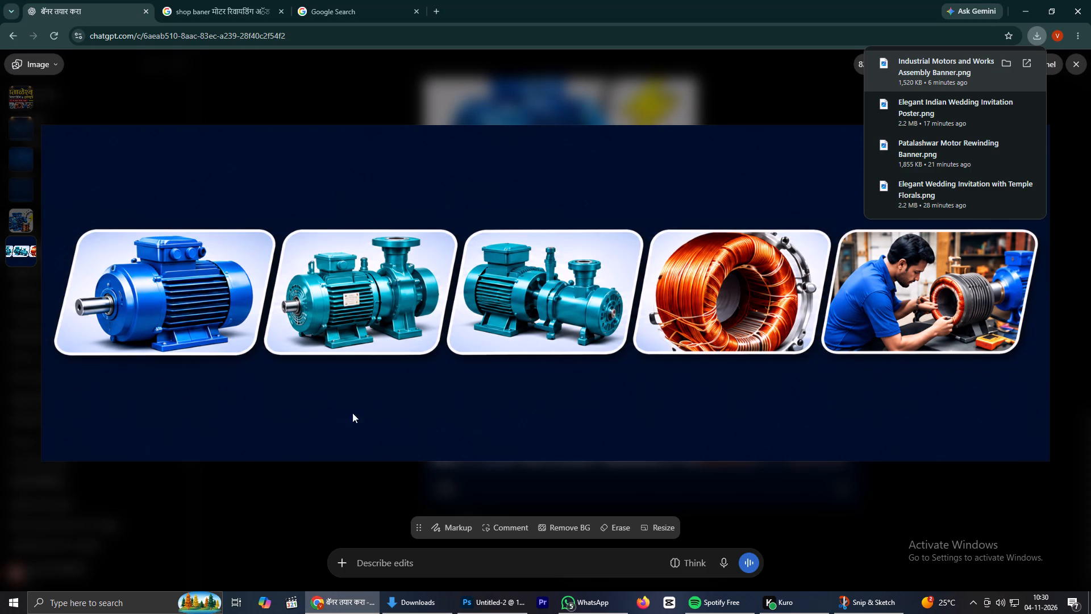
Back in Photoshop, copy the light fitting picture, Layer 10, from opning.psd into Untitled-2 and place it over the fifth frame.
left_click(472, 612)
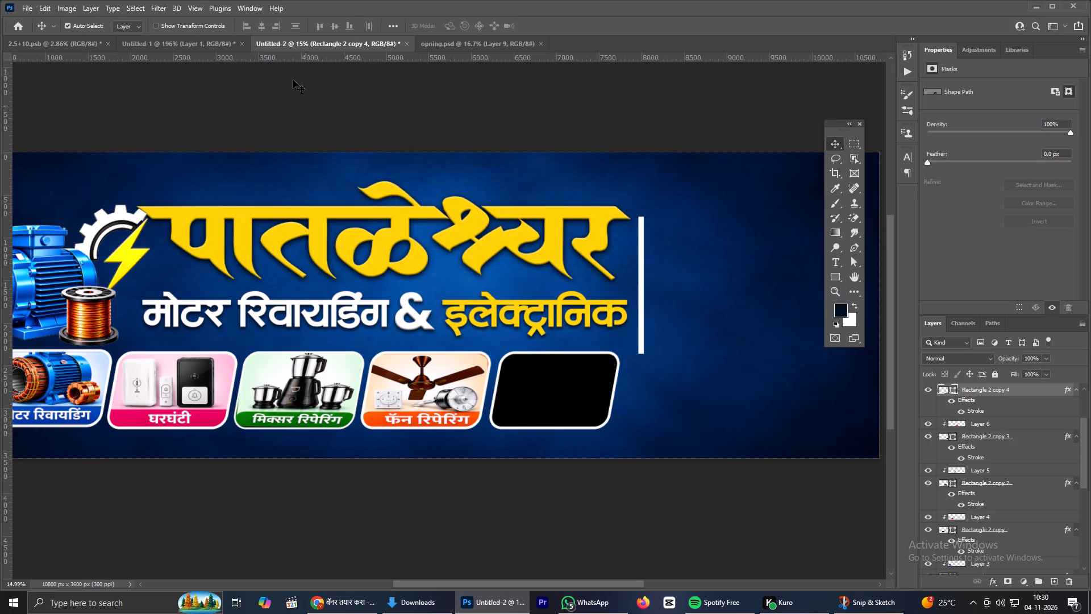
left_click(468, 41)
left_click(557, 352)
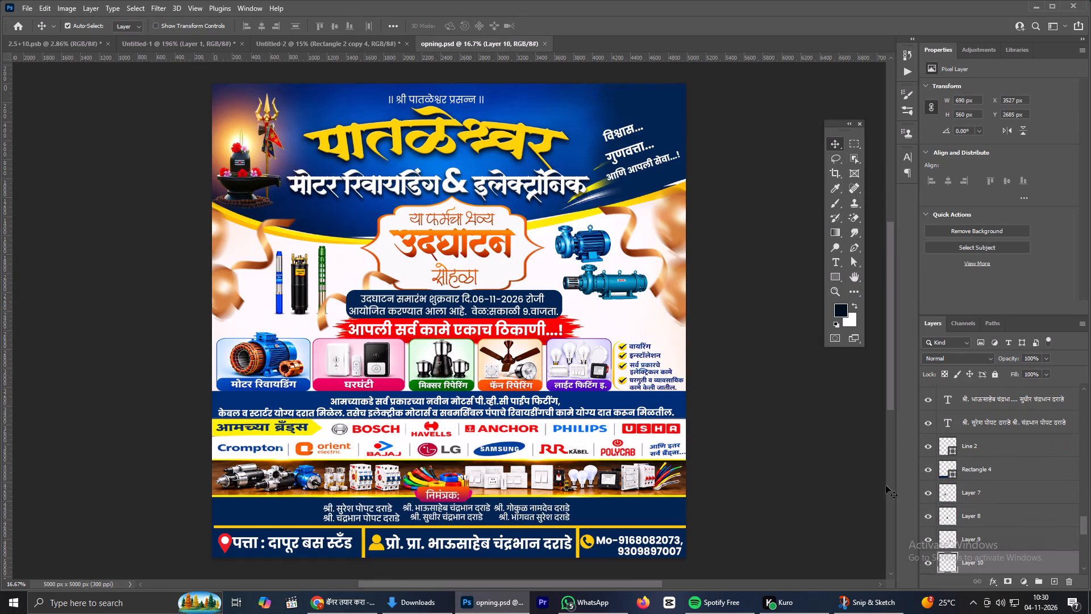
left_click_drag(967, 563, 335, 40)
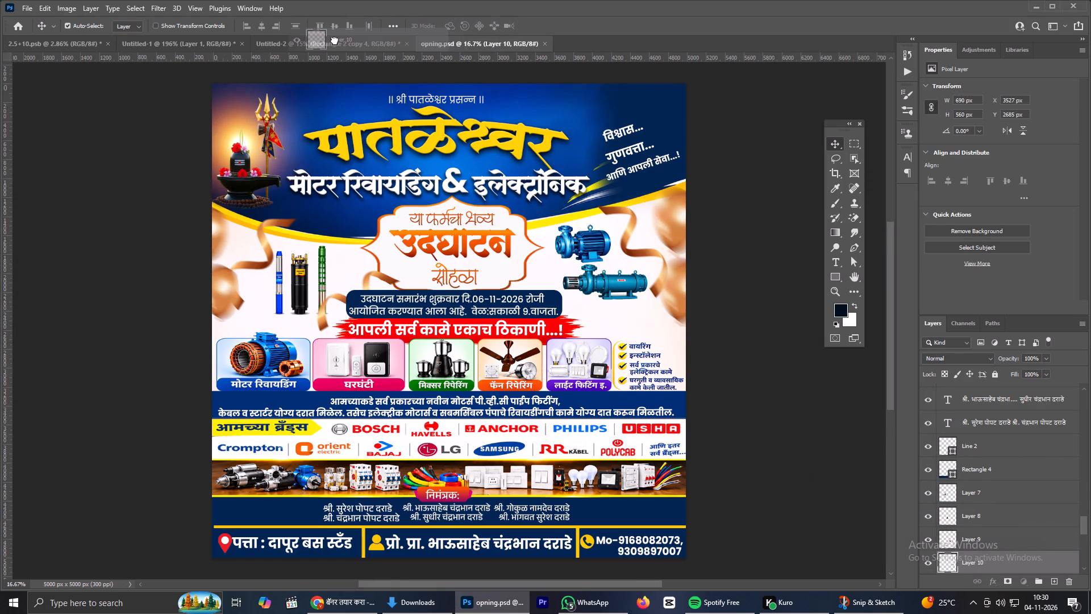
left_click_drag(335, 40, 530, 405)
left_click_drag(531, 407, 557, 383)
Enlarge the light fitting picture to about 1477 x 862 px and clip it to the fifth frame, Rectangle 2 copy 4.
key("ctrl+t")
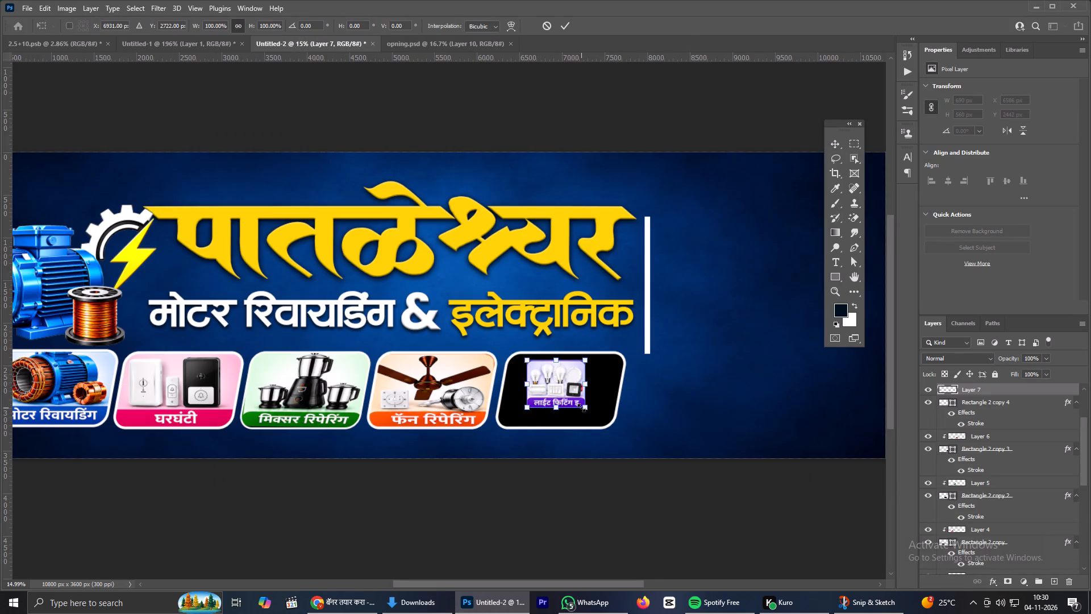
left_click_drag(587, 410, 604, 421, "alt")
left_click_drag(551, 375, 551, 380)
left_click_drag(599, 390, 600, 390, "shift")
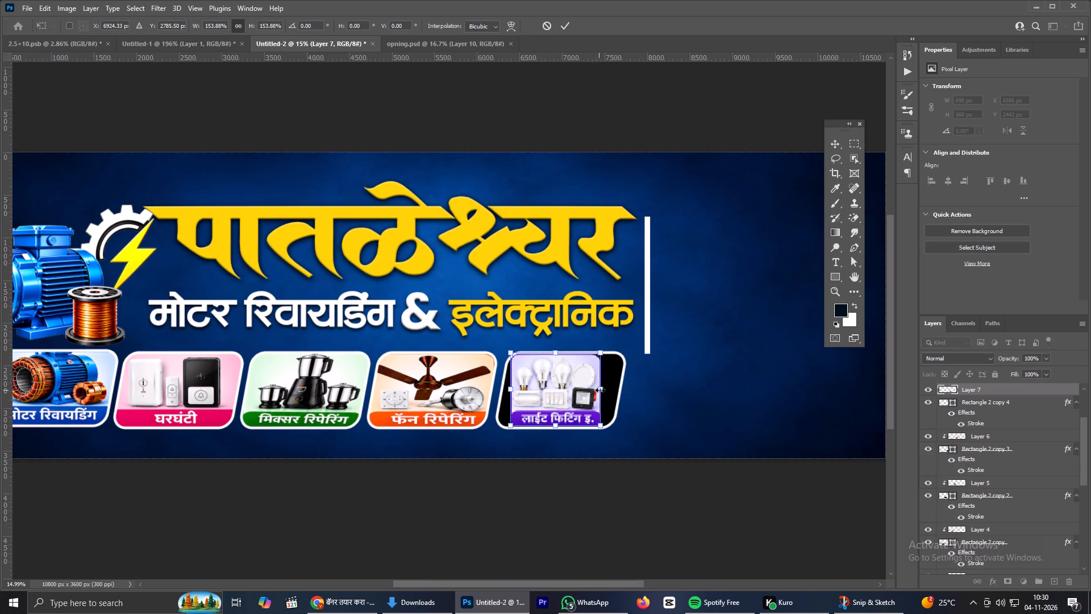
left_click_drag(600, 390, 618, 389, "shift")
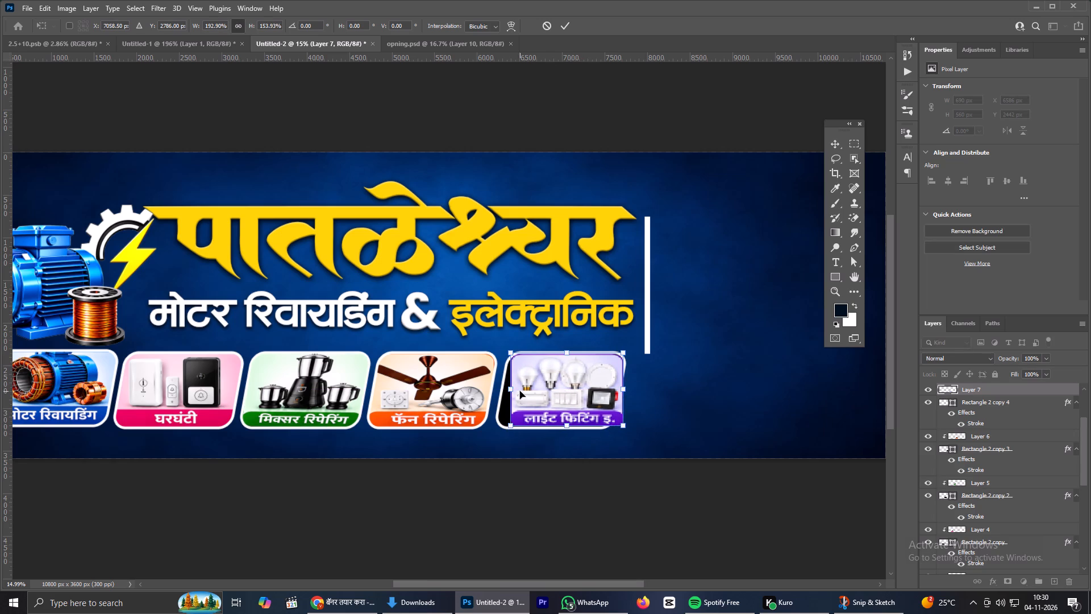
left_click_drag(511, 389, 500, 388, "shift")
left_click(564, 28)
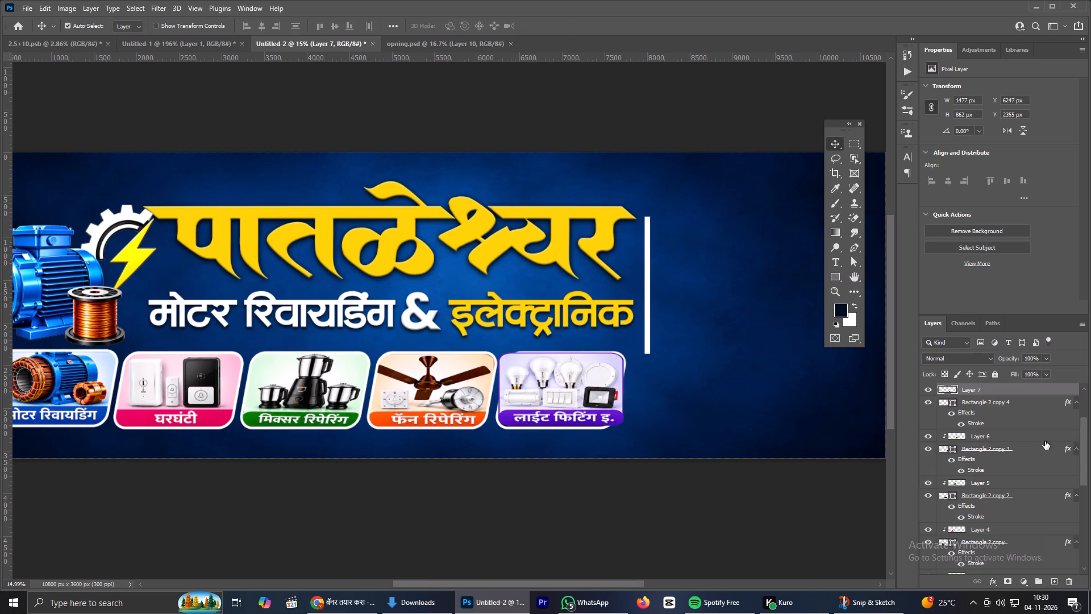
left_click(975, 395, "alt")
Stretch the light fitting picture to about 1507 x 891 px so it covers the fifth frame's edges.
scroll(565, 372, "up", 12)
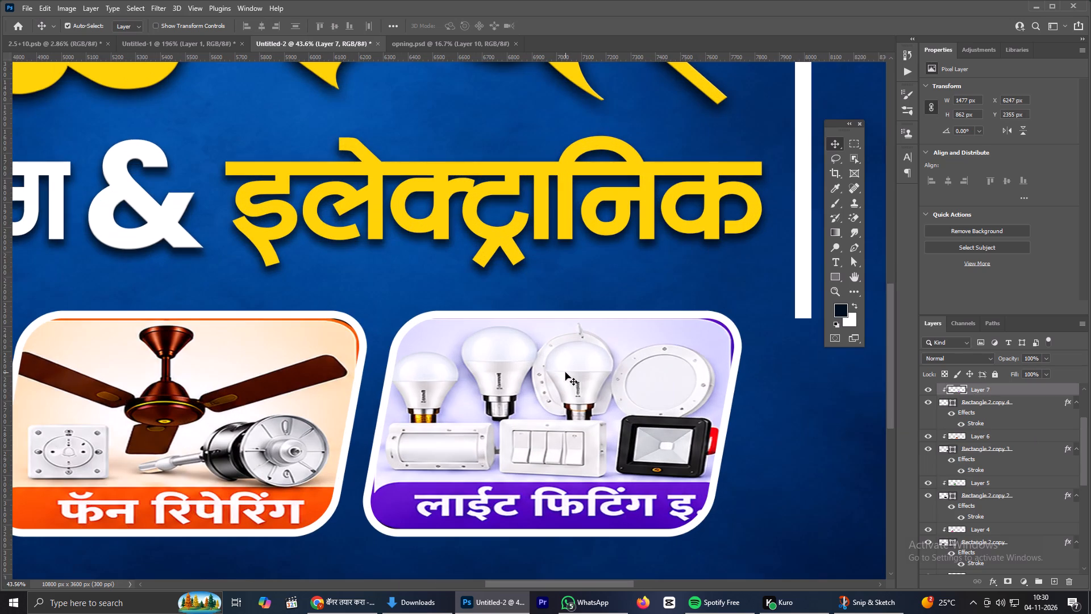
left_click(689, 388)
key("ctrl+t")
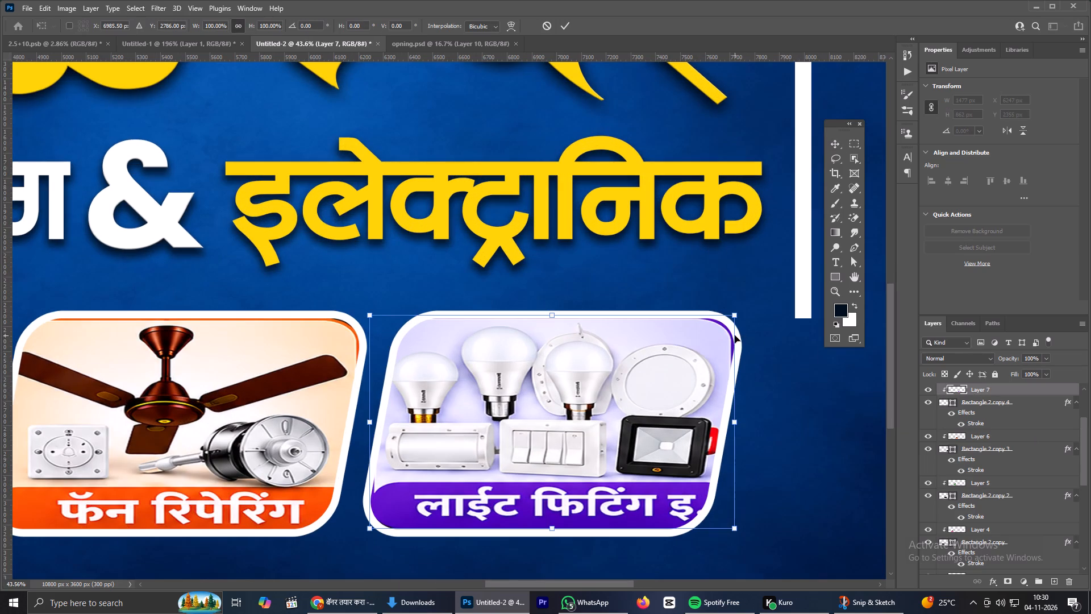
left_click_drag(732, 313, 736, 307, "shift")
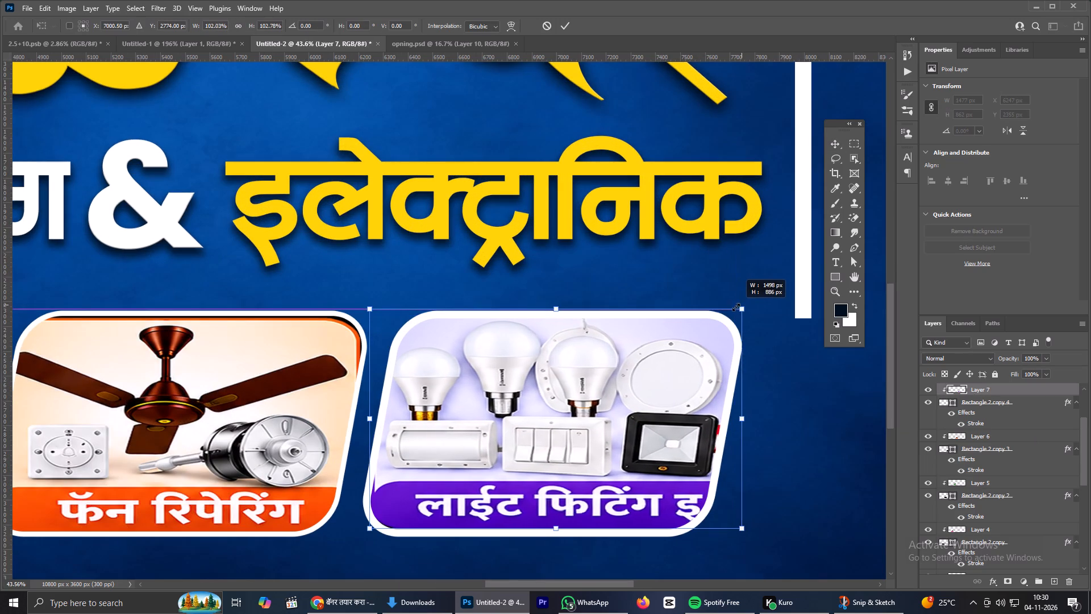
left_click_drag(736, 307, 734, 308, "shift")
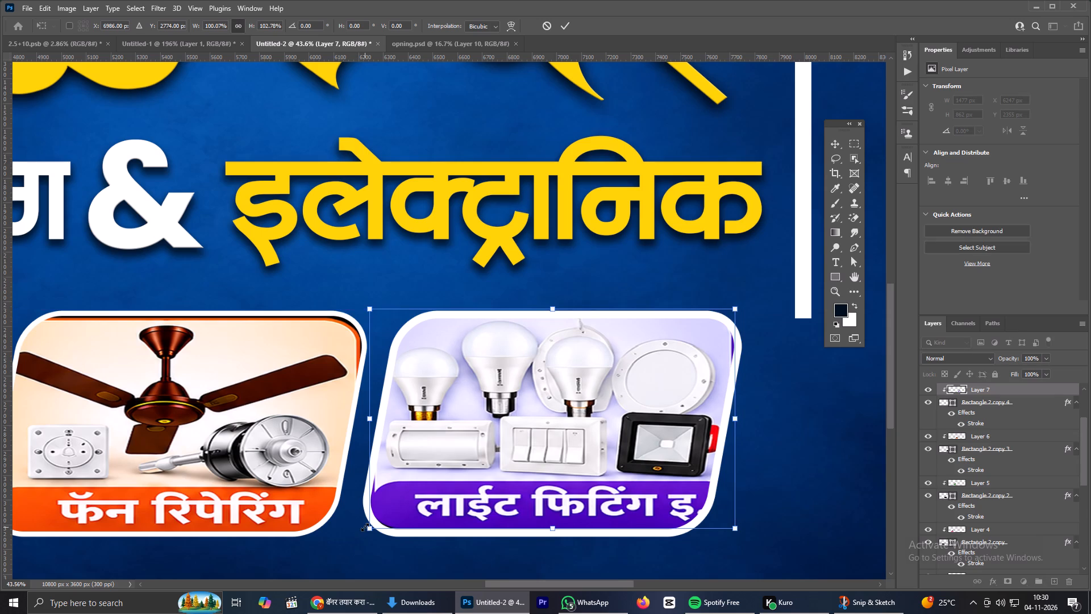
left_click(367, 526)
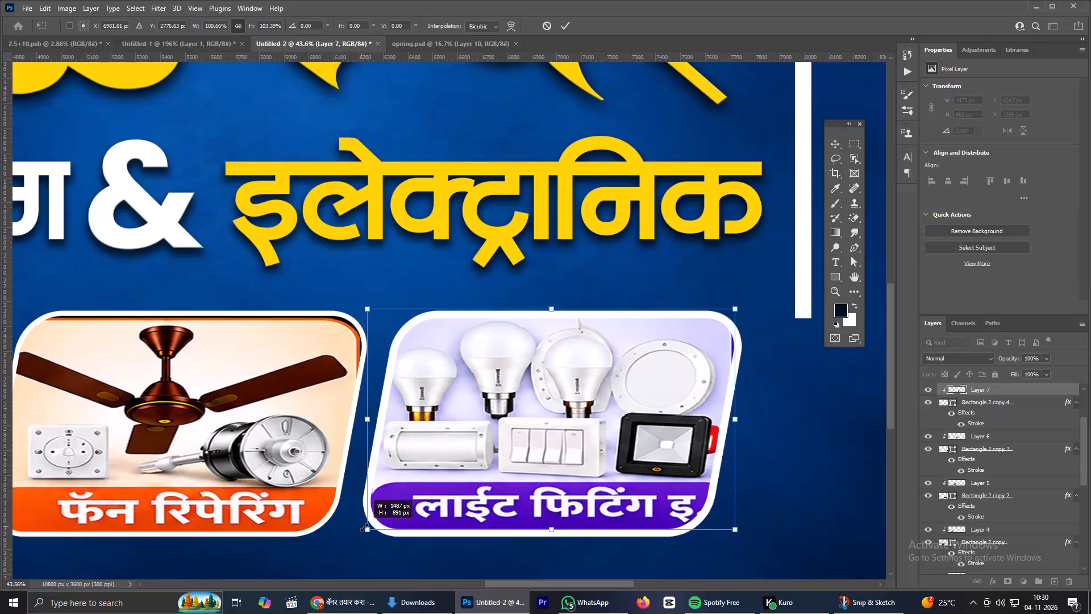
left_click_drag(737, 421, 742, 421, "shift")
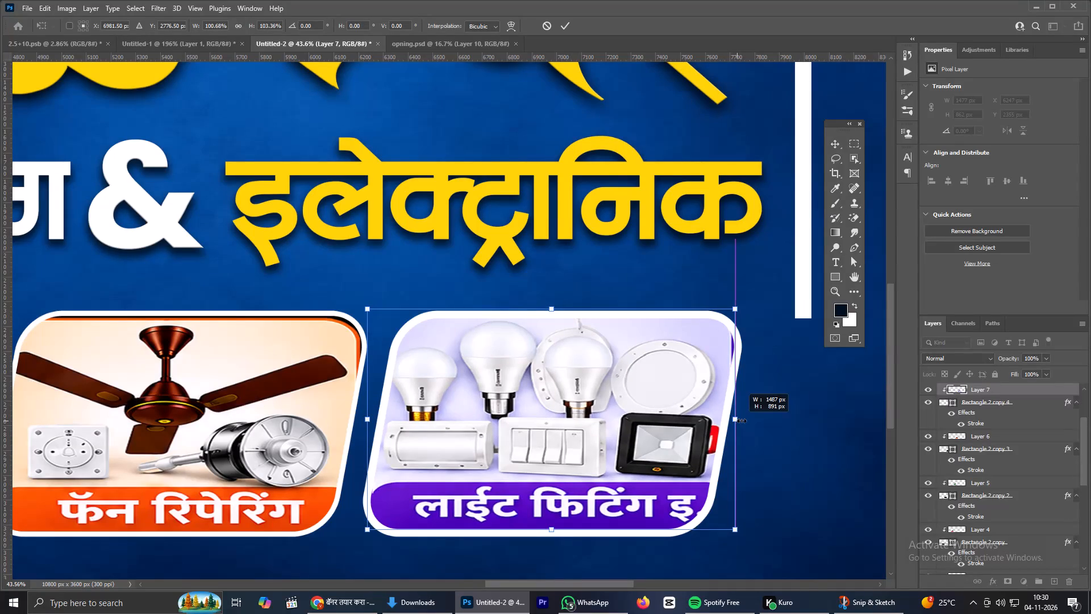
left_click_drag(742, 421, 742, 421, "shift")
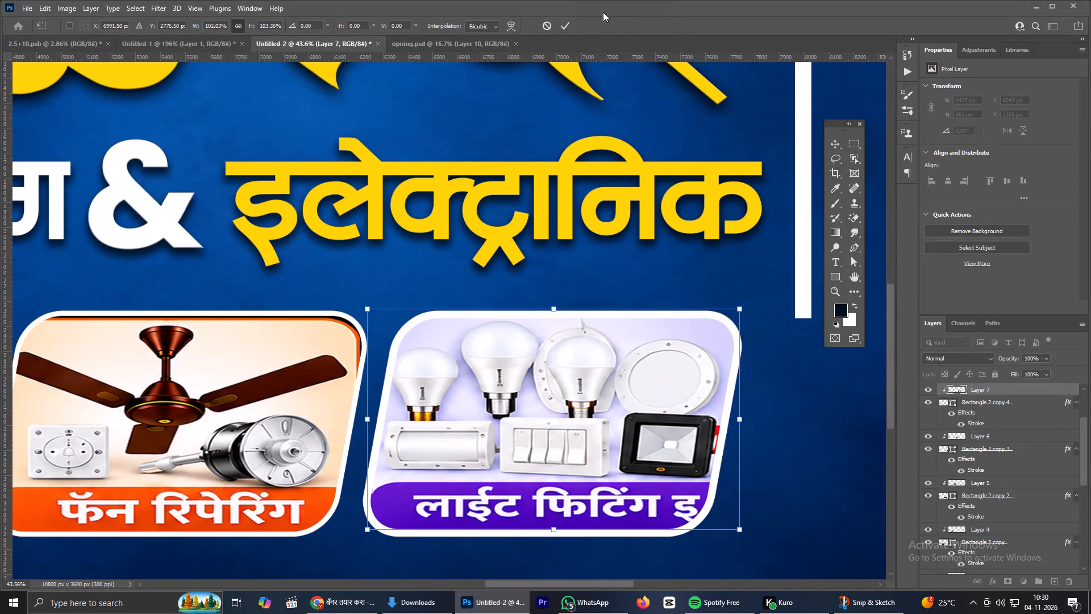
left_click(568, 24)
scroll(547, 352, "down", 15)
middle_click(551, 350)
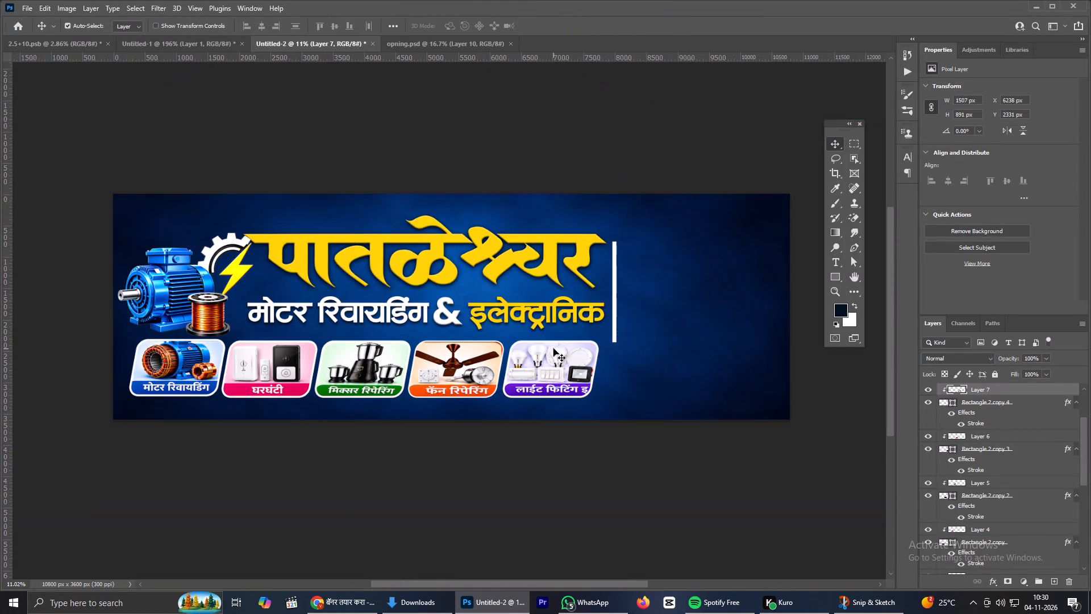
scroll(394, 269, "down", 2)
scroll(424, 281, "up", 2)
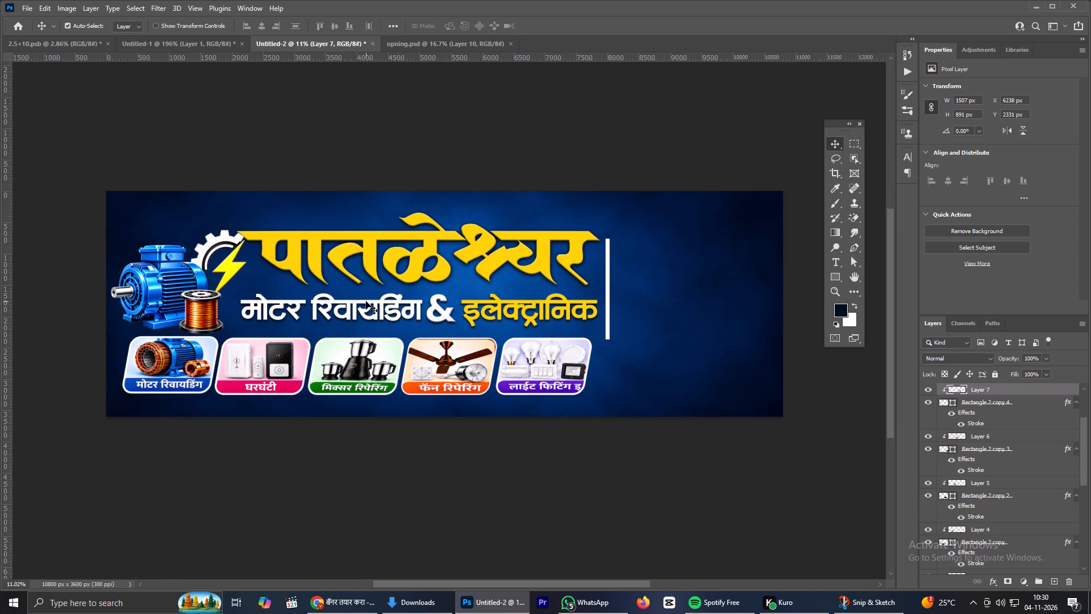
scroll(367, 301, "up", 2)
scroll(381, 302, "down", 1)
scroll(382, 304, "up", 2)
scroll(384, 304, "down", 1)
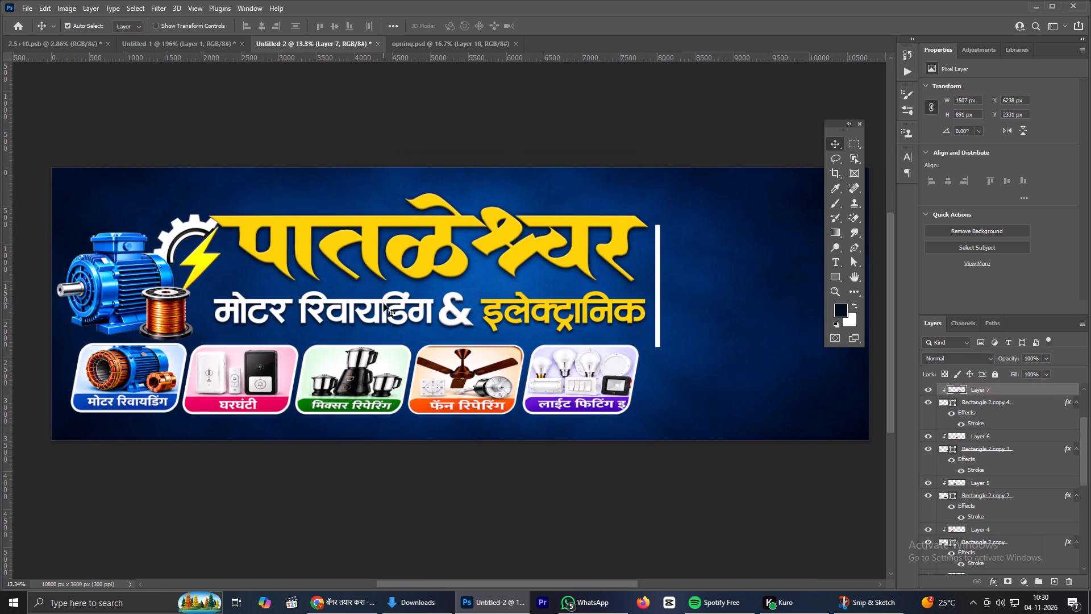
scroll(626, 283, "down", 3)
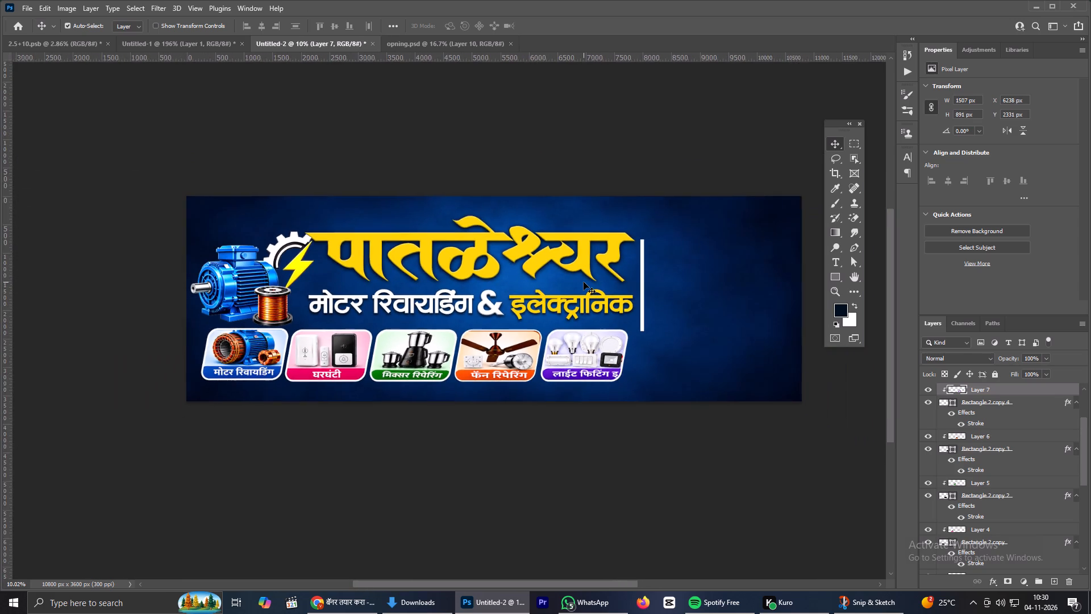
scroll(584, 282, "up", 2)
Copy the service checklist, Layer 13, from opning.psd into Untitled-2 and place it beyond the white vertical divider.
left_click(156, 48)
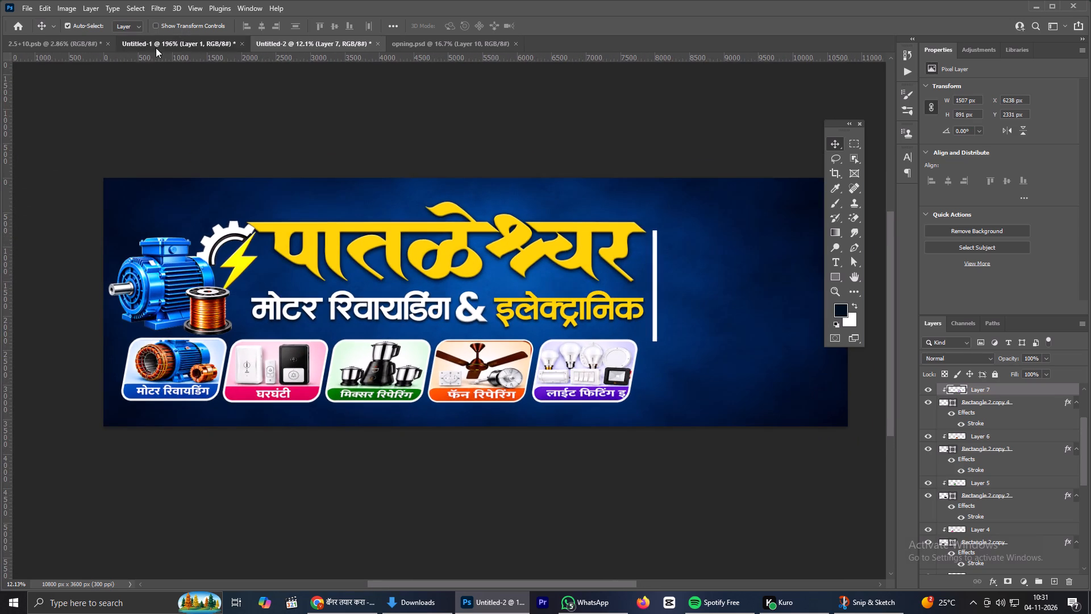
left_click(434, 44)
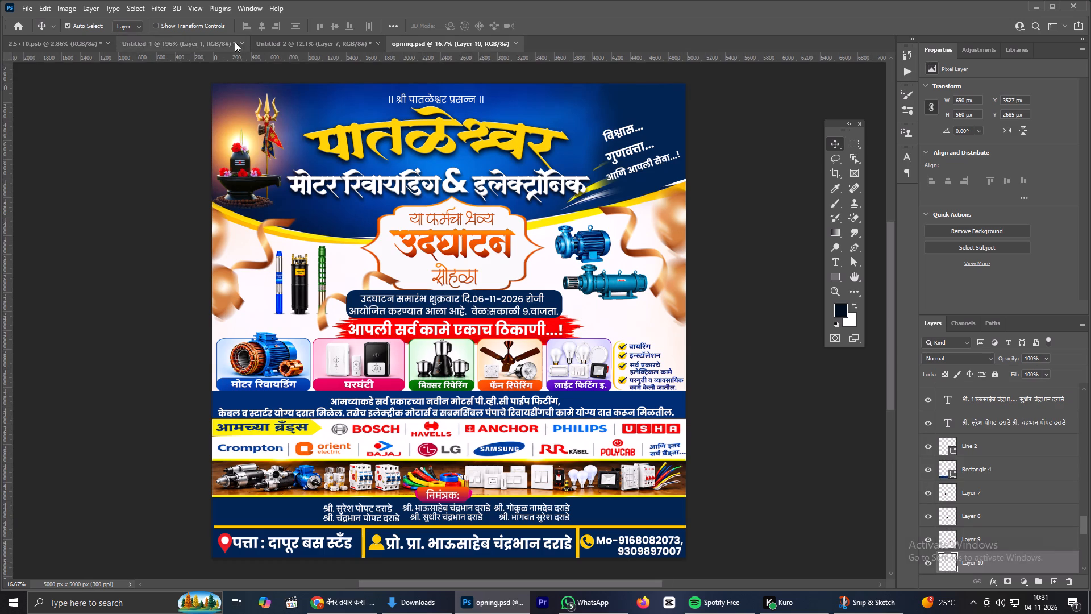
scroll(646, 364, "up", 3)
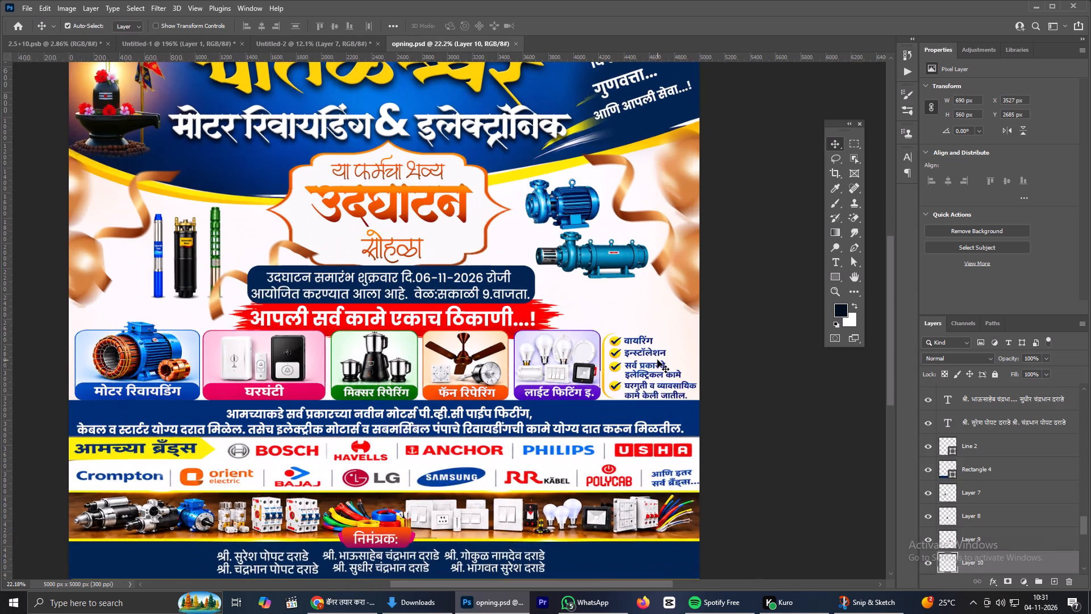
scroll(657, 360, "up", 2)
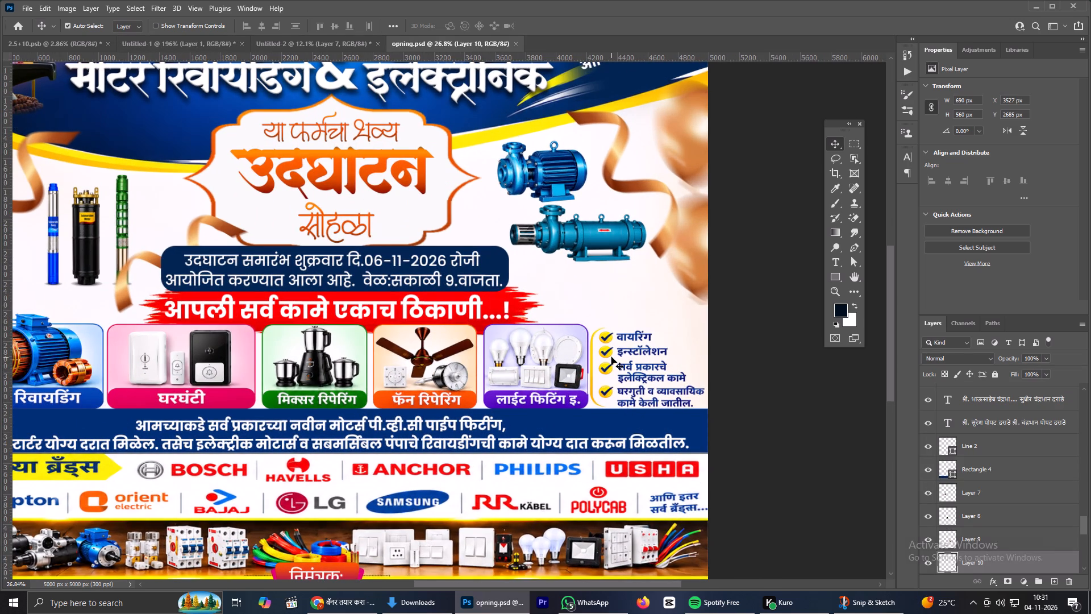
left_click(611, 357)
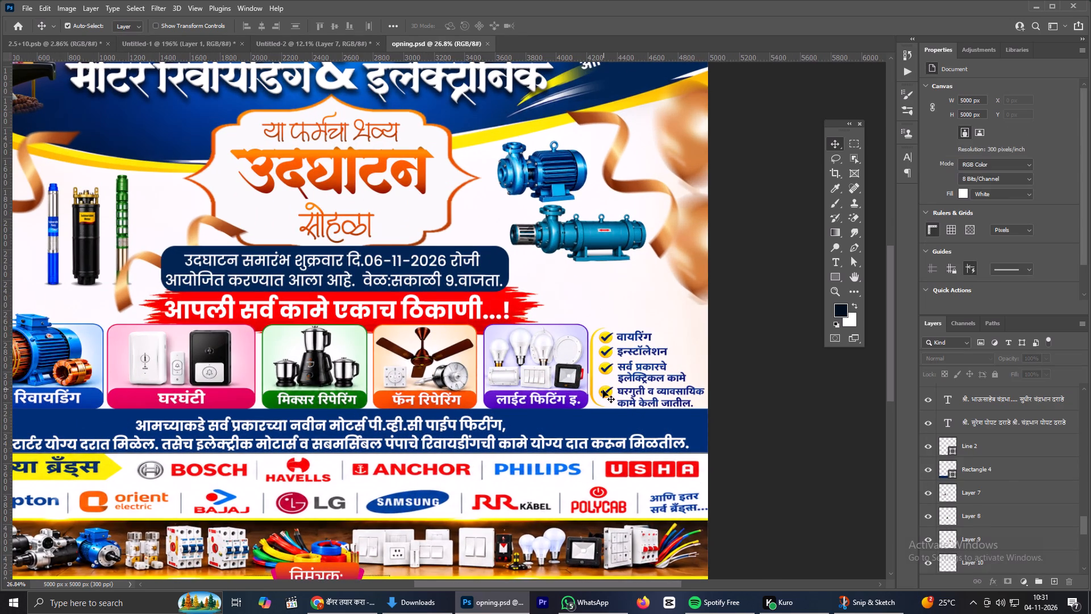
left_click(603, 390)
left_click_drag(990, 397, 339, 42)
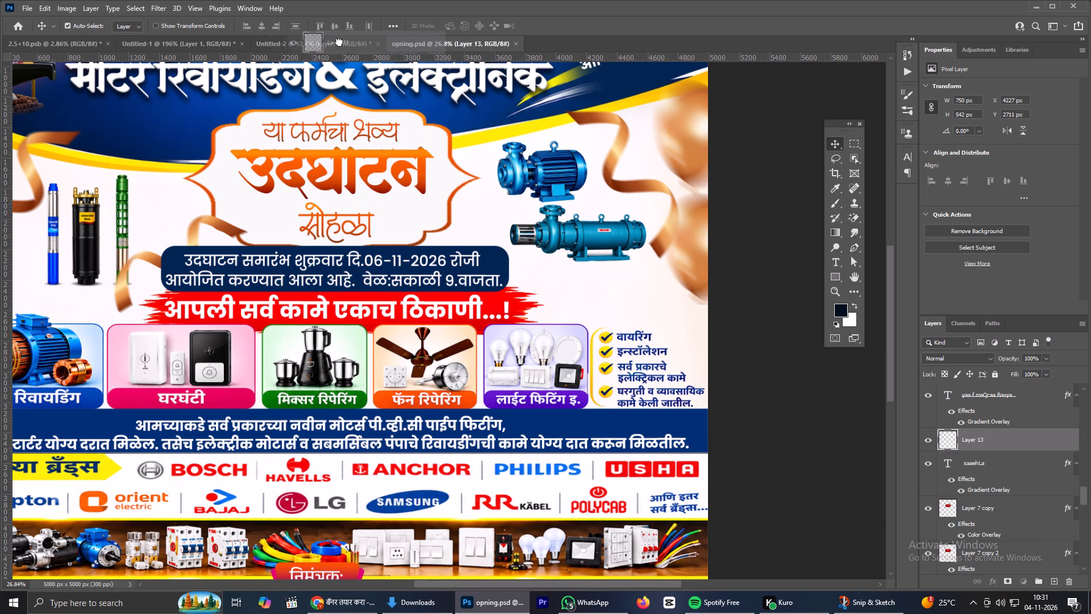
left_click_drag(339, 42, 744, 306)
left_click_drag(732, 312, 708, 287)
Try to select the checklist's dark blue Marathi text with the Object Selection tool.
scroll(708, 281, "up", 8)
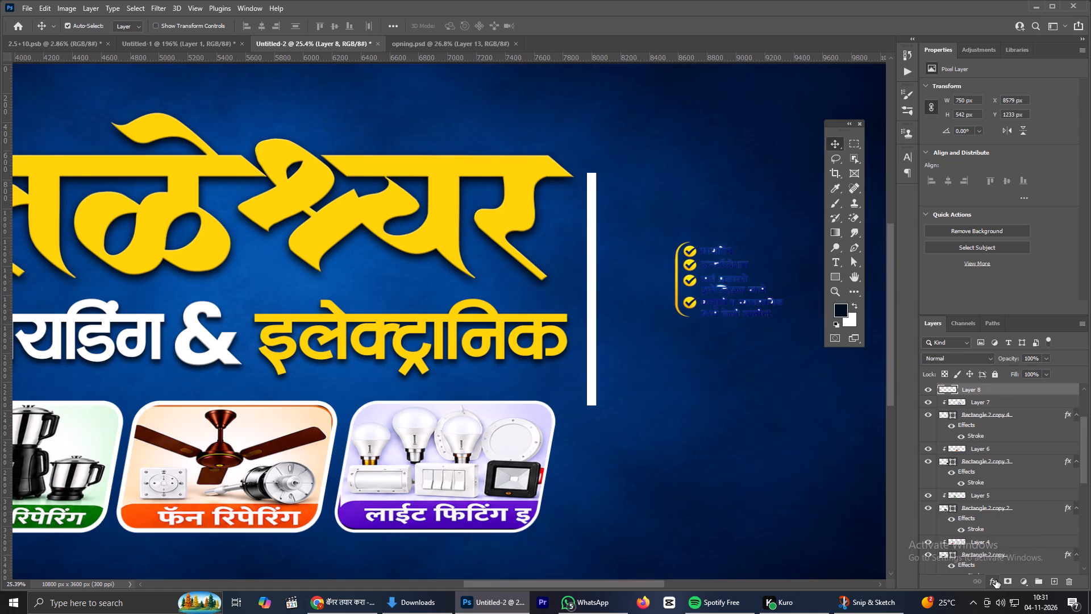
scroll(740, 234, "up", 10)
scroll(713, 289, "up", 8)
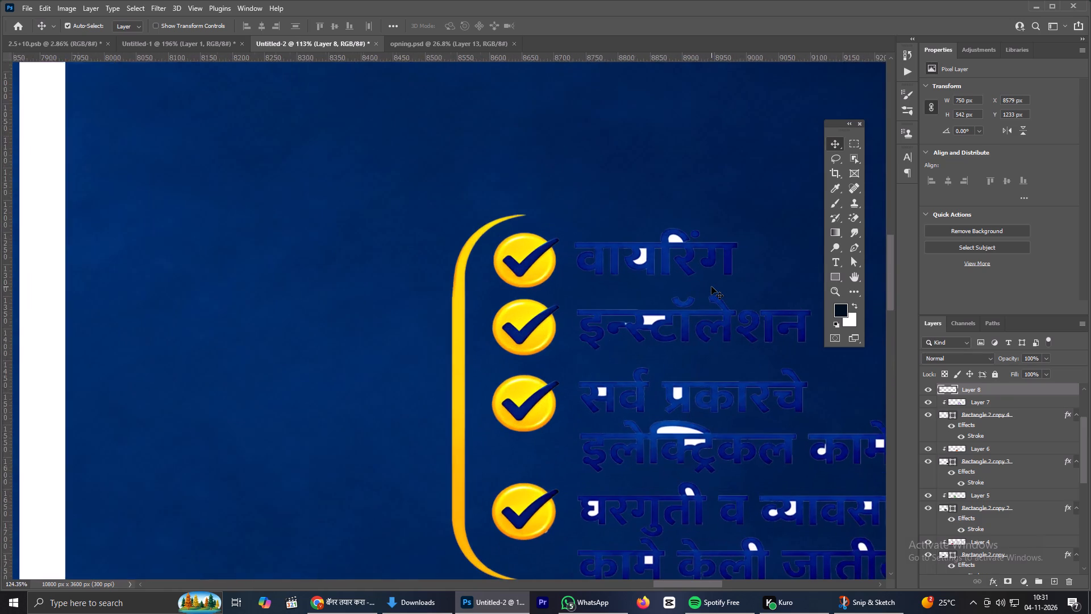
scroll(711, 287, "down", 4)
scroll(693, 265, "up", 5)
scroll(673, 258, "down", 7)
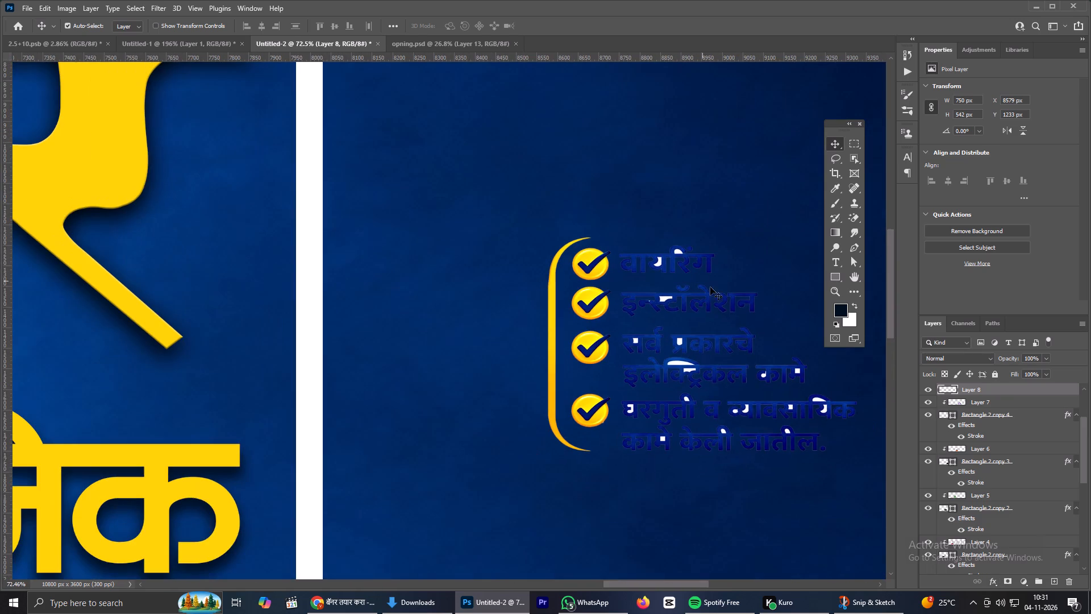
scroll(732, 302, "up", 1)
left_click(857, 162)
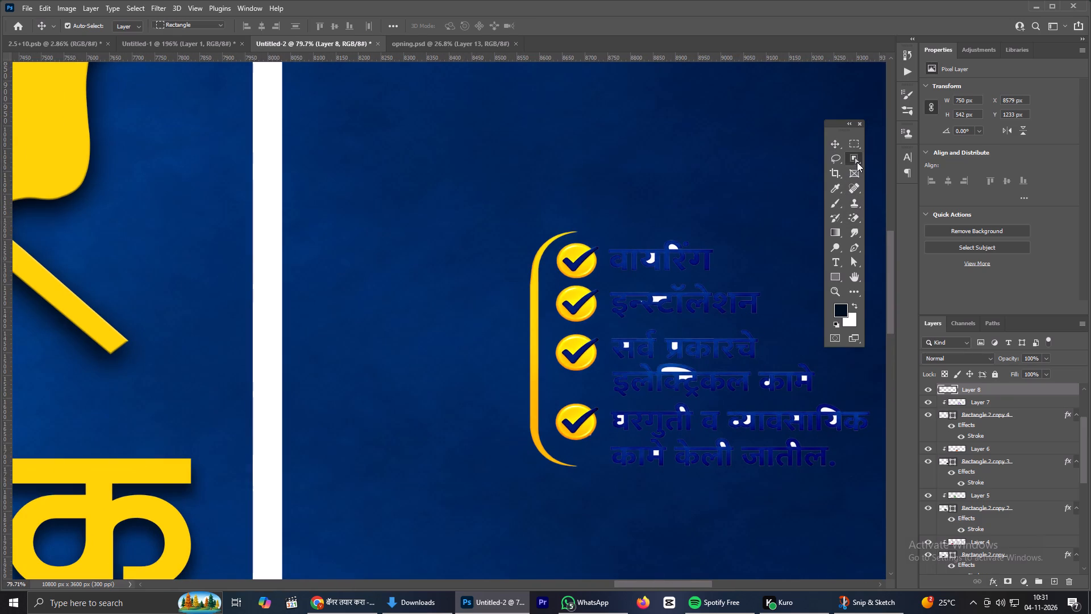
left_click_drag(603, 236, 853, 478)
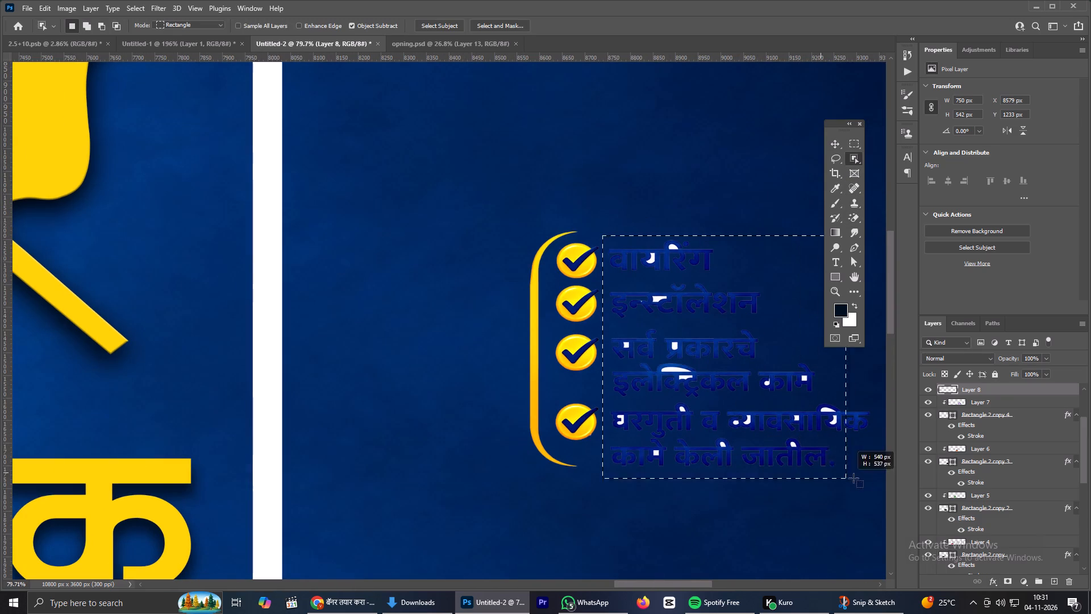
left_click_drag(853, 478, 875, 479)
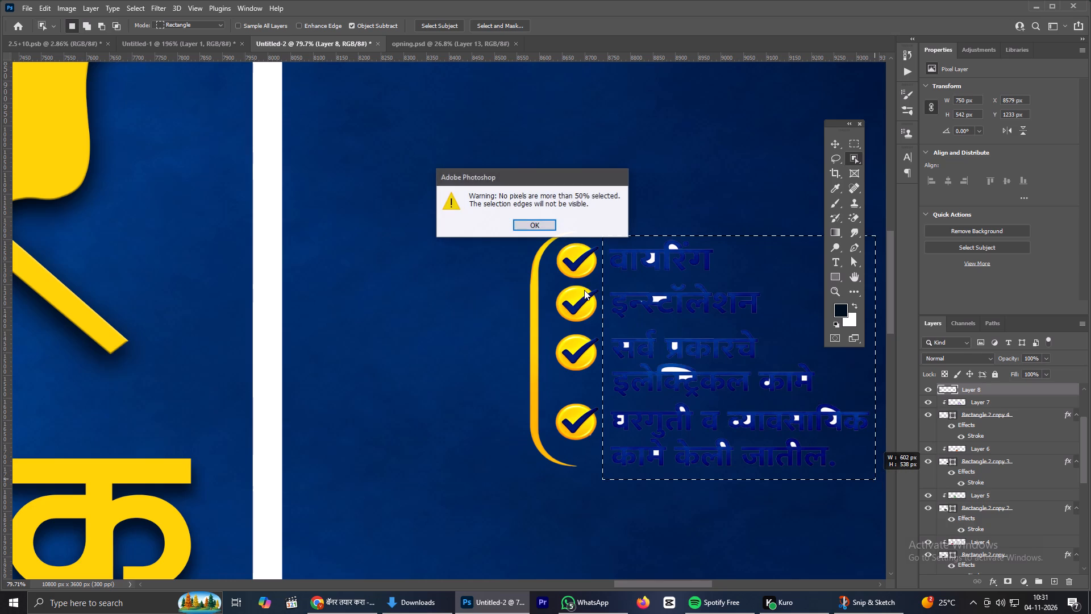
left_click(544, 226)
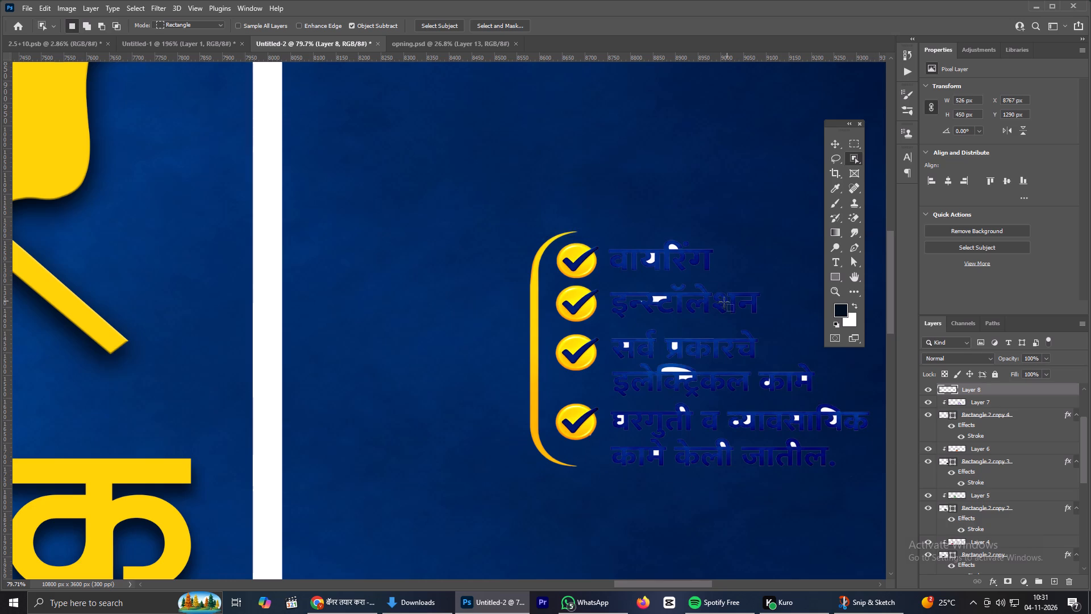
Select the checklist's four yellow tick badges with the Object Selection tool and copy them to a new layer.
scroll(663, 276, "up", 4)
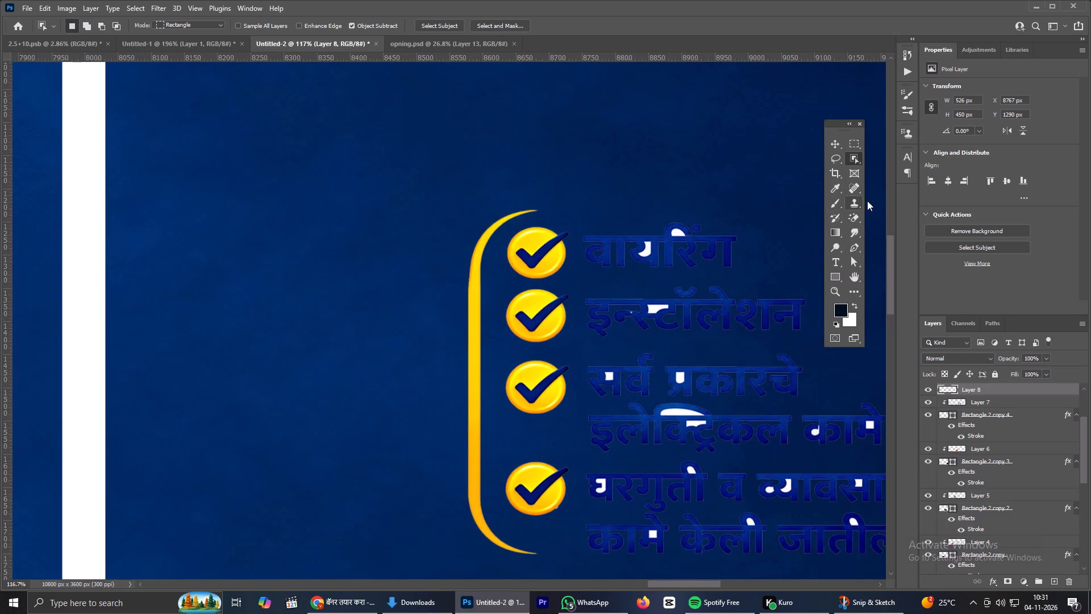
left_click_drag(583, 204, 430, 565)
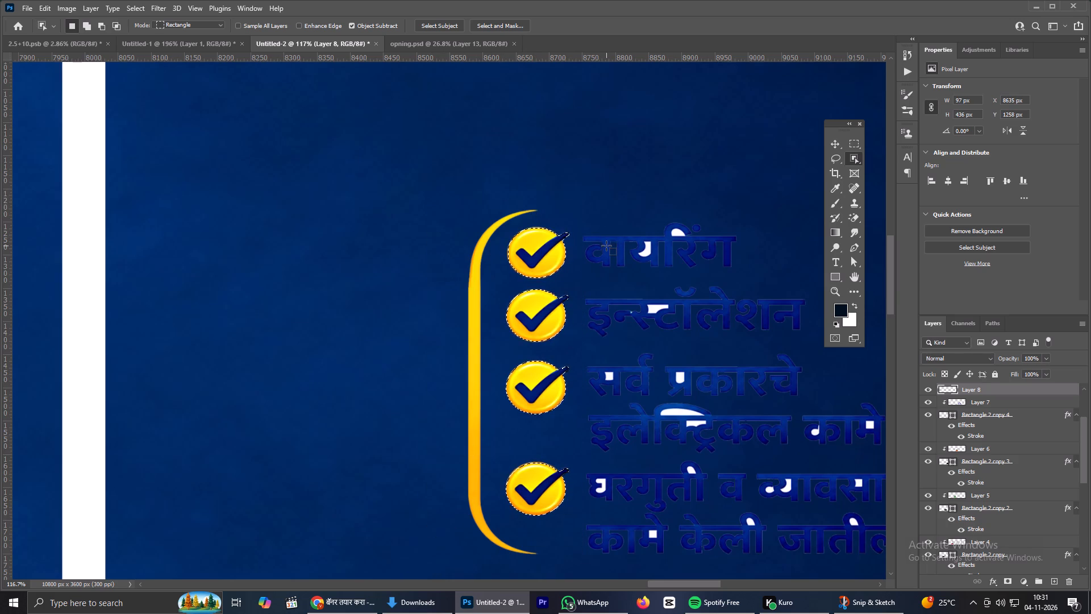
key("ctrl+j")
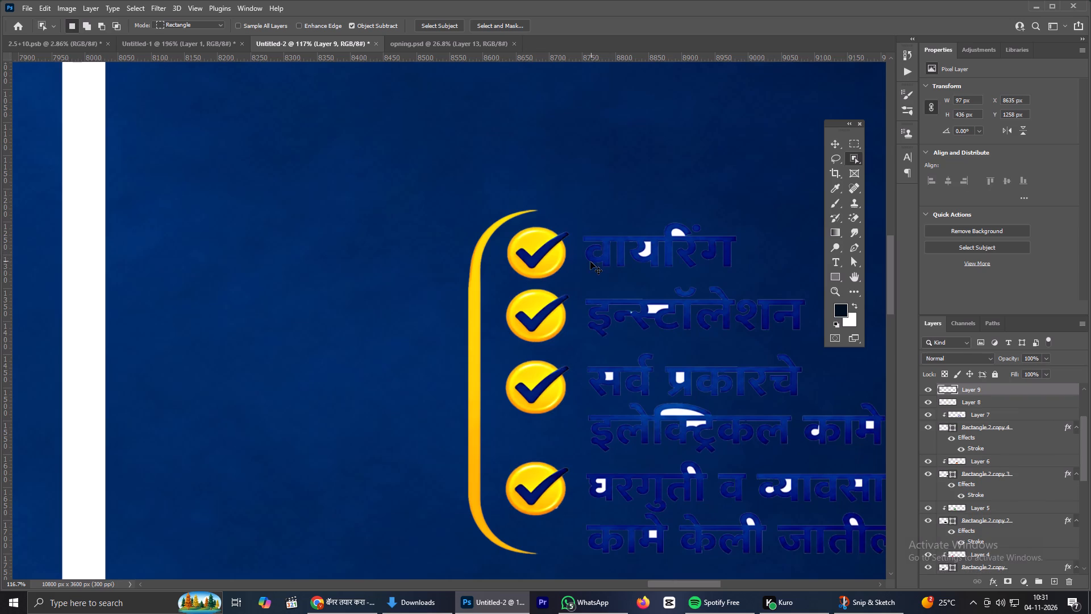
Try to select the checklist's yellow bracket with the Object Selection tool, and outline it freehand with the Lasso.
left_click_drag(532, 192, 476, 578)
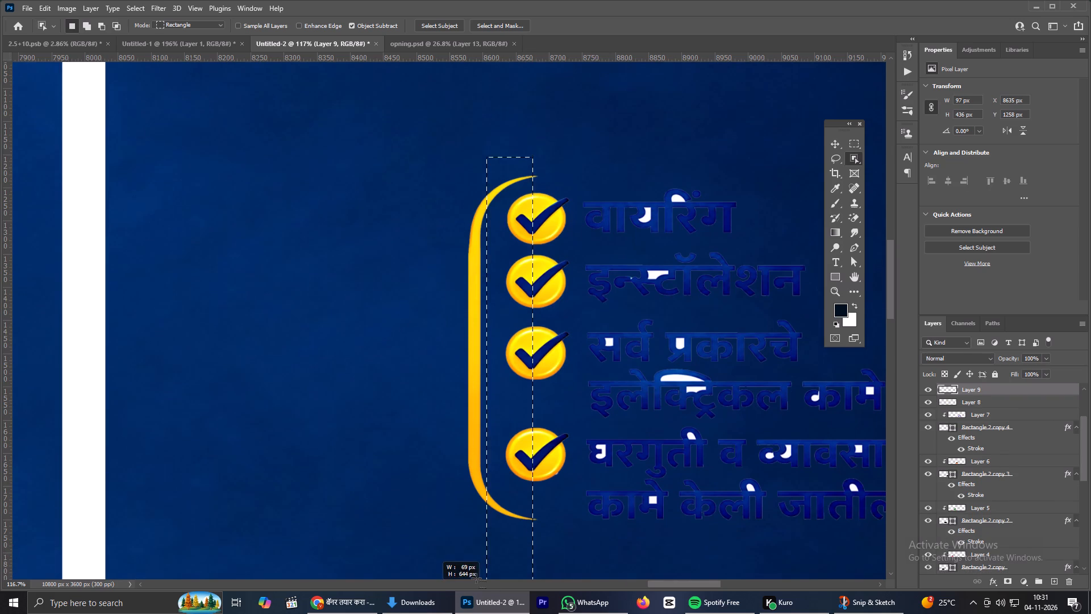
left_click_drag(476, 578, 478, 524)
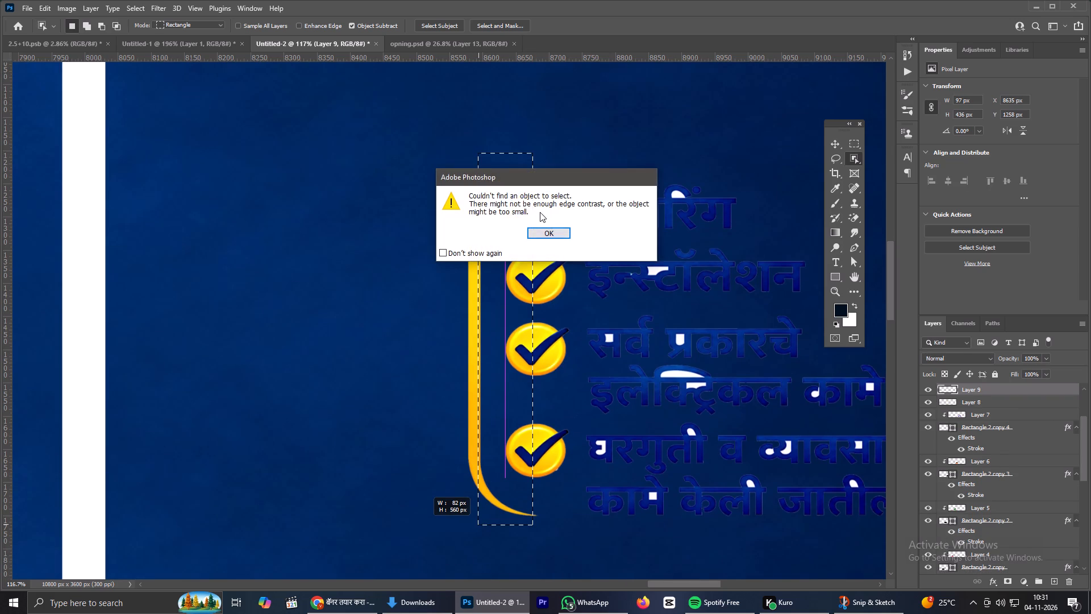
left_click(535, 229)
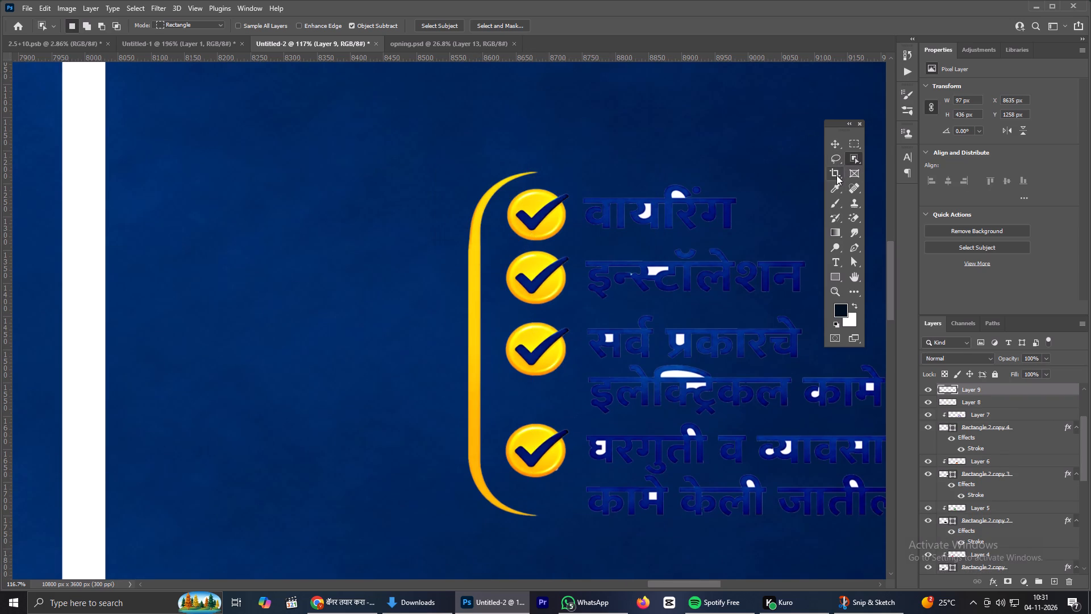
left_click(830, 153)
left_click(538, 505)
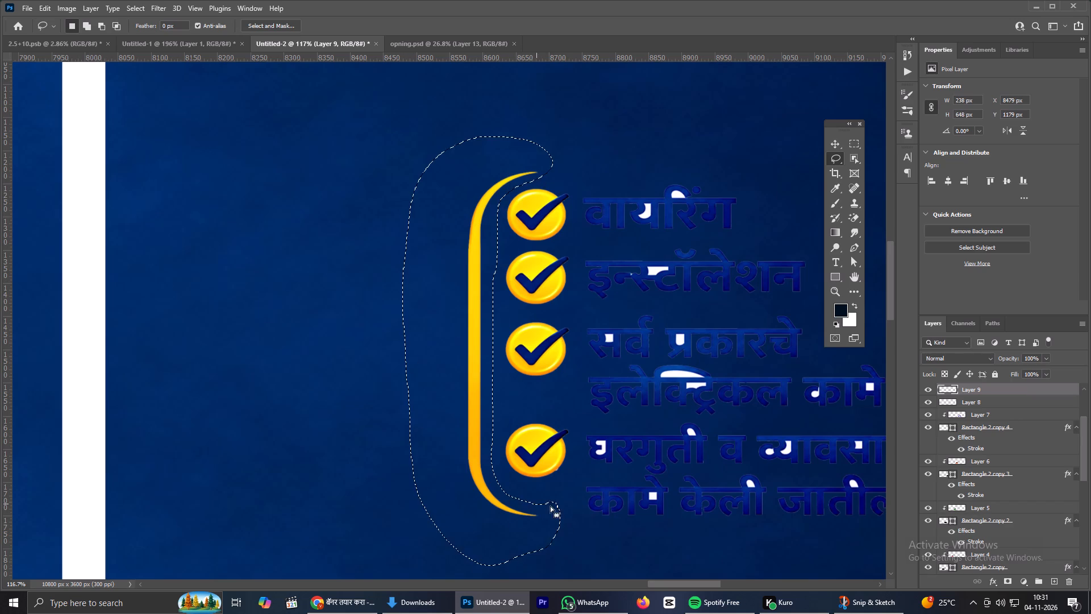
In Select and Mask, select the subject, decontaminate the colors and output the tick badges as a new masked layer.
left_click(278, 23)
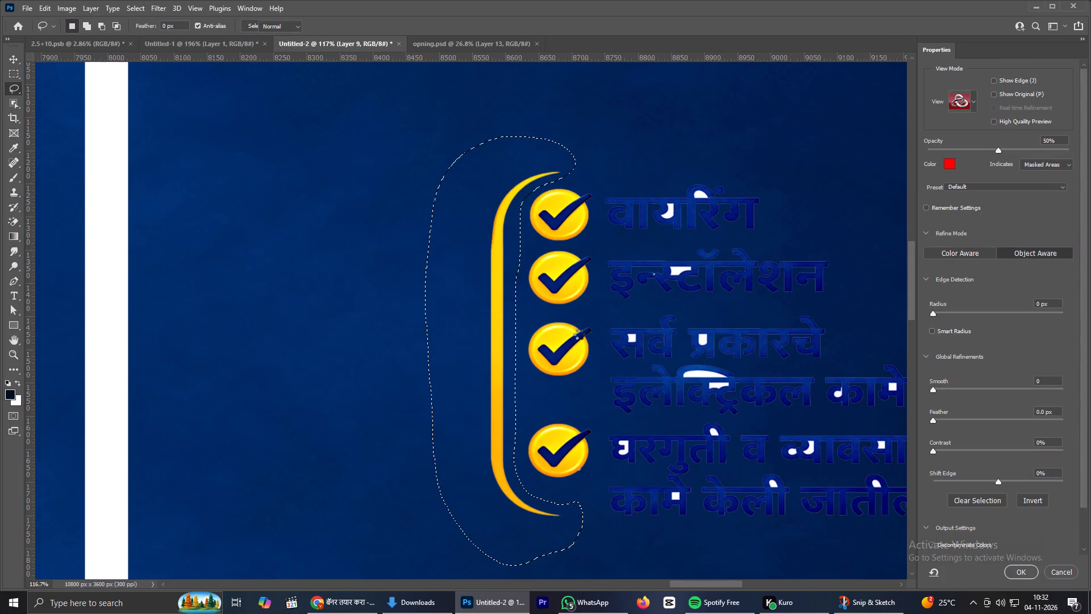
left_click(227, 16)
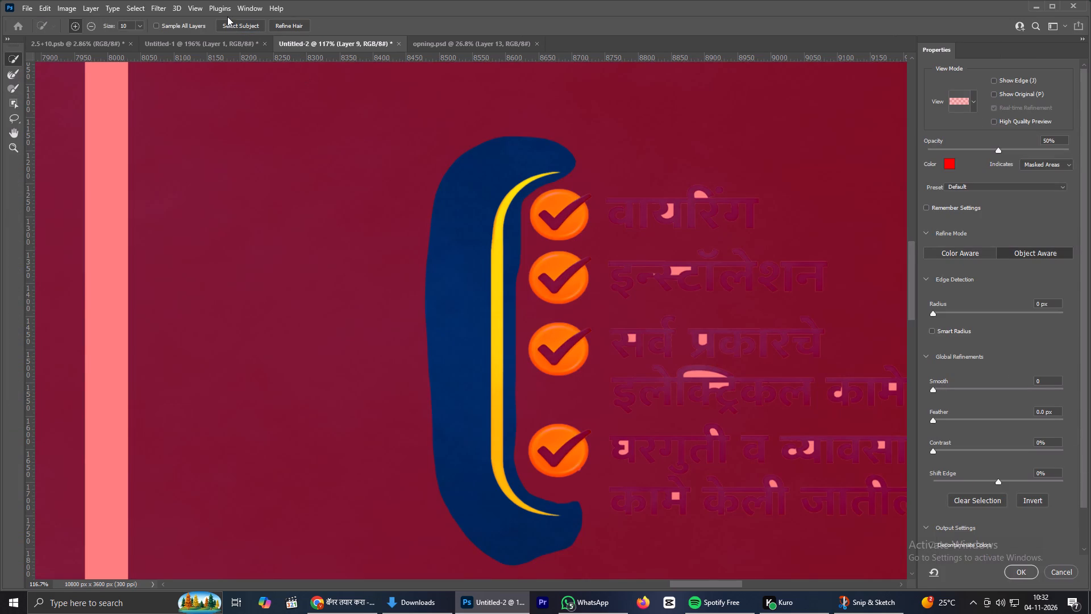
left_click(232, 23)
left_click(509, 222)
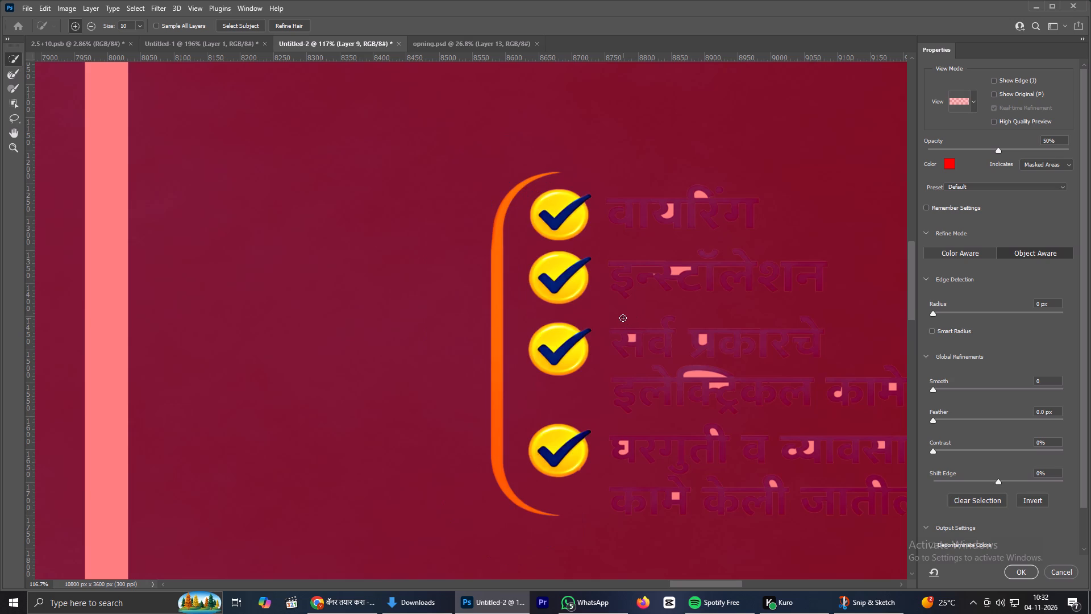
scroll(924, 516, "down", 3)
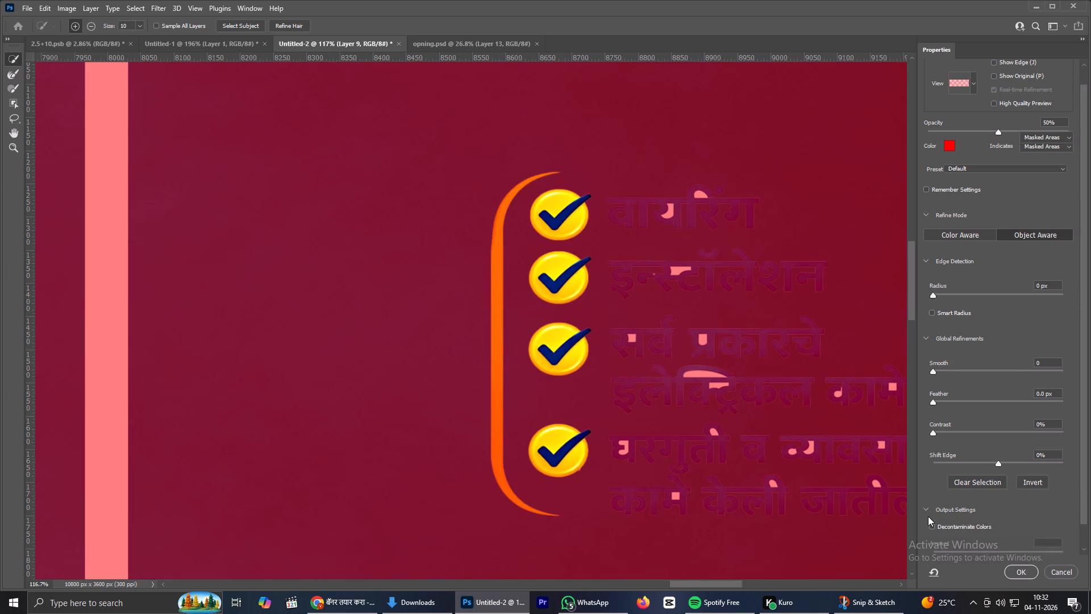
left_click(932, 516)
left_click(1021, 572)
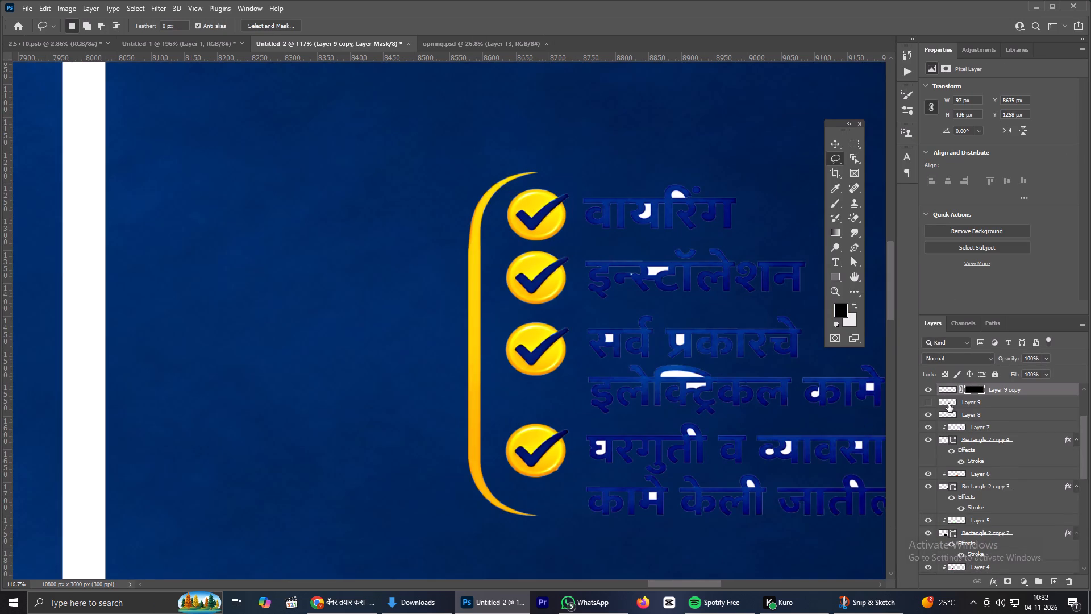
Toggle the visibility of Layer 9 copy, Layer 9 and Layer 8 to compare the extracted tick badges with the original checklist.
left_click(928, 403)
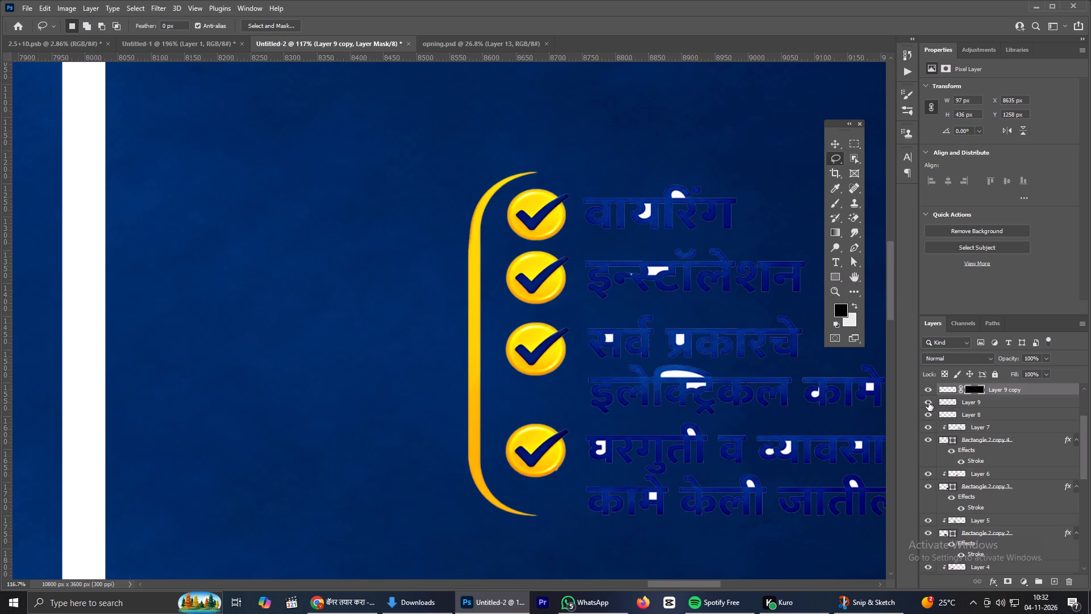
left_click(928, 403)
scroll(610, 340, "down", 5)
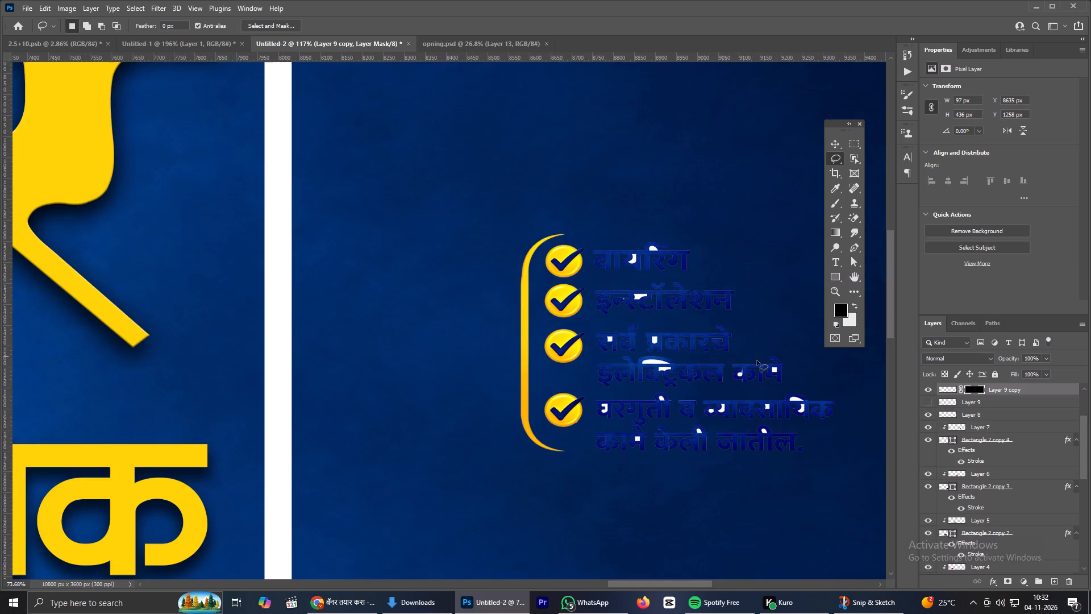
scroll(737, 381, "down", 2)
scroll(737, 381, "up", 4)
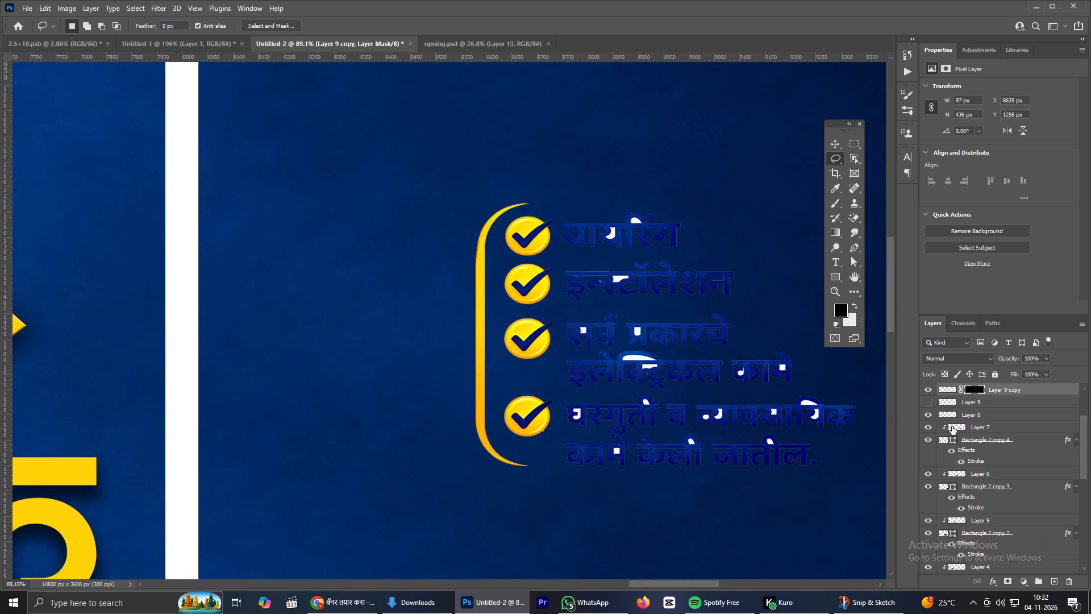
left_click(925, 413)
left_click(926, 413)
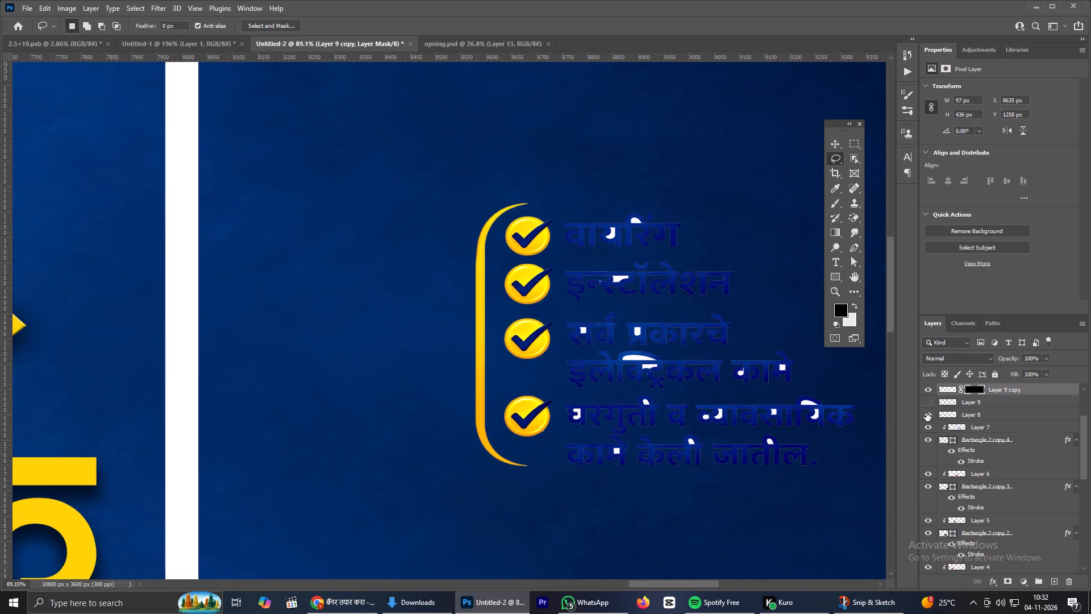
left_click(926, 413)
left_click(926, 413)
left_click(923, 387)
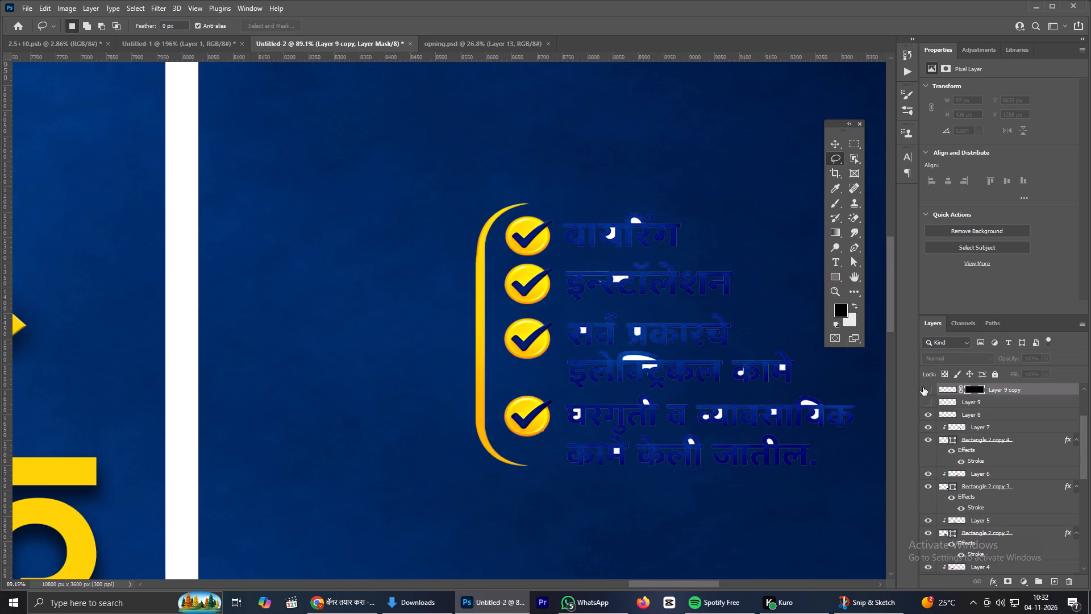
left_click(923, 387)
left_click(923, 387)
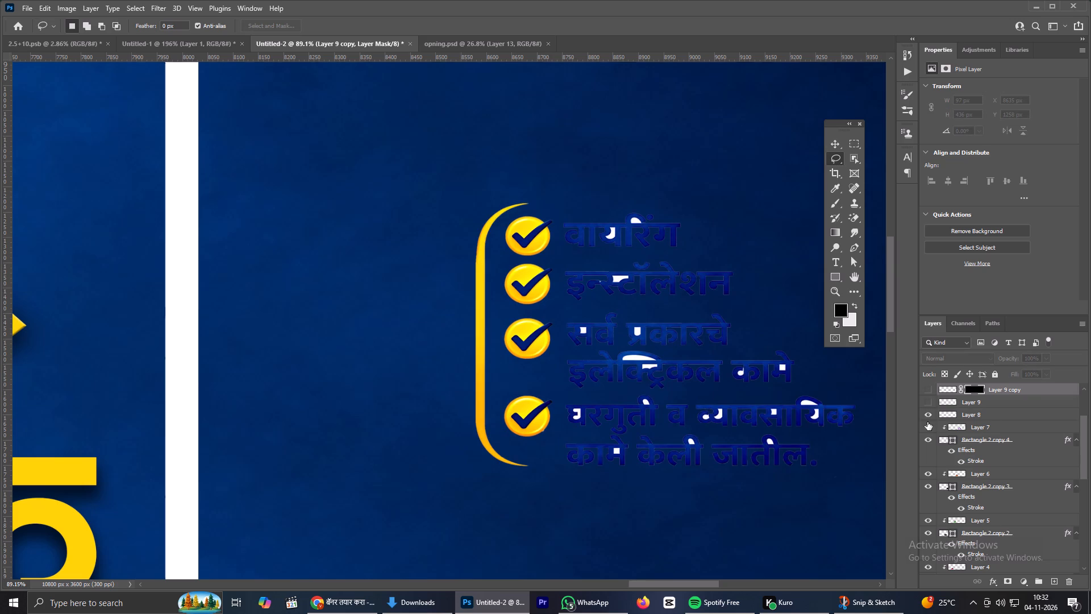
left_click(927, 424)
left_click(928, 417)
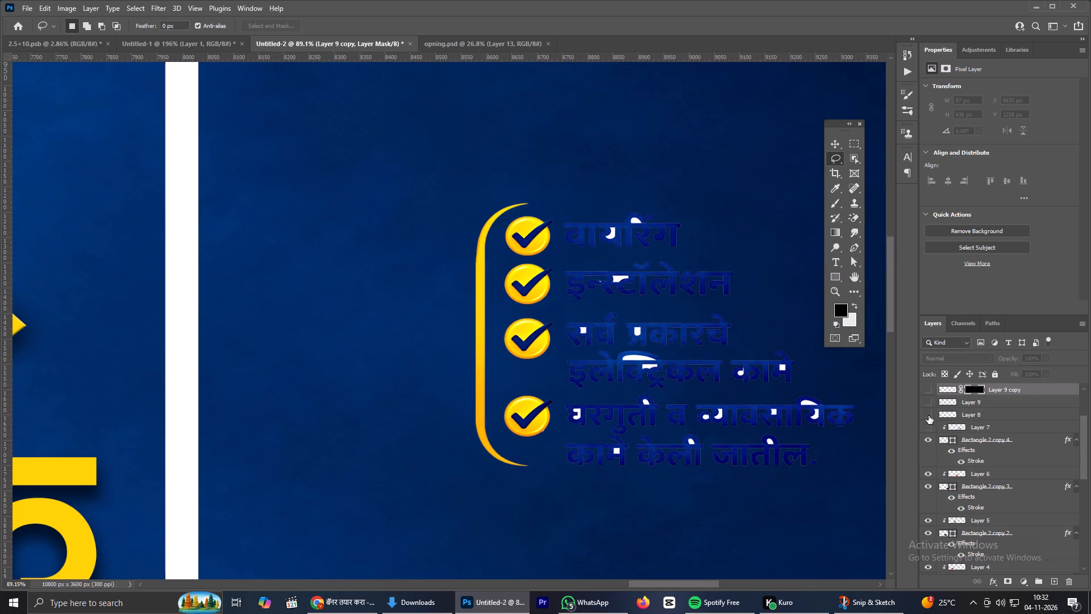
left_click(928, 414)
Show both extracted tick-badge layers and move them and the bracketed checklist apart into separate columns beside the white divider.
key("v")
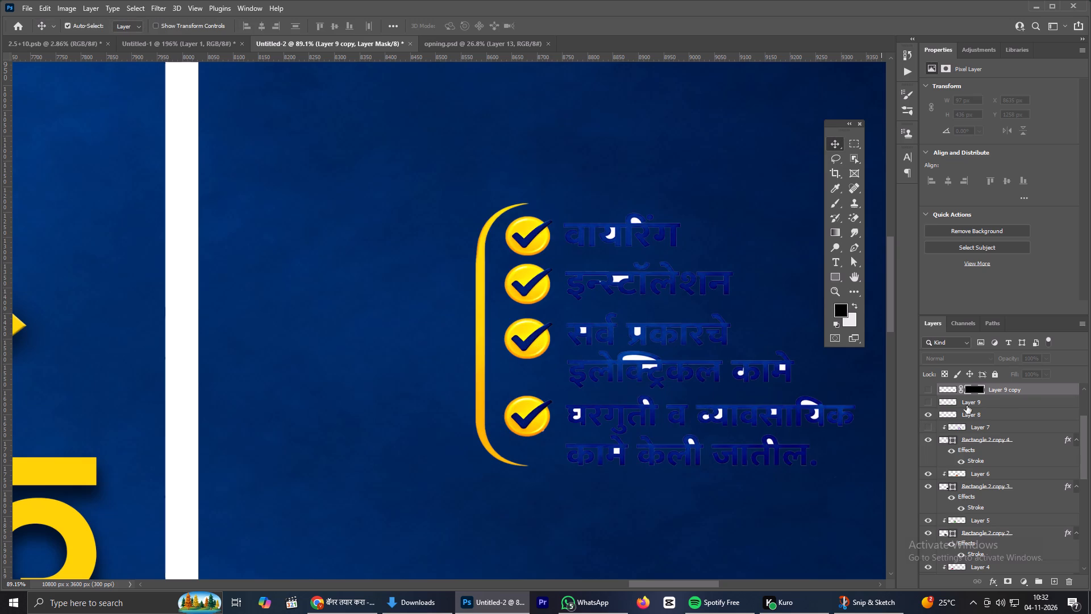
left_click(933, 385)
left_click(929, 400)
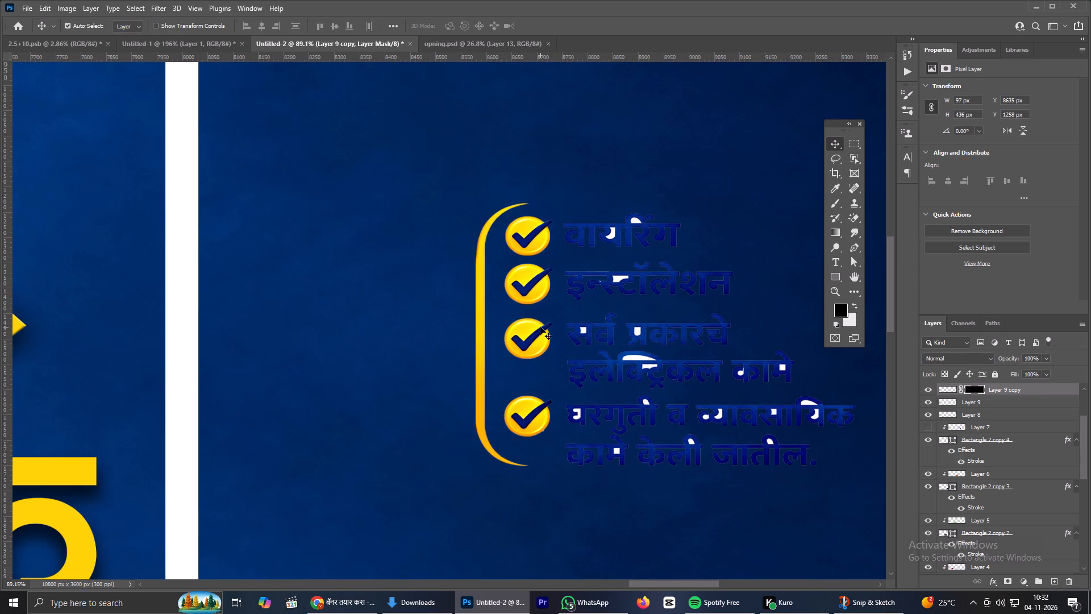
left_click_drag(530, 335, 319, 318)
left_click_drag(481, 346, 431, 330)
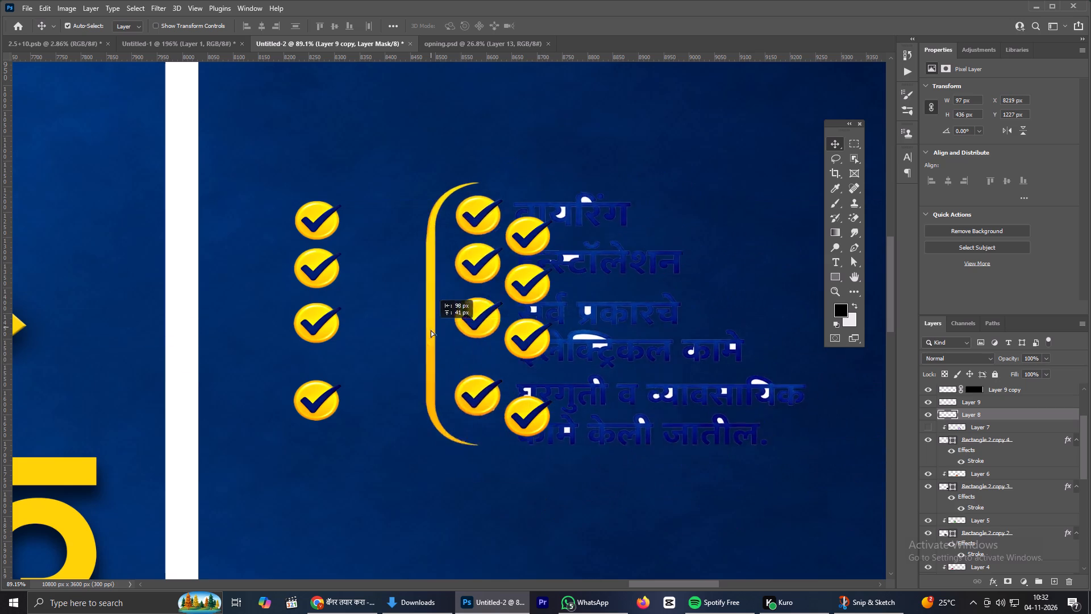
left_click_drag(431, 330, 540, 336)
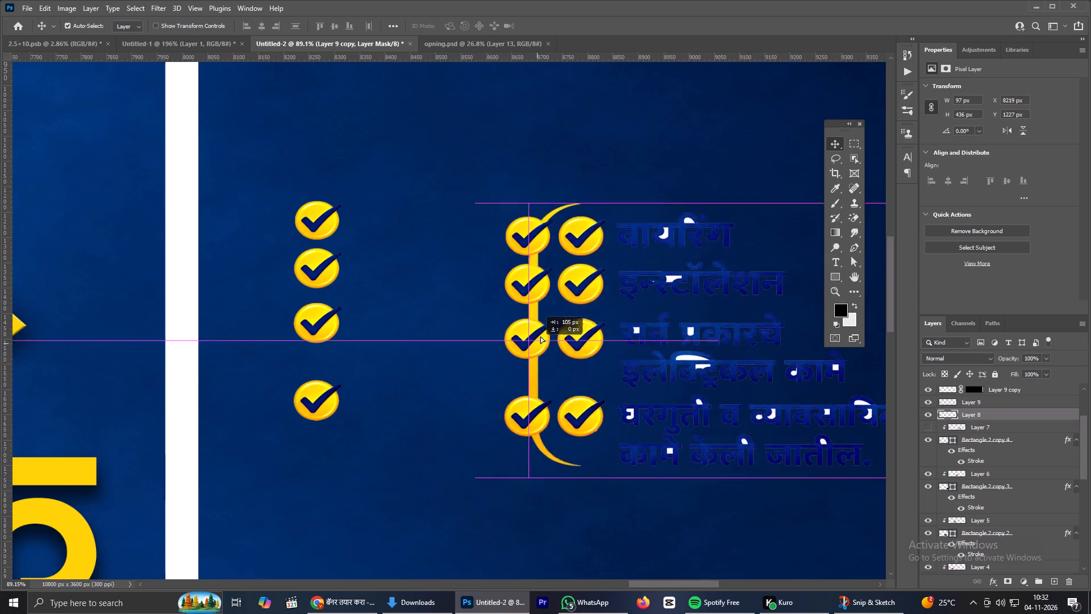
left_click_drag(540, 336, 496, 337)
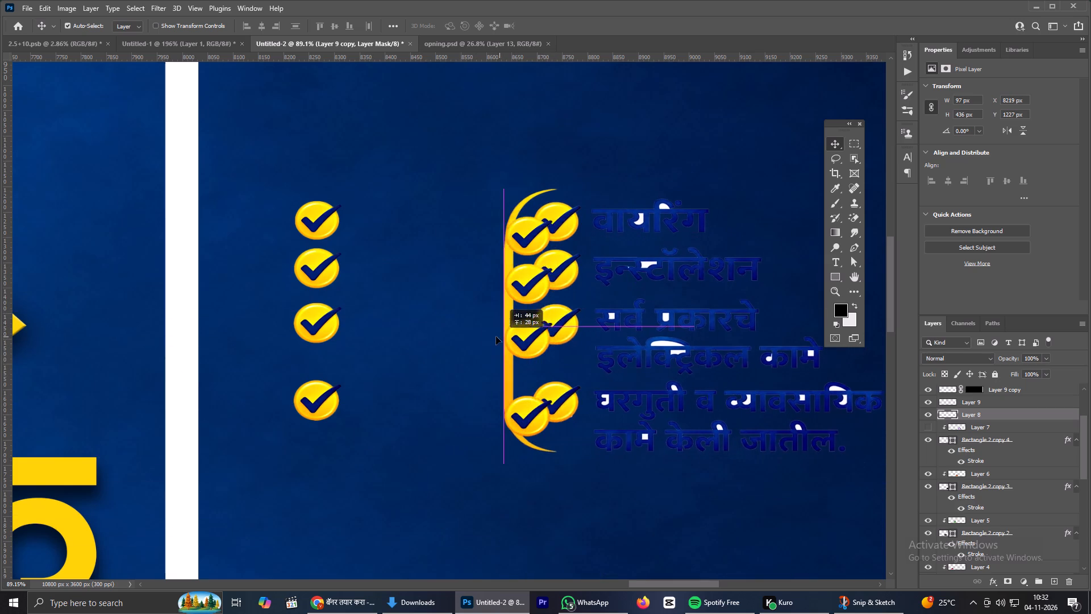
left_click_drag(496, 337, 449, 329)
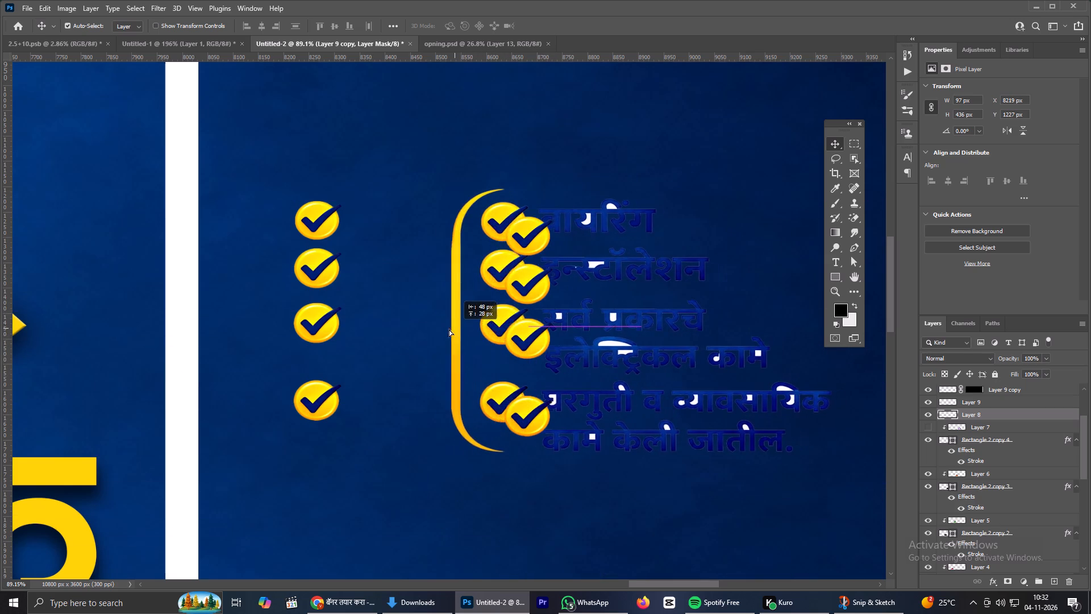
left_click_drag(449, 329, 517, 426)
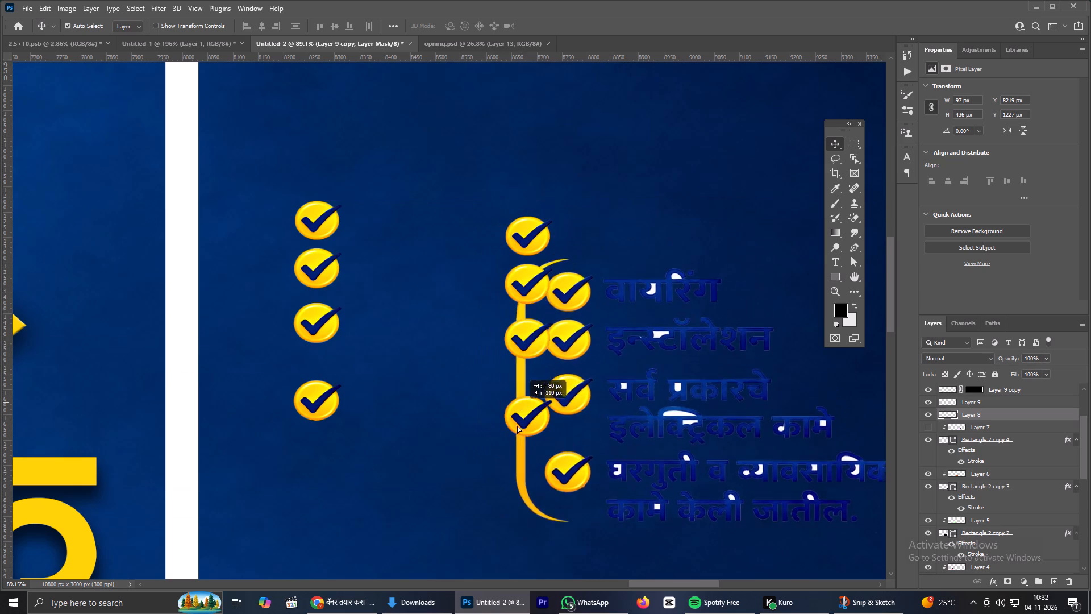
left_click_drag(517, 426, 549, 430)
left_click_drag(523, 337, 418, 356)
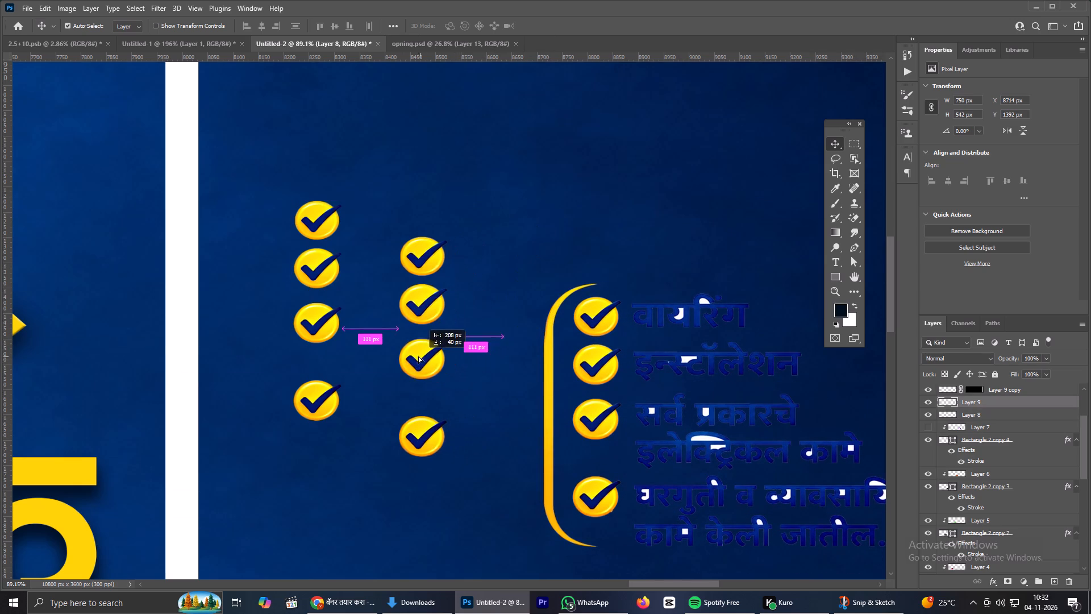
left_click_drag(418, 356, 388, 323)
scroll(440, 322, "down", 4)
left_click_drag(552, 389, 554, 301)
scroll(979, 442, "up", 4)
Make Layer 7, the light-fitting card's picture, visible again.
left_click(930, 476)
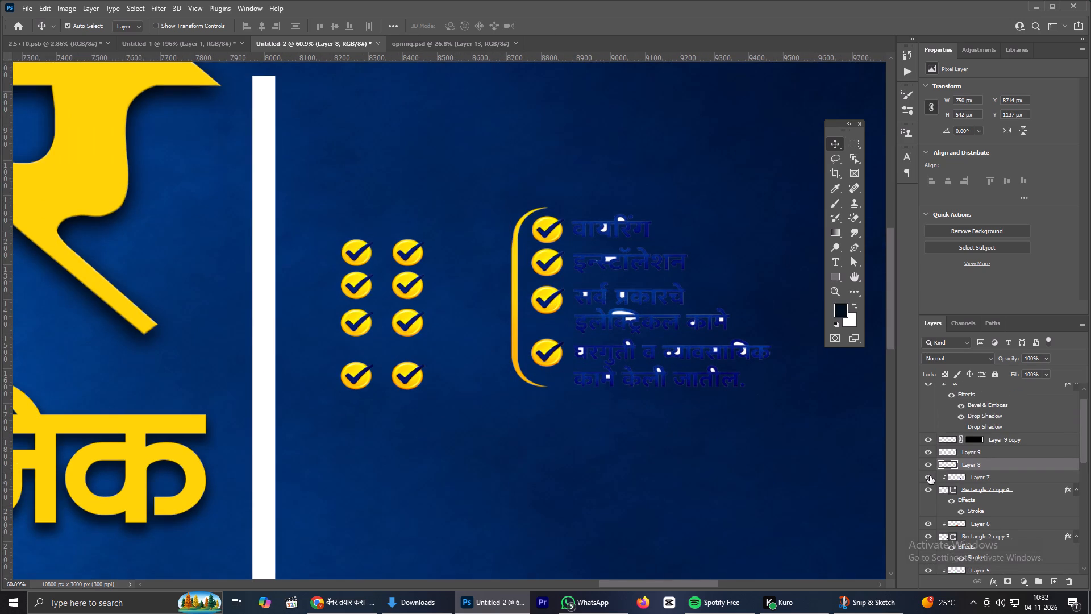
scroll(587, 410, "down", 16)
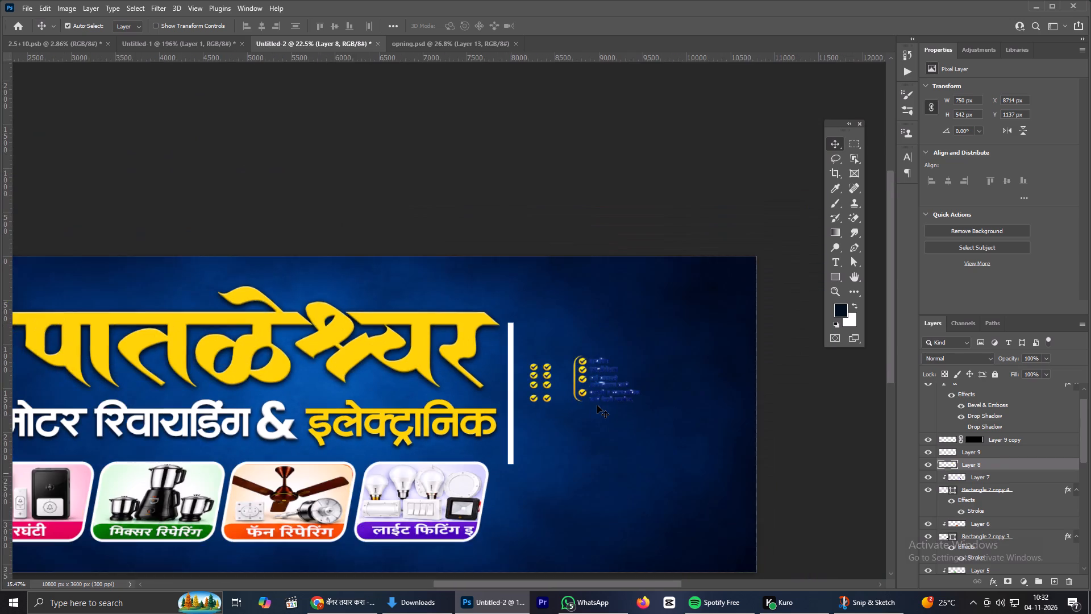
scroll(597, 405, "down", 4)
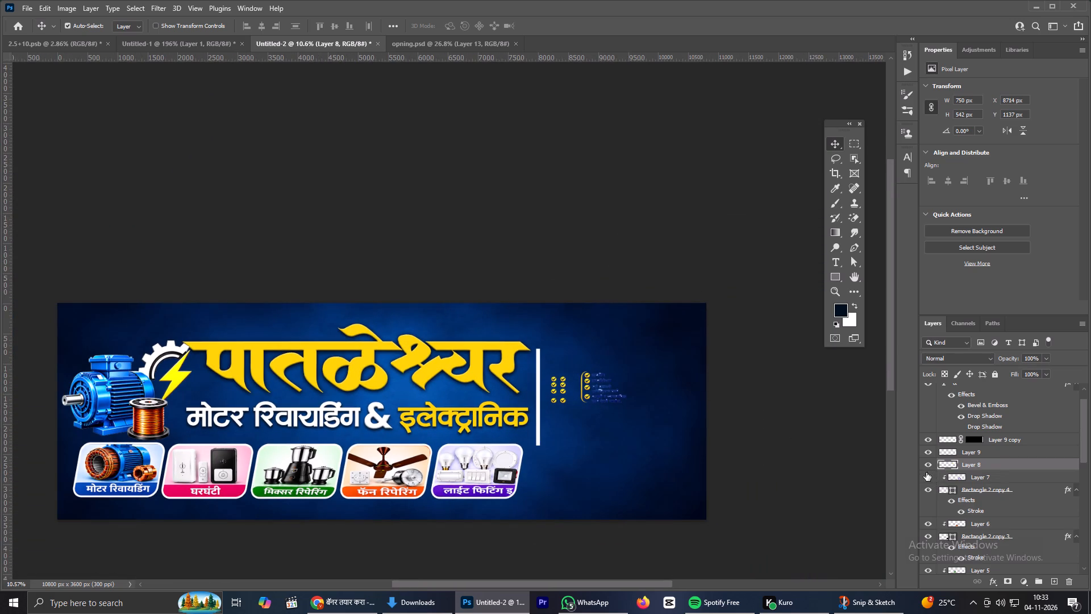
left_click(926, 474)
left_click(926, 474)
Delete the unmasked tick-badge layer, Layer 9, keeping the masked Layer 9 copy.
scroll(952, 451, "up", 1)
scroll(952, 451, "down", 1)
scroll(952, 451, "up", 2)
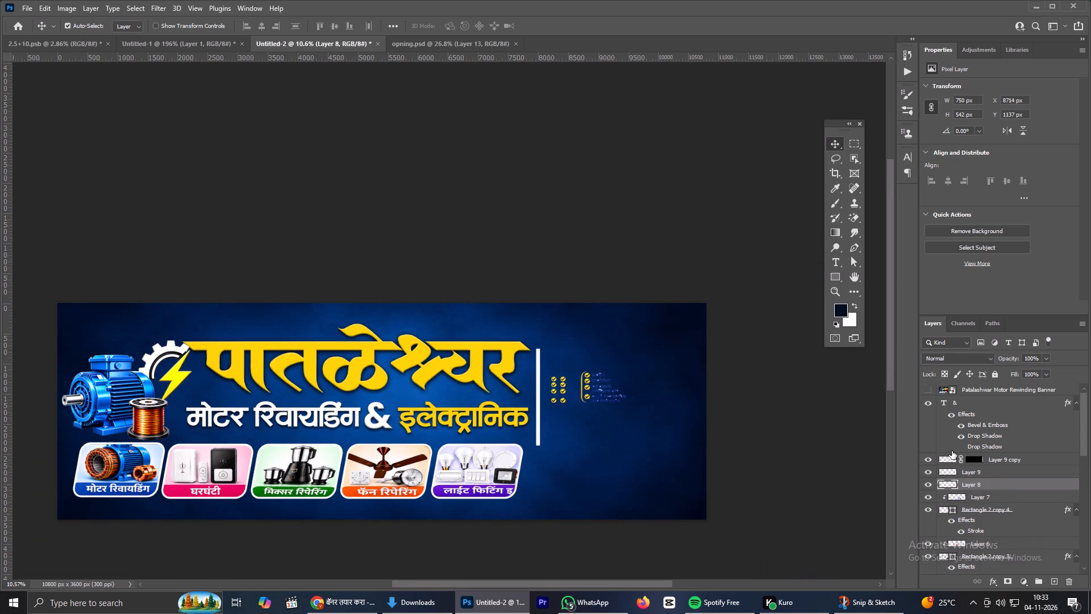
scroll(952, 451, "up", 2)
scroll(951, 452, "down", 3)
scroll(731, 439, "up", 5)
scroll(547, 387, "up", 2)
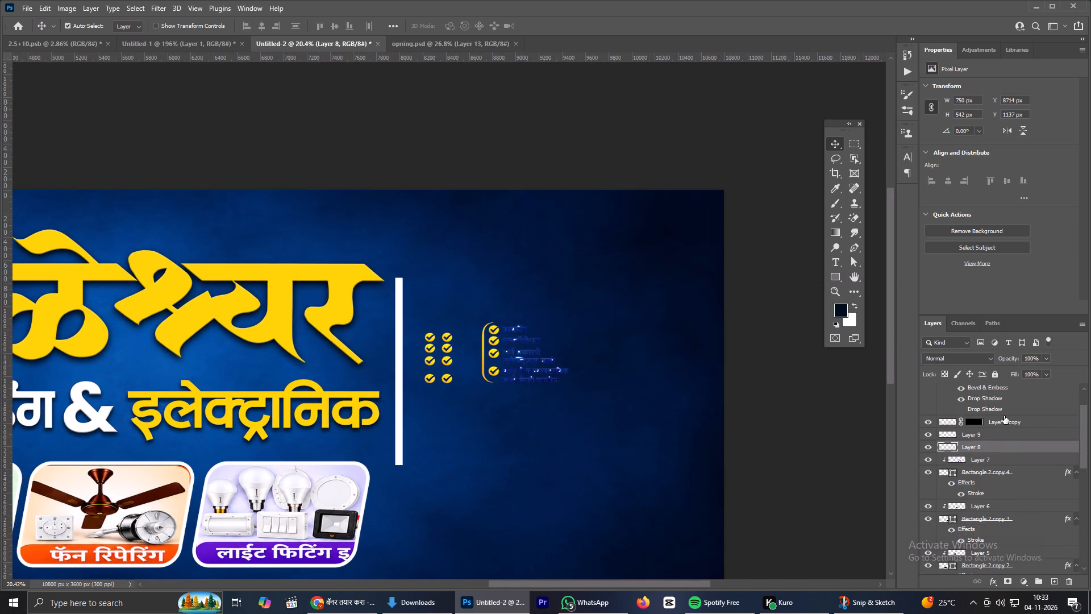
left_click(923, 420)
left_click(923, 420)
left_click_drag(981, 431, 1075, 517)
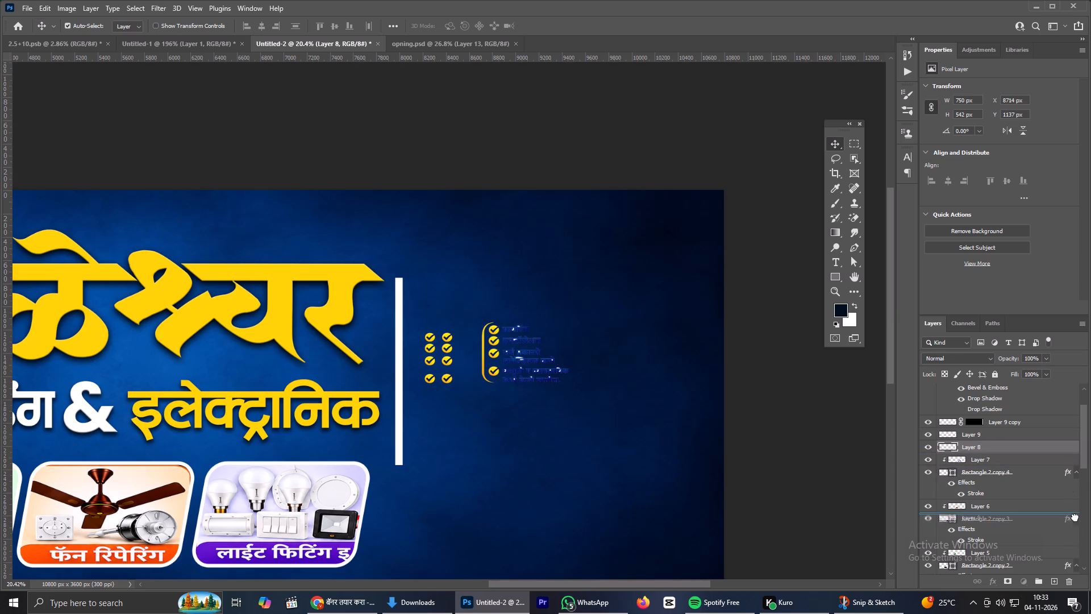
left_click_drag(1075, 517, 1073, 582)
Duplicate the checklist's Layer 8 and hide the original.
scroll(530, 337, "up", 4)
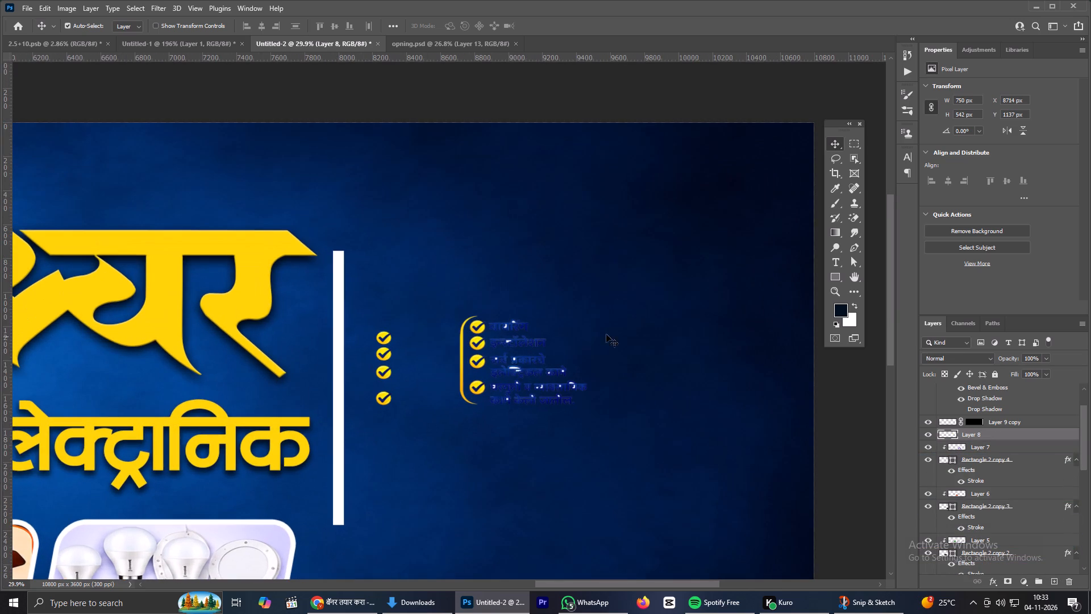
scroll(624, 330, "up", 3)
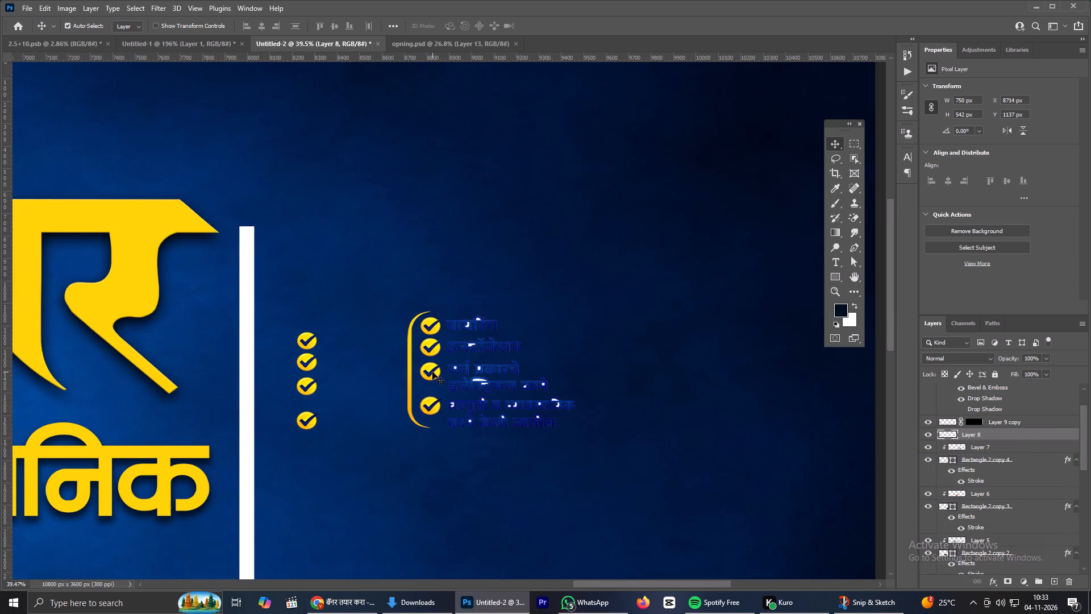
left_click(432, 372)
left_click_drag(1046, 437, 1057, 573)
left_click_drag(1057, 573, 1056, 583)
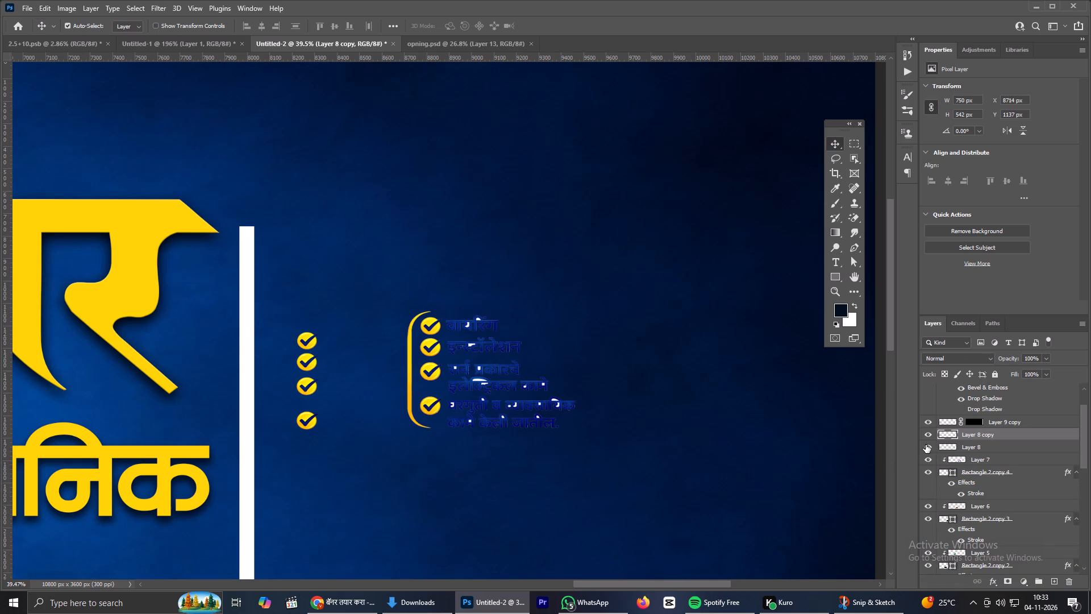
left_click(926, 445)
Erase the upper lines of Marathi text from Layer 8 copy with a large hard Eraser, reducing the brush from 462 to 269 px.
left_click_drag(848, 222, 903, 217)
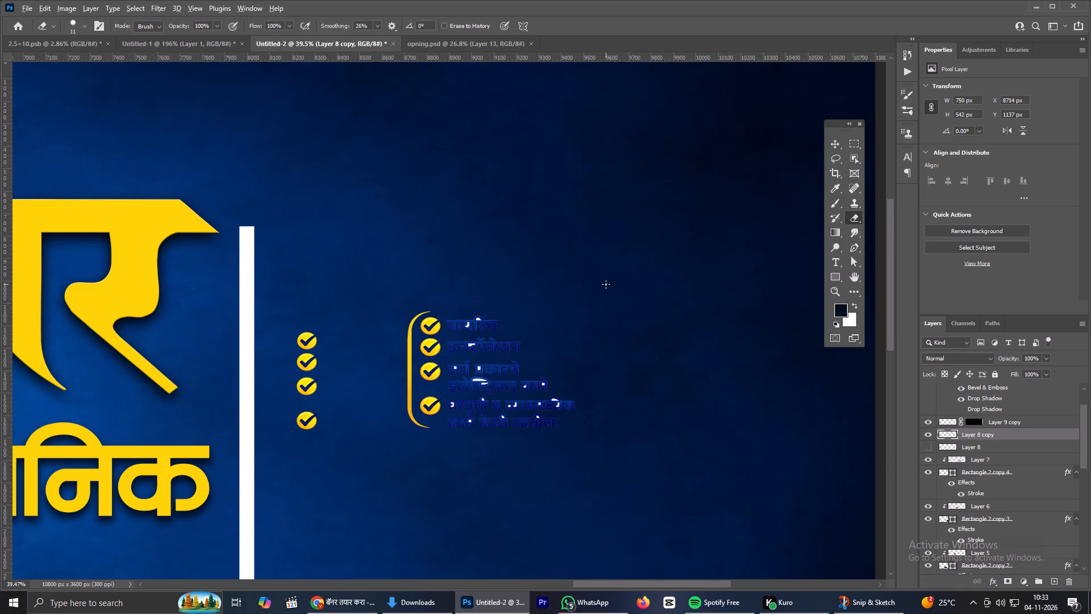
right_click_drag(606, 284, 690, 325, "alt")
left_click_drag(568, 351, 566, 351)
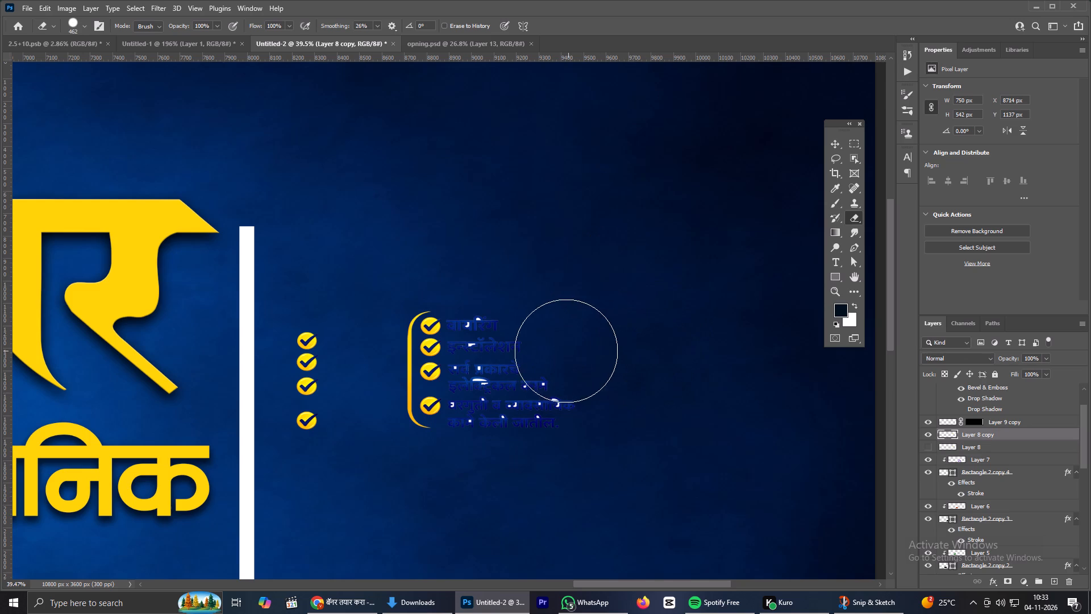
left_click_drag(566, 351, 506, 352)
right_click_drag(507, 352, 482, 352, "alt")
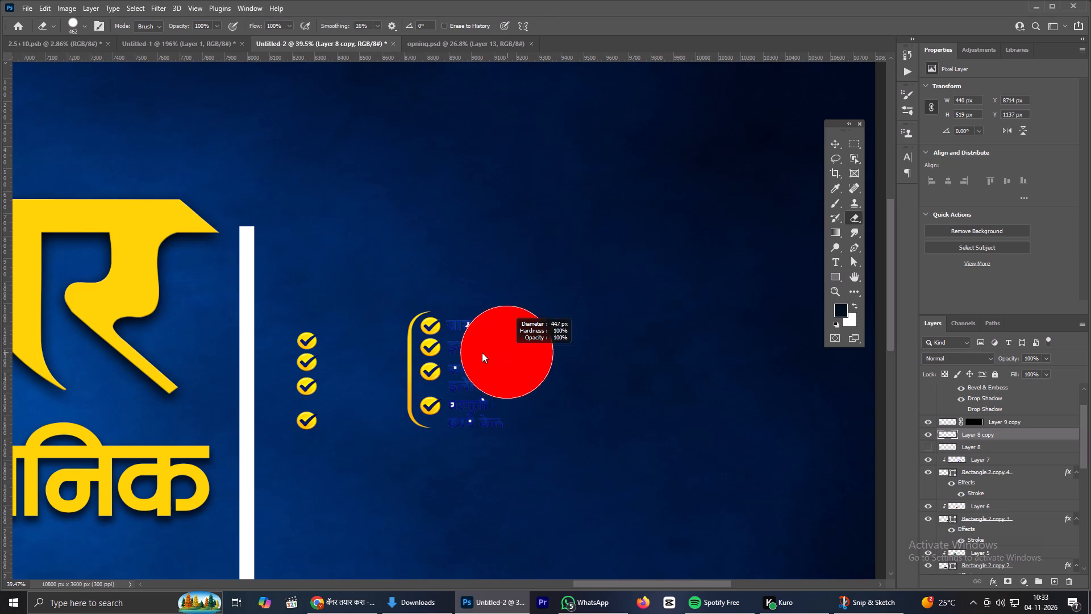
right_click_drag(482, 352, 487, 355, "alt")
left_click_drag(494, 323, 453, 346)
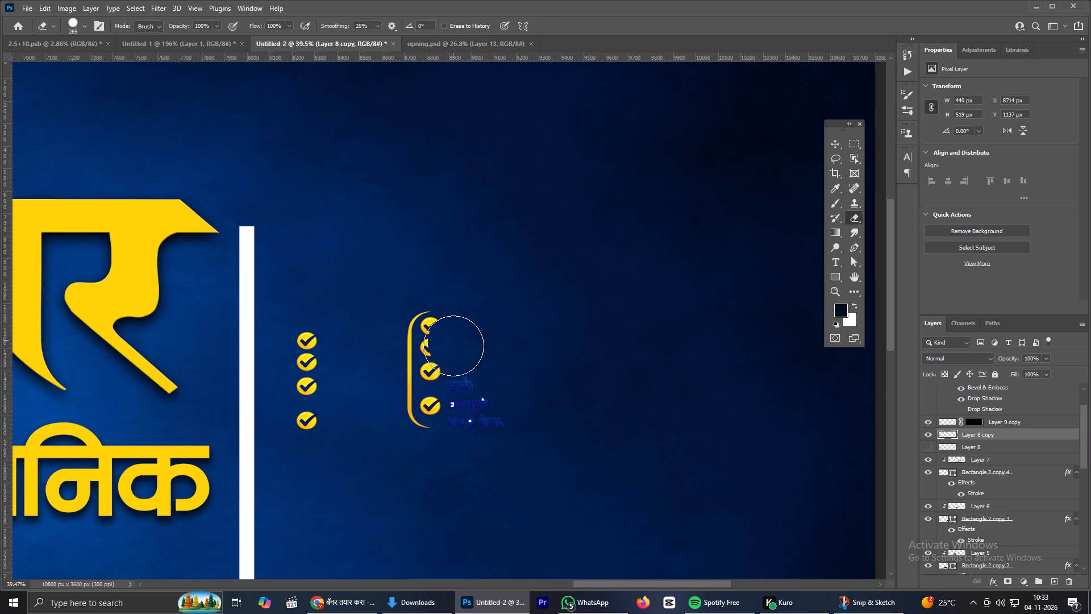
left_click_drag(453, 346, 453, 345)
Erase the tick badges and remaining text from Layer 8 copy with a 183 px brush, leaving only the yellow bracket.
right_click_drag(454, 343, 444, 342, "alt")
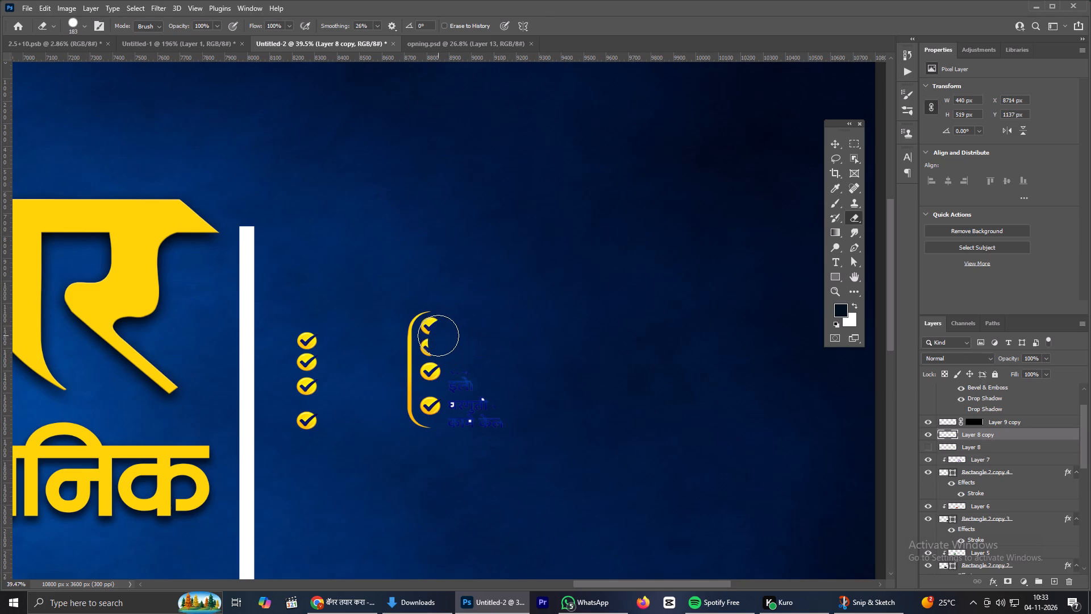
left_click(438, 335)
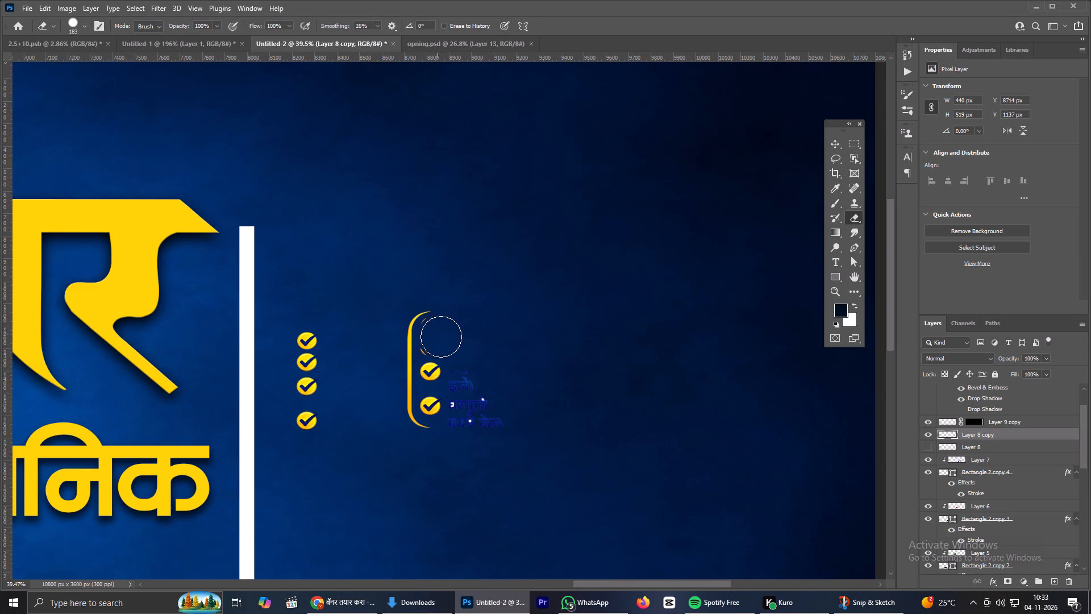
left_click(436, 333)
left_click_drag(439, 346, 439, 375)
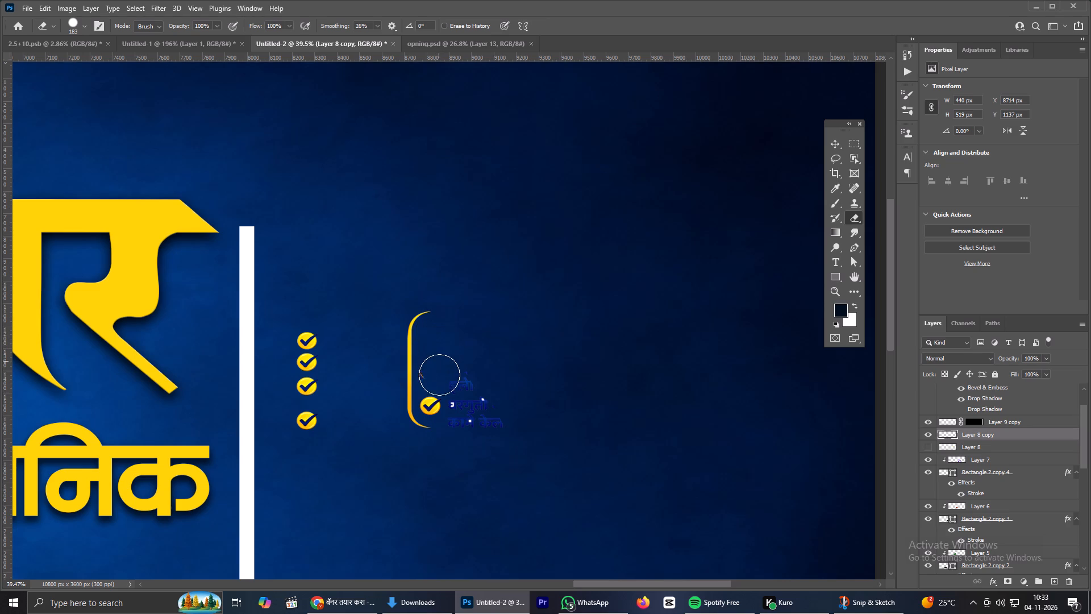
left_click_drag(439, 375, 493, 426)
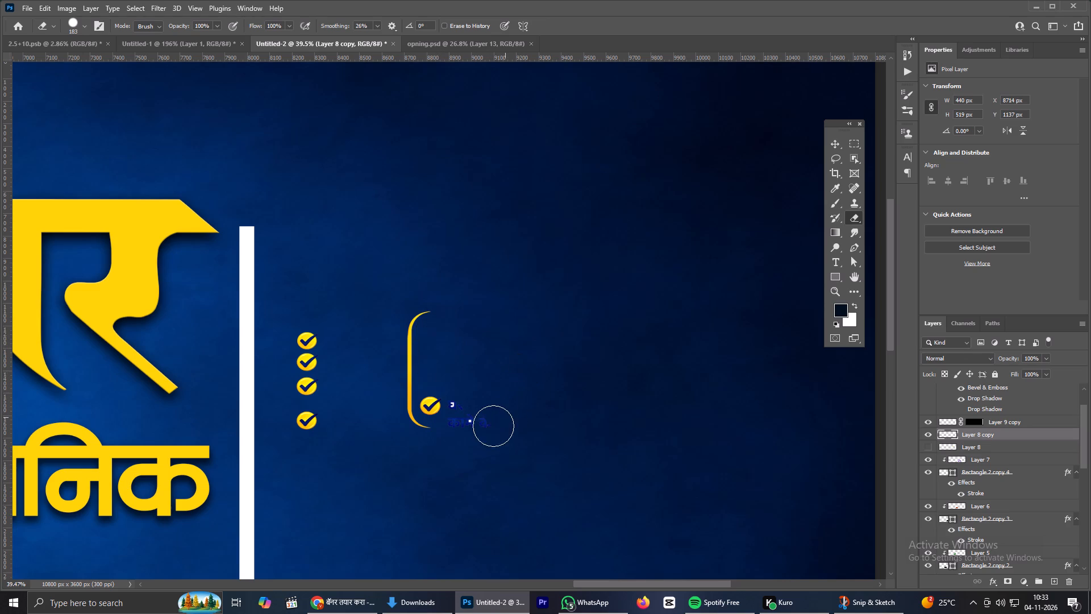
left_click_drag(493, 426, 443, 402)
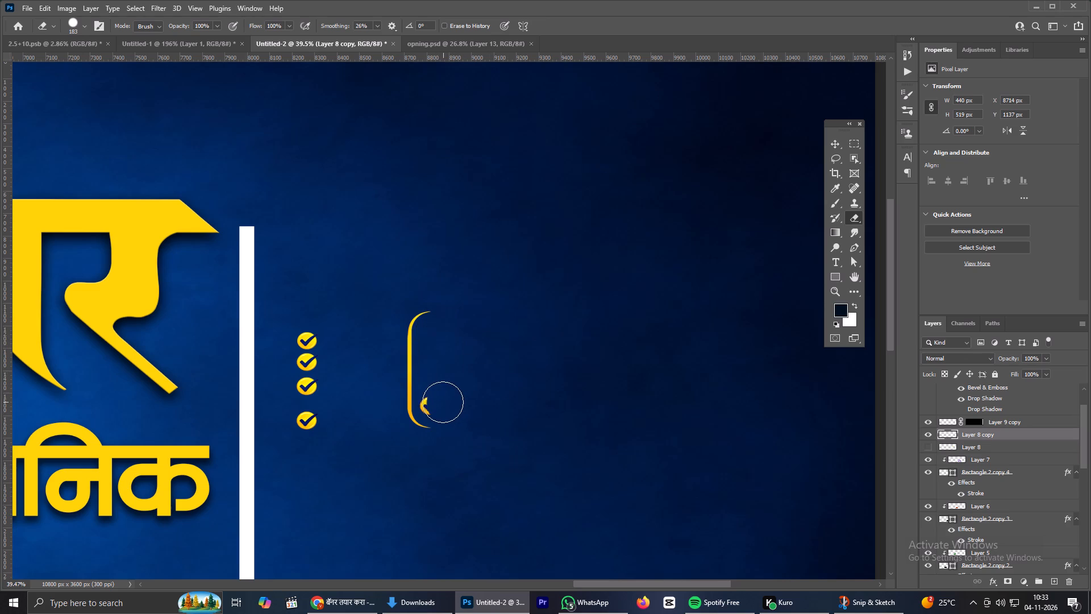
left_click_drag(443, 402, 439, 402)
left_click(439, 402)
left_click_drag(451, 392, 505, 395)
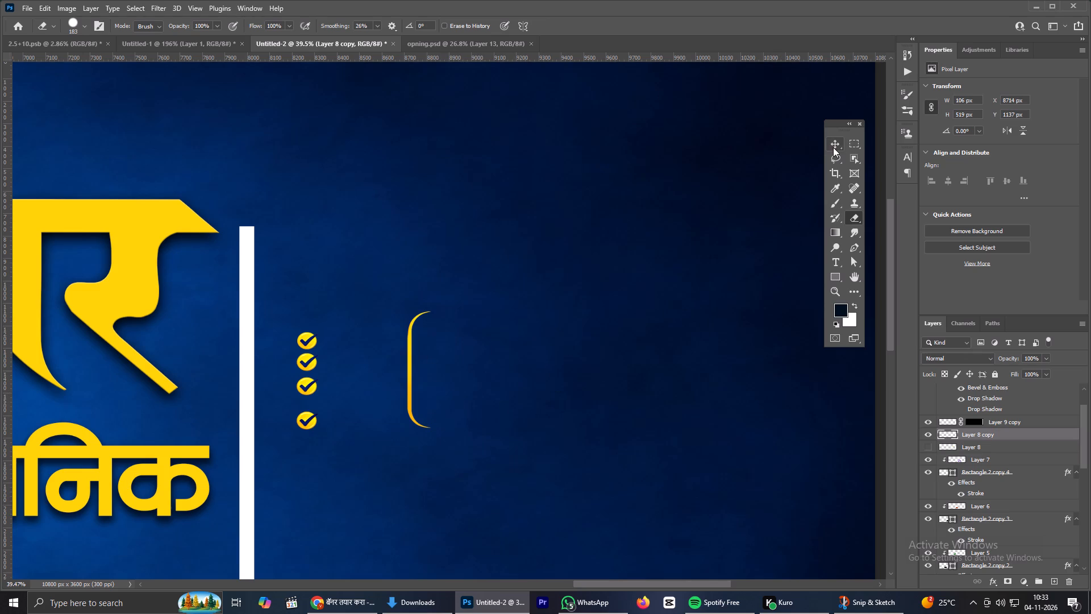
Move the isolated yellow bracket so it encloses the tick-badge column beside the white divider.
left_click(833, 147)
left_click_drag(409, 377, 282, 389)
scroll(467, 331, "up", 2)
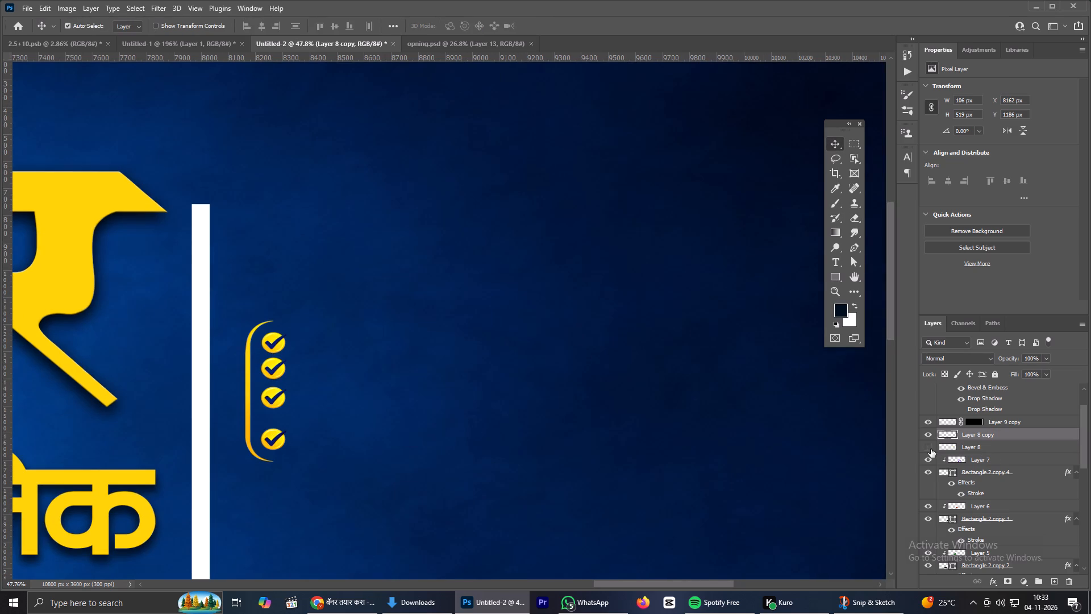
Show the original Layer 8 and erase its yellow bracket and tick badges, leaving only the Marathi text.
left_click(930, 449)
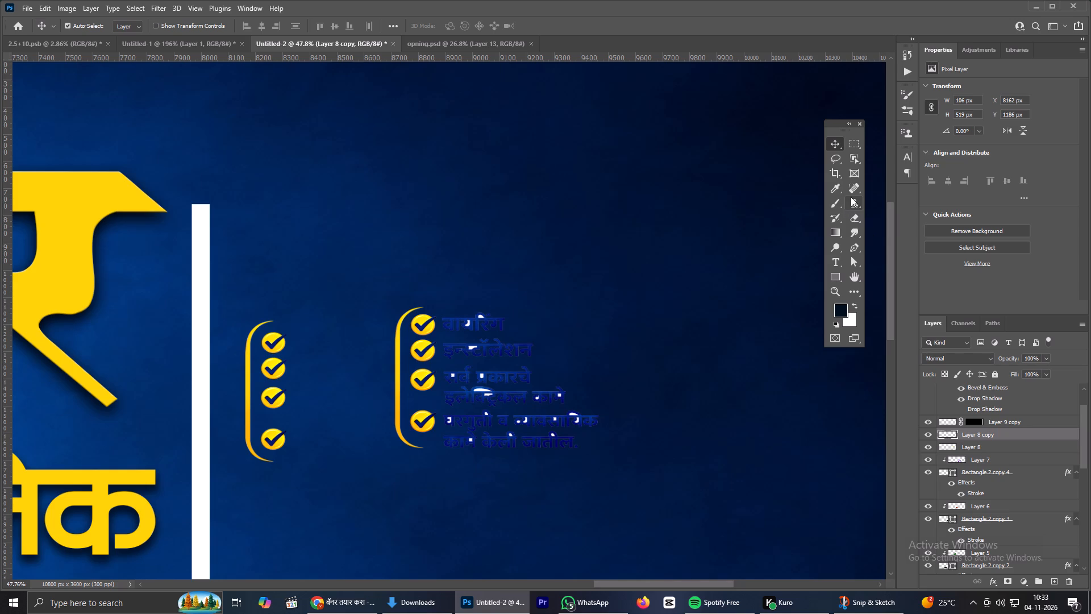
left_click(852, 220)
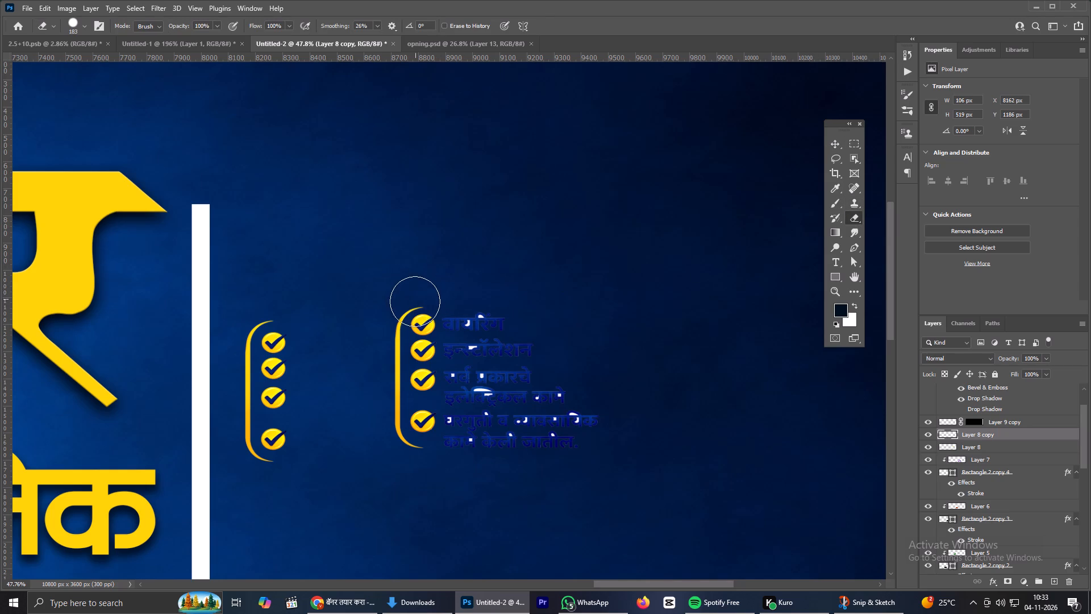
left_click_drag(415, 303, 403, 372)
left_click(993, 449)
left_click_drag(411, 312, 403, 356)
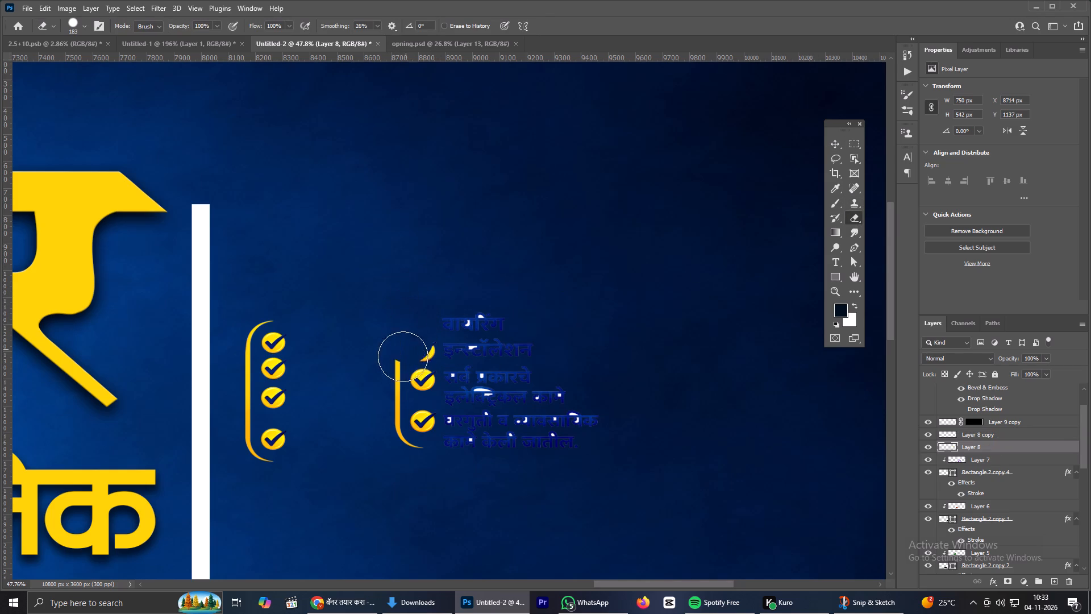
left_click_drag(403, 356, 410, 354)
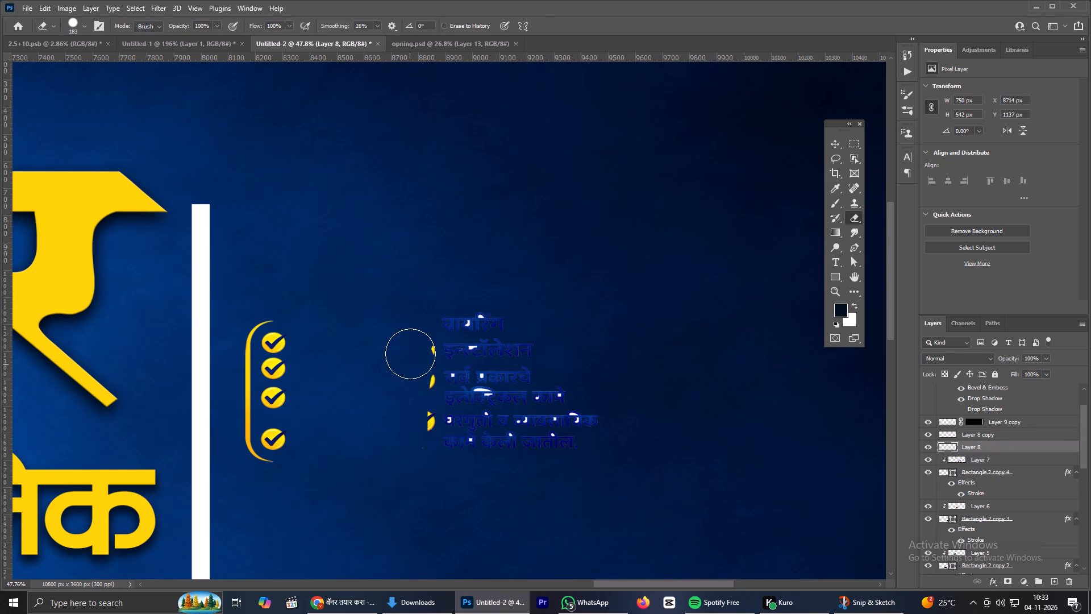
left_click_drag(410, 354, 420, 499)
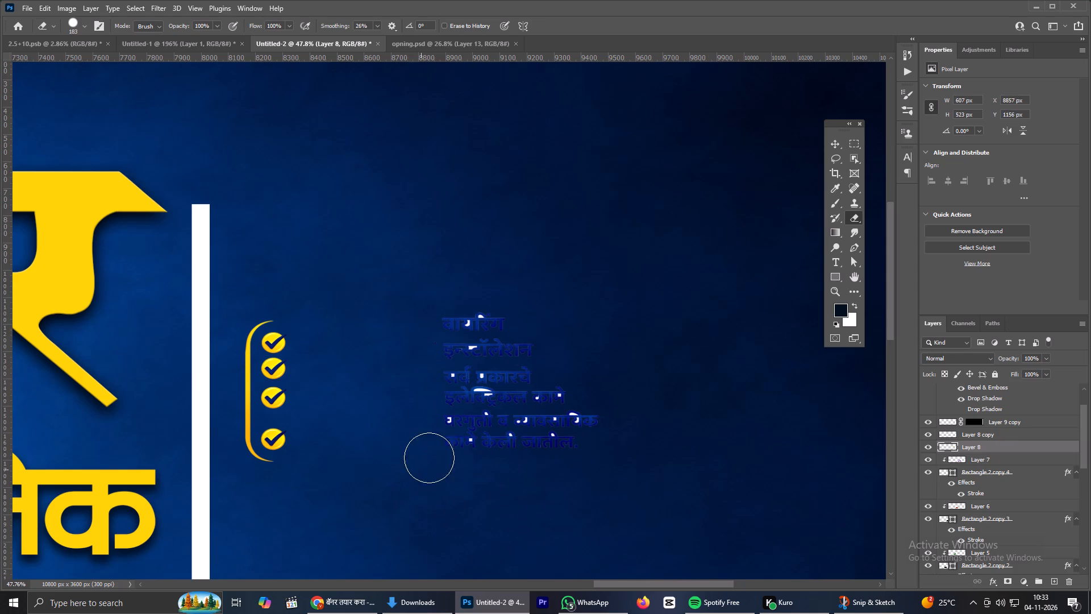
Remove the white patches inside the वायरिंग and इन्स्टॉलेशन lines of Layer 8 with the Magic Eraser at tolerance 32.
left_click_drag(860, 217, 905, 251)
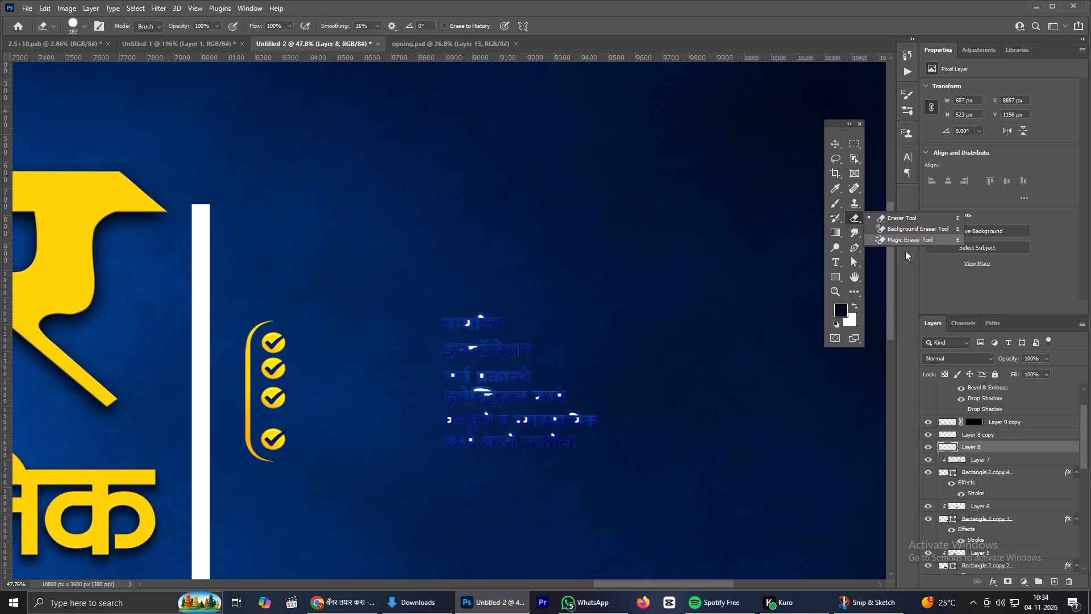
left_click_drag(905, 251, 897, 241)
scroll(460, 372, "up", 7)
scroll(484, 284, "up", 4)
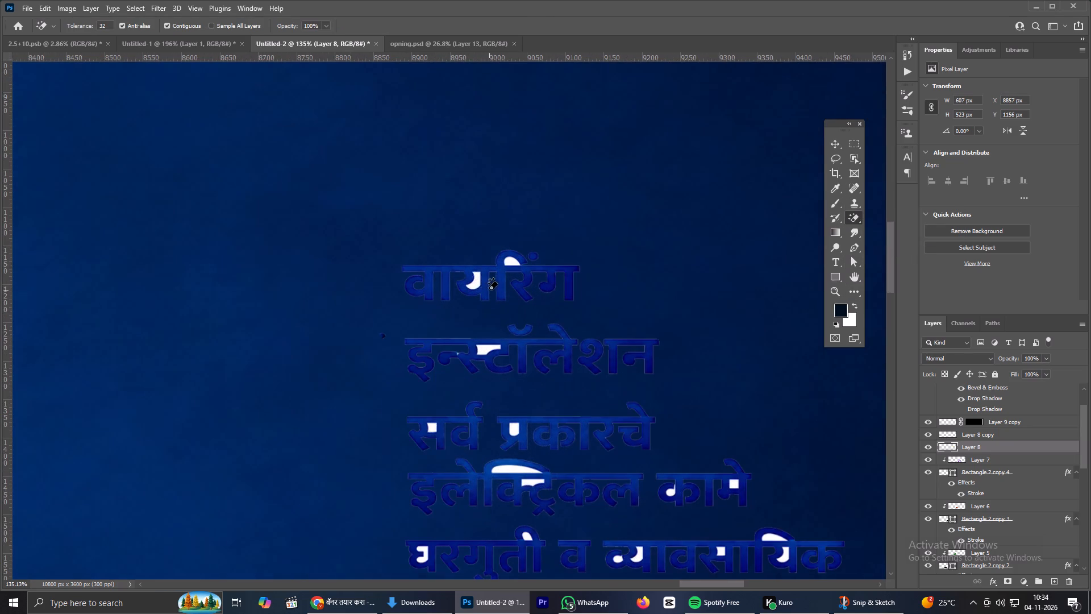
left_click(475, 283)
left_click(514, 263)
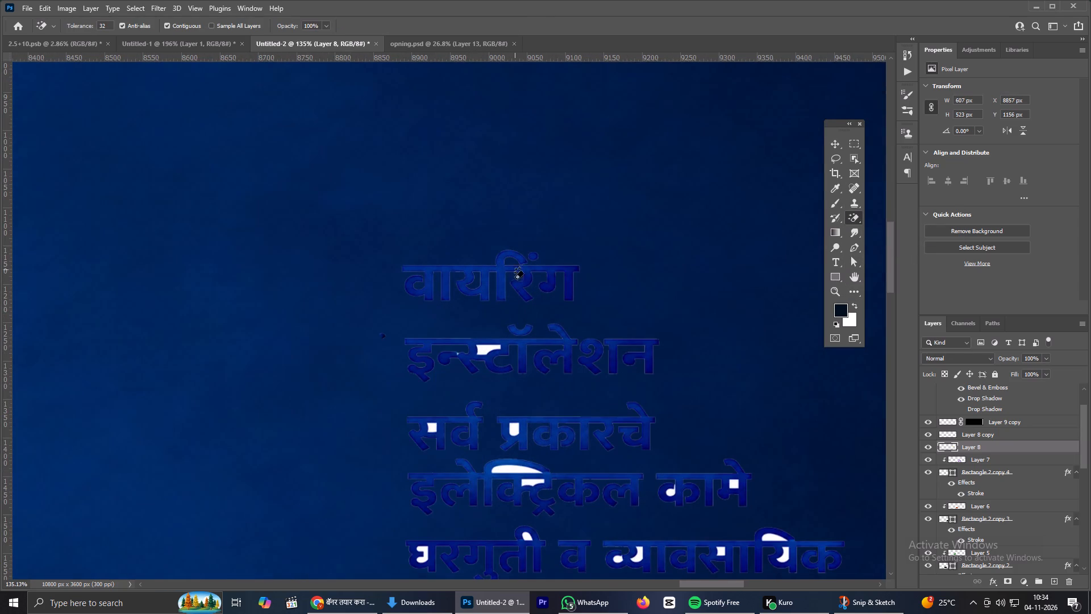
left_click(484, 349)
Remove the white patches inside the सर्व प्रकारचे and इलेक्ट्रिकल कामे lines with the Magic Eraser.
scroll(502, 346, "down", 3)
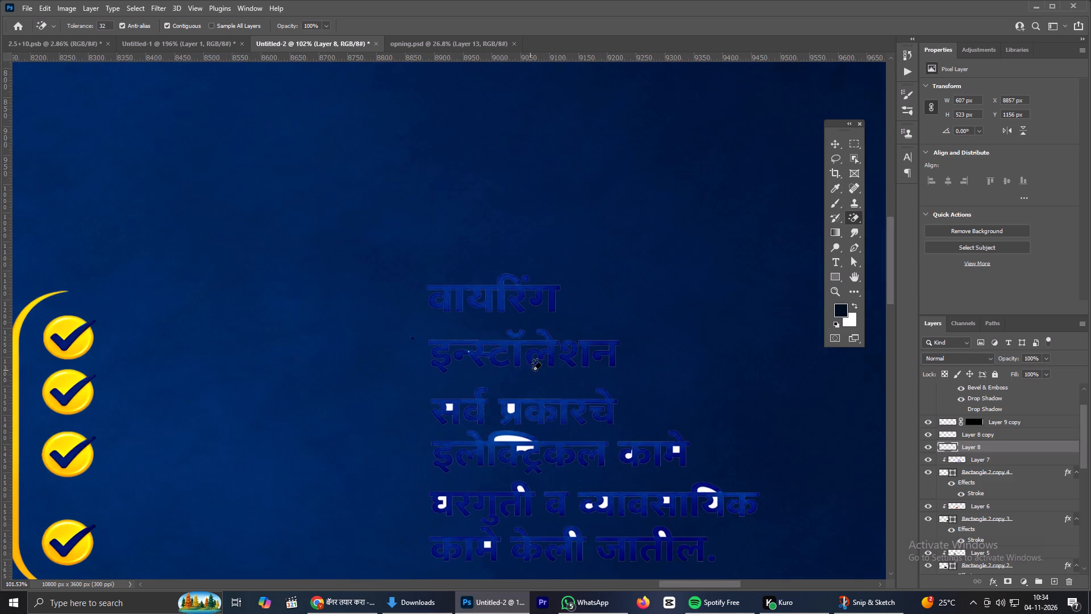
left_click(510, 408)
left_click(448, 406)
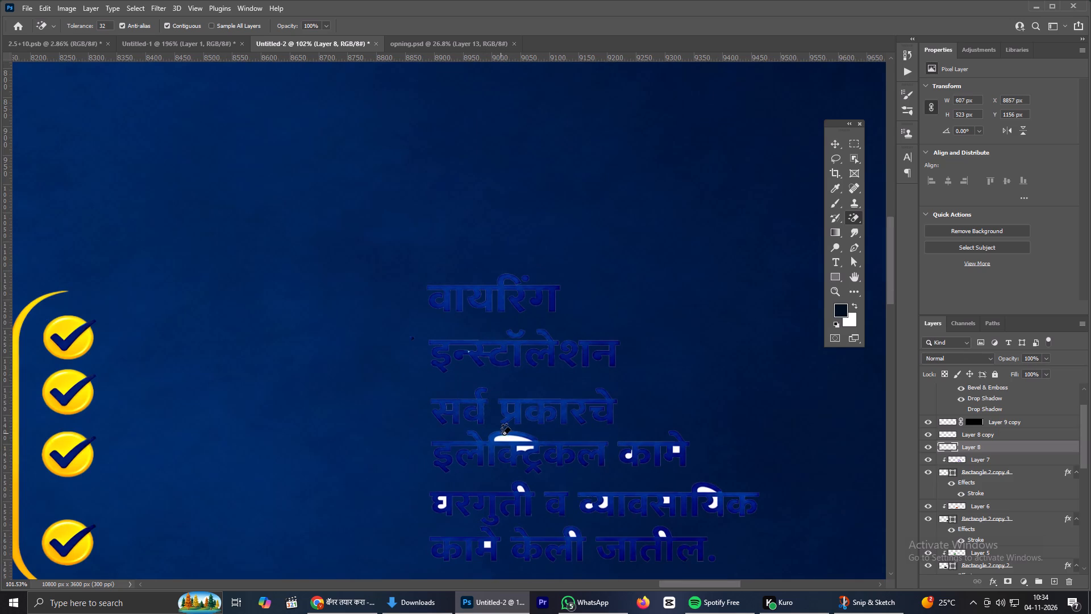
left_click(505, 439)
left_click(521, 449)
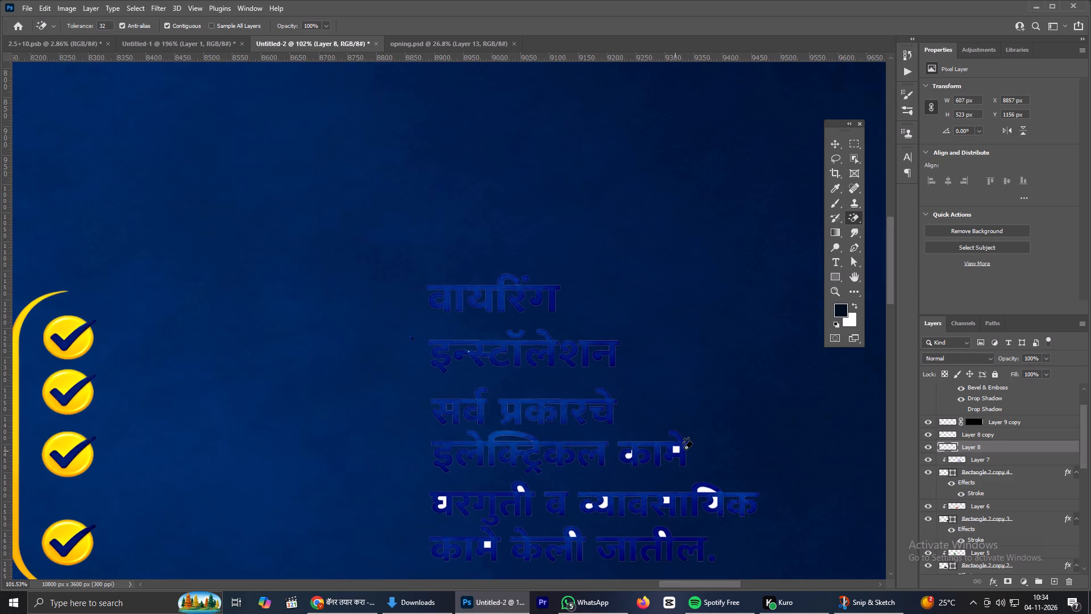
left_click(677, 450)
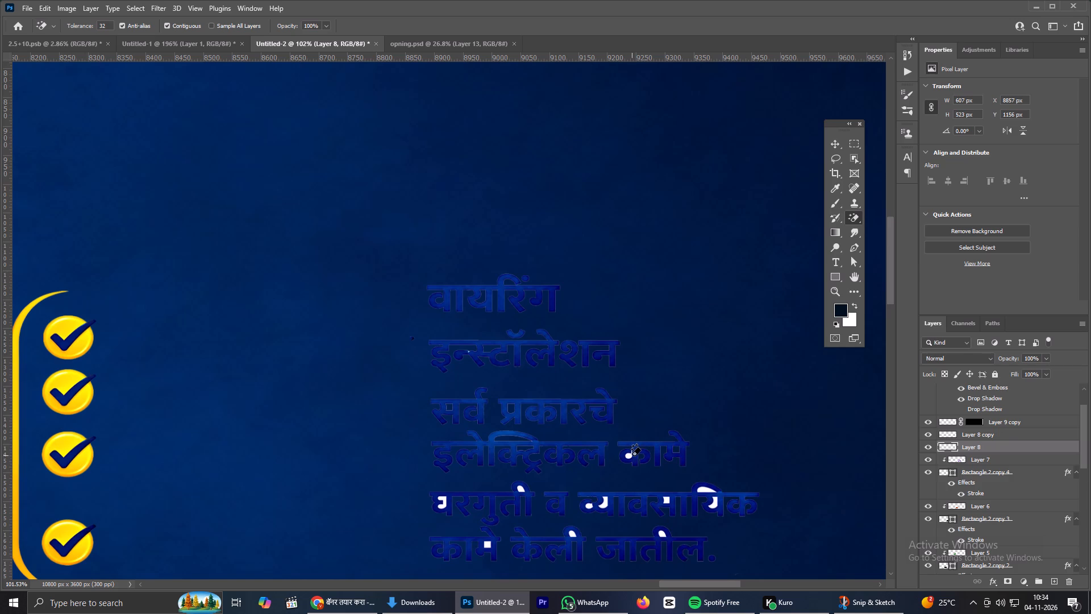
left_click(628, 455)
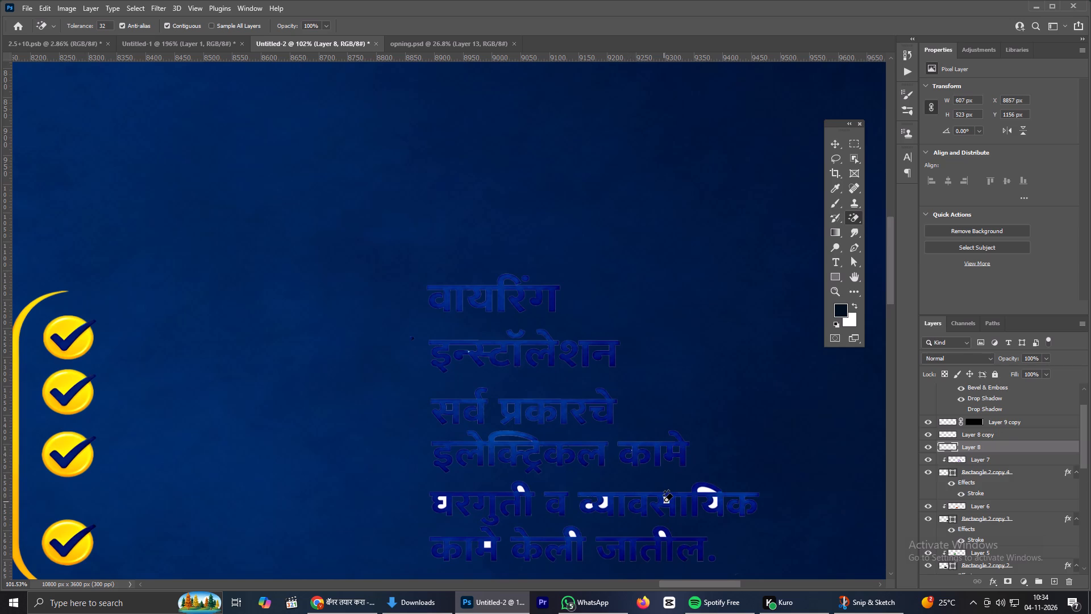
Remove the white patches inside the घरगुती व व्यावसायिक line with the Magic Eraser.
left_click(665, 501)
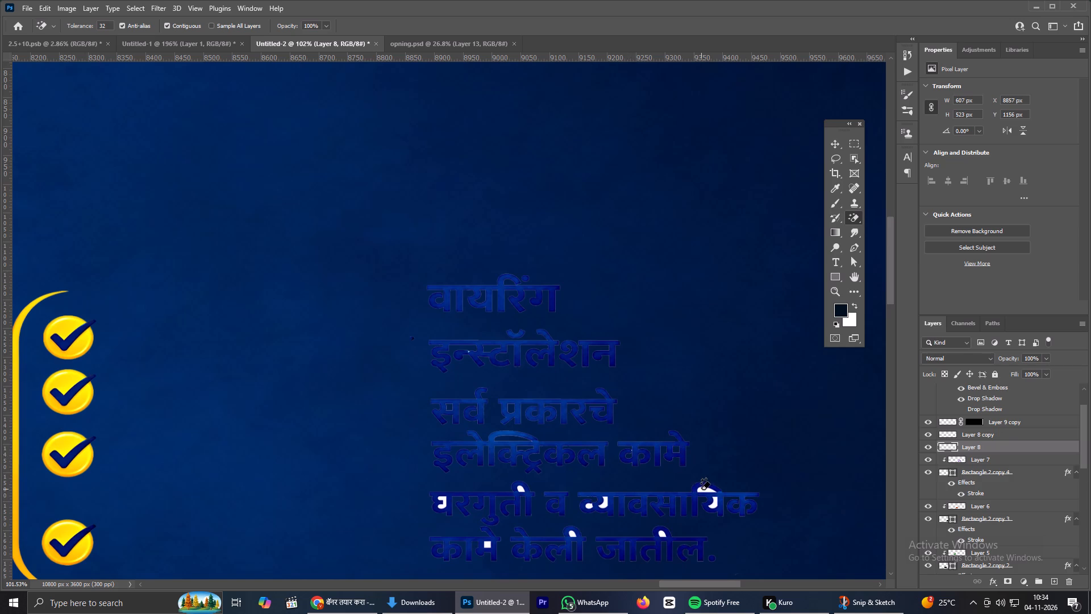
left_click(701, 491)
left_click(714, 503)
left_click(605, 503)
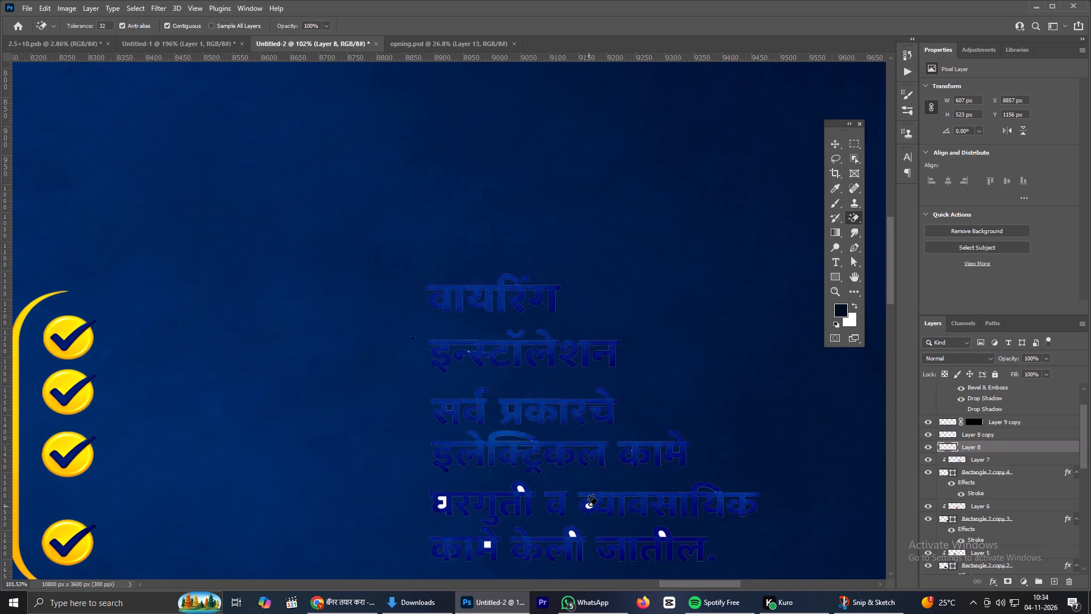
left_click(588, 506)
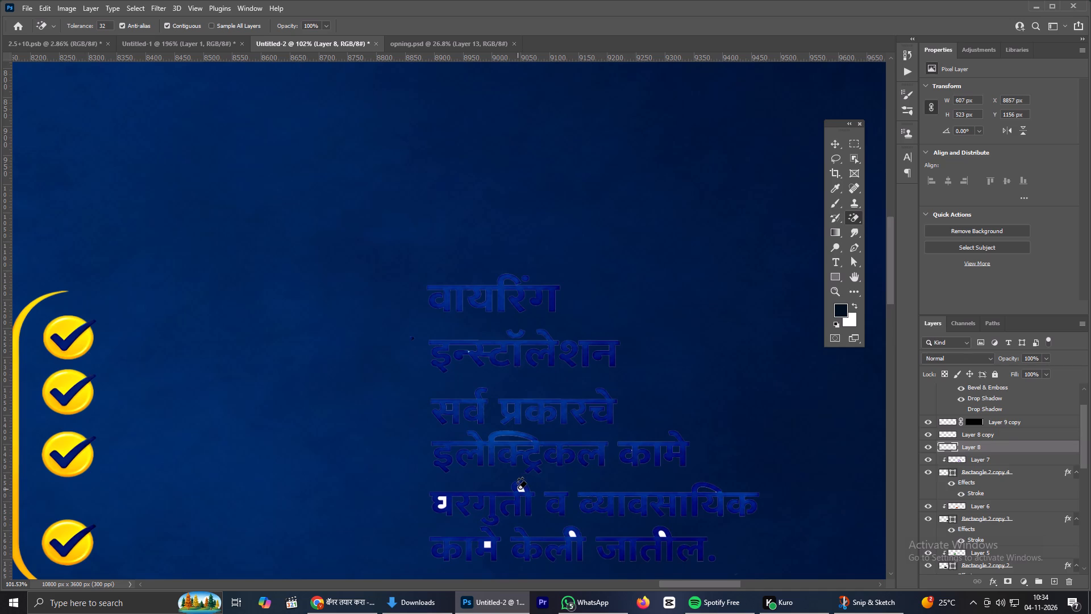
left_click(518, 489)
left_click(442, 500)
left_click(443, 503)
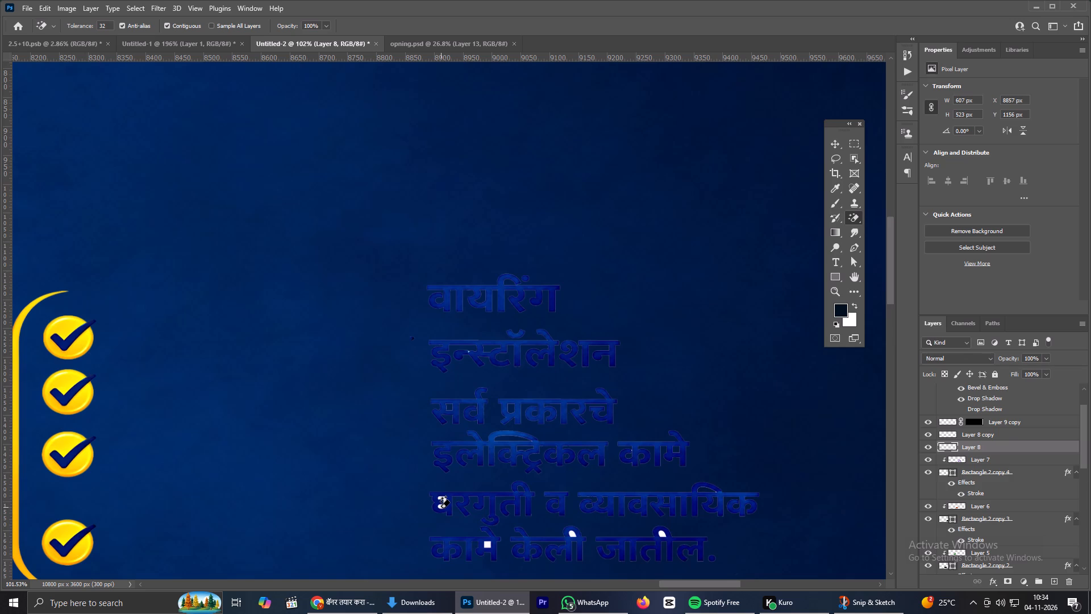
left_click(441, 508)
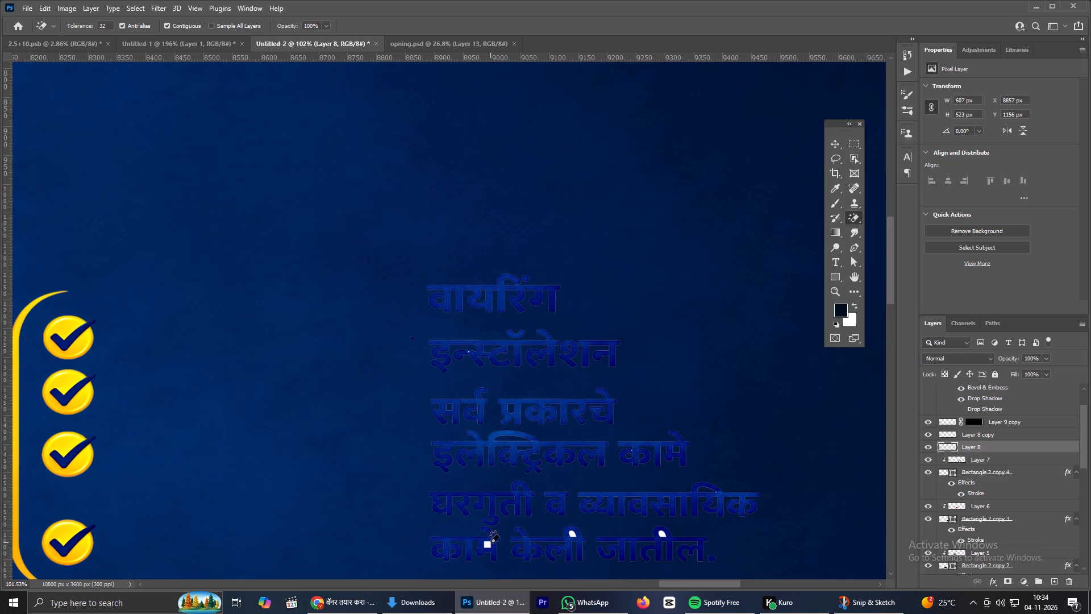
Remove the white patches inside the कामे केली जातील line of Layer 8 with the Magic Eraser.
left_click(485, 546)
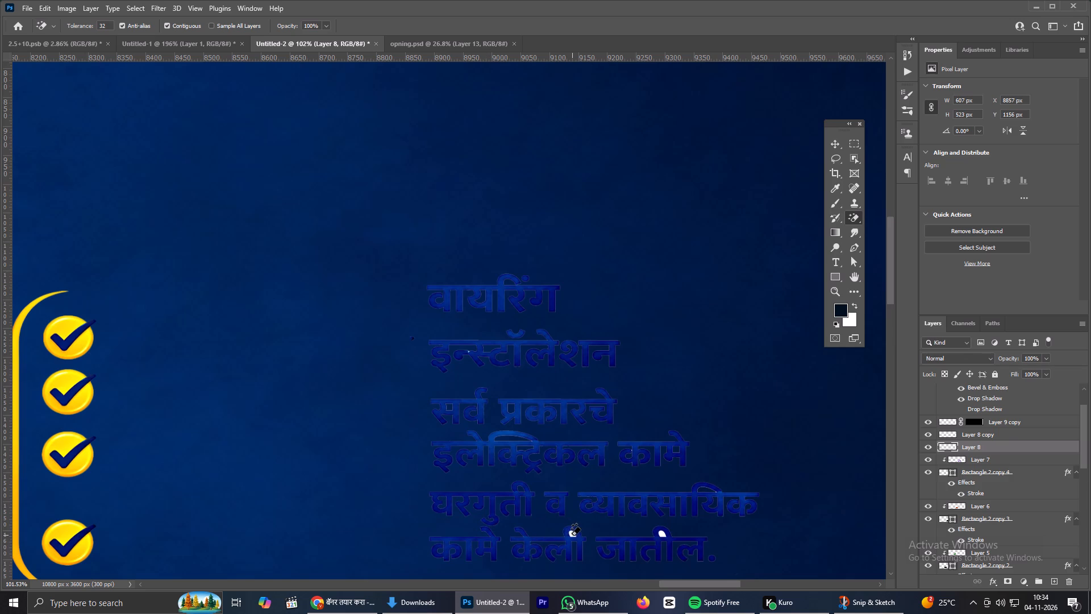
left_click(572, 535)
left_click(661, 534)
Add a white Color Overlay at 100% opacity to the Marathi text on Layer 8.
scroll(560, 458, "down", 3)
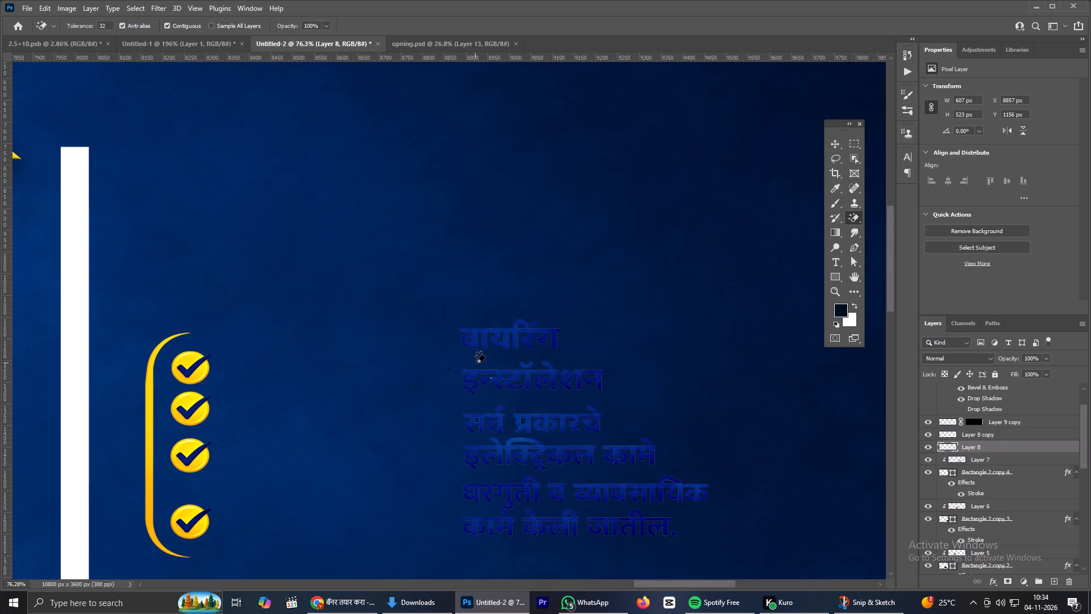
left_click(994, 580)
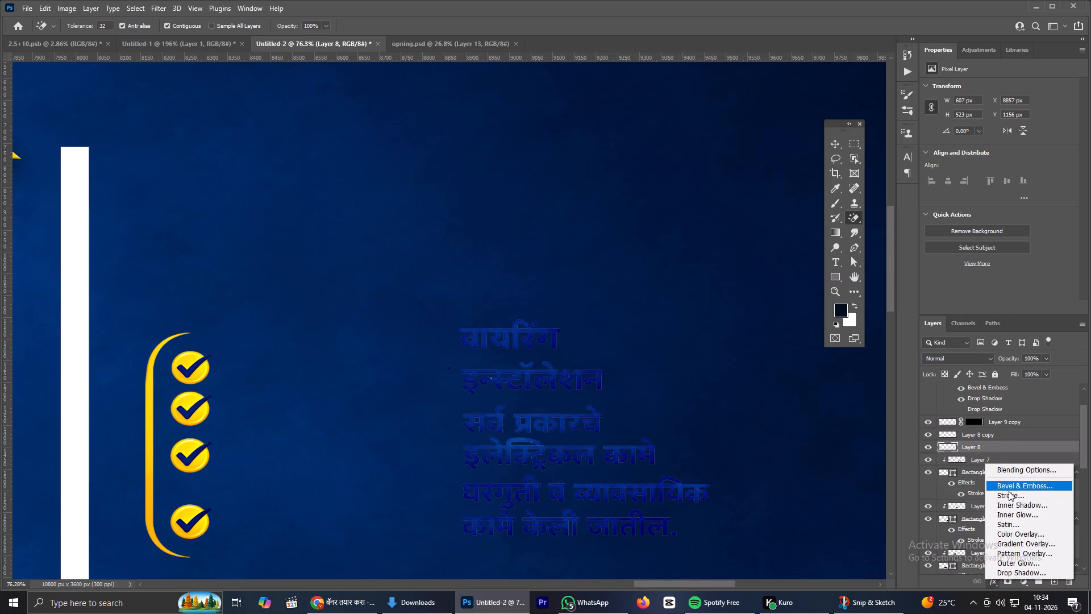
left_click(1018, 533)
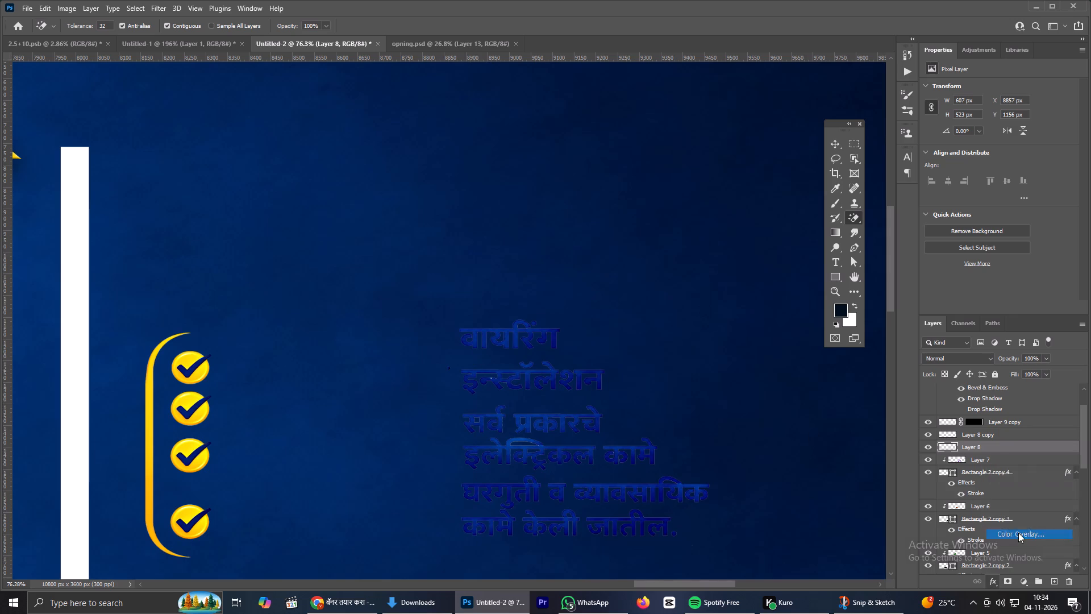
left_click(364, 204)
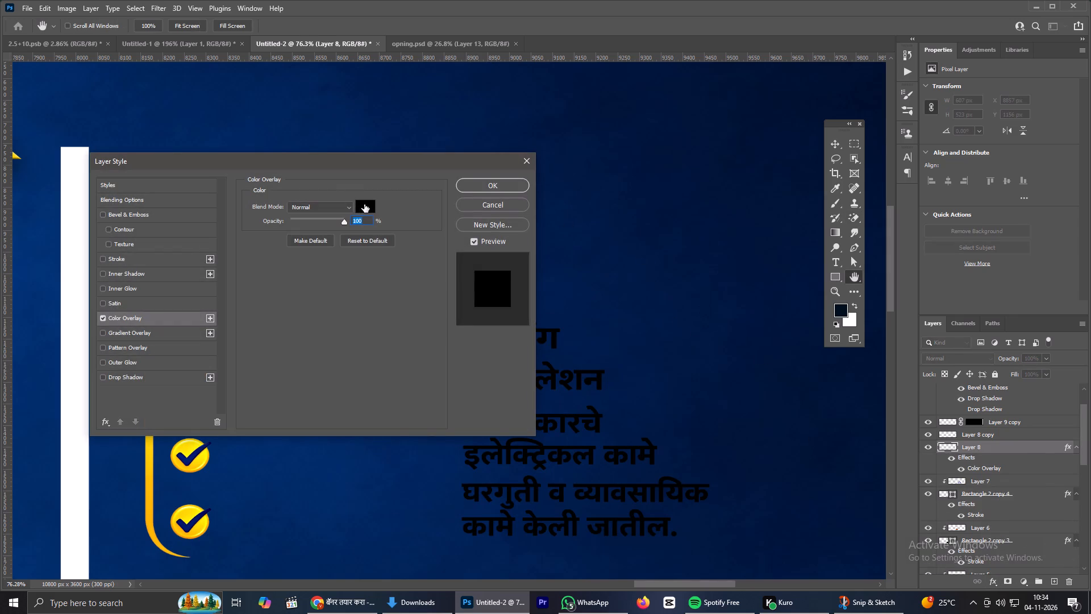
left_click_drag(798, 437, 621, 343)
left_click(1001, 388)
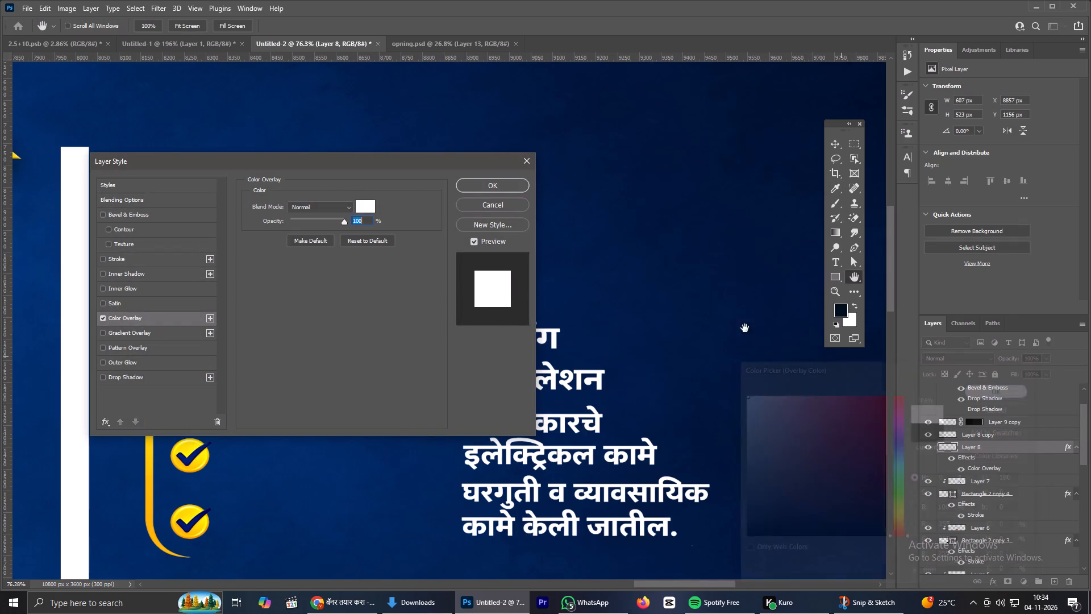
left_click(485, 188)
Erase the stray speck beside the इन्स्टॉलेशन line of Layer 8 with the Eraser tool.
scroll(560, 364, "down", 4)
scroll(478, 367, "up", 2)
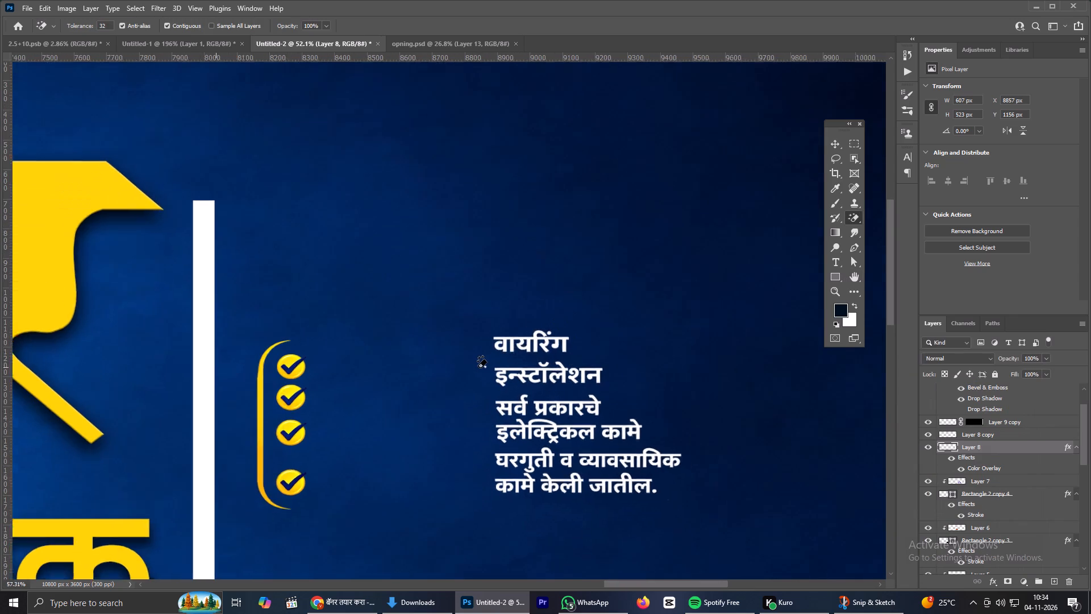
scroll(478, 367, "up", 3)
left_click_drag(855, 218, 917, 221)
left_click(453, 352)
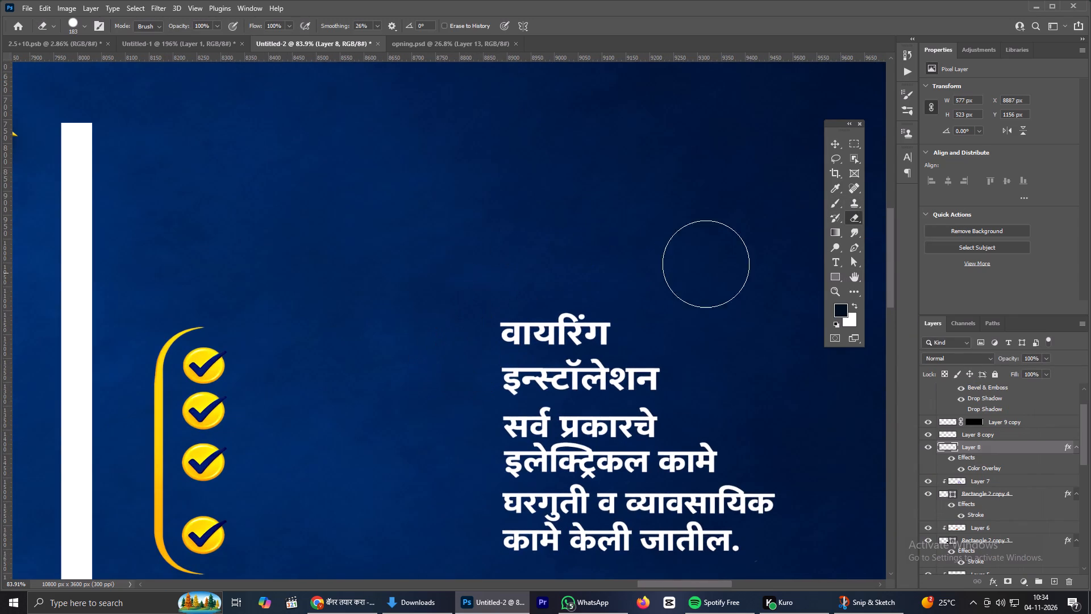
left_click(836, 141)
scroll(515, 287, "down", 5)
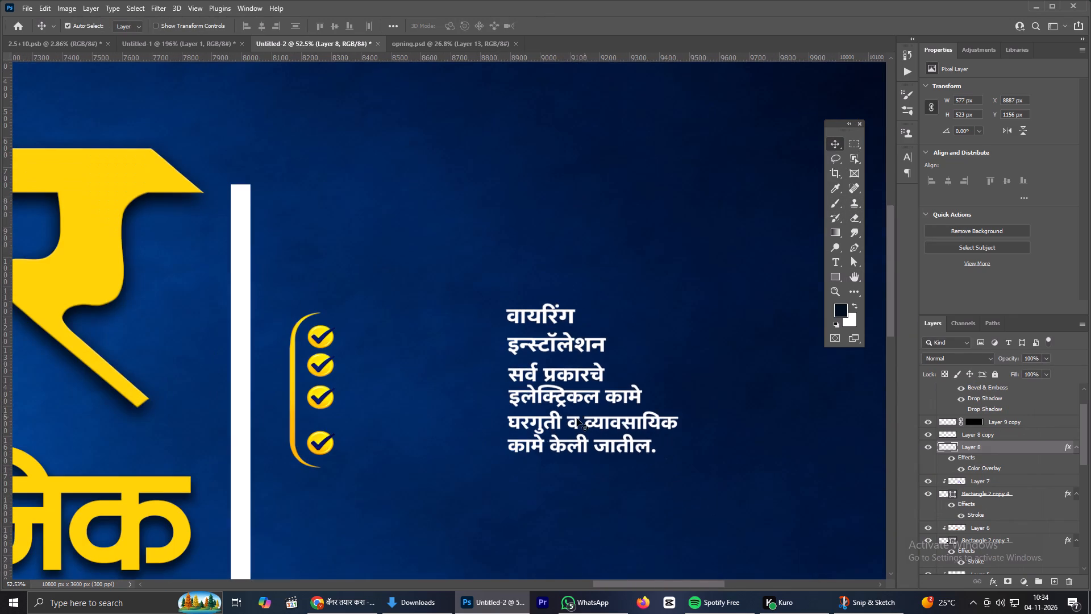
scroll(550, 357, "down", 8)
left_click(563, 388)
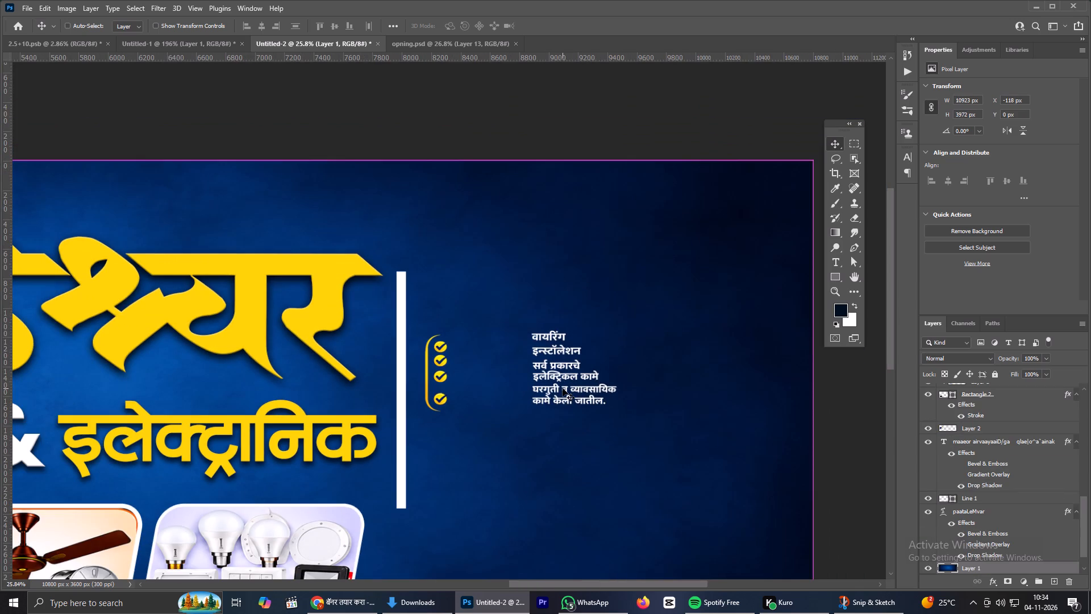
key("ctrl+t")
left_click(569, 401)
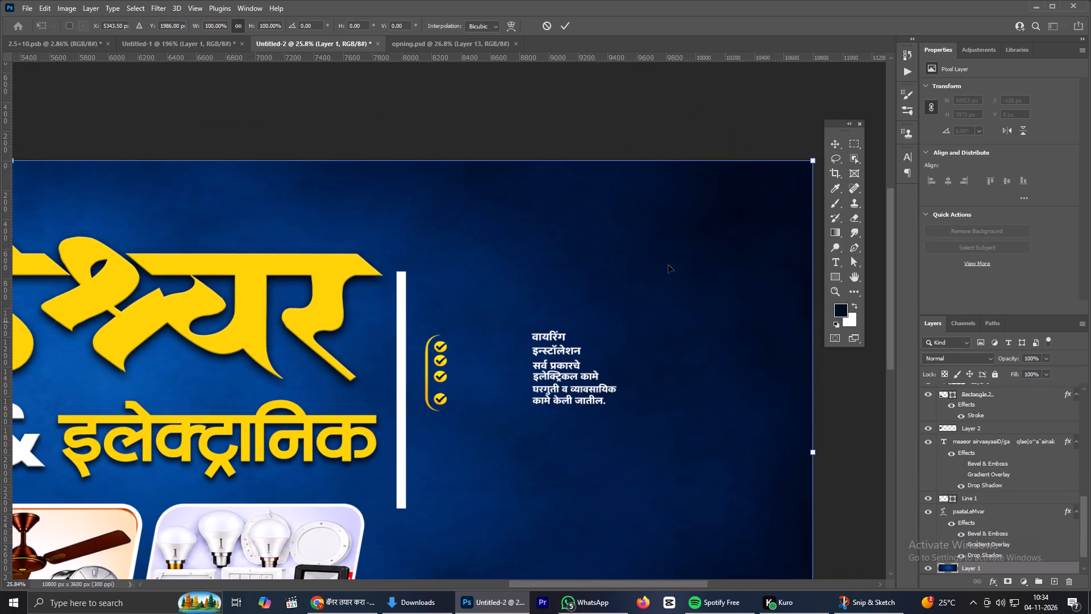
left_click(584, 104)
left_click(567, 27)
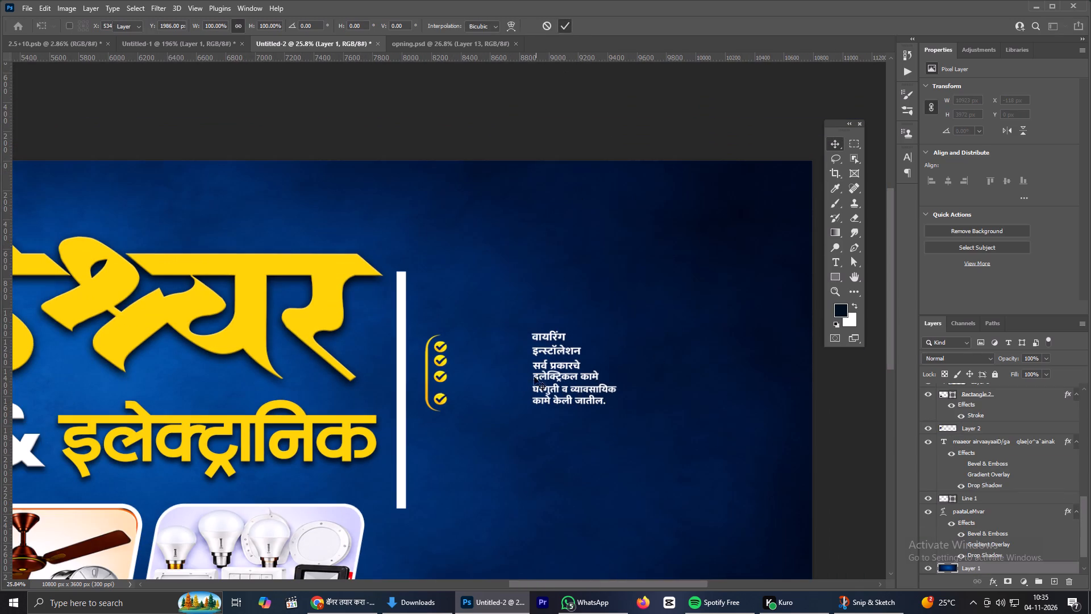
Enlarge the Layer 8 text to about 315% and place it between the white divider and the banner's right edge, about X 8921, Y 716 px.
left_click(538, 401)
key("ctrl+t")
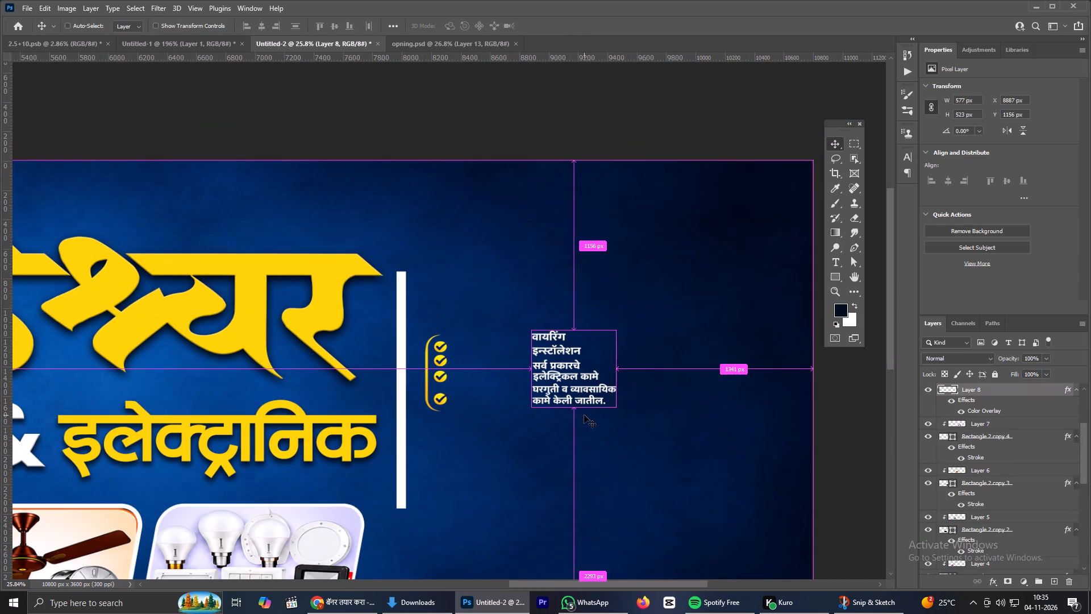
left_click_drag(618, 410, 684, 457, "alt")
left_click_drag(587, 418, 657, 408)
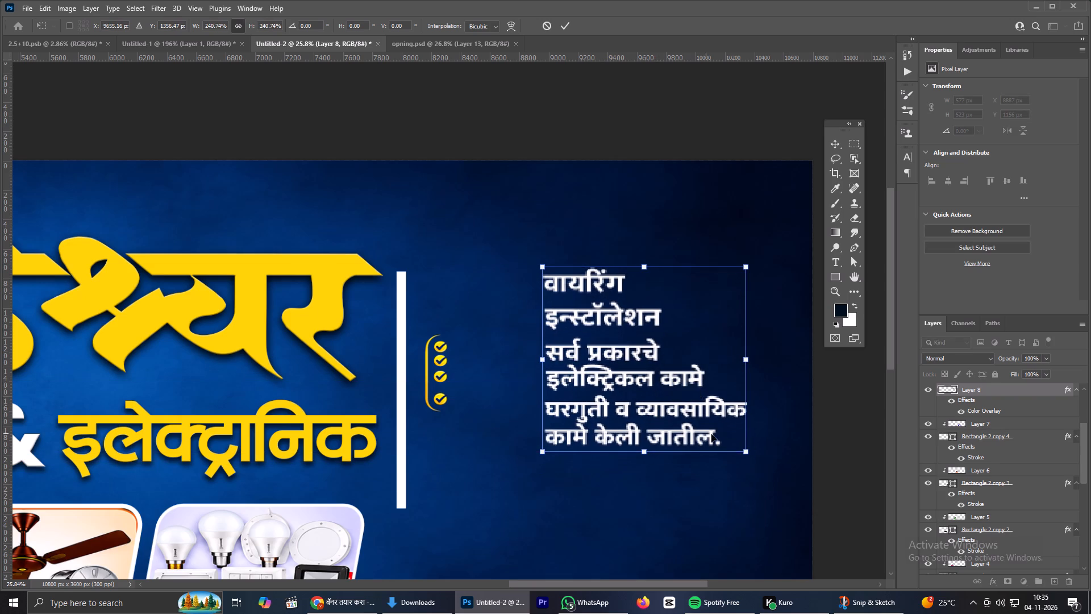
left_click_drag(747, 454, 776, 485, "alt")
left_click_drag(696, 426, 720, 450)
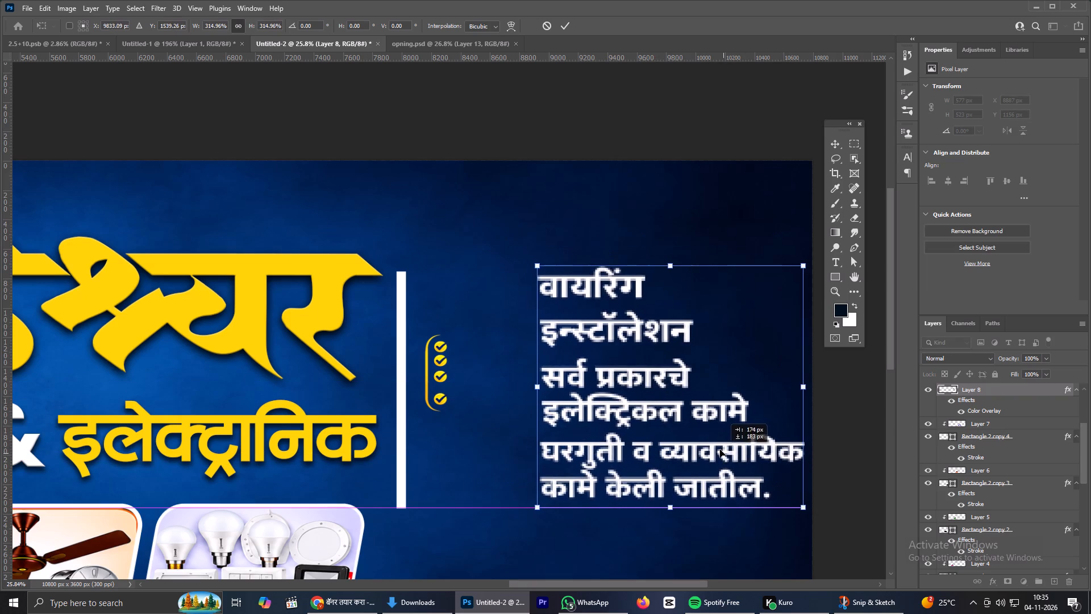
left_click_drag(720, 450, 722, 451)
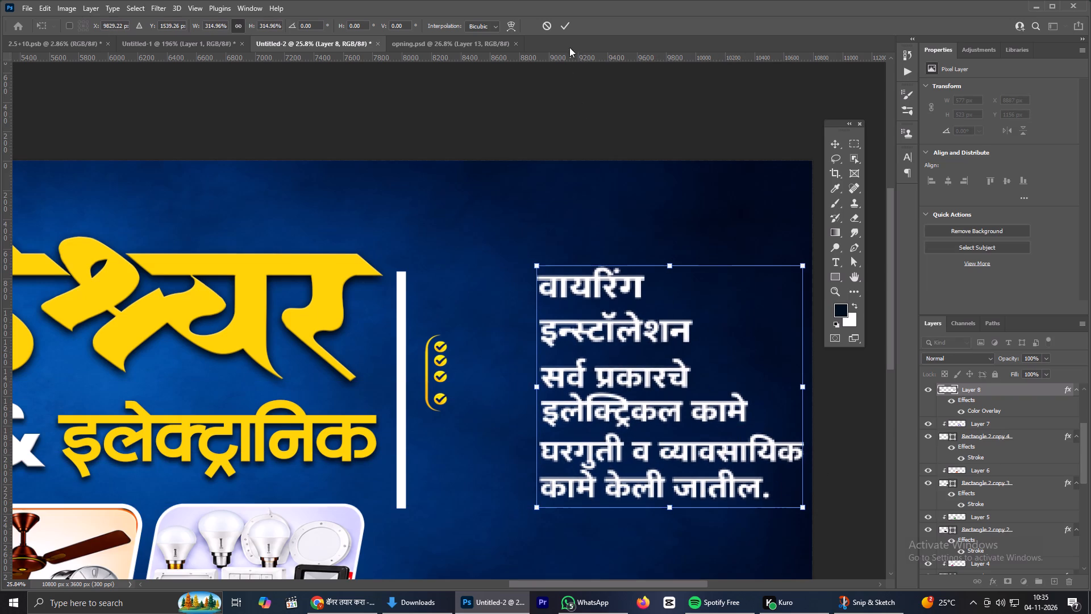
left_click(568, 24)
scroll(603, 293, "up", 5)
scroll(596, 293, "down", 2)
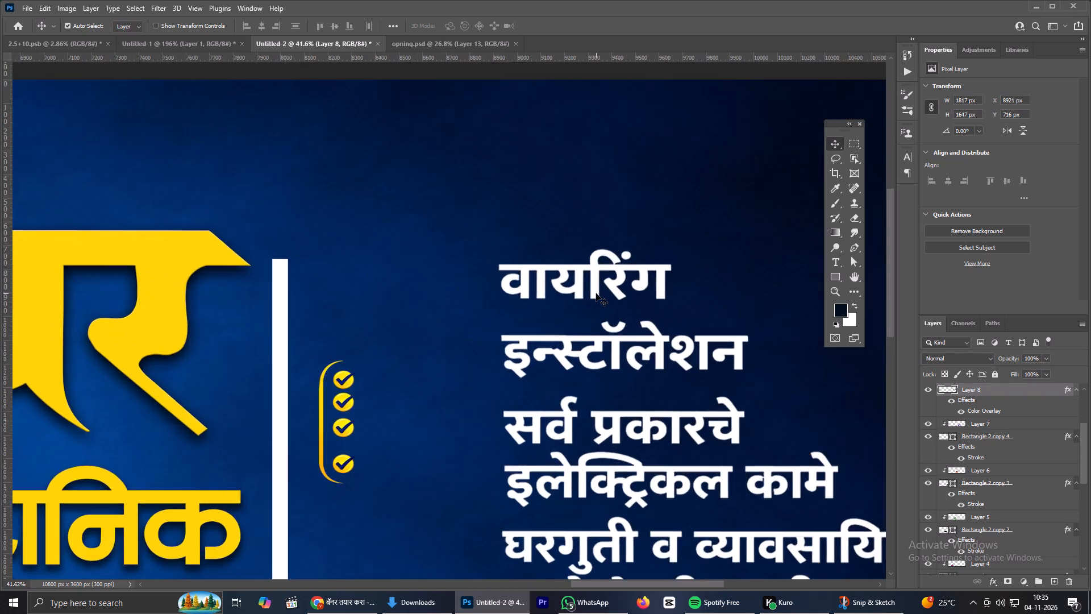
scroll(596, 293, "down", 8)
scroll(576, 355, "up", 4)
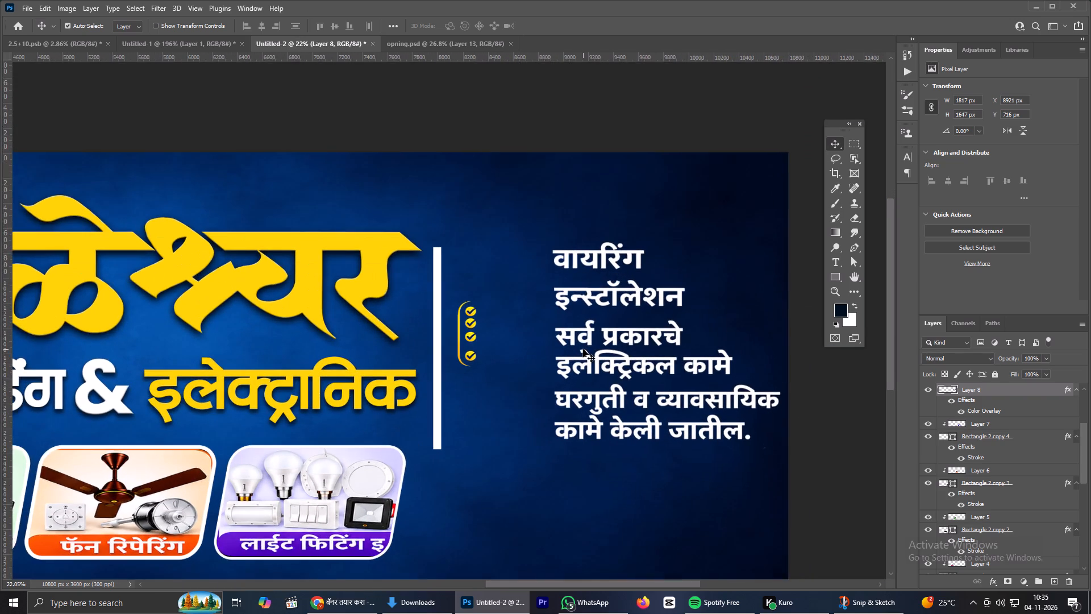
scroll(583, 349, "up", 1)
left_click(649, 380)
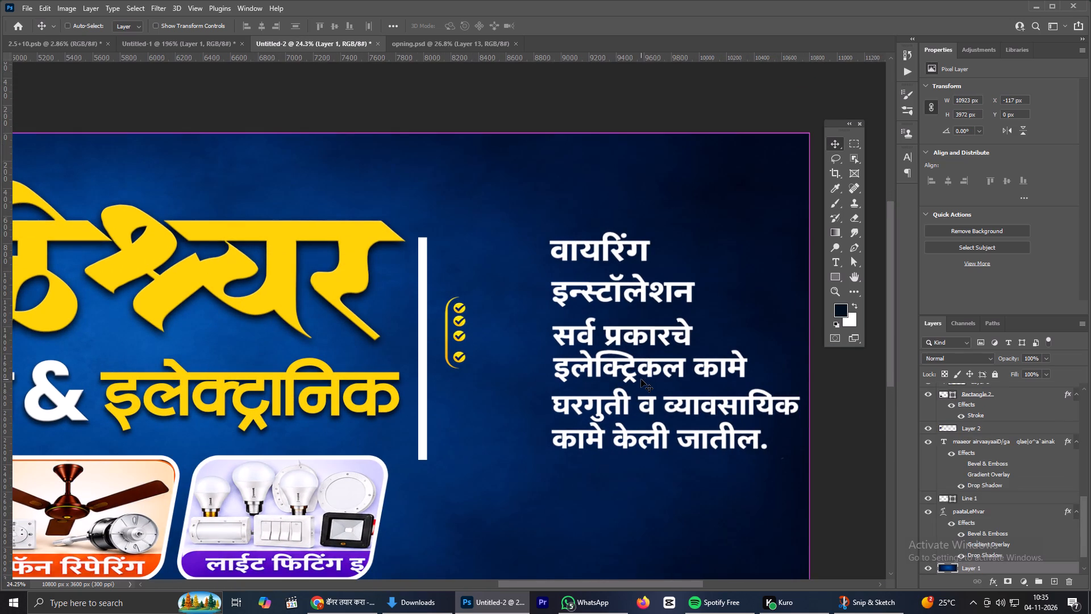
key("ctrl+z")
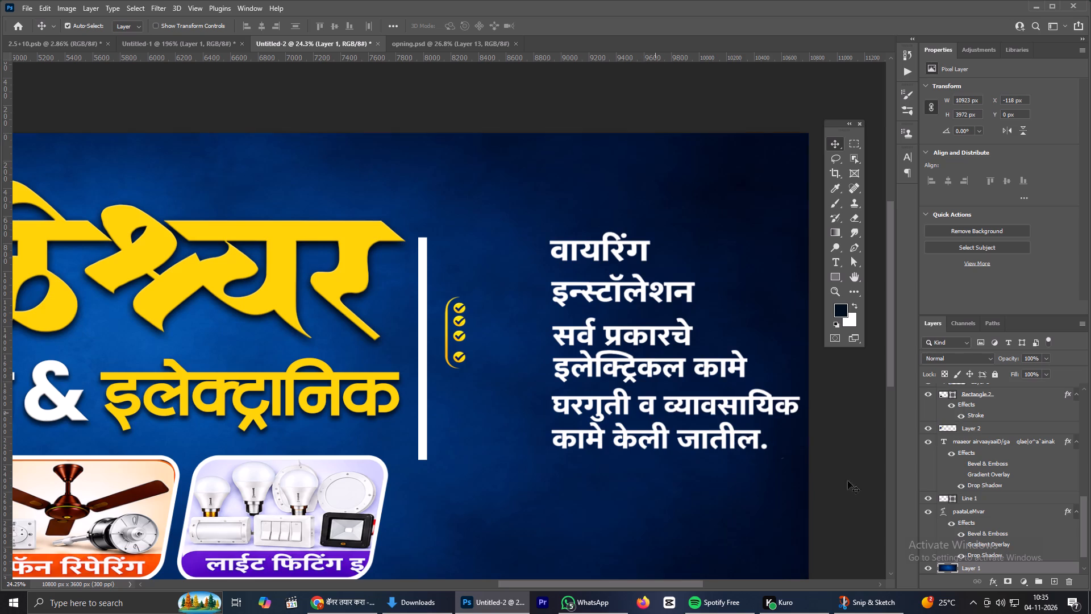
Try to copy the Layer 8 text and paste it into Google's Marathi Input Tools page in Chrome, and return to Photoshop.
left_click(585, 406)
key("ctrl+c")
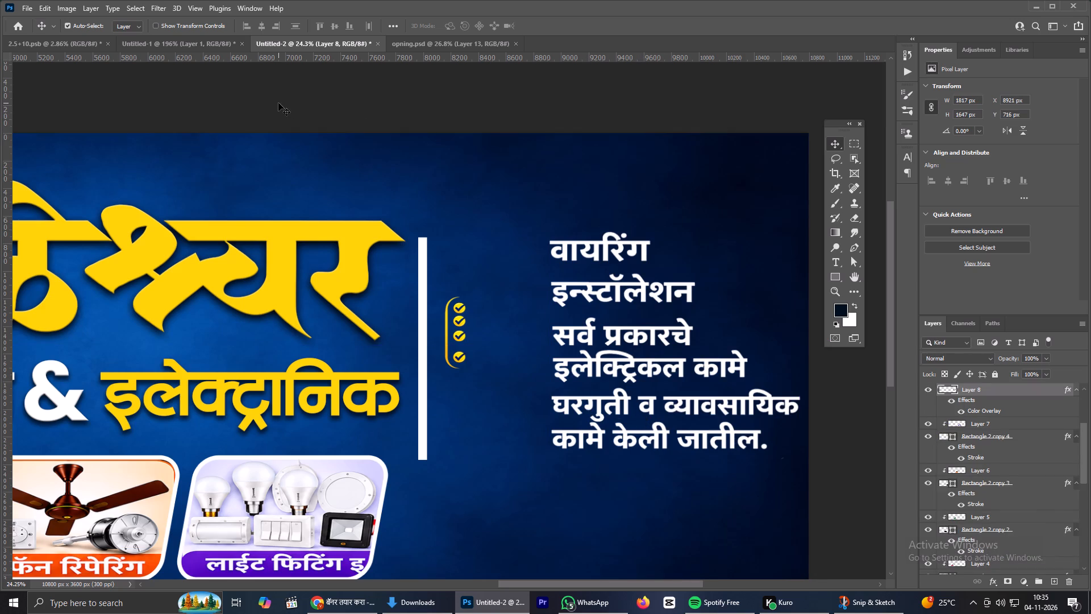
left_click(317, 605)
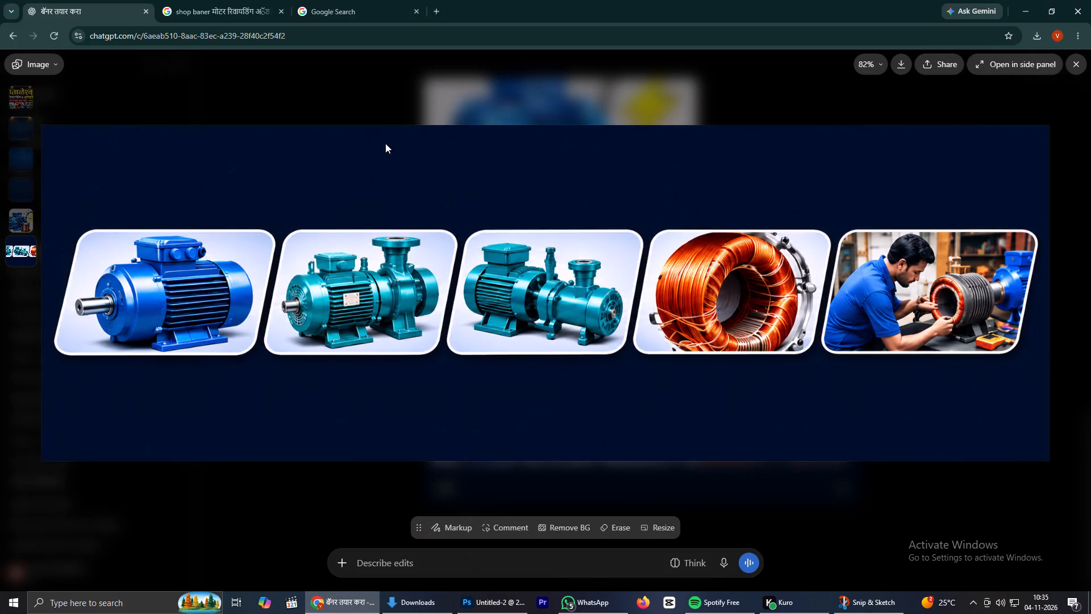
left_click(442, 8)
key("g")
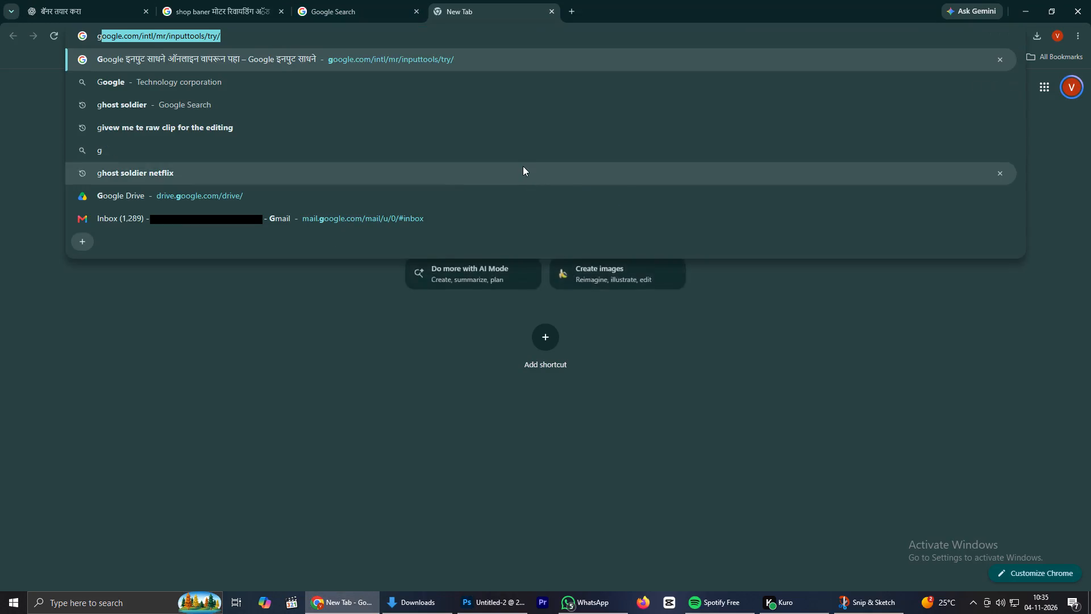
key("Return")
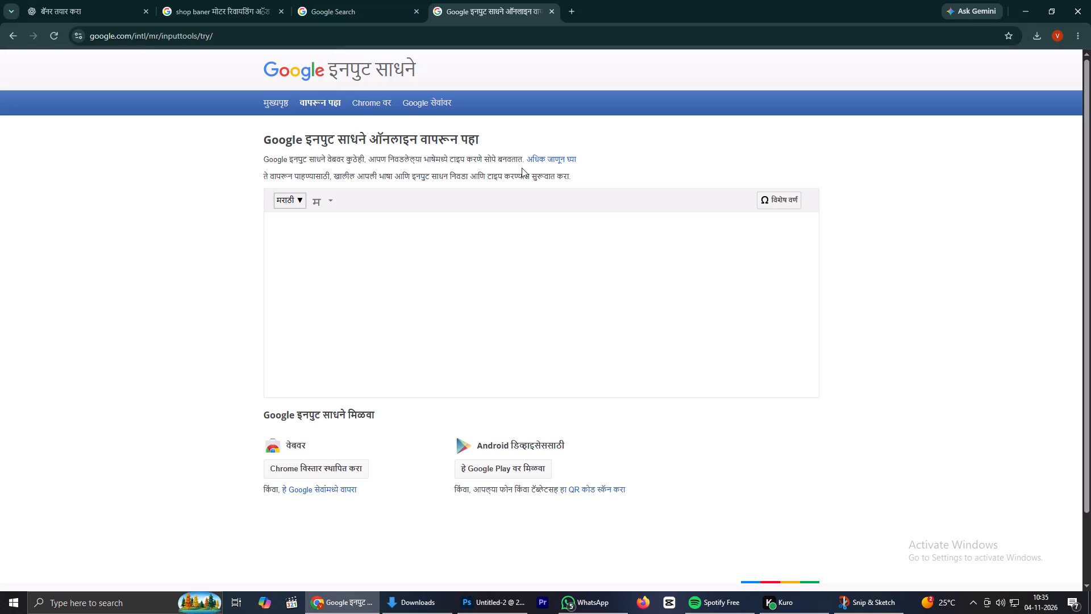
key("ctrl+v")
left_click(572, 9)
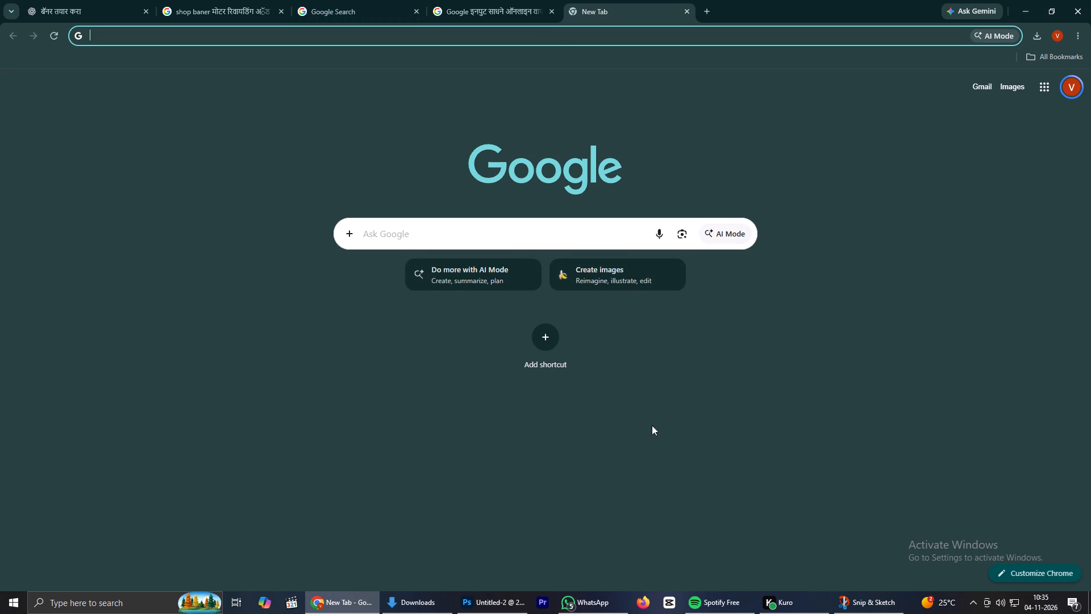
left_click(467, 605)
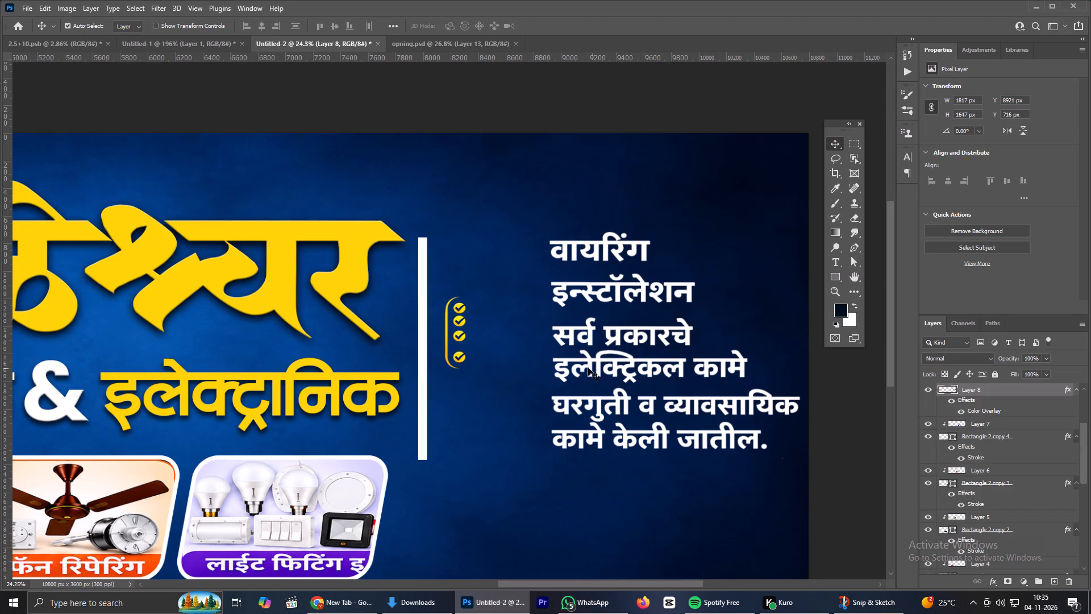
Capture a screen snip of the white Marathi service text on the banner with Snip & Sketch.
key("shift+super+s")
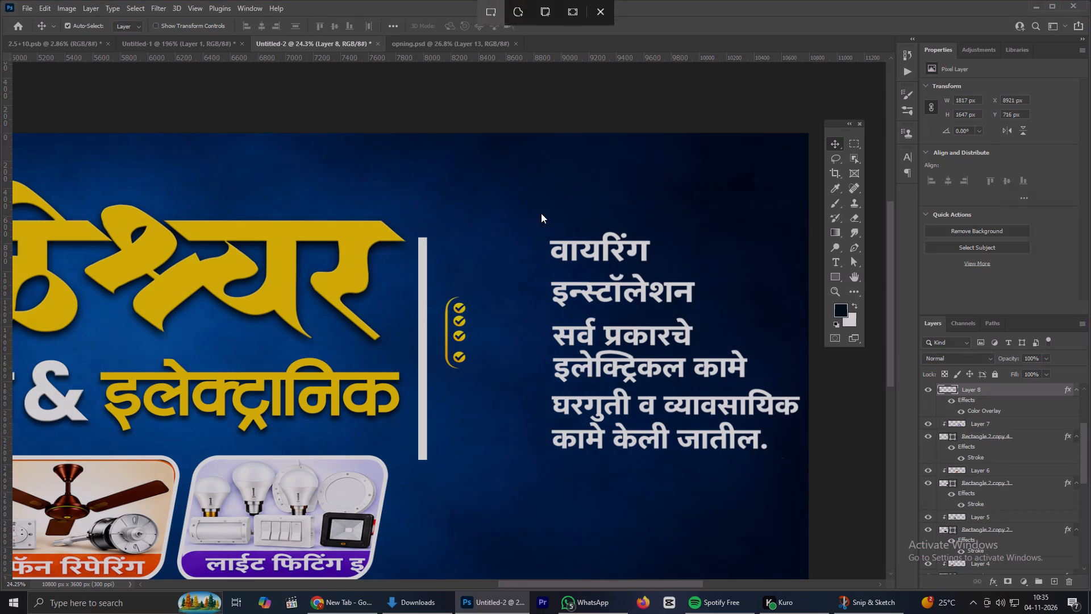
left_click_drag(517, 192, 810, 520)
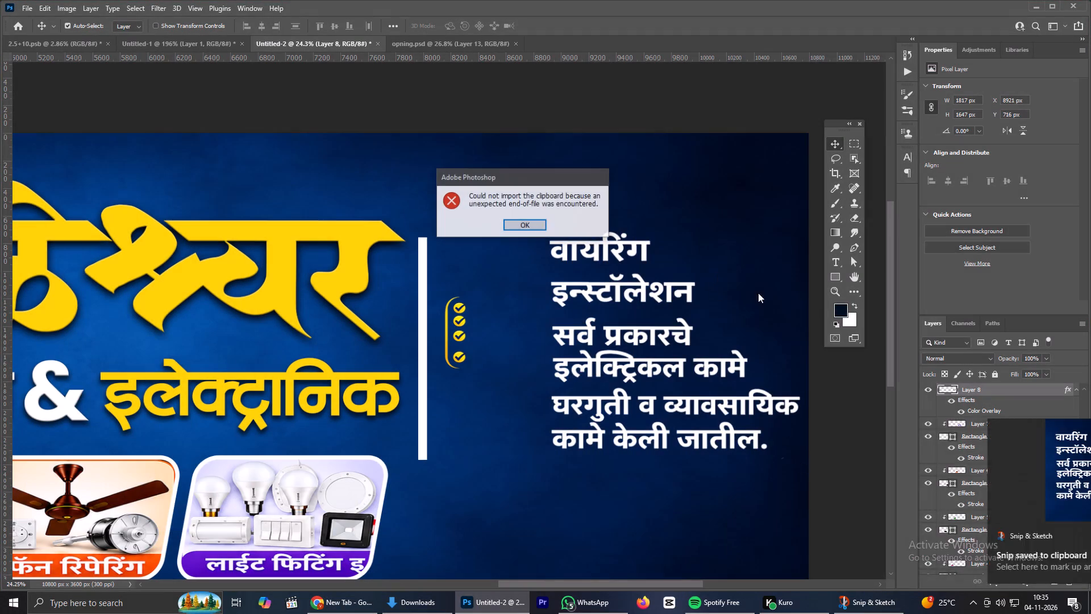
left_click(528, 226)
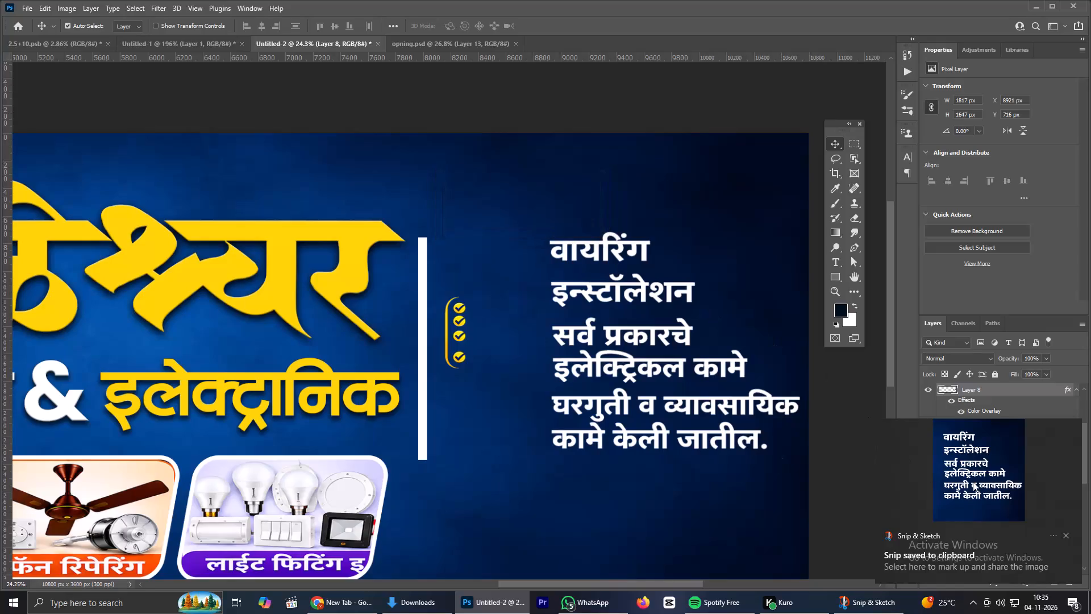
left_click(973, 482)
left_click(668, 65)
left_click(713, 51)
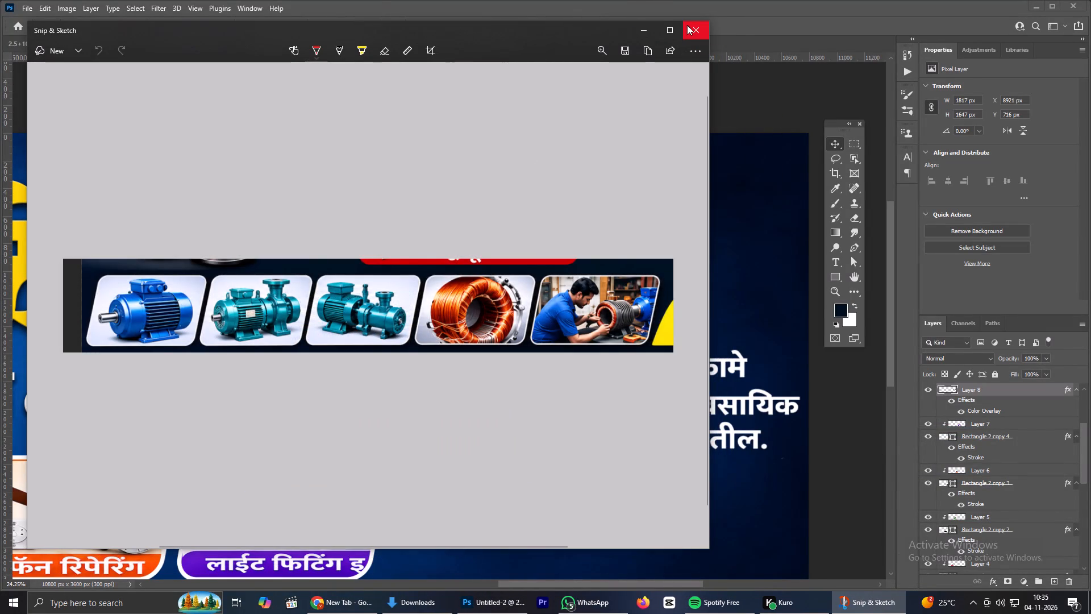
left_click(687, 25)
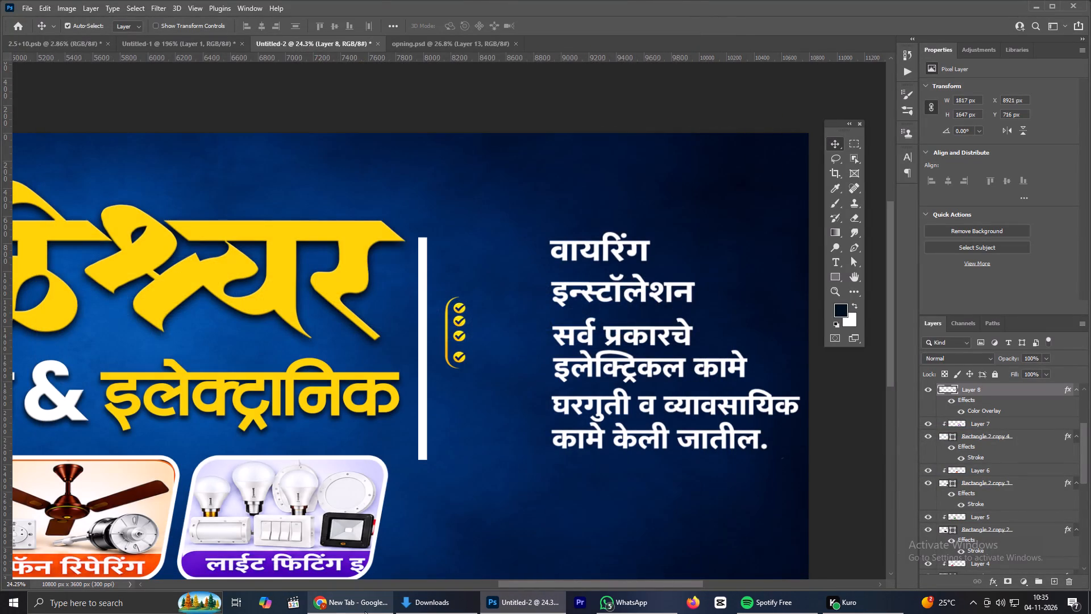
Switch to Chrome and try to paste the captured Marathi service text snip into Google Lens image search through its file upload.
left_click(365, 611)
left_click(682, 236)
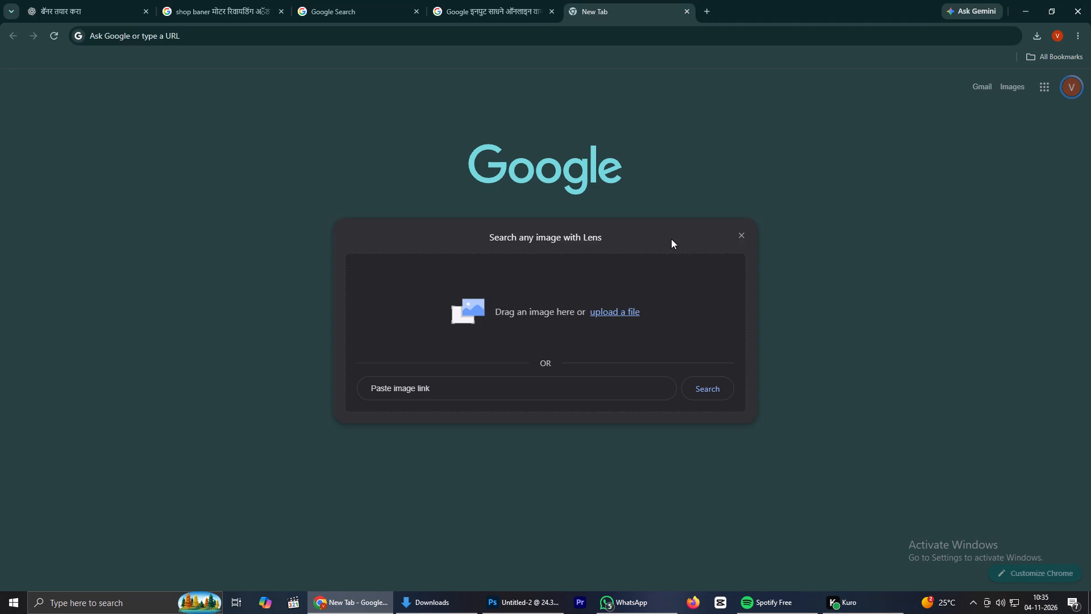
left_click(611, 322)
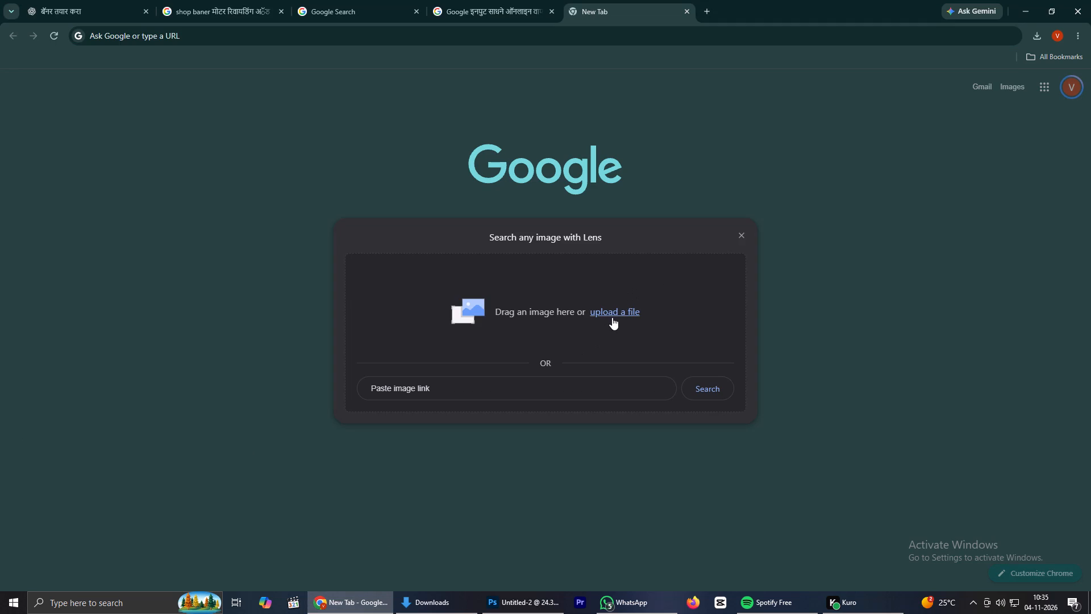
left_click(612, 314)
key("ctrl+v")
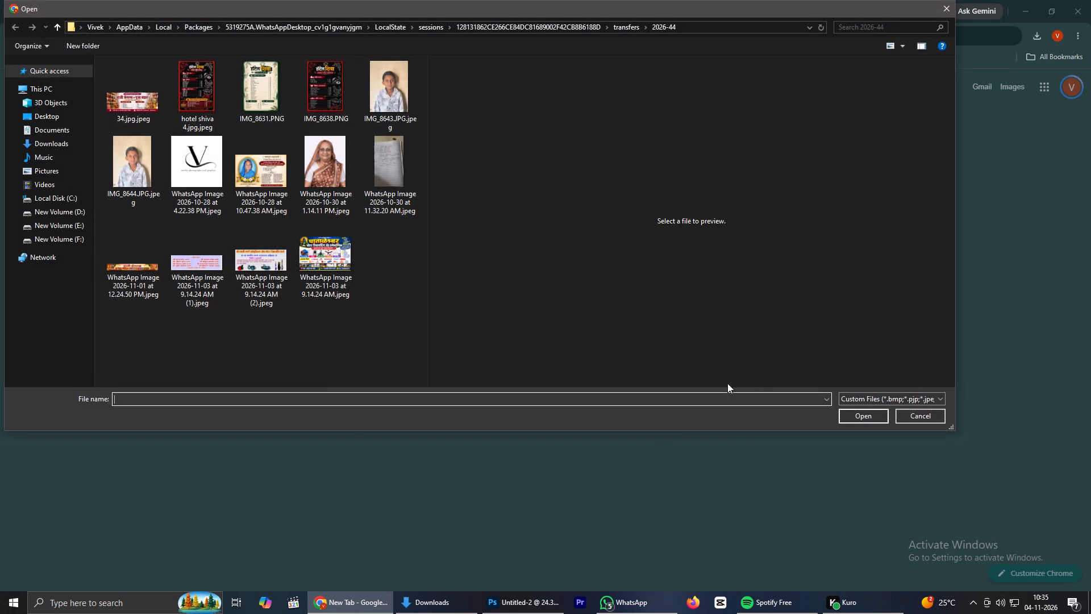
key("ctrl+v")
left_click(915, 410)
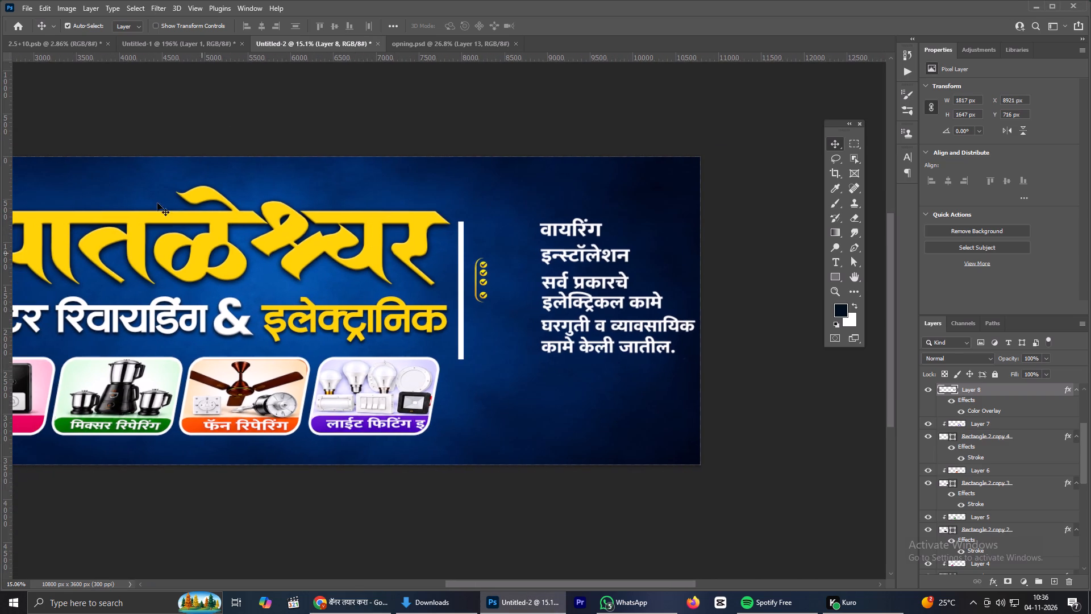
left_click(559, 306)
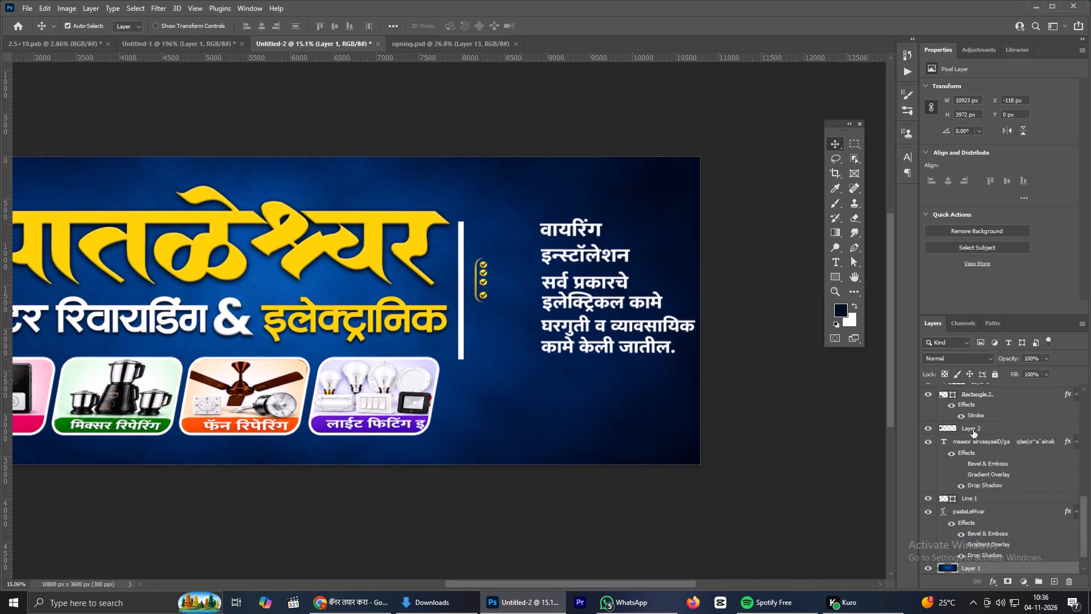
left_click(549, 349)
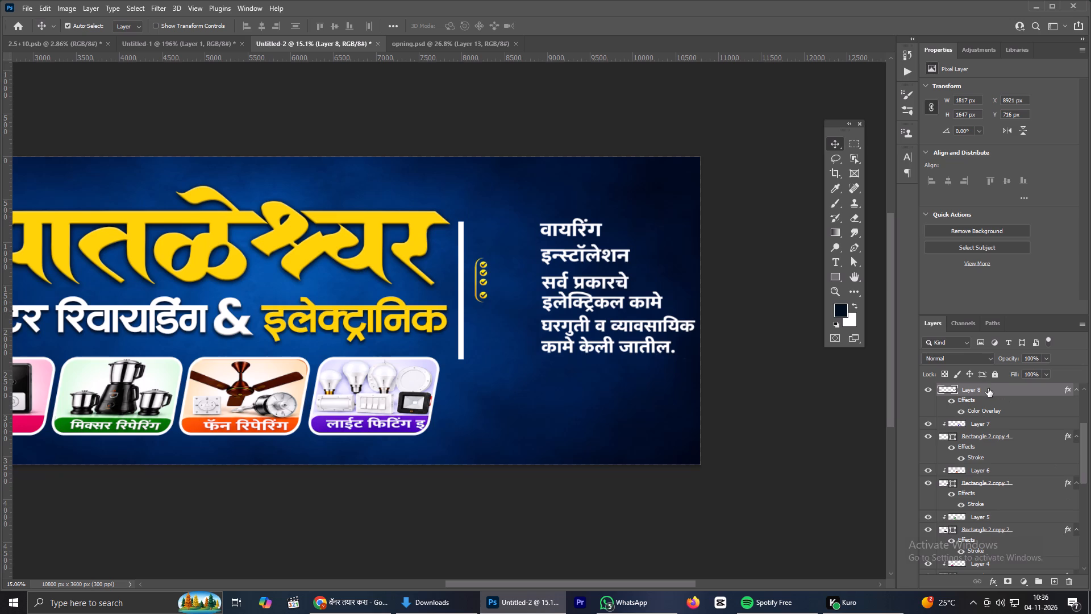
left_click_drag(988, 388, 1071, 582)
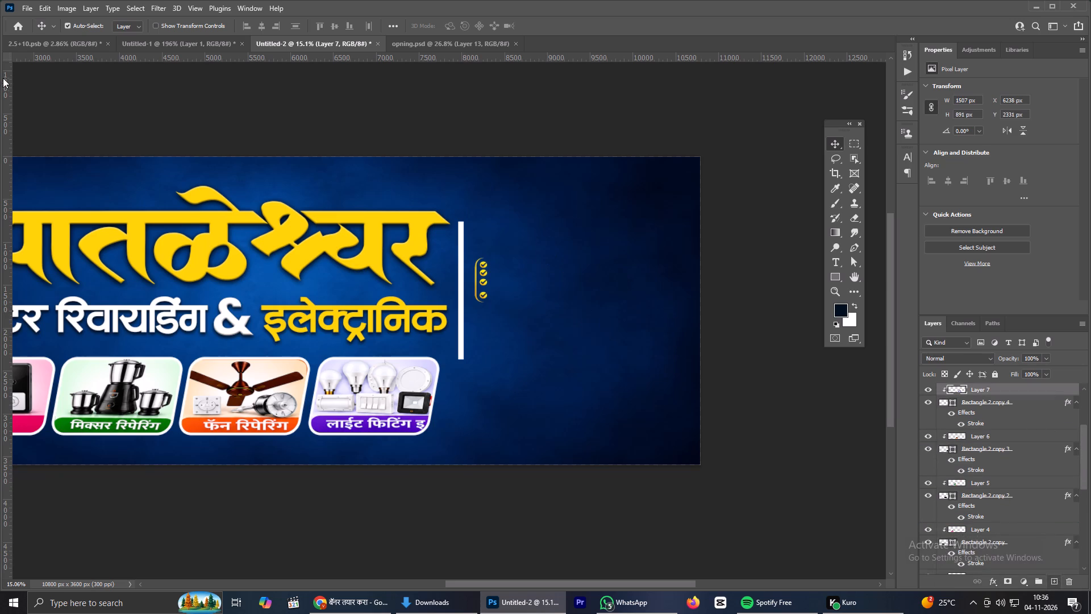
Copy the proprietor's name text layer from opning.psd into the Untitled-2 banner and place it near the top-right corner, about X 8521, Y 178 px.
left_click(427, 43)
scroll(684, 331, "down", 5)
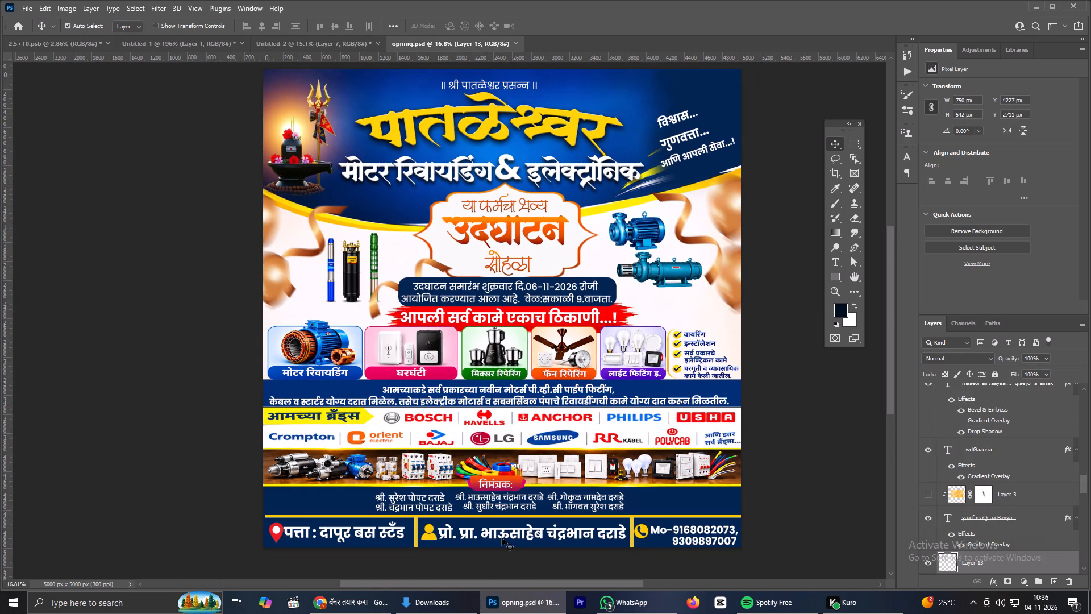
left_click(514, 529)
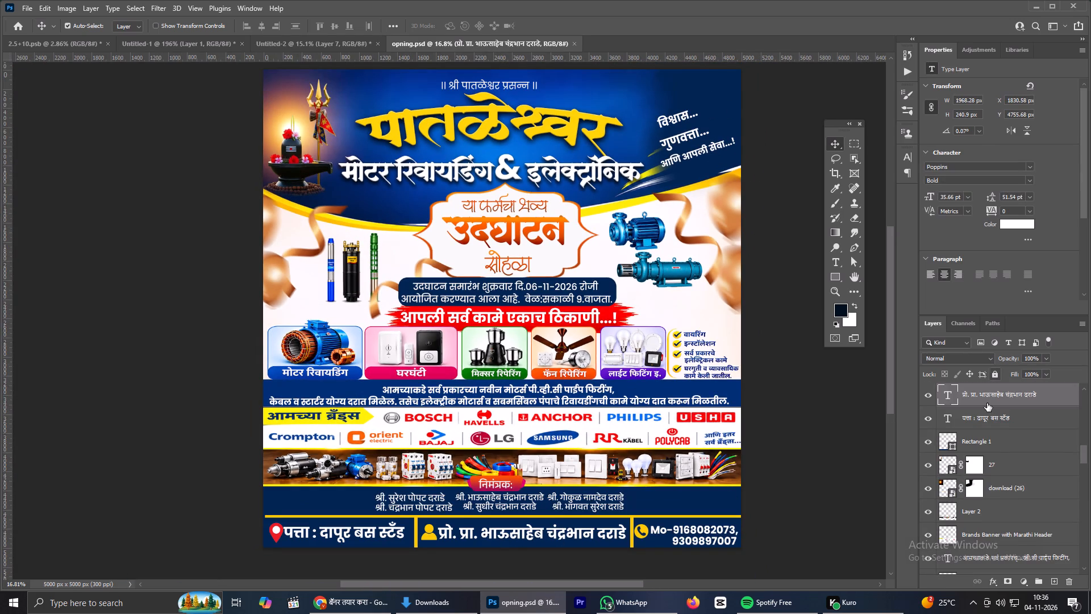
left_click_drag(987, 396, 710, 269)
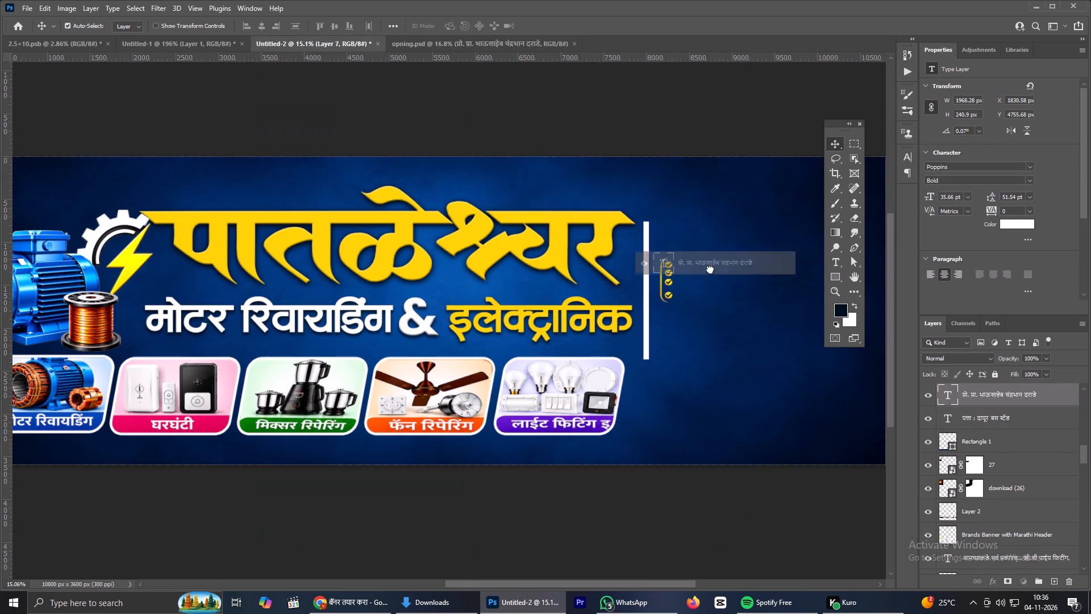
left_click_drag(710, 269, 728, 279)
key("space")
key("space")
key("space")
key("space")
key("space")
key("space")
key("space")
key("space")
key("space")
key("space")
key("space")
key("space")
key("space")
key("space")
key("space")
key("space")
key("space")
key("space")
key("space")
left_click_drag(709, 281, 500, 332)
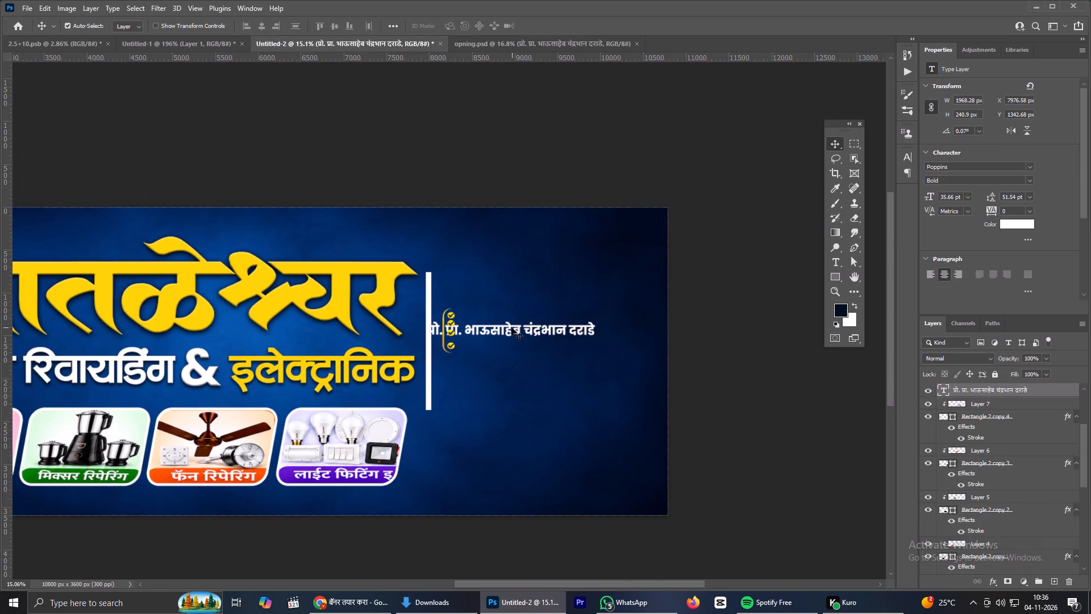
left_click_drag(511, 328, 558, 231)
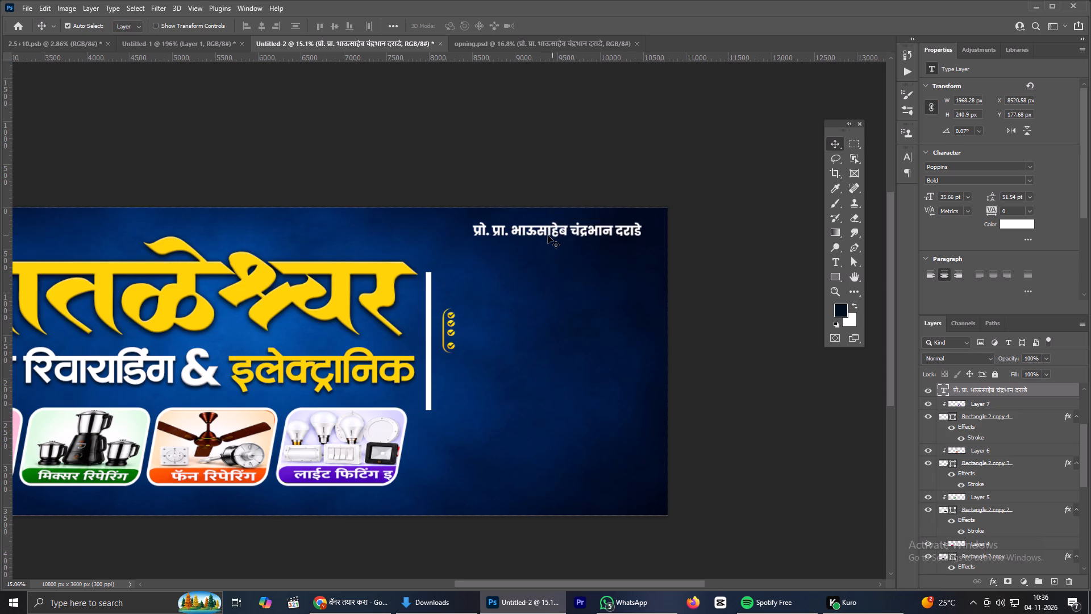
Duplicate the proprietor text below itself and replace the copy's wording with the four-line Marathi service list copied from ChatGPT.
left_click_drag(547, 235, 544, 304, "alt")
double_click(544, 304, "alt")
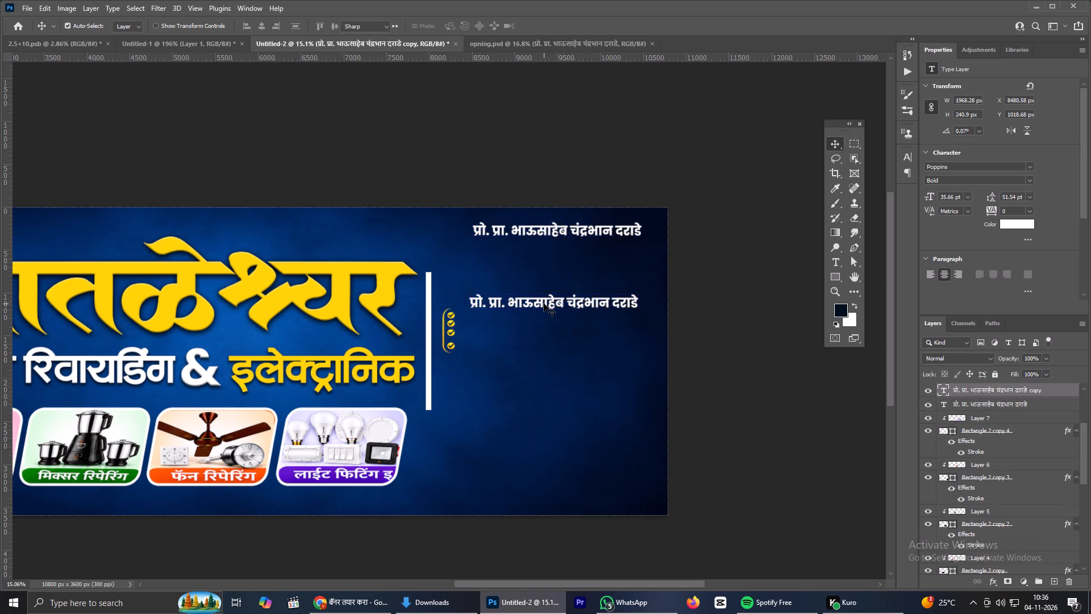
key("ctrl+v")
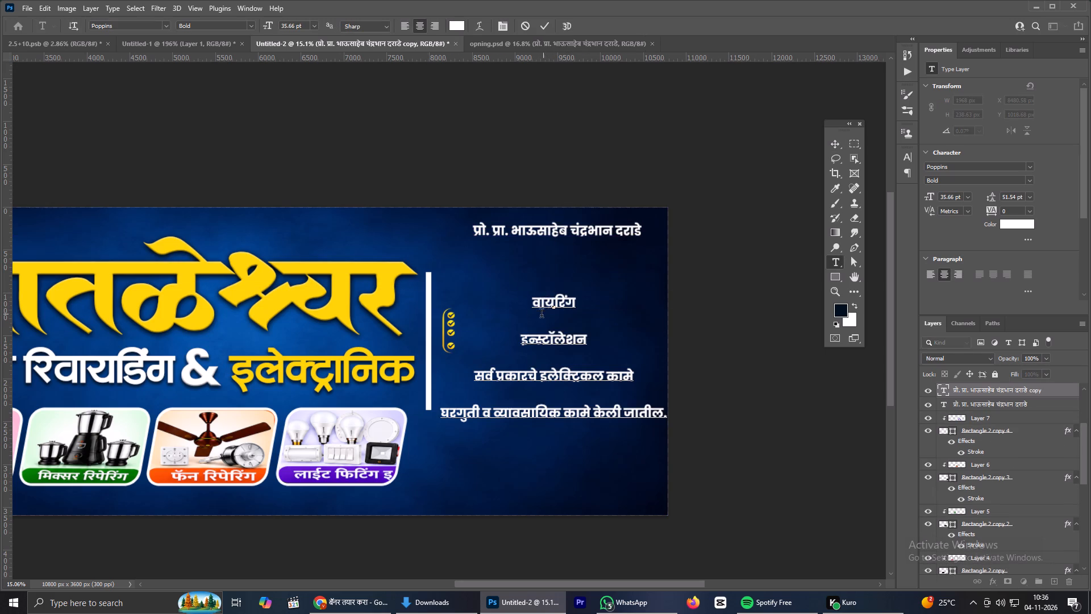
left_click(403, 24)
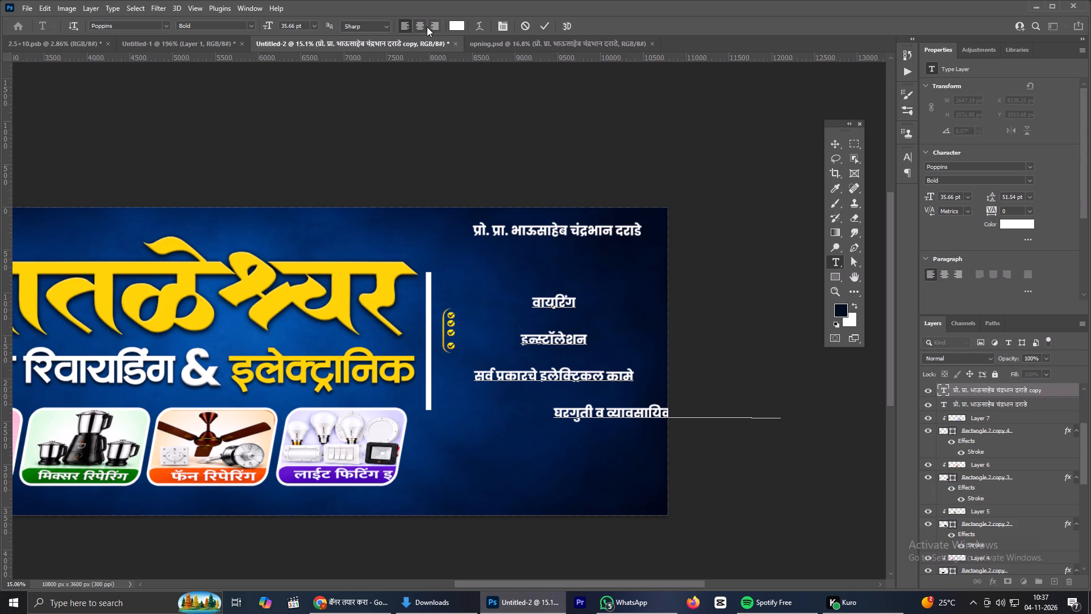
left_click(420, 27)
left_click(544, 23)
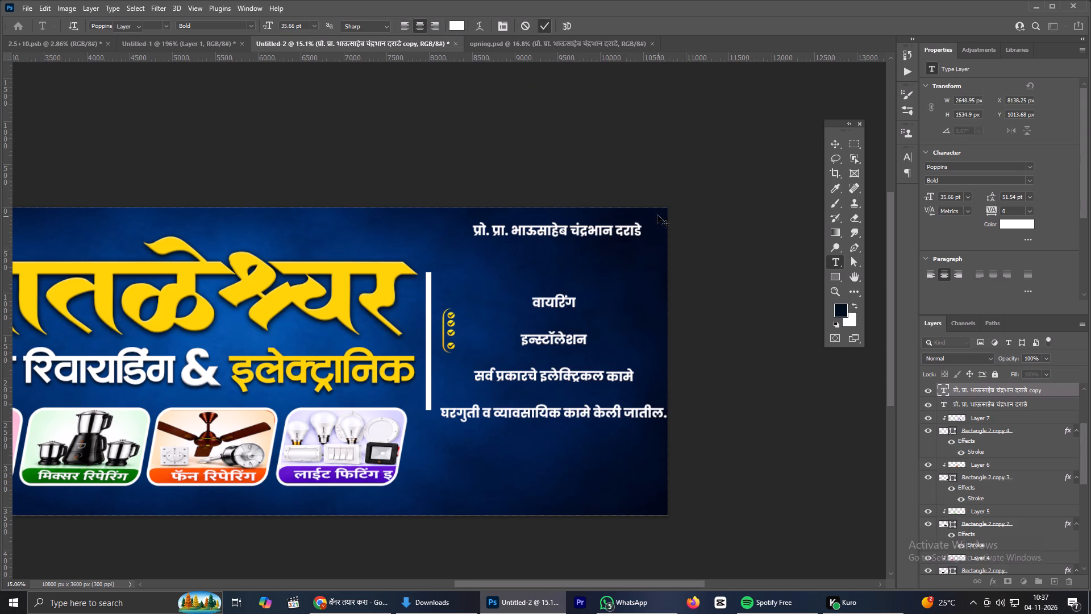
Left-align the service list with 31 pt leading and place it beside the yellow checkmarks, about X 8577, Y 1004 px.
left_click(929, 273)
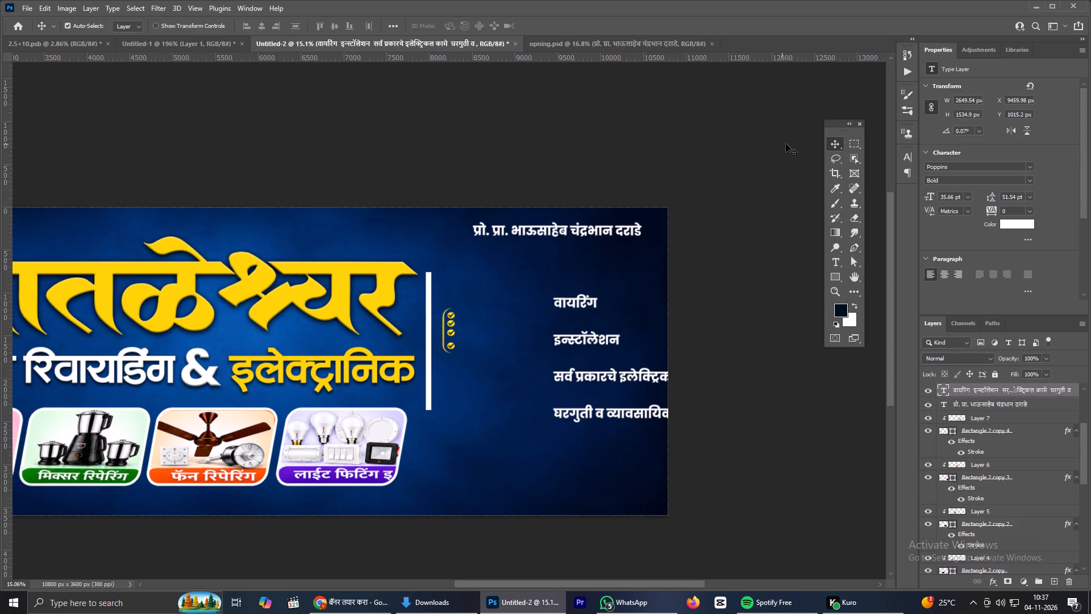
left_click_drag(991, 196, 980, 196)
left_click_drag(602, 346, 529, 342)
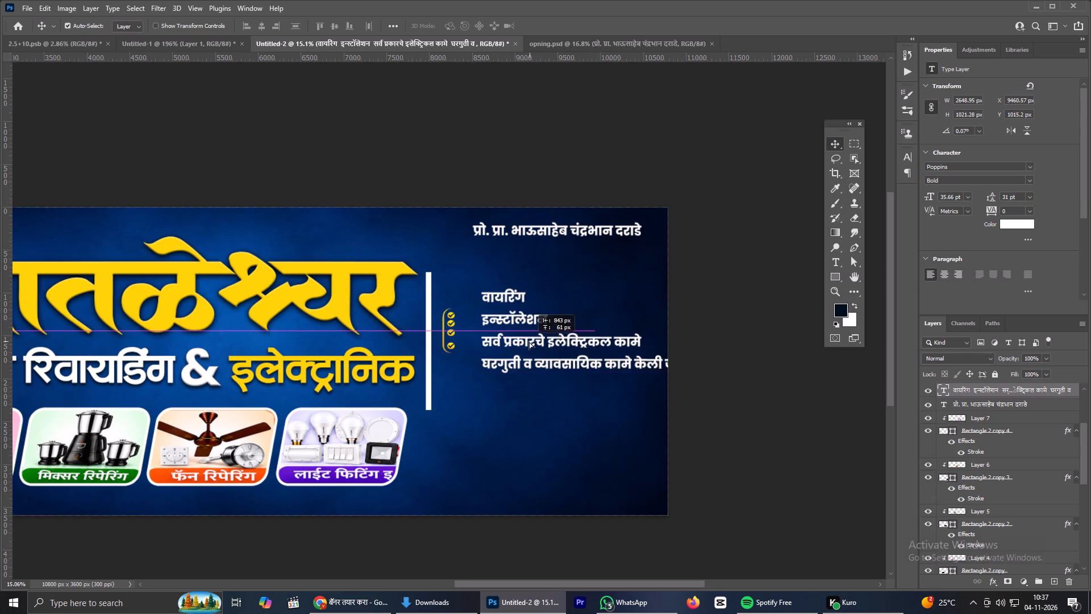
left_click_drag(529, 342, 526, 343)
Break the last line of the service list after "व्यावसायिक" so that "कामे केली जातील." starts a new line.
double_click(527, 343)
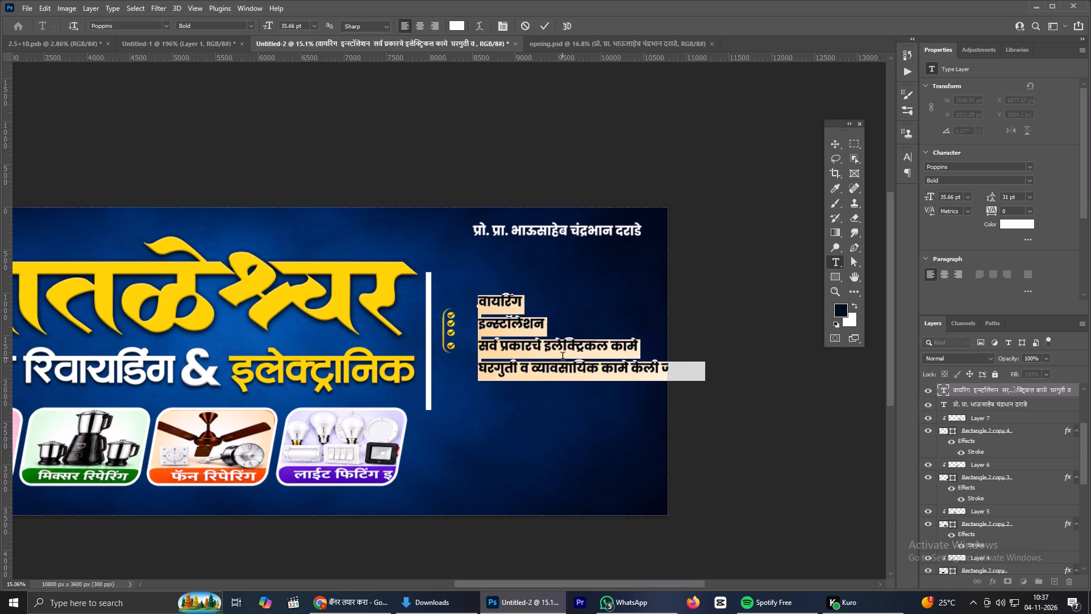
left_click(601, 370)
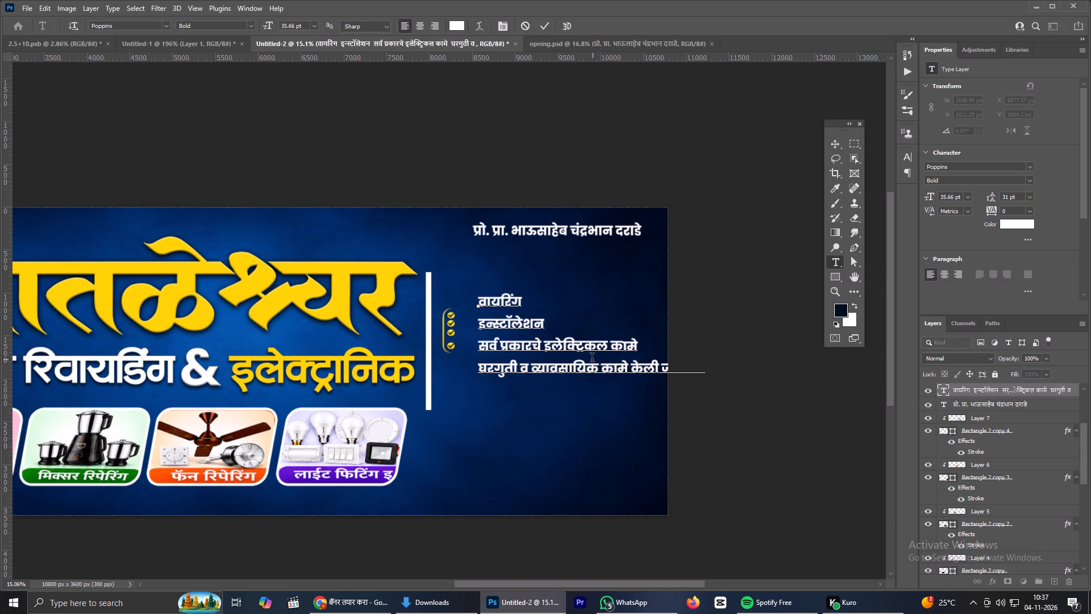
key("Return")
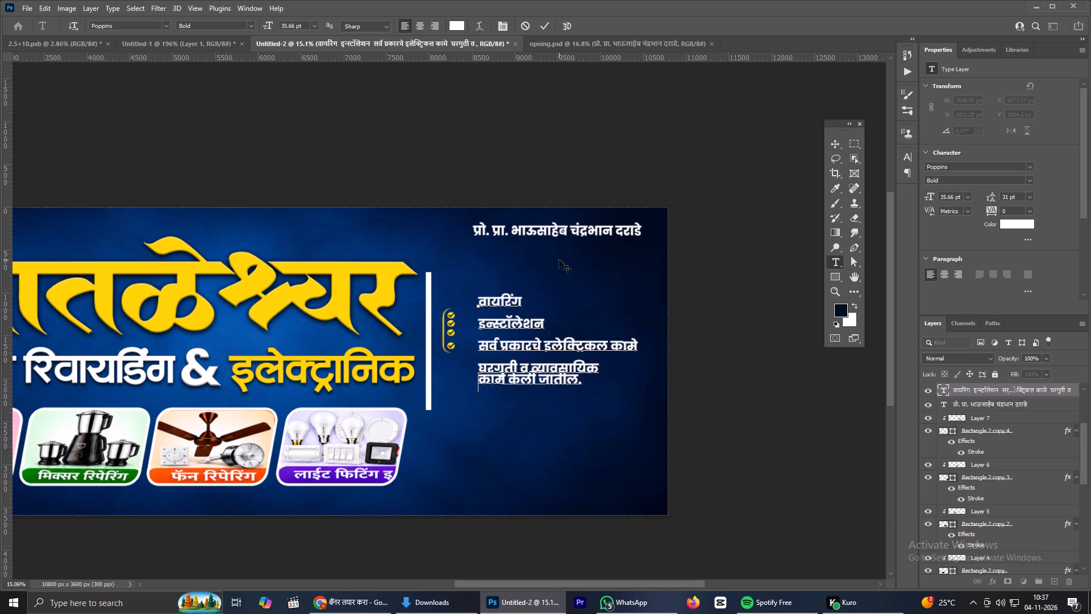
left_click(545, 28)
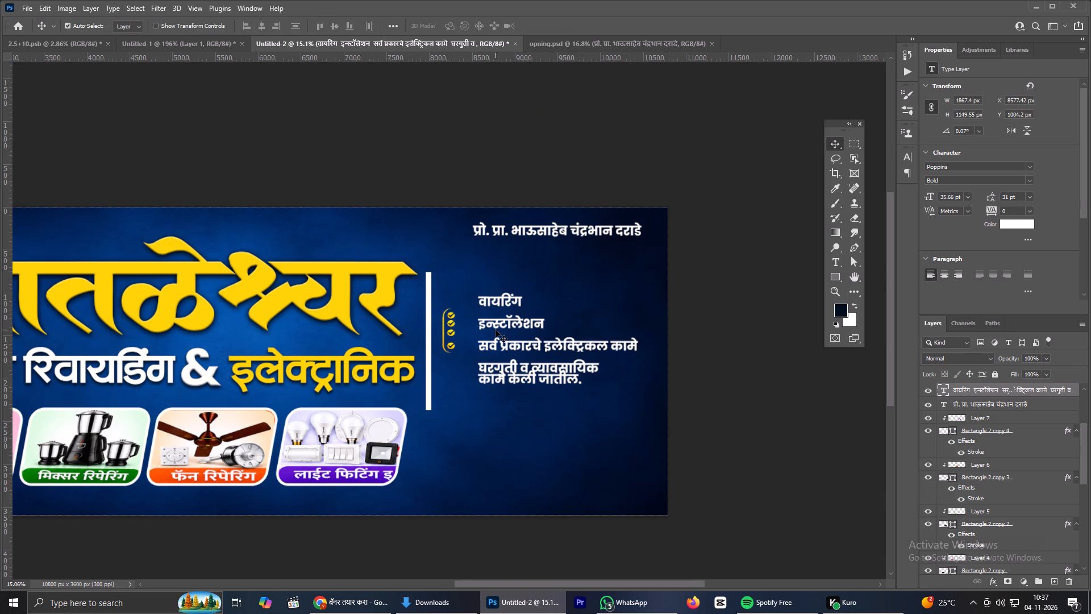
Check the checklist layout in opning.psd and break the banner's third service line after "सर्व प्रकारचे".
scroll(495, 330, "up", 1)
scroll(495, 321, "down", 3)
left_click(541, 40)
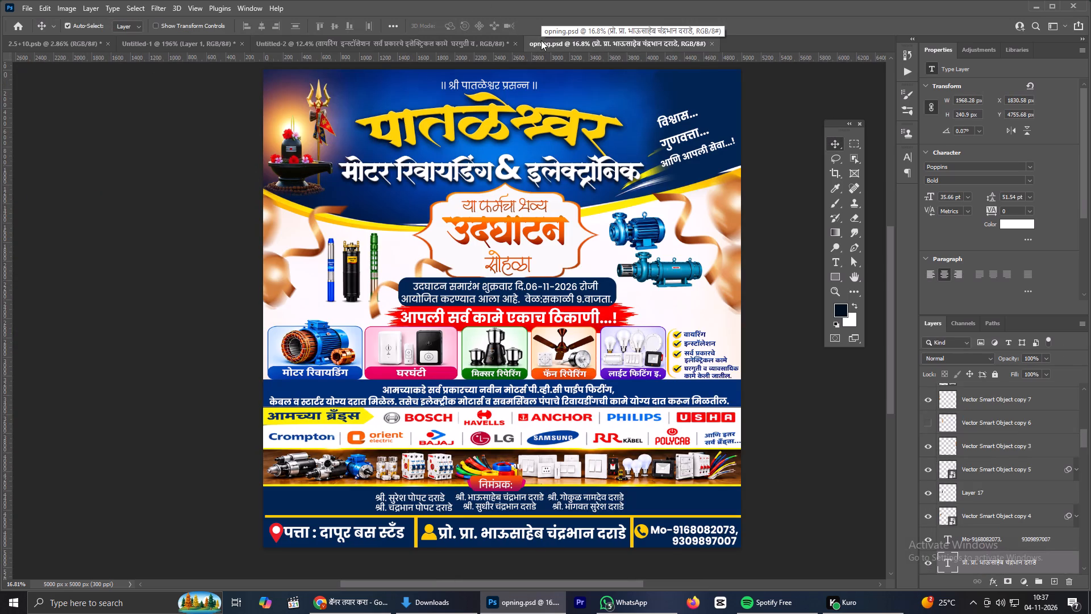
left_click(430, 39)
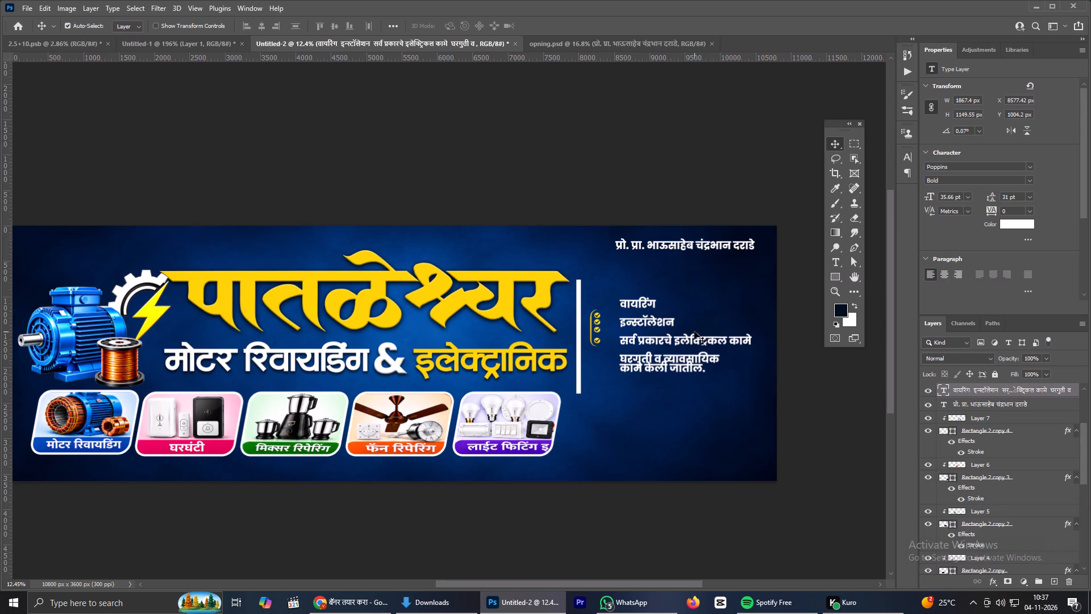
double_click(700, 336)
left_click(674, 342)
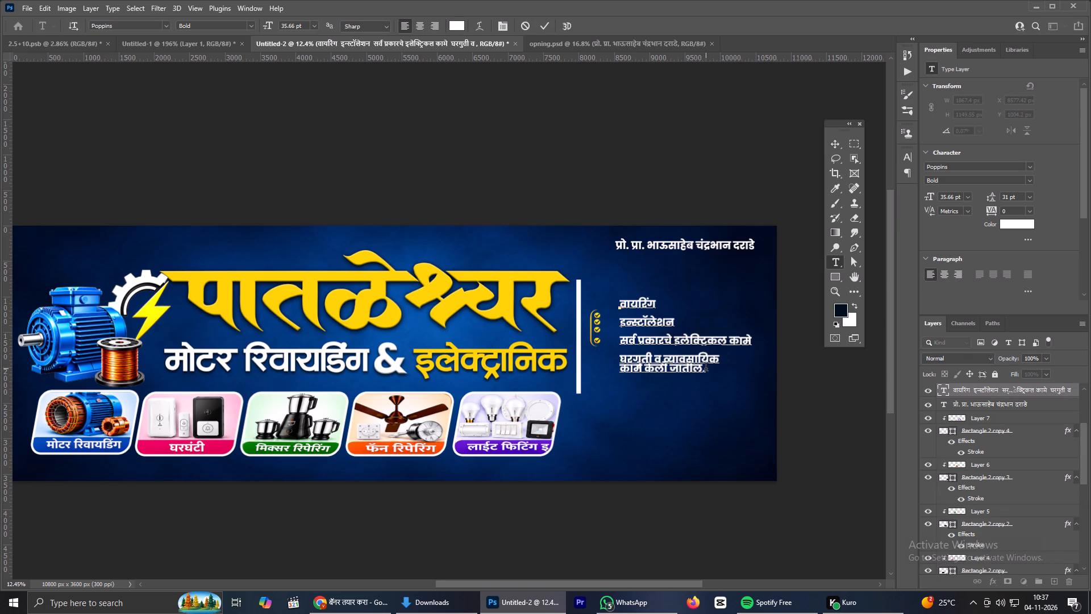
key("Return")
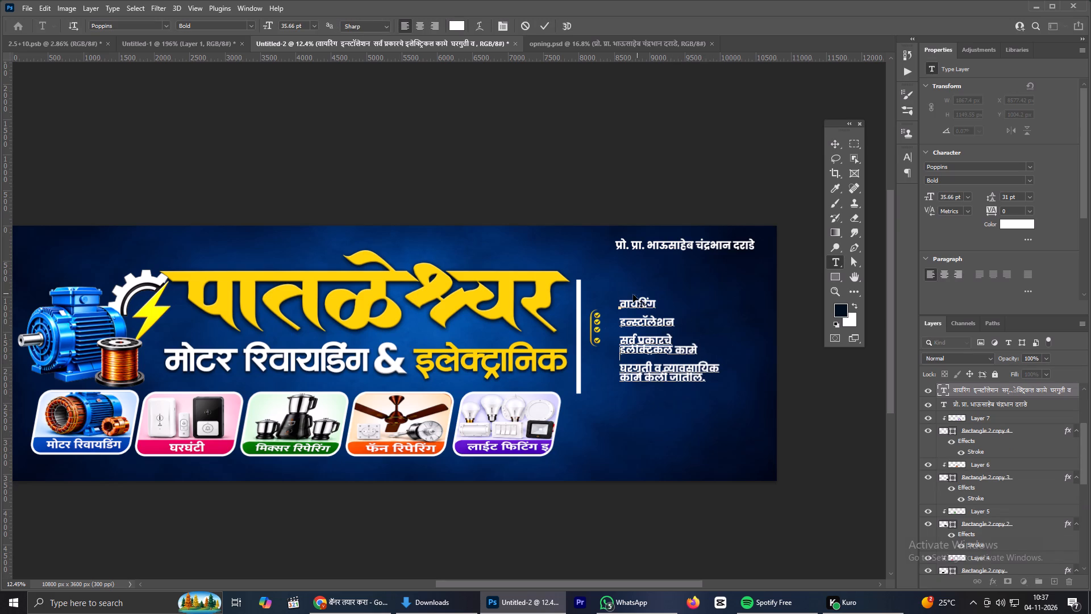
scroll(601, 337, "up", 1)
left_click(540, 28)
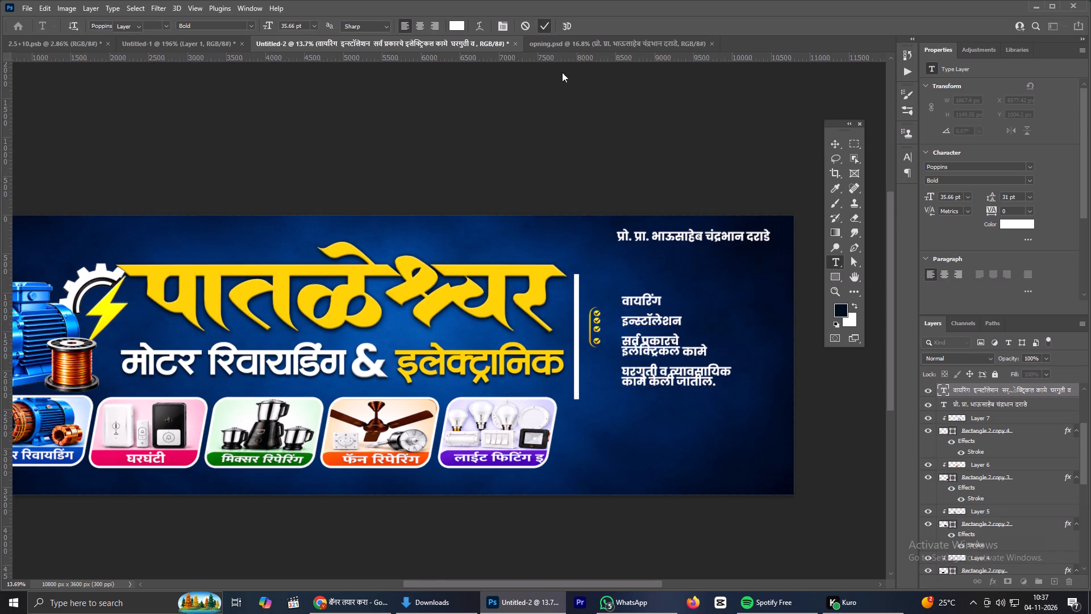
Set the leading of the service list from "सर्व प्रकारचे" through "कामे केली जातील." to 40 pt.
scroll(658, 343, "up", 1)
double_click(627, 344)
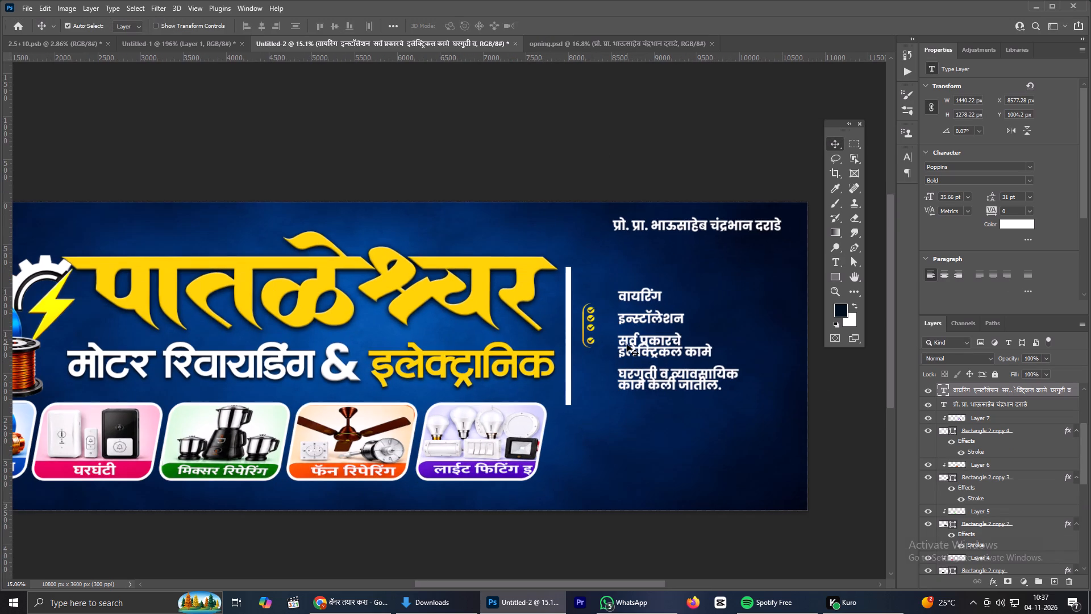
left_click_drag(617, 343, 769, 408)
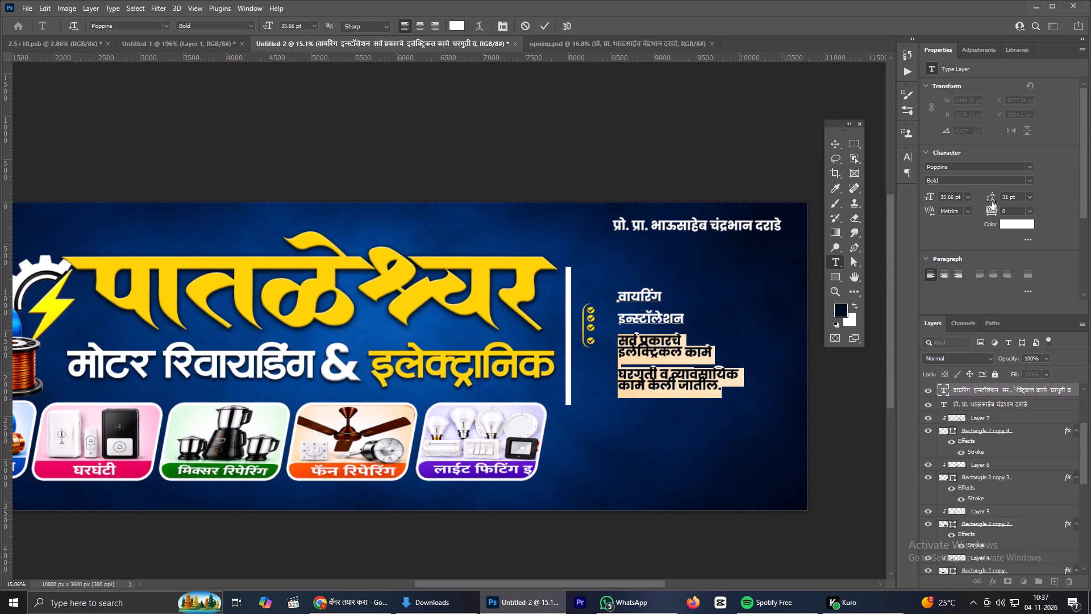
left_click_drag(990, 197, 995, 196)
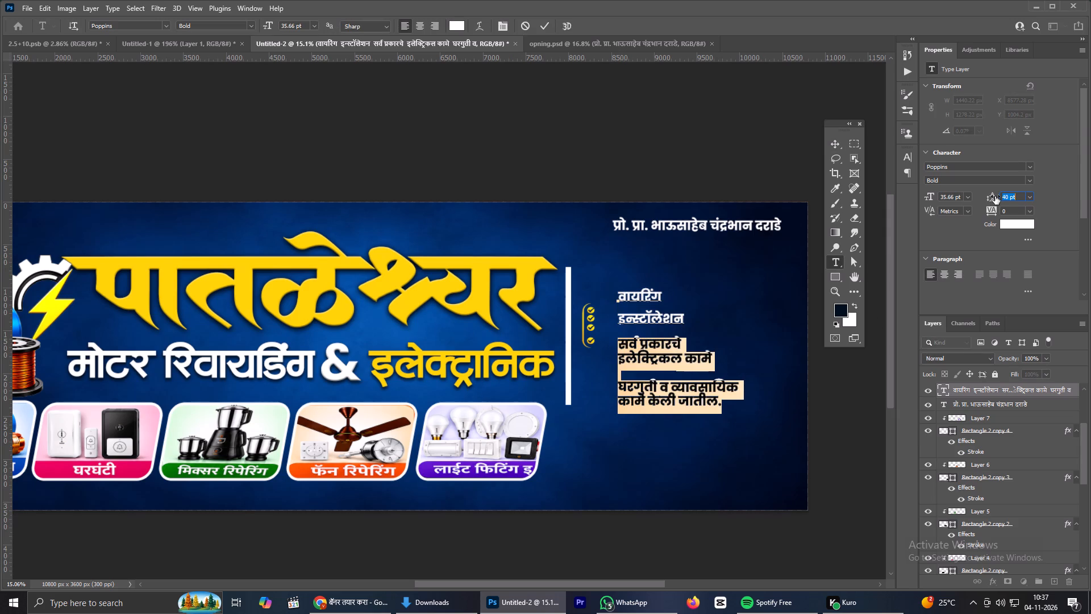
left_click_drag(995, 196, 994, 196)
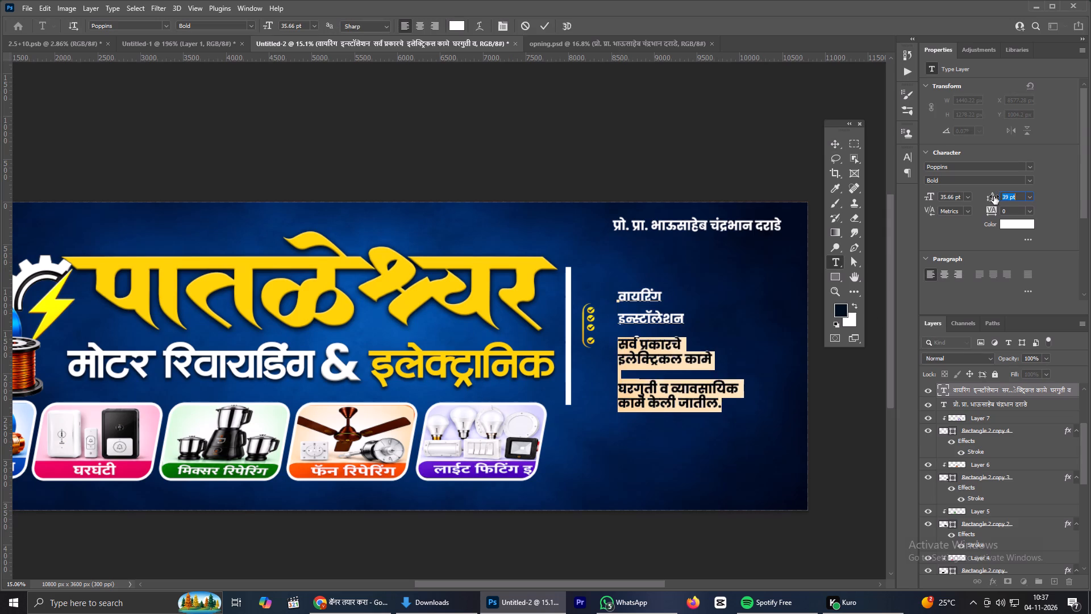
left_click_drag(994, 196, 995, 196)
left_click(547, 24)
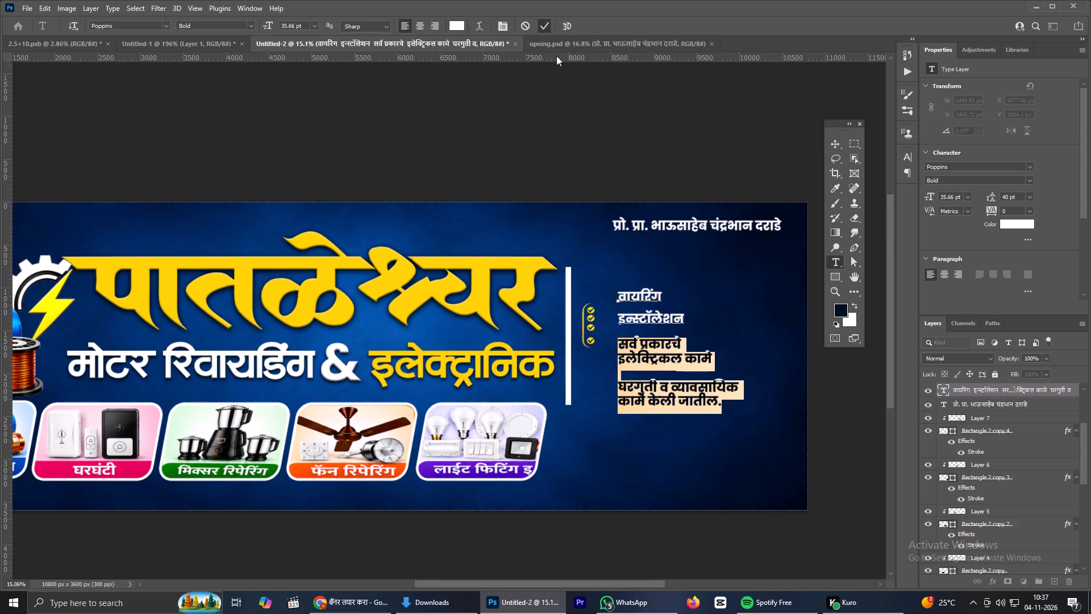
Move the service list slightly away from the checkmarks to about X 8692, Y 1016 px.
scroll(651, 372, "up", 3)
left_click_drag(659, 407, 672, 408)
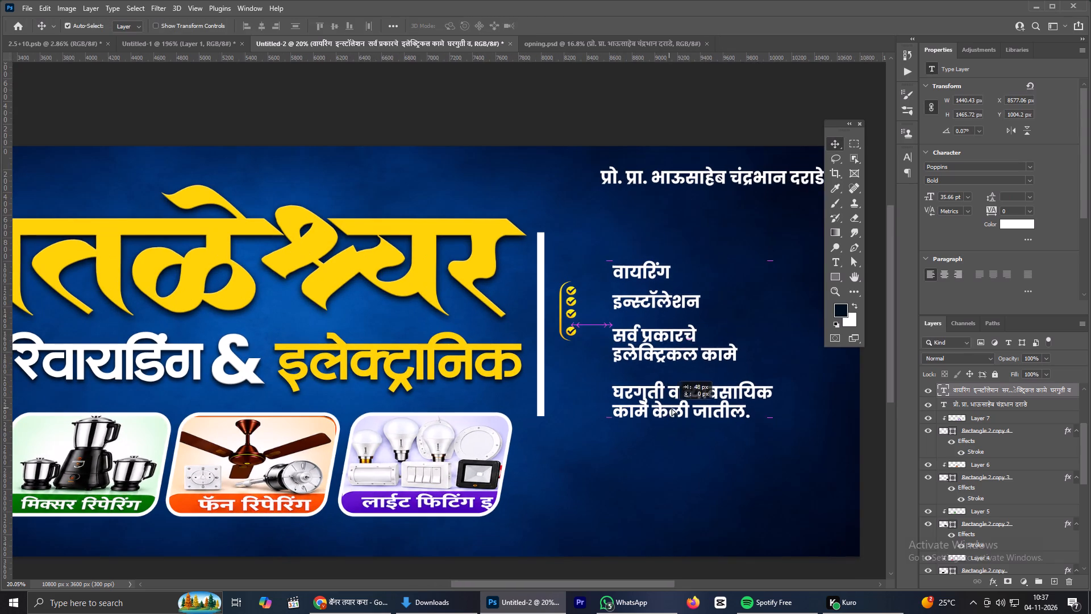
left_click_drag(672, 408, 672, 408)
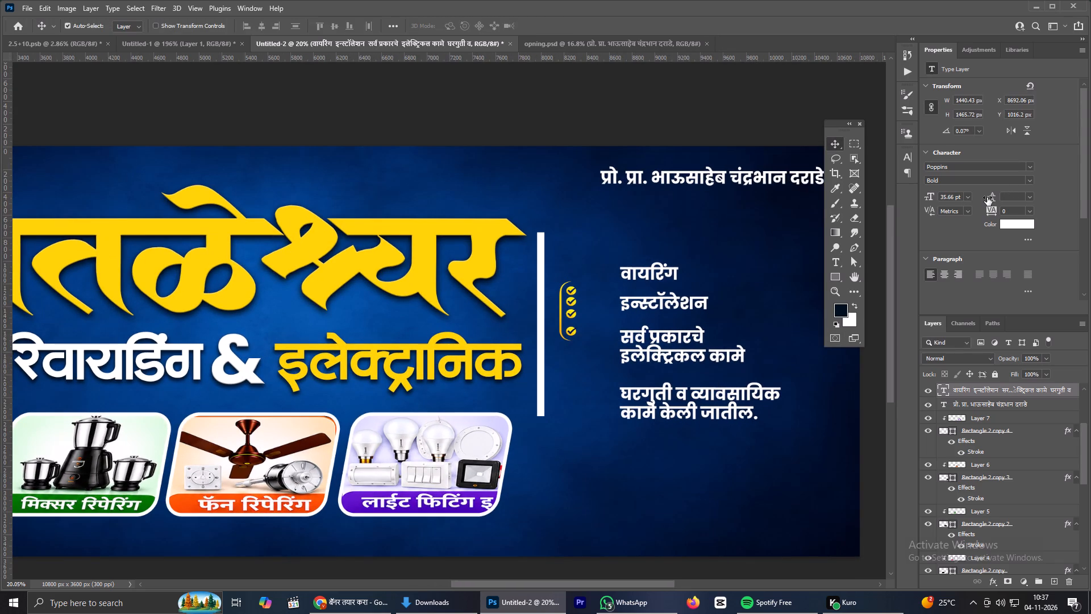
Undo the last move of the service list and the leading change on its lower lines.
left_click(988, 197)
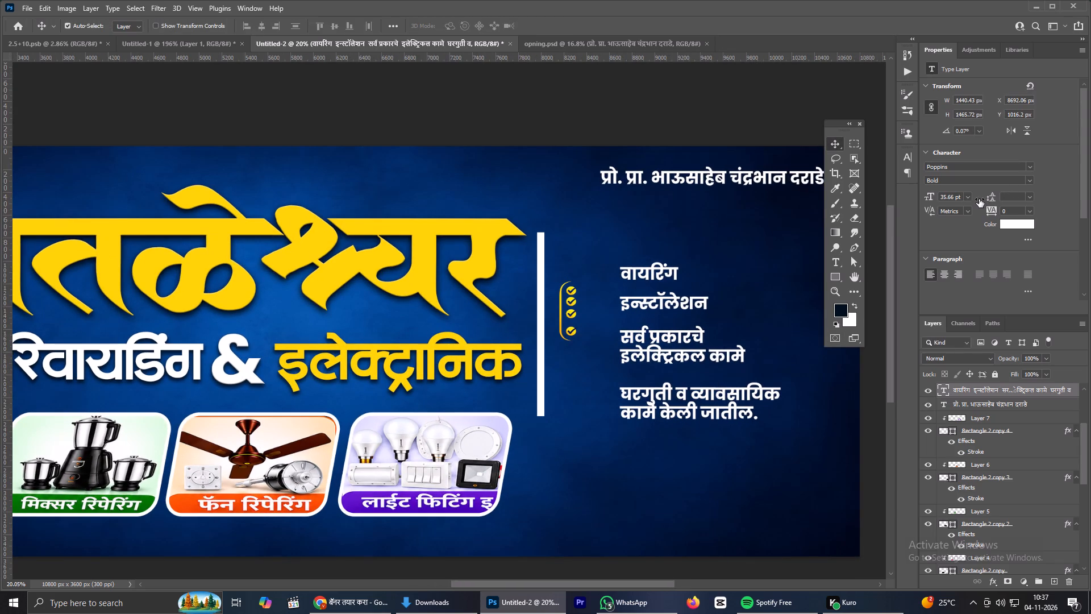
left_click_drag(994, 198, 987, 195)
double_click(990, 195)
key("ctrl+z")
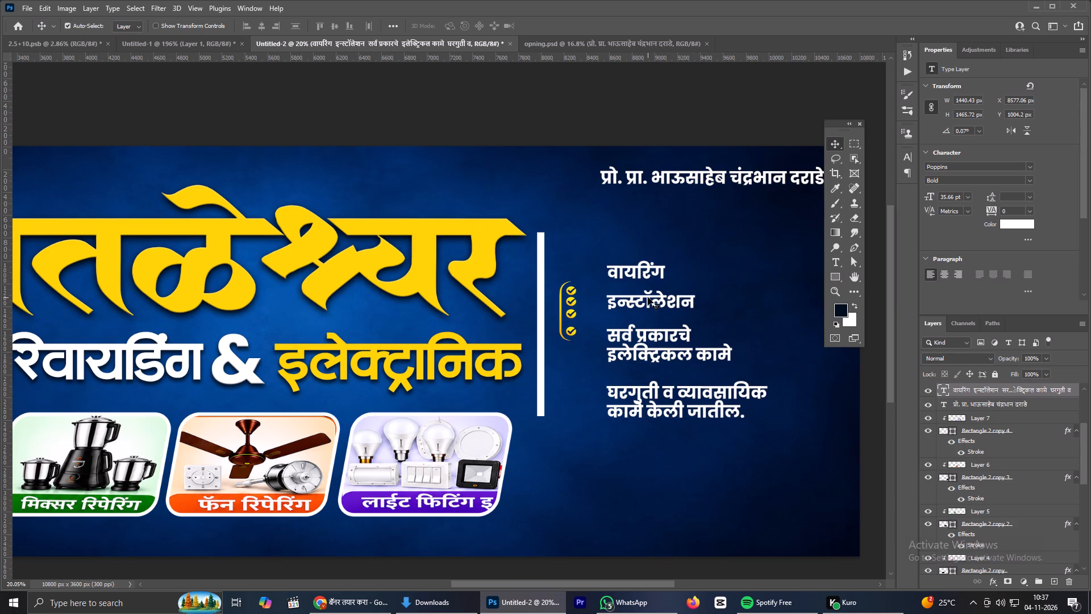
key("ctrl+z")
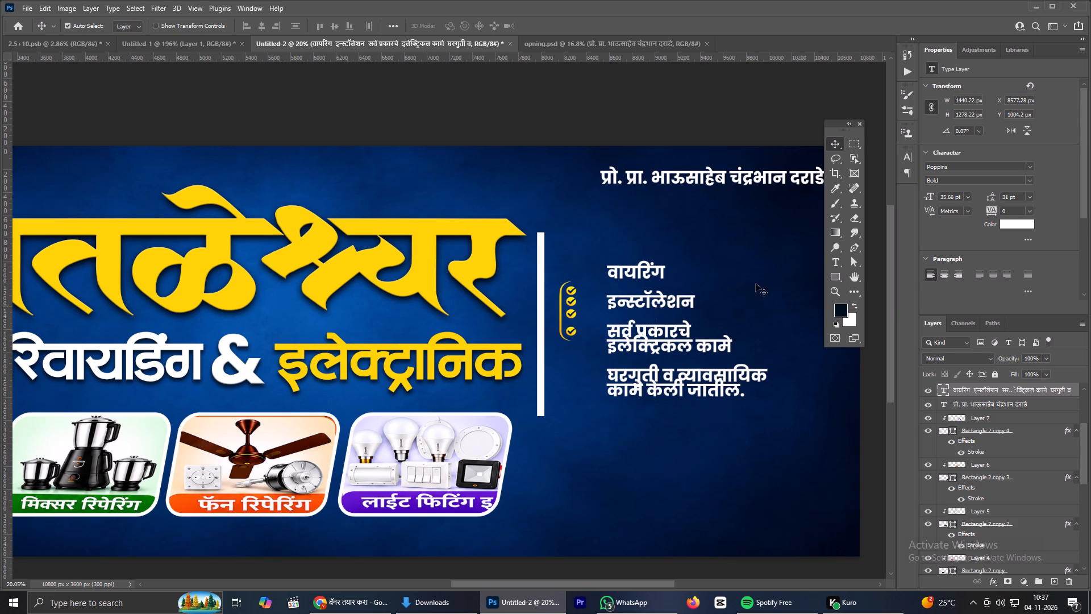
Set the leading of the whole service list to 24 pt.
left_click(986, 198)
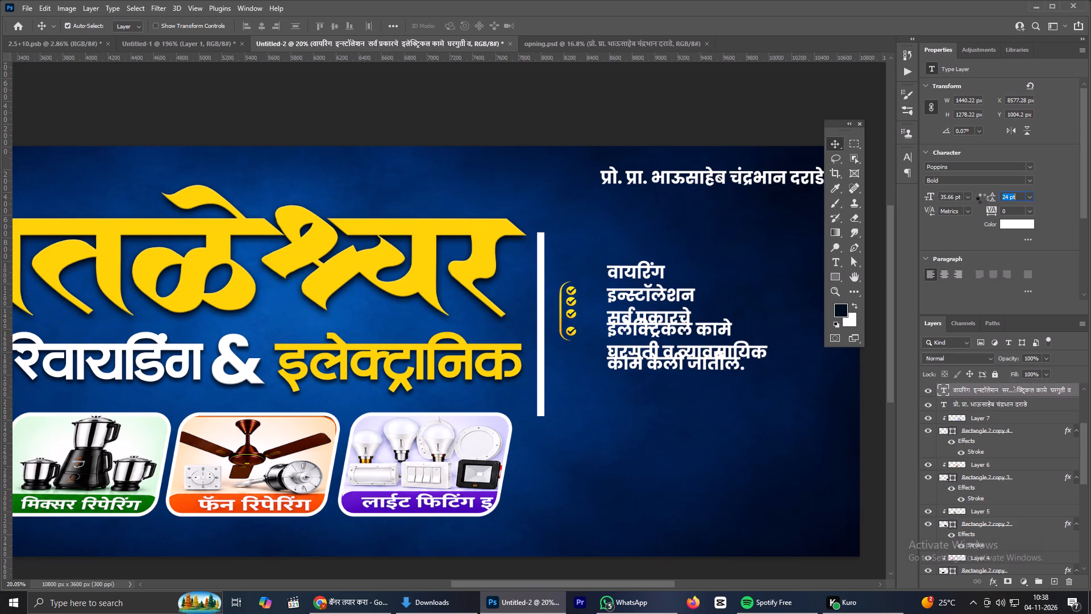
Set the leading of the service list from "सर्व प्रकारचे" through "कामे केली जातील." to 28 pt.
double_click(608, 318)
left_click_drag(613, 317, 721, 341)
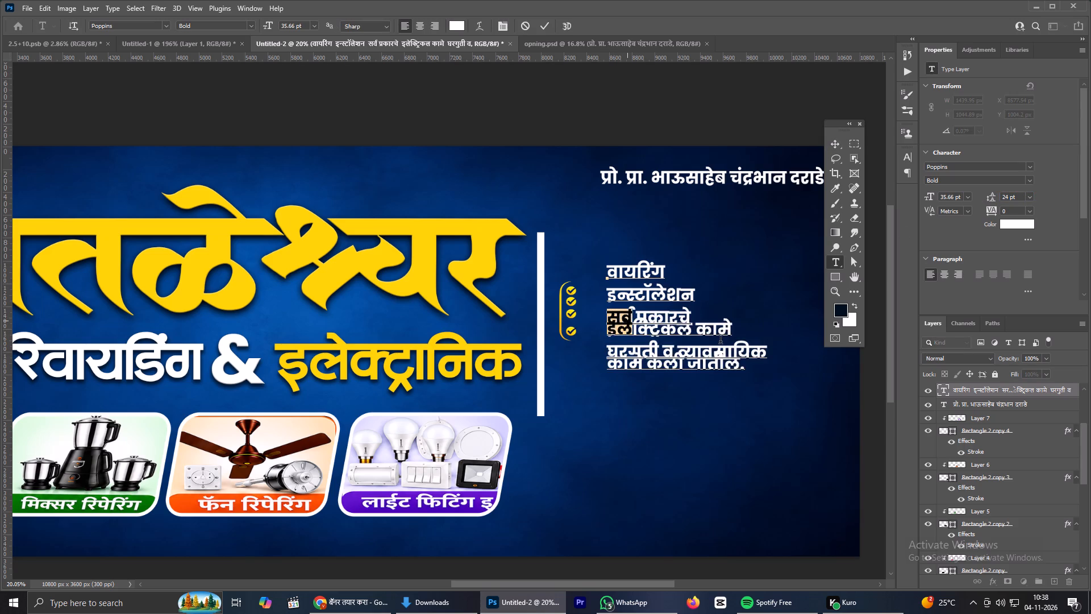
left_click_drag(721, 341, 795, 375)
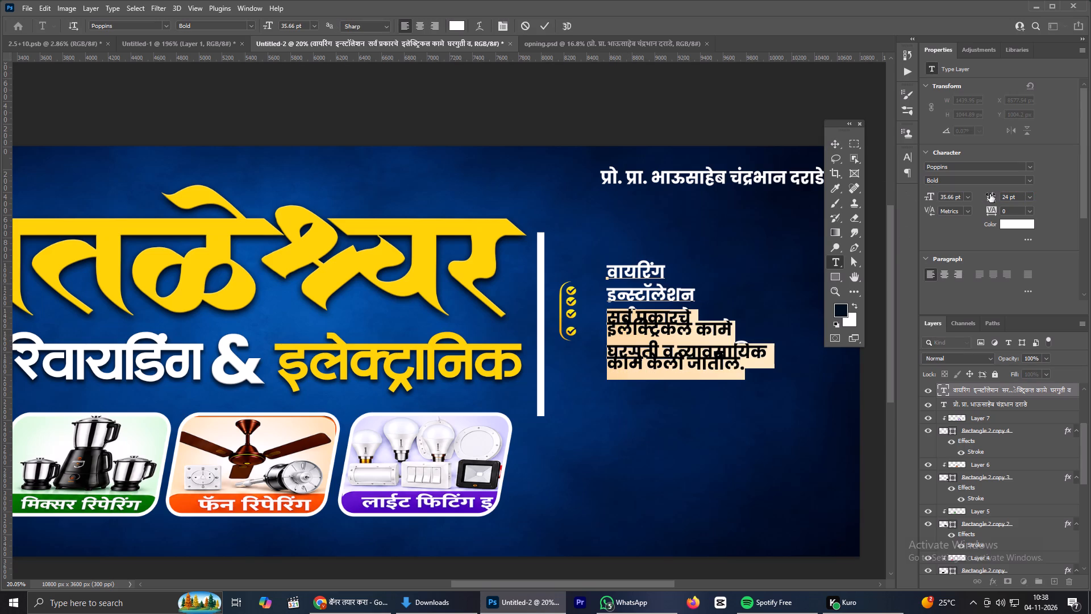
left_click(990, 194)
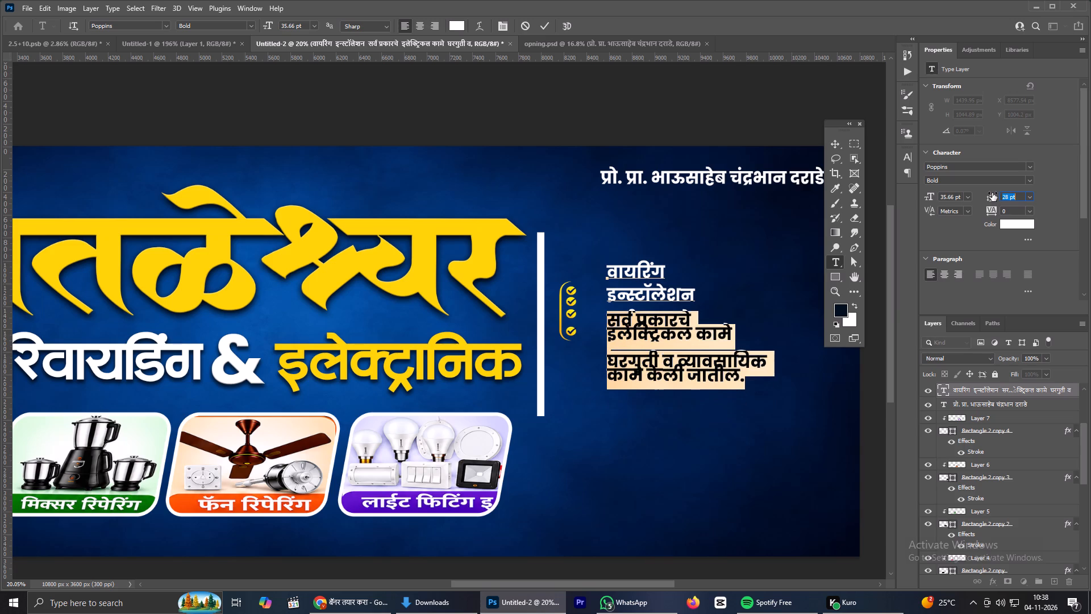
Set the leading of the last service item, "घरगुती व व्यावसायिक कामे केली जातील.", to 43 pt.
left_click_drag(607, 356, 661, 369)
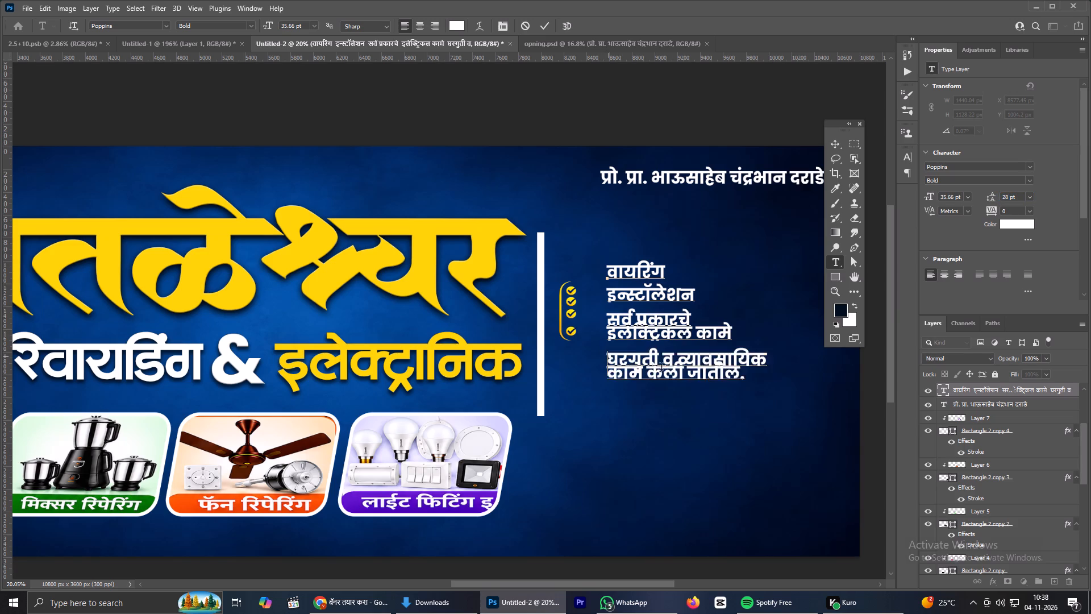
left_click_drag(661, 369, 810, 391)
left_click_drag(990, 198, 994, 198)
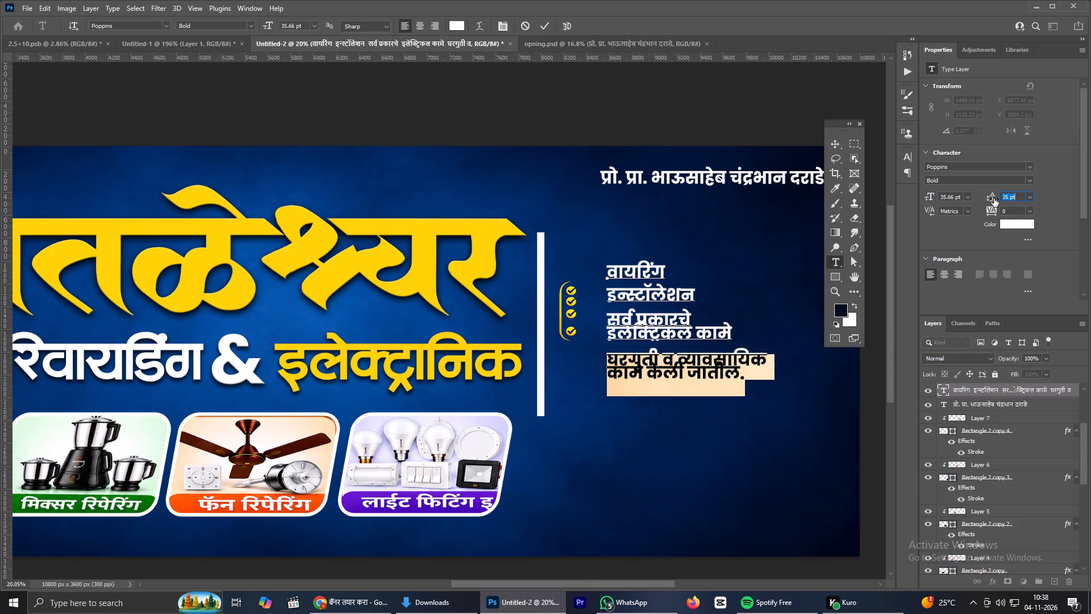
left_click_drag(994, 198, 998, 199)
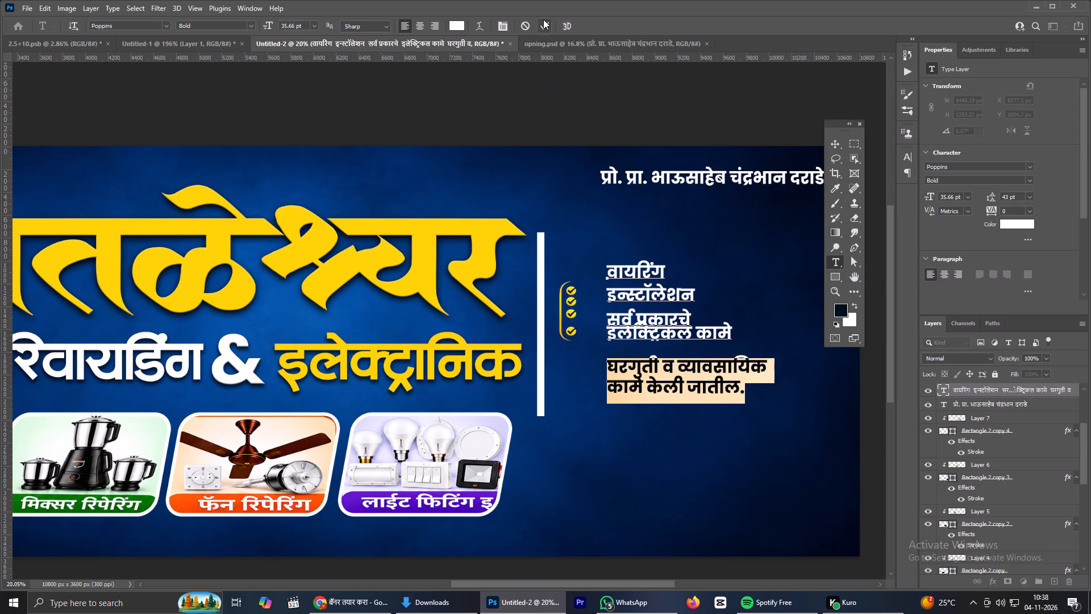
left_click(543, 19)
Copy the two-line item "घरगुती व व्यावसायिक कामे केली जातील." and delete it from the service list.
double_click(639, 375)
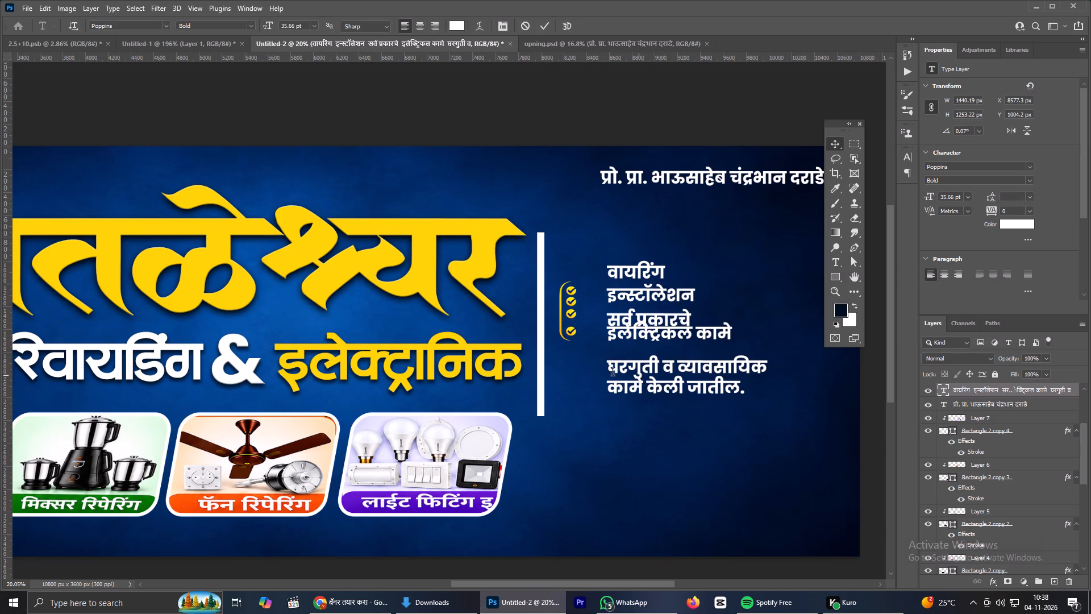
left_click_drag(614, 371, 796, 399)
left_click_drag(602, 365, 678, 369)
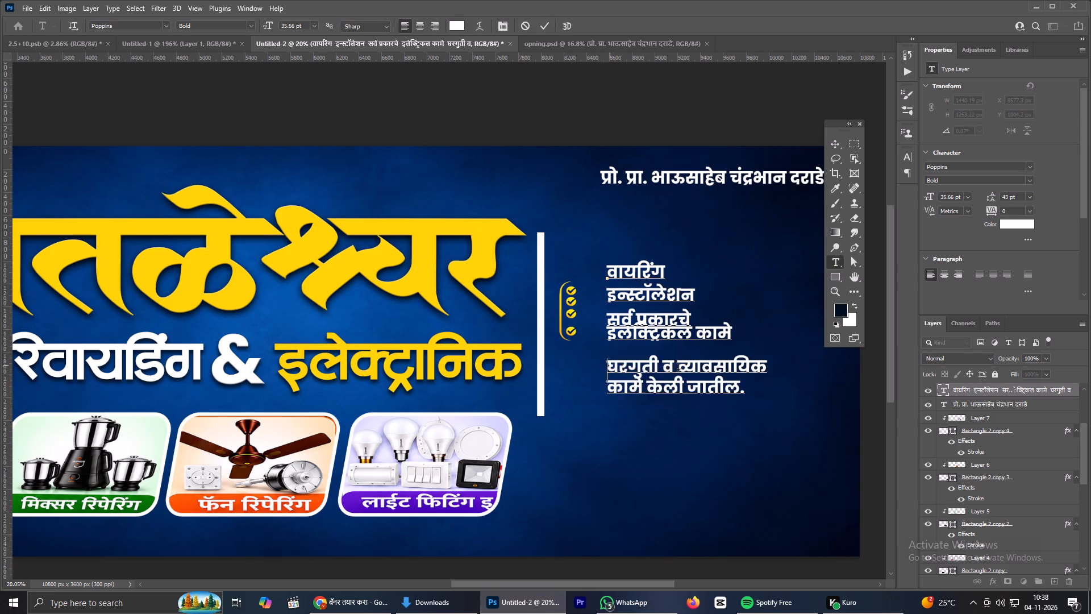
left_click_drag(678, 369, 835, 384)
key("ctrl+c")
key("BackSpace")
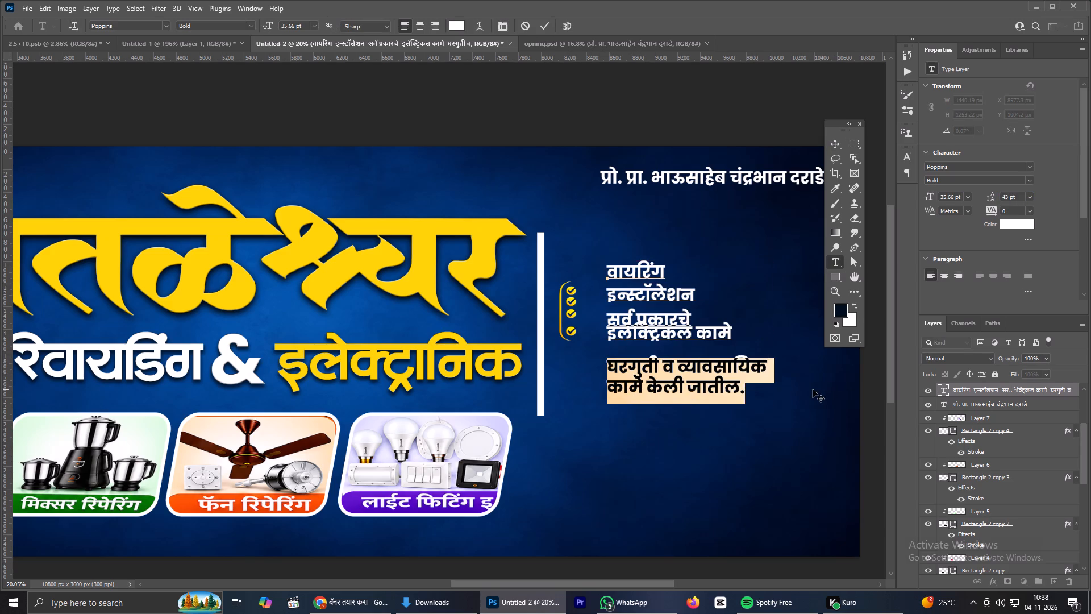
left_click(548, 24)
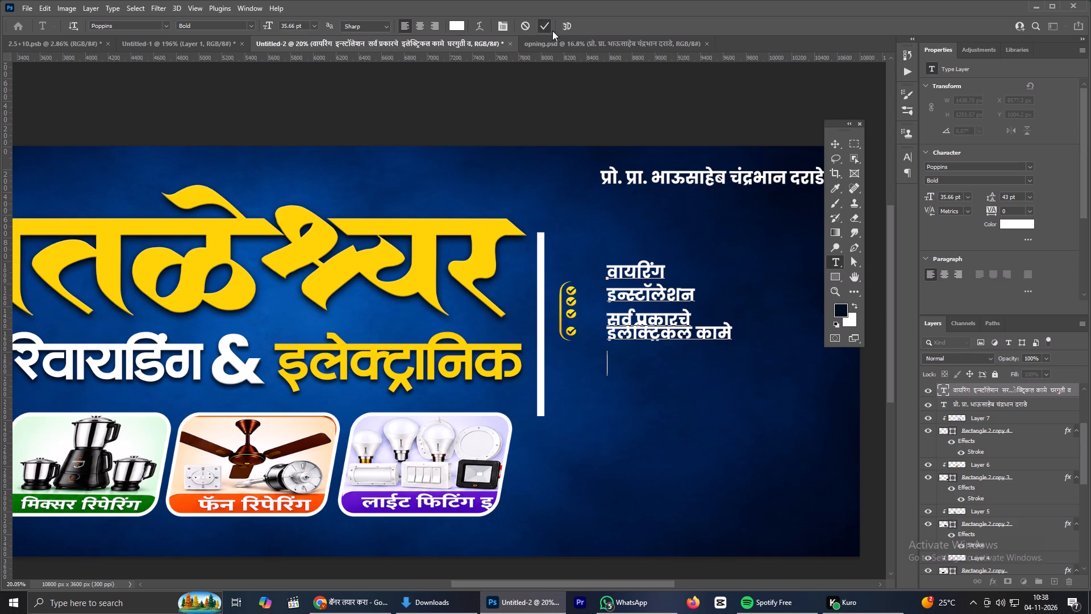
Duplicate the list below, replace the copy's text with the copied "घरगुती व व्यावसायिक" item, and place it at about X 8723, Y 2363 px.
left_click_drag(643, 336, 660, 453, "alt")
double_click(660, 440)
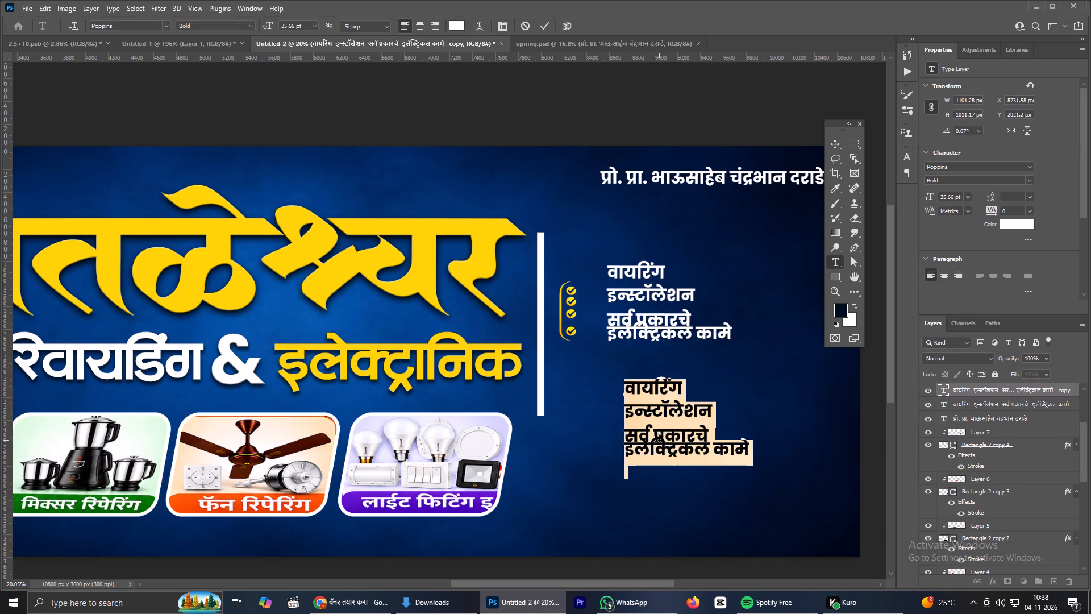
key("ctrl+v")
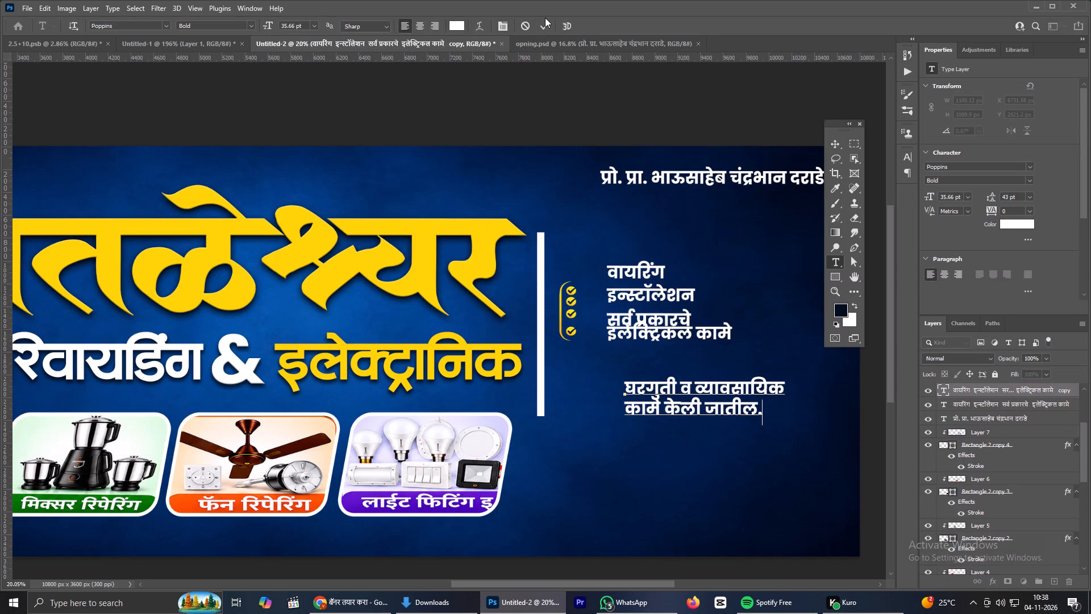
left_click(545, 24)
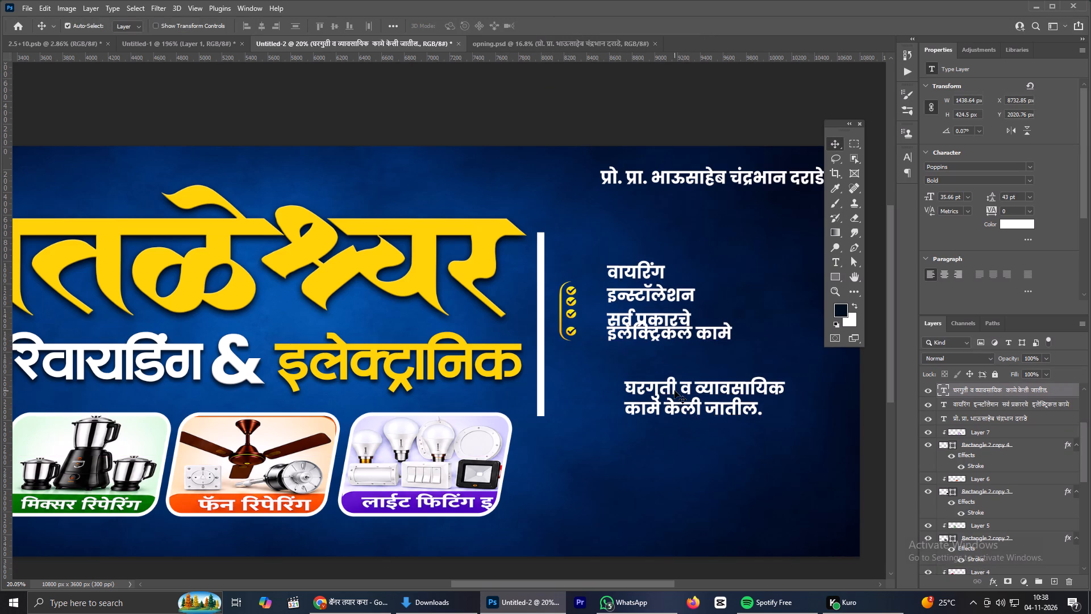
left_click_drag(674, 391, 673, 430)
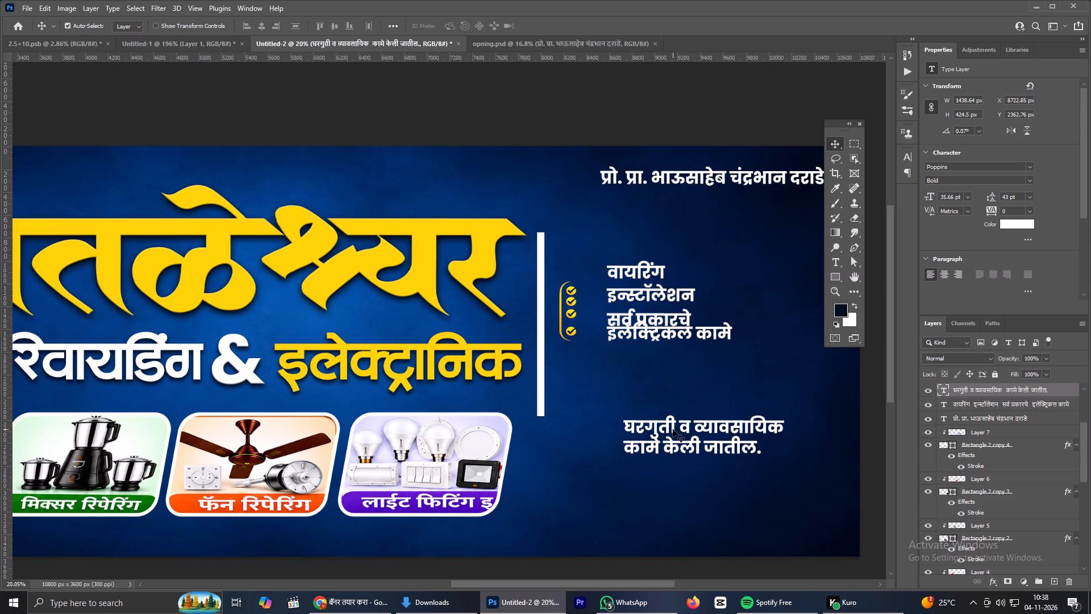
Copy "सर्व प्रकारचे इलेक्ट्रिकल कामे" and delete it from the service list, including the leftover line break.
double_click(617, 317)
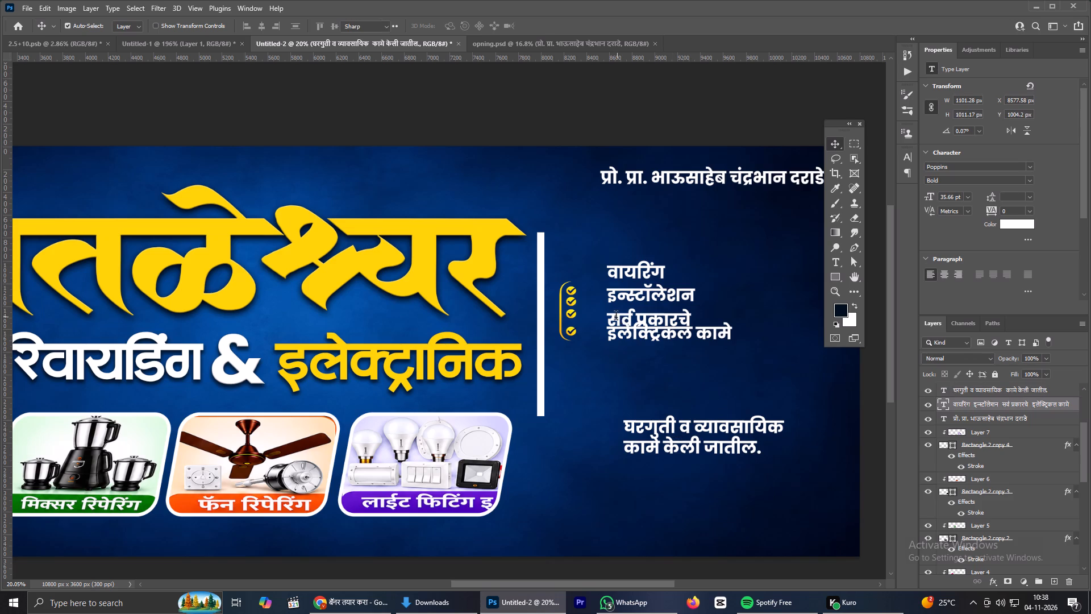
left_click_drag(609, 317, 760, 342)
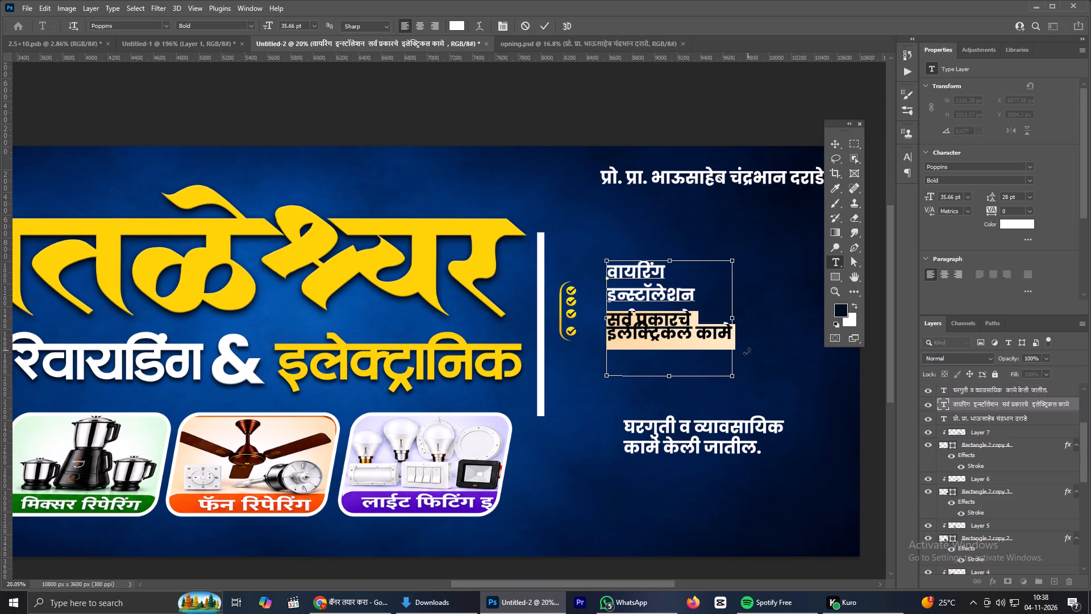
key("ctrl+c")
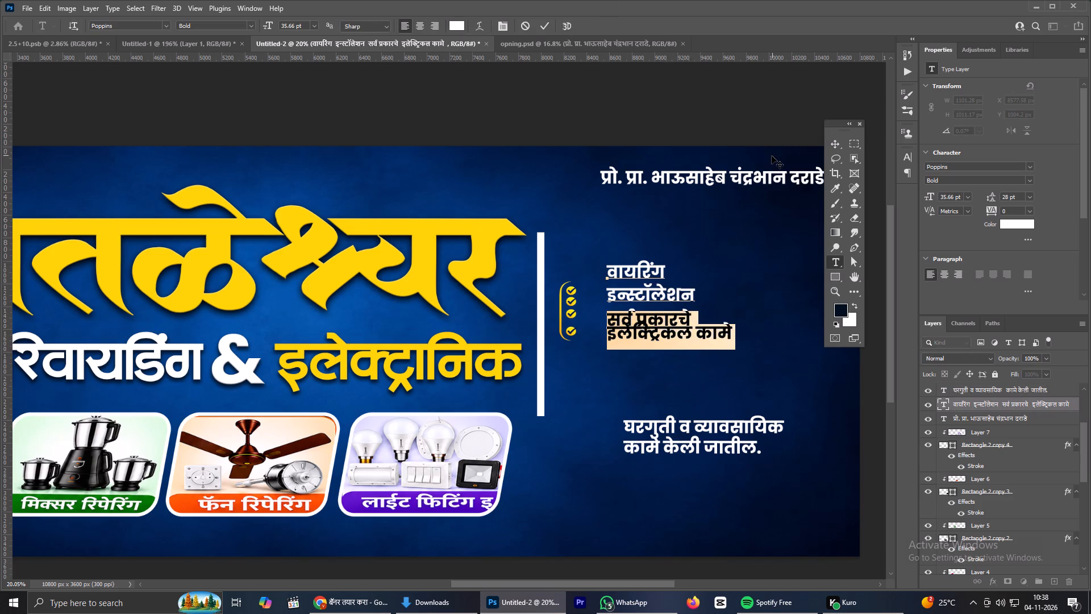
key("BackSpace")
key("BackSpace")
key("BackSpace")
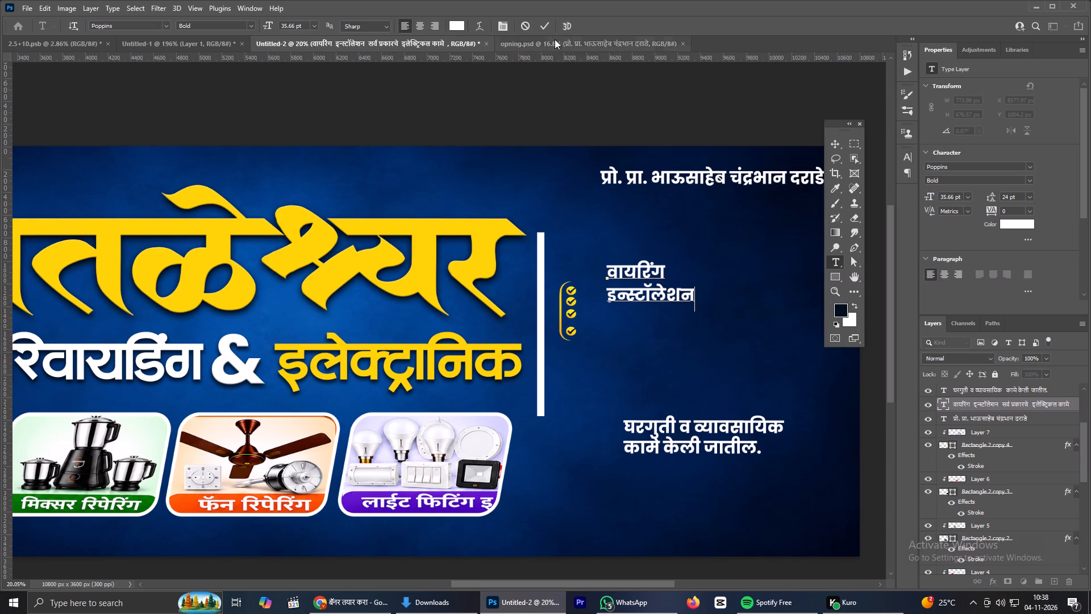
left_click(540, 19)
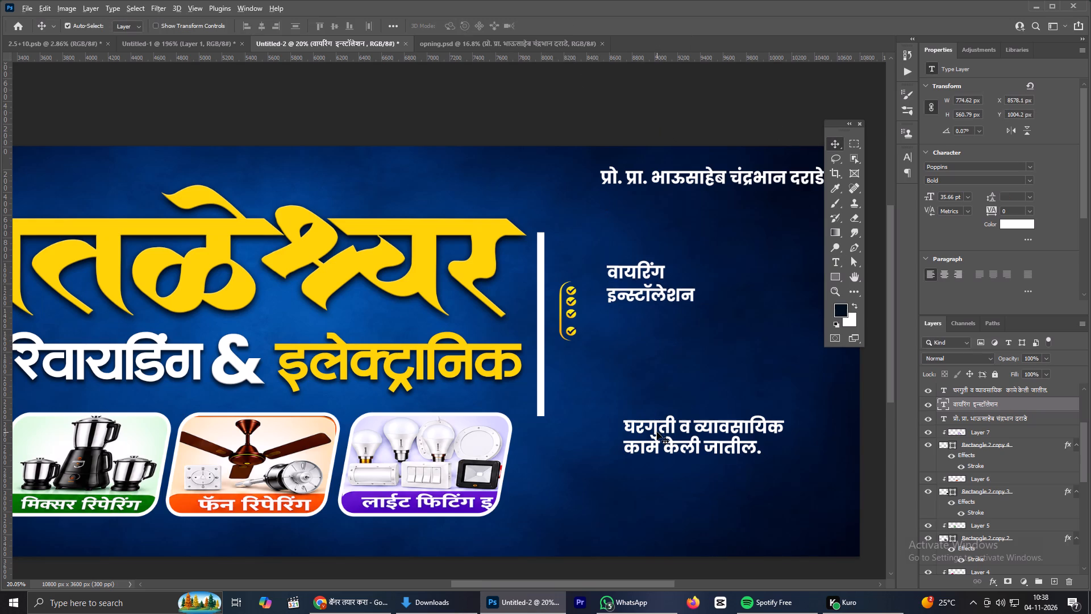
Duplicate the "घरगुती व व्यावसायिक" text above itself and replace the copy's content with "सर्व प्रकारचे इलेक्ट्रिकल कामे".
left_click_drag(657, 432, 634, 357, "alt")
double_click(634, 357)
key("ctrl+v")
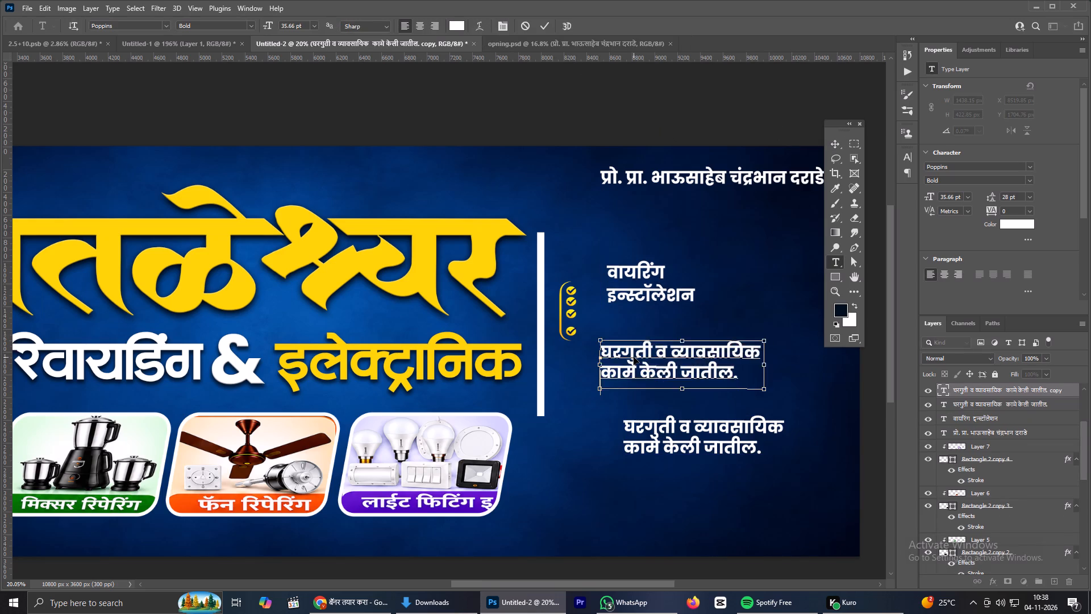
left_click(542, 20)
Move the "वायरिंग इन्स्टॉलेशन" text up to about X 8962, Y 680 px.
double_click(627, 297)
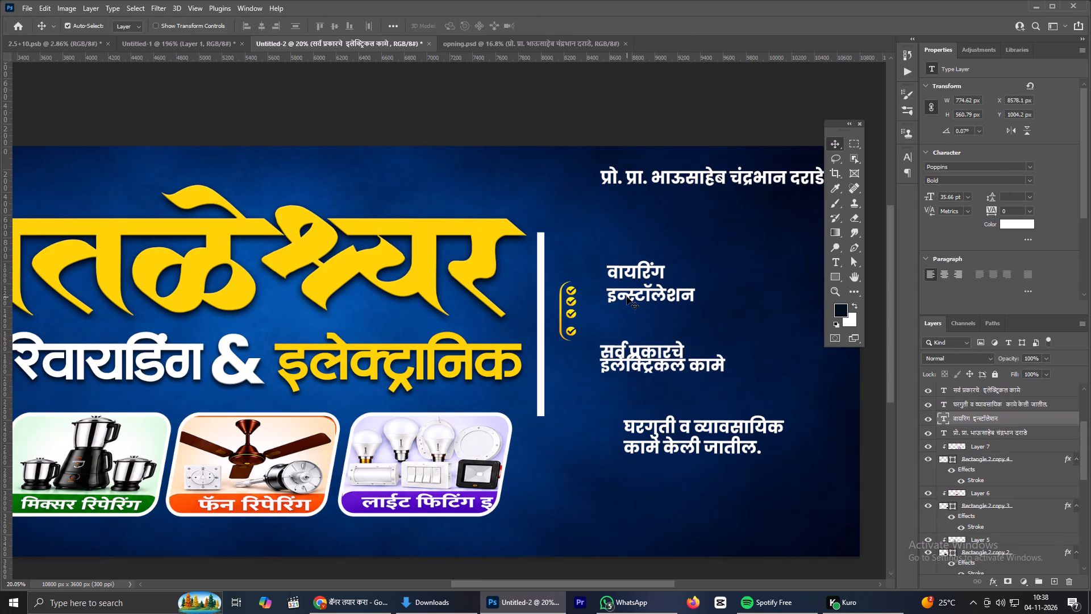
left_click_drag(599, 293, 643, 256)
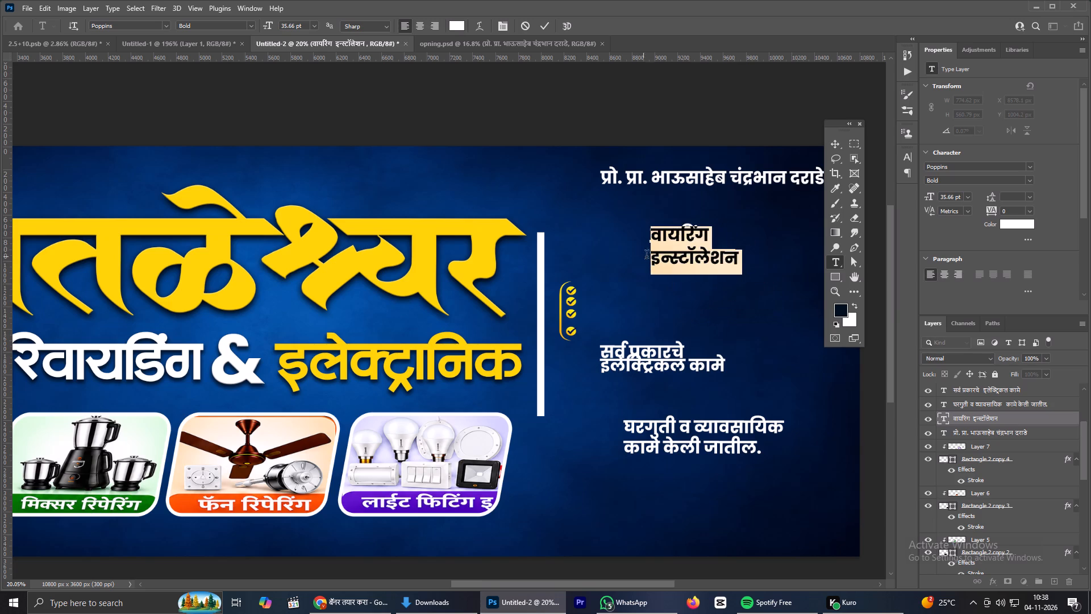
Copy "इन्स्टॉलेशन" and delete it from its text layer so that only "वायरिंग" remains there.
left_click(653, 258)
left_click_drag(653, 258, 738, 264)
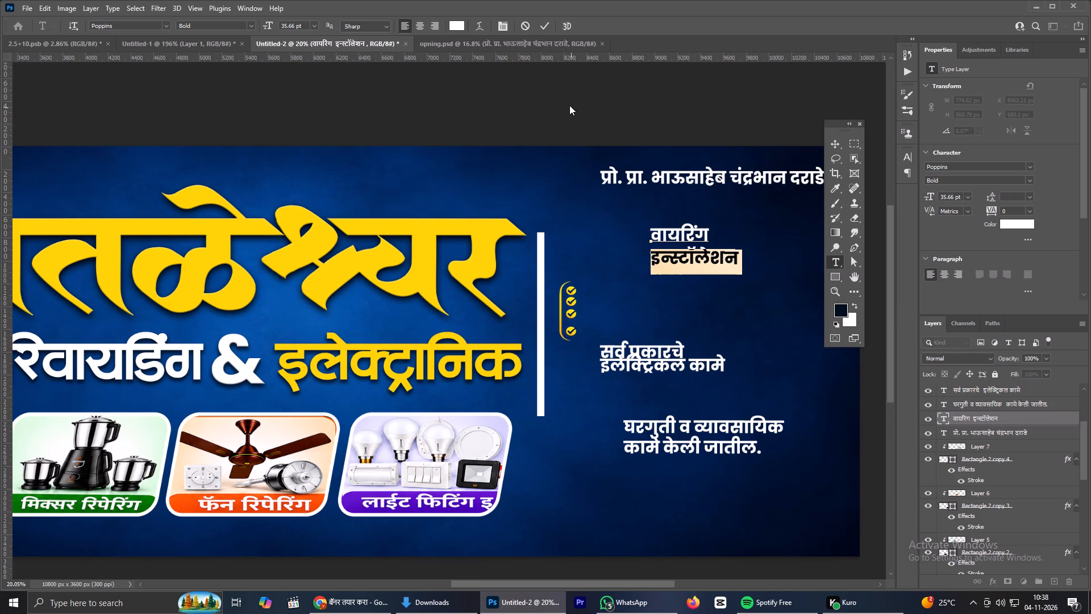
key("ctrl+c")
left_click(548, 23)
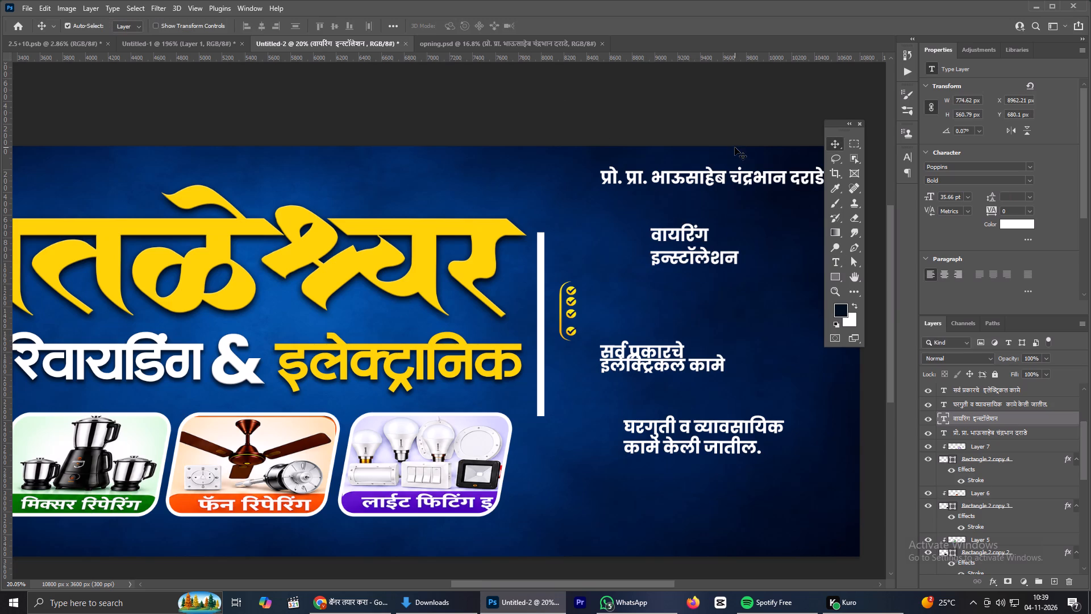
key("BackSpace")
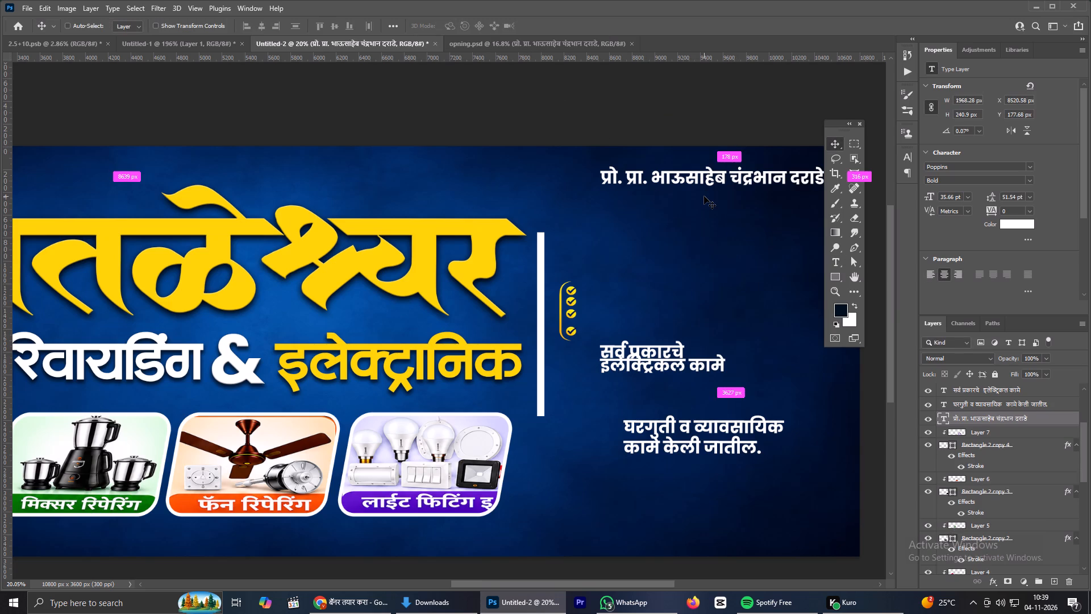
key("ctrl+z")
double_click(673, 238)
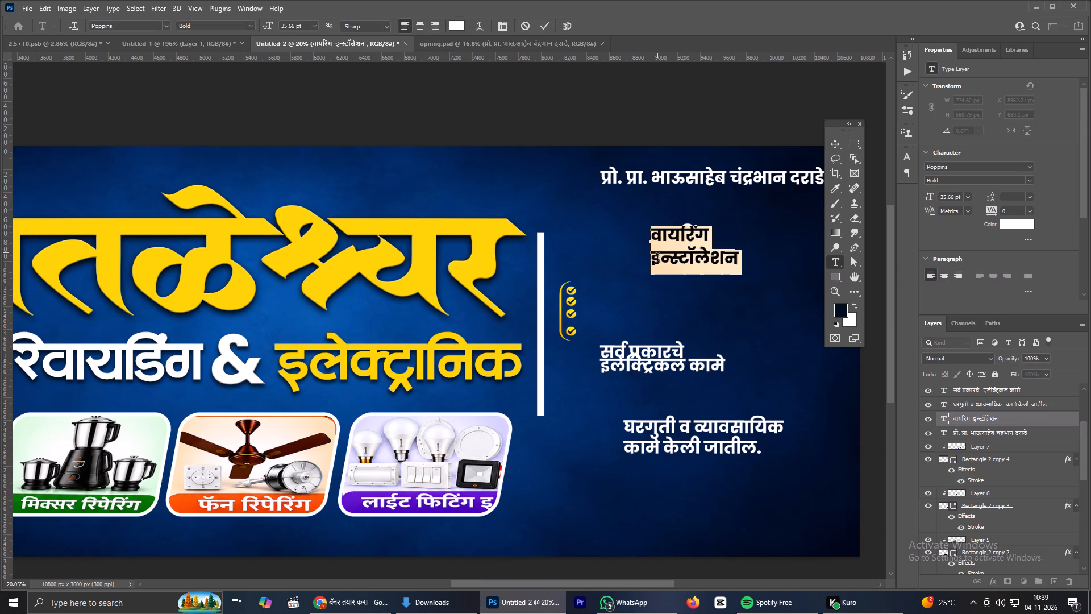
left_click_drag(651, 263, 729, 264)
left_click_drag(739, 260, 618, 260)
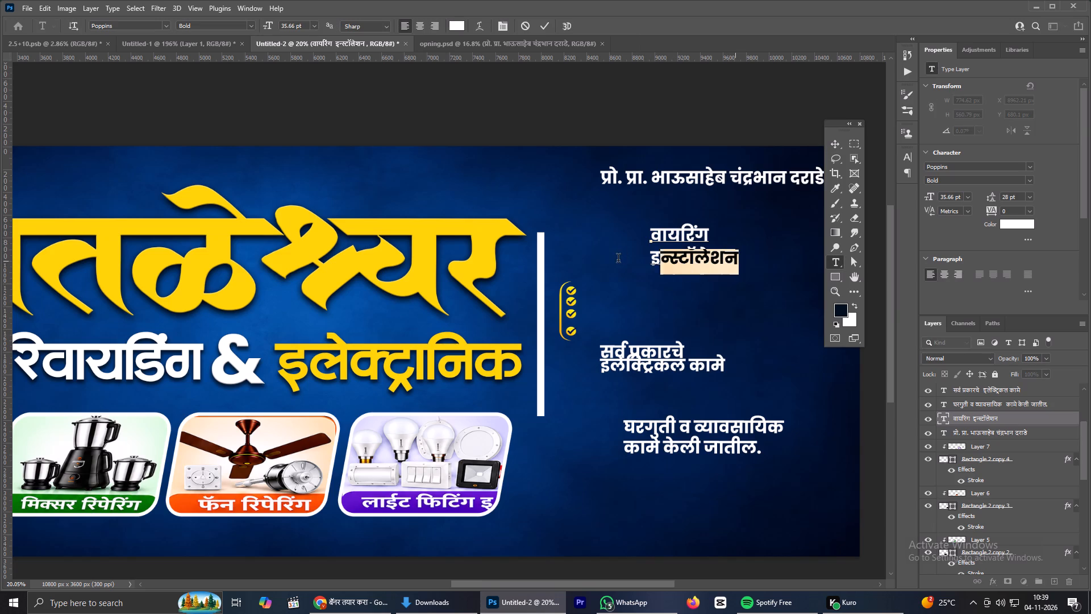
left_click_drag(618, 260, 609, 258)
key("BackSpace")
key("BackSpace")
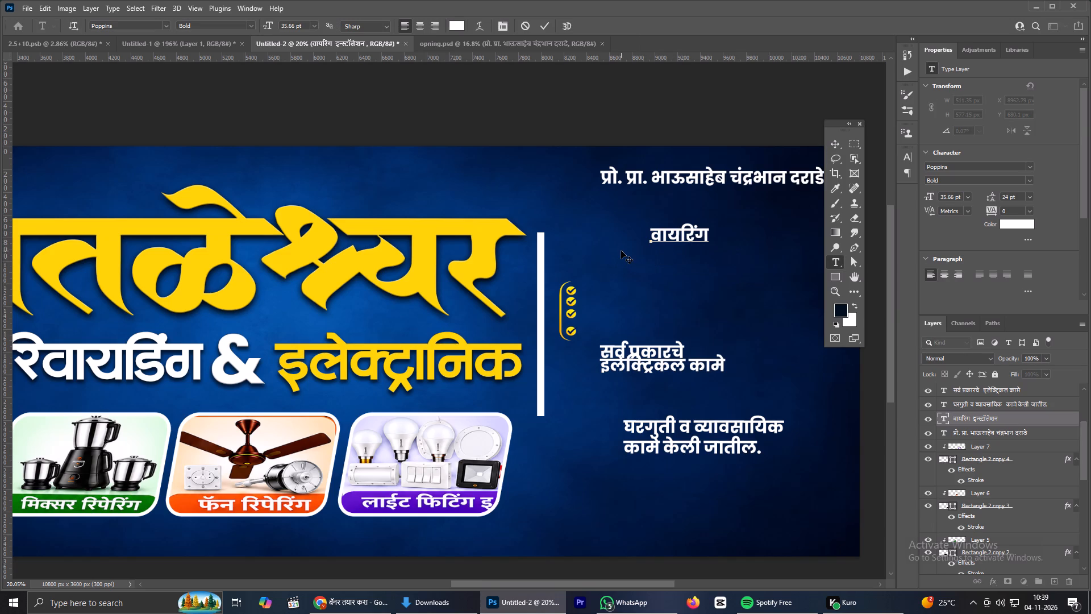
key("BackSpace")
left_click(546, 14)
left_click(545, 26)
Duplicate the "वायरिंग" text just below itself and replace the copy's content with "इन्स्टॉलेशन", without a trailing line break.
left_click_drag(672, 232, 659, 276, "alt")
double_click(659, 276)
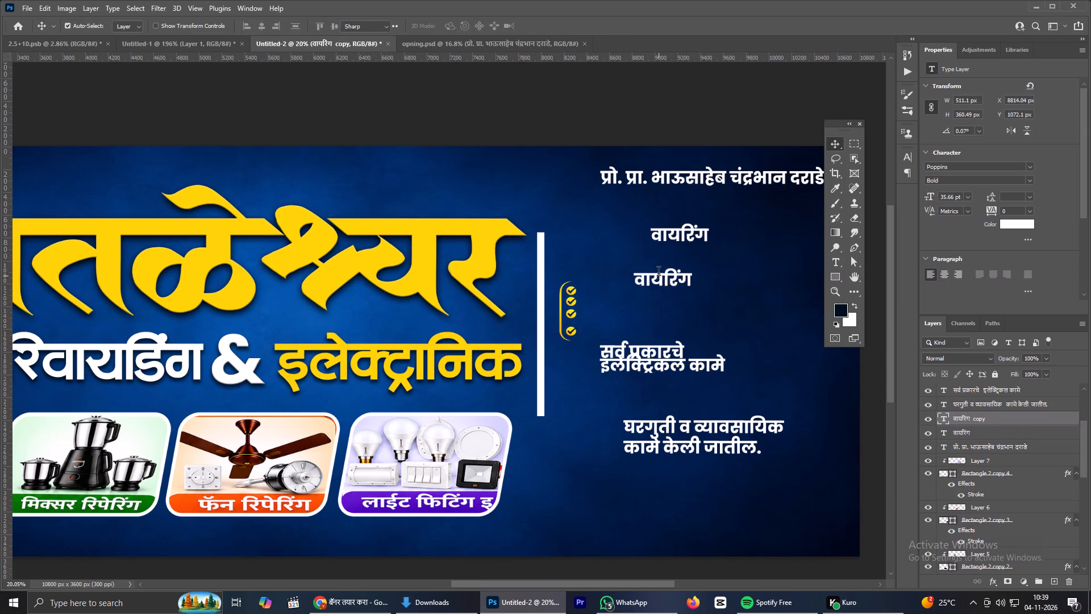
key("ctrl+v")
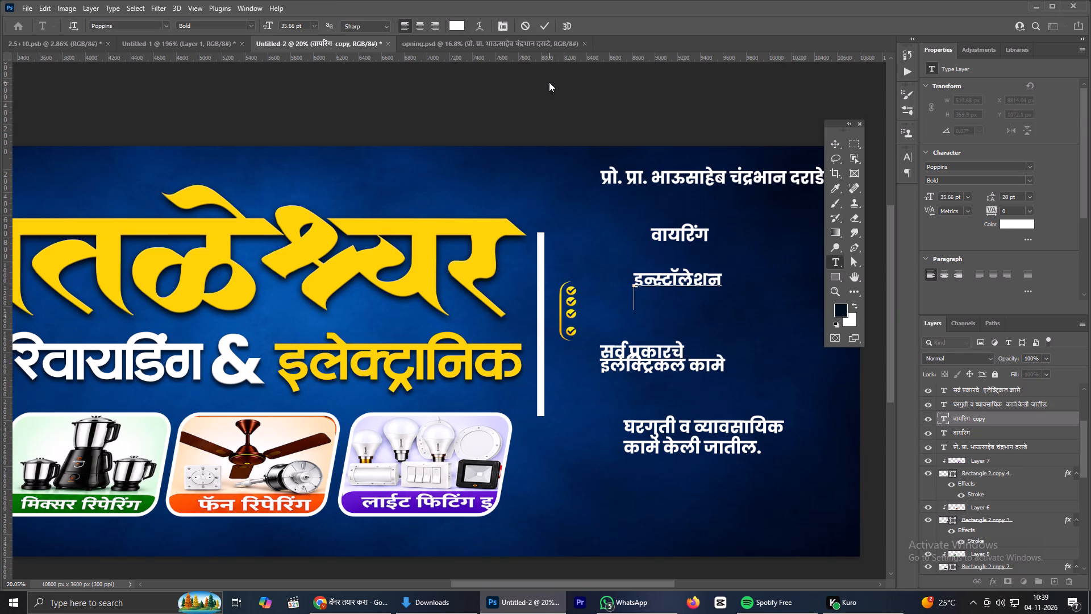
key("BackSpace")
left_click(542, 26)
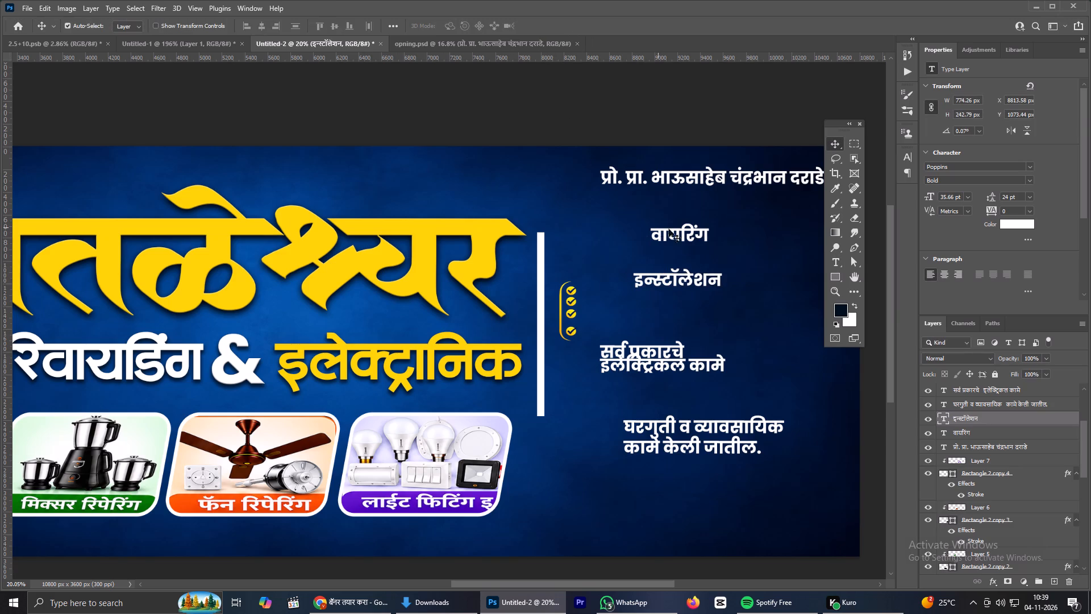
Spread the four service texts lower down the column, with "वायरिंग" at about Y 984 px and "घरगुती व व्यावसायिक" at about Y 2937 px.
left_click_drag(664, 433, 669, 501)
left_click_drag(649, 359, 659, 400)
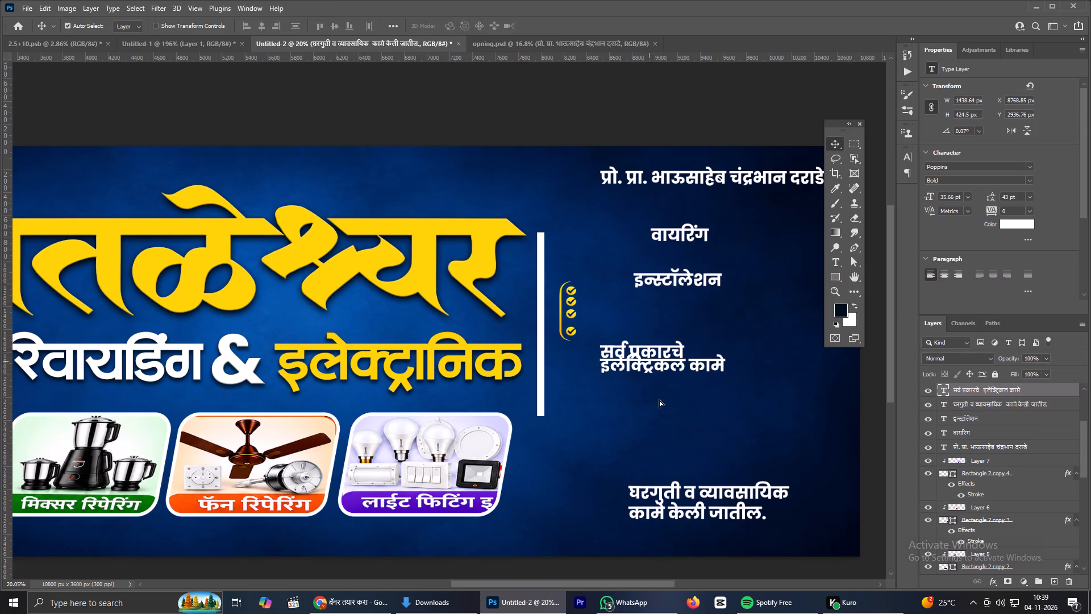
left_click_drag(659, 400, 674, 443)
left_click_drag(668, 280, 682, 374)
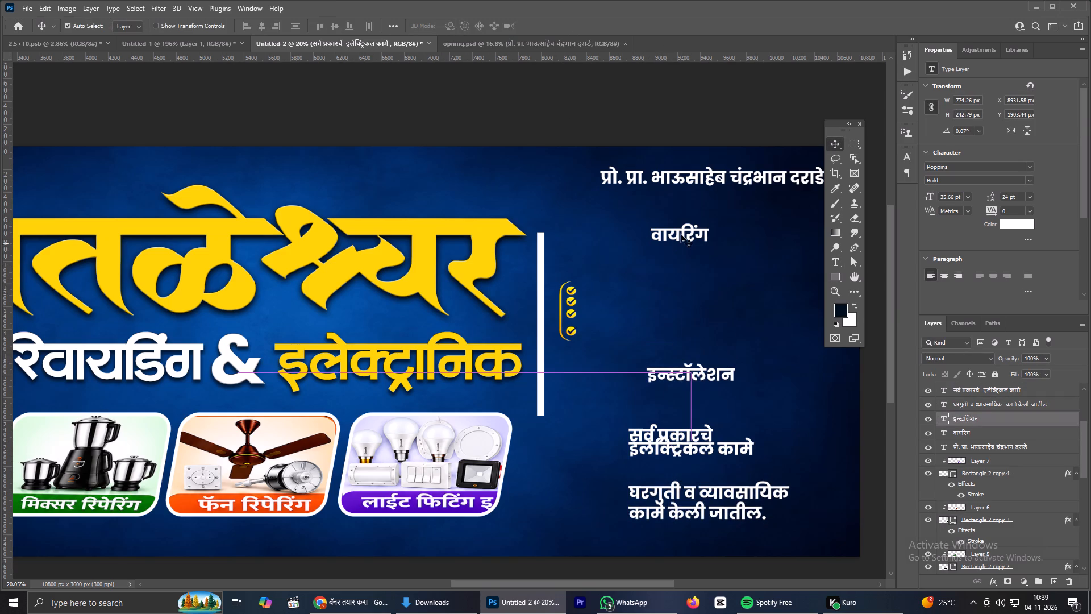
left_click_drag(681, 233, 682, 267)
Scale the checkmarks and yellow bracket layers together to about 327% and place them between the white divider and the service texts.
left_click(573, 264)
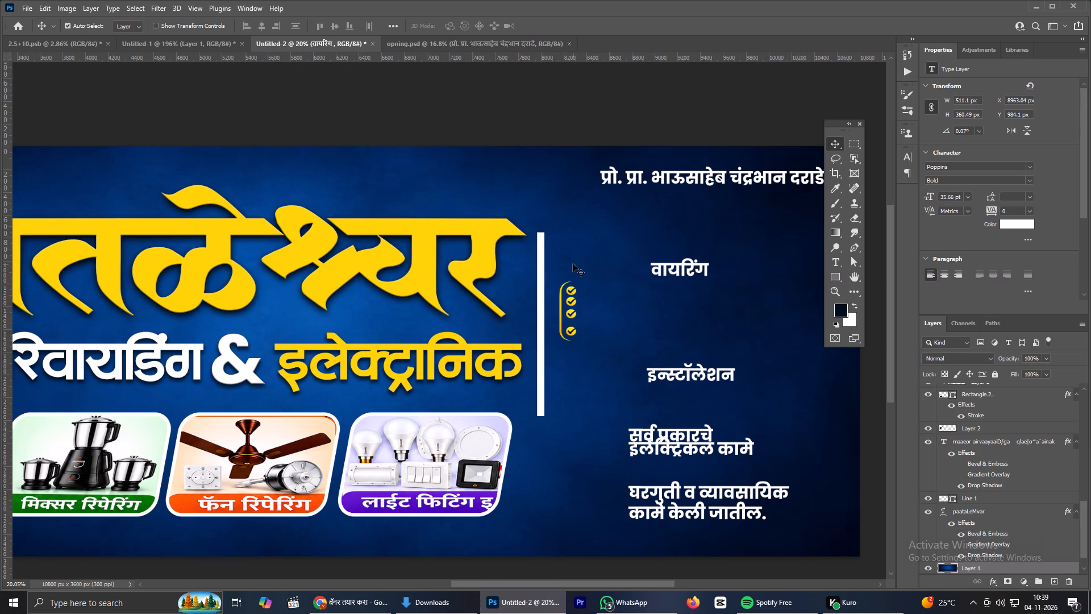
left_click(572, 312)
scroll(990, 430, "up", 1)
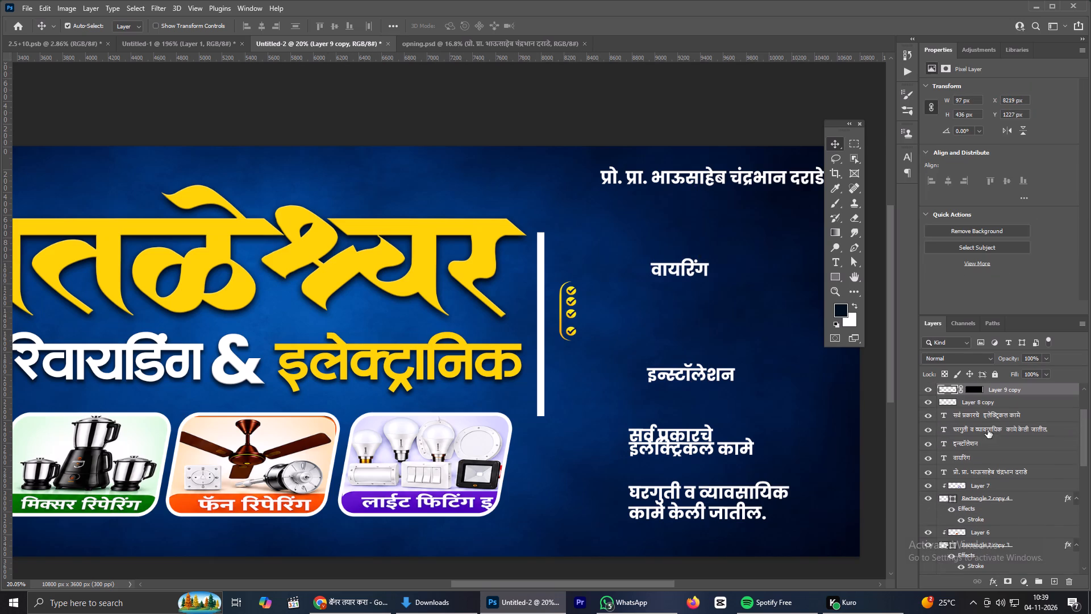
scroll(988, 430, "up", 2)
left_click(922, 438)
left_click(922, 438)
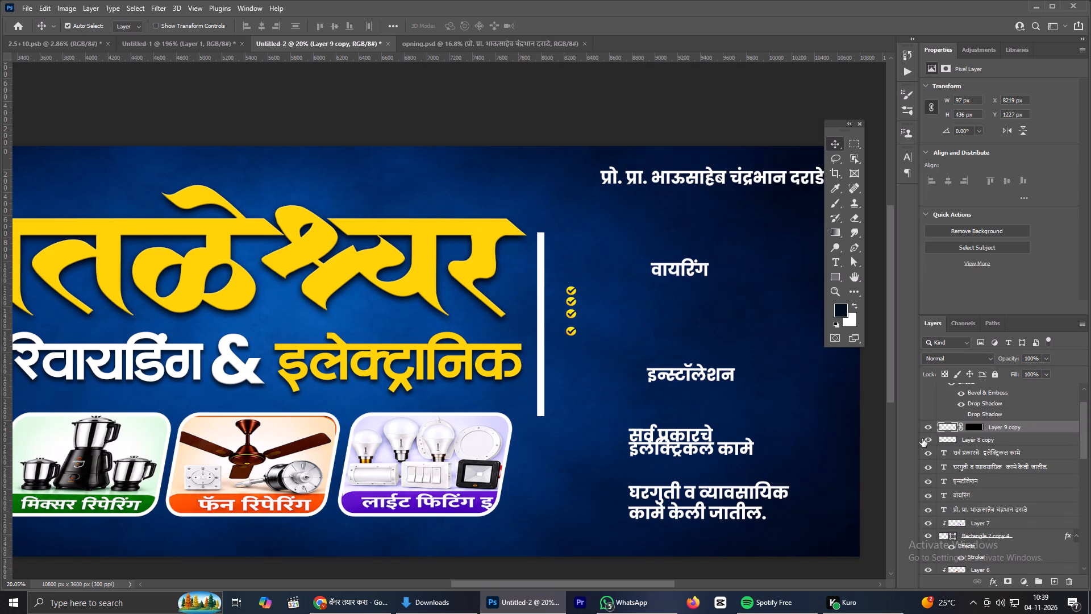
left_click(974, 440, "ctrl")
key("ctrl+t")
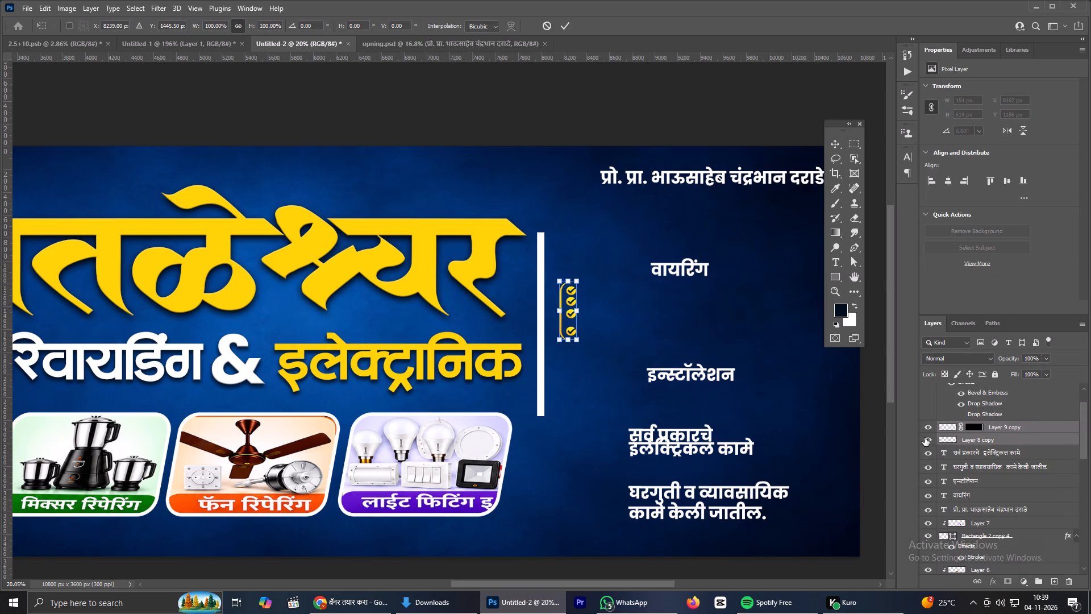
left_click_drag(580, 342, 615, 381, "alt")
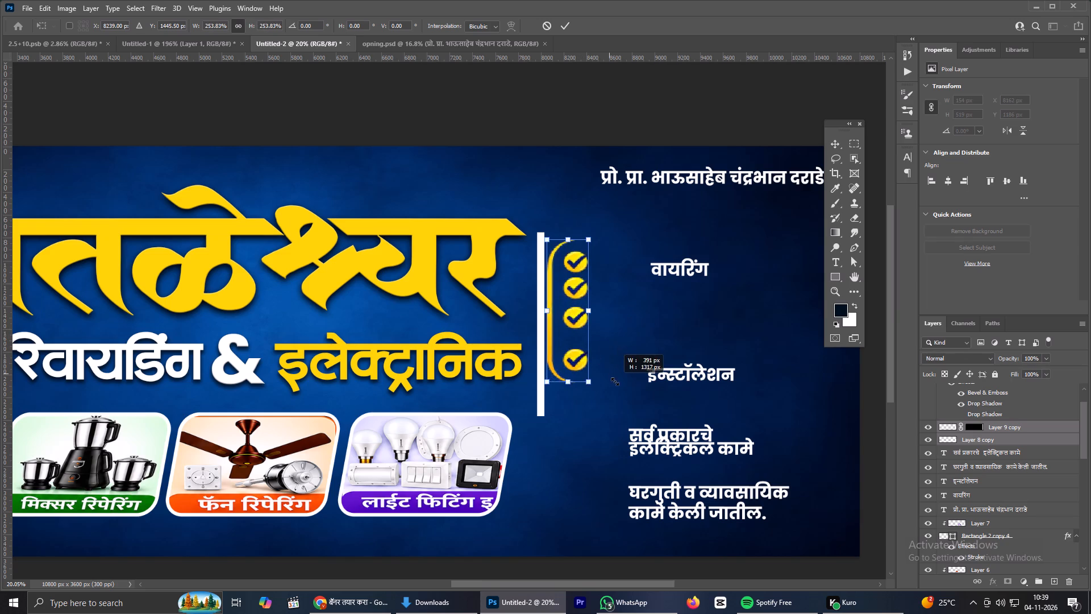
left_click_drag(615, 381, 627, 401, "alt")
left_click_drag(568, 335, 592, 364)
left_click(568, 26)
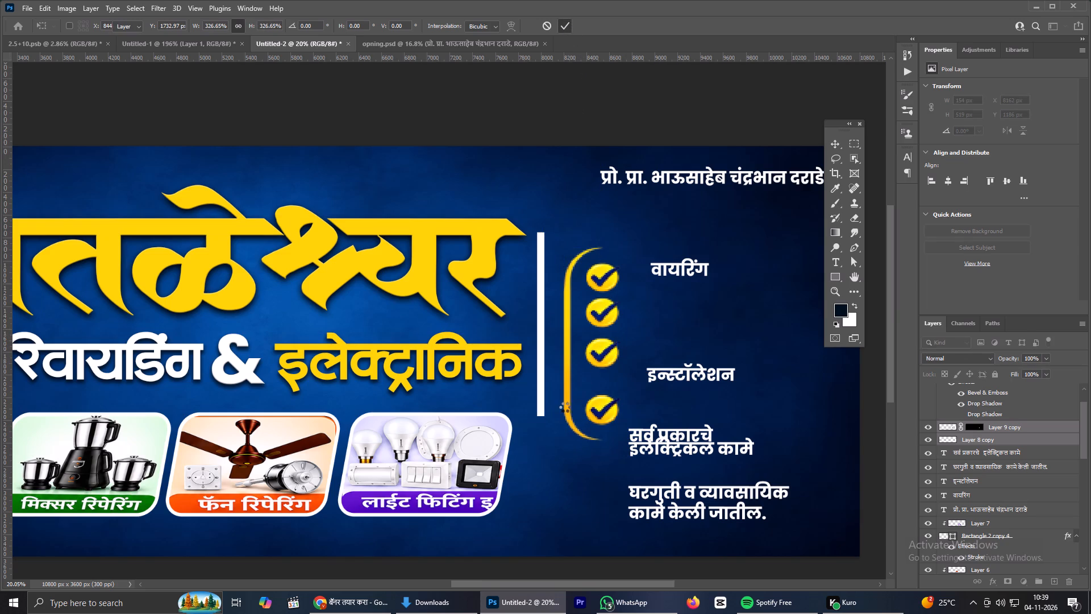
Briefly check the reference banner layer, then hide the yellow bracket layer so only the checkmarks remain shown.
scroll(939, 422, "up", 12)
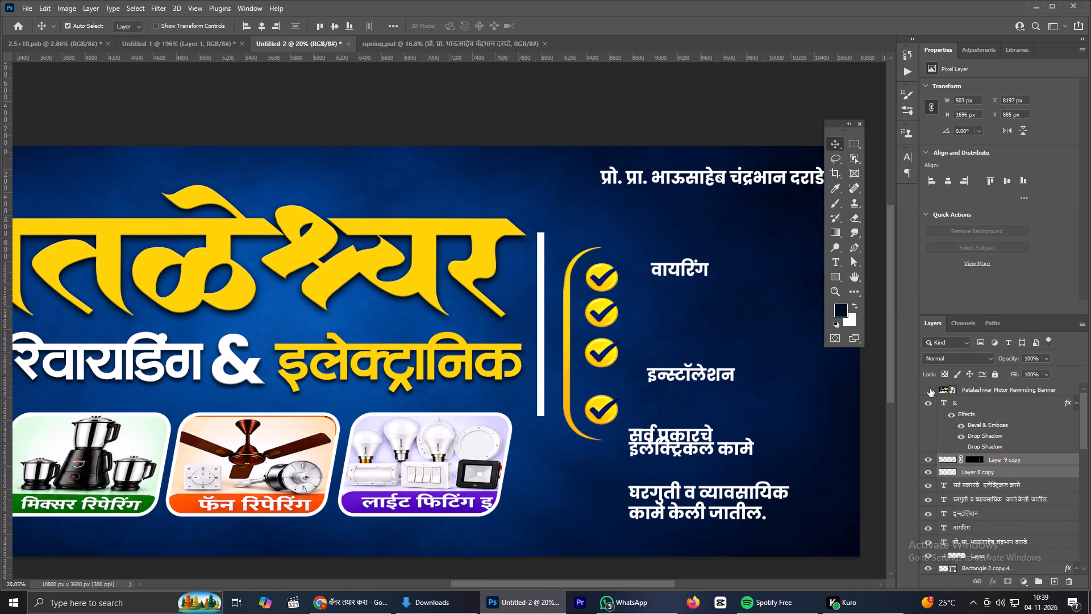
left_click(930, 388)
left_click(930, 388)
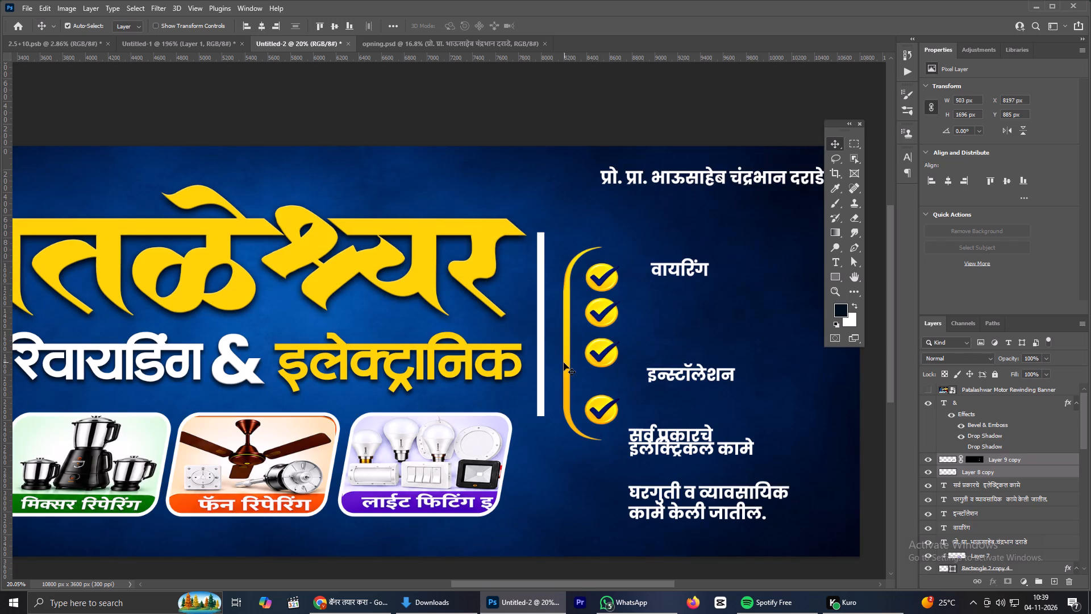
left_click(567, 362)
left_click(868, 459)
left_click(927, 474)
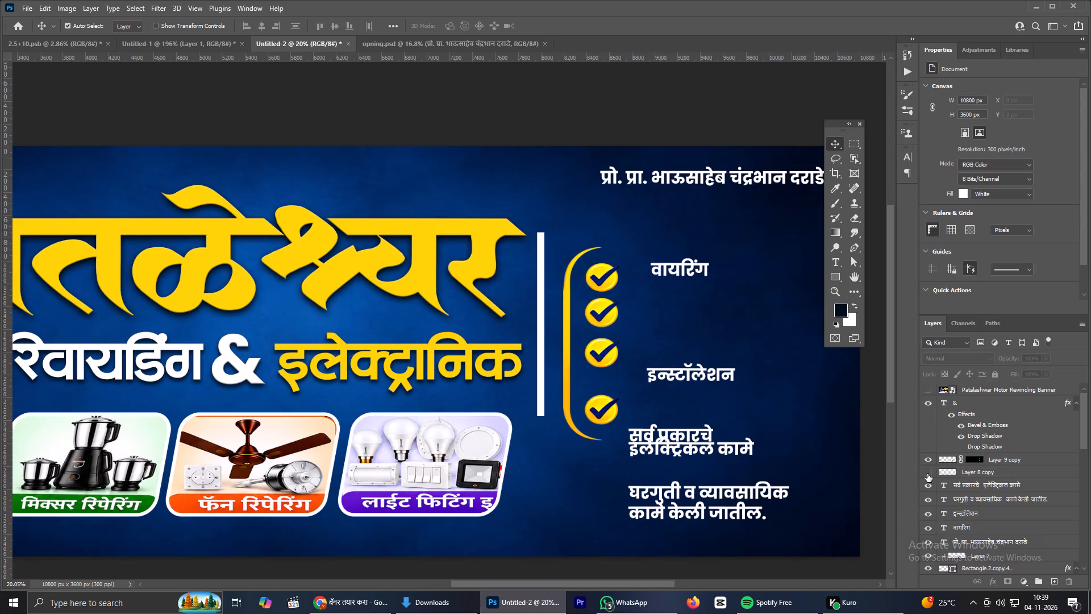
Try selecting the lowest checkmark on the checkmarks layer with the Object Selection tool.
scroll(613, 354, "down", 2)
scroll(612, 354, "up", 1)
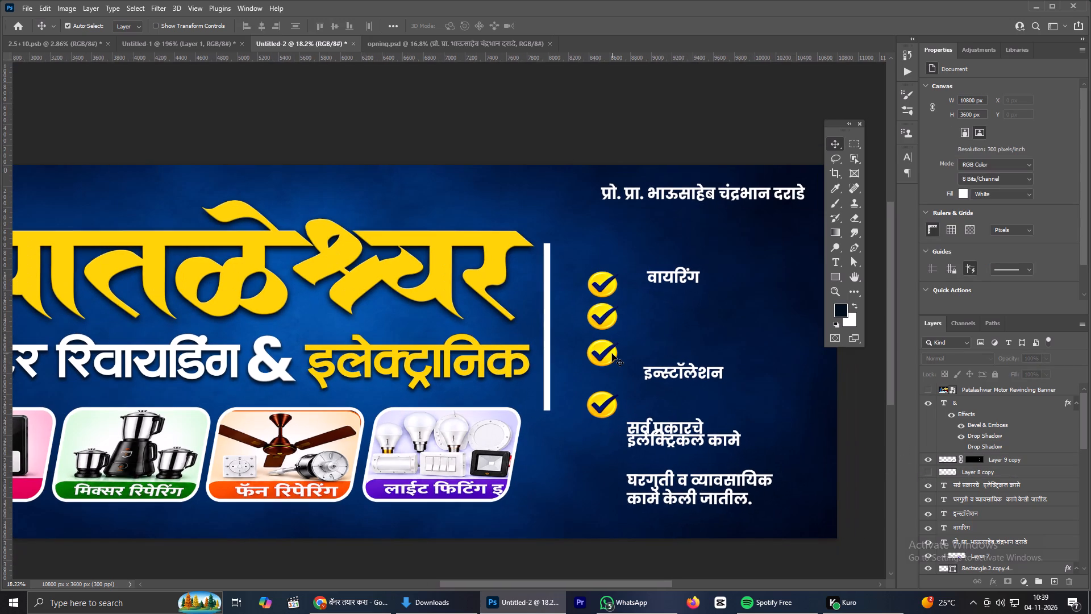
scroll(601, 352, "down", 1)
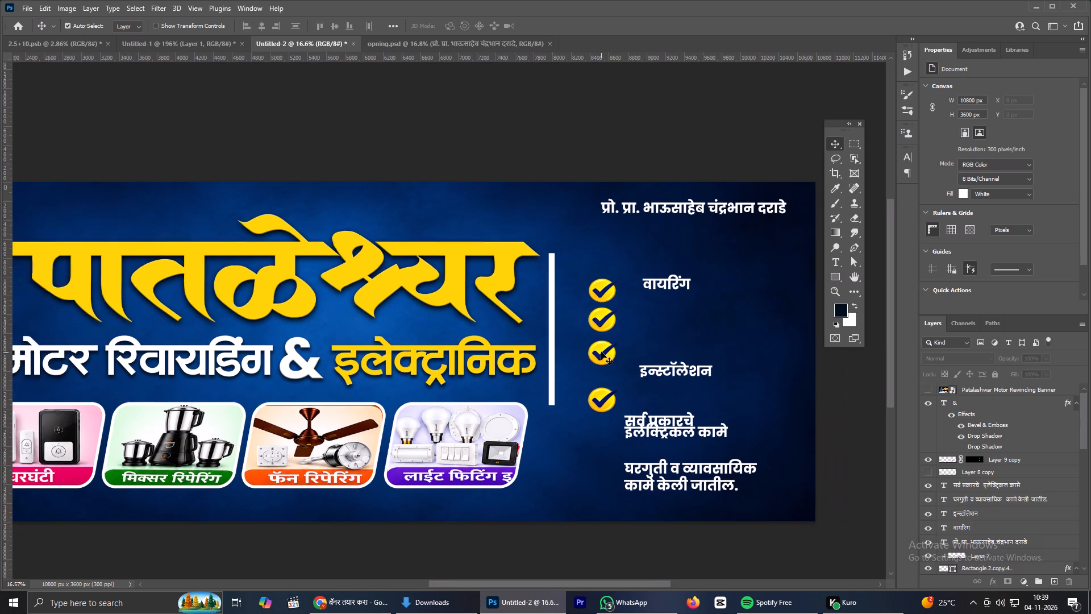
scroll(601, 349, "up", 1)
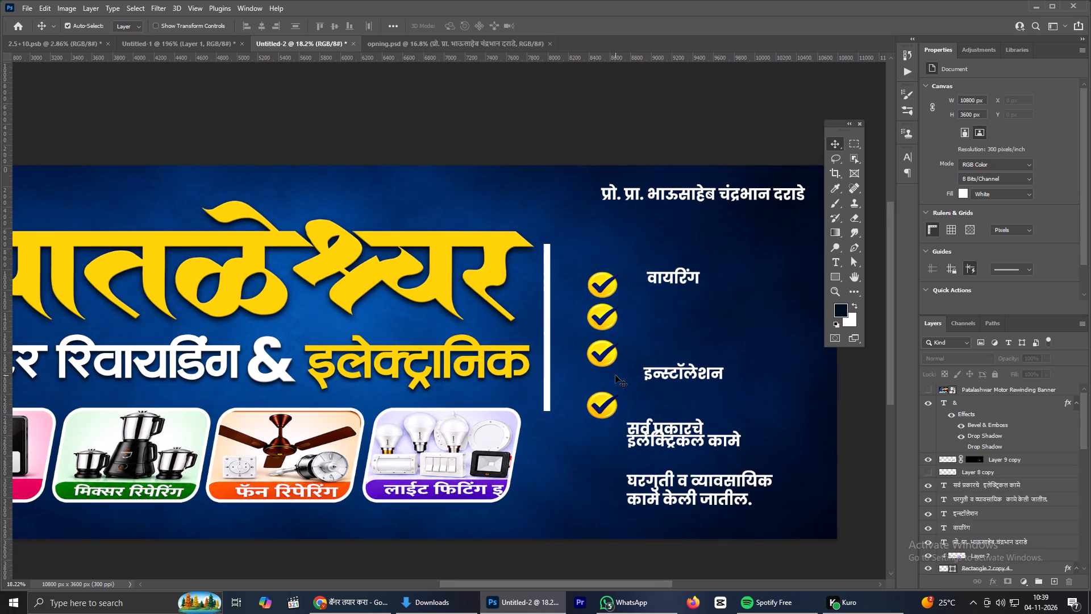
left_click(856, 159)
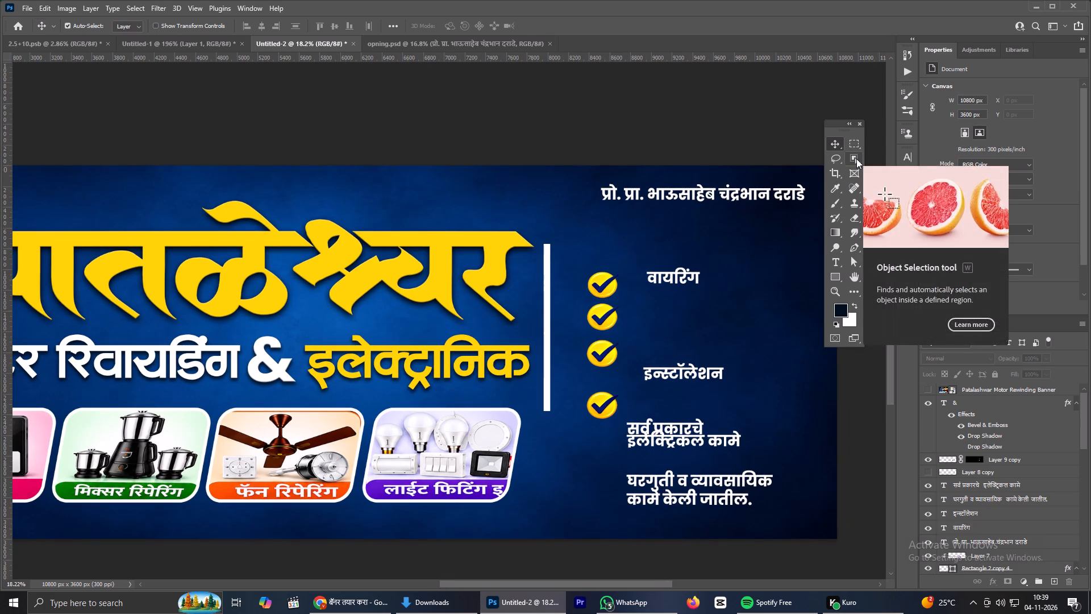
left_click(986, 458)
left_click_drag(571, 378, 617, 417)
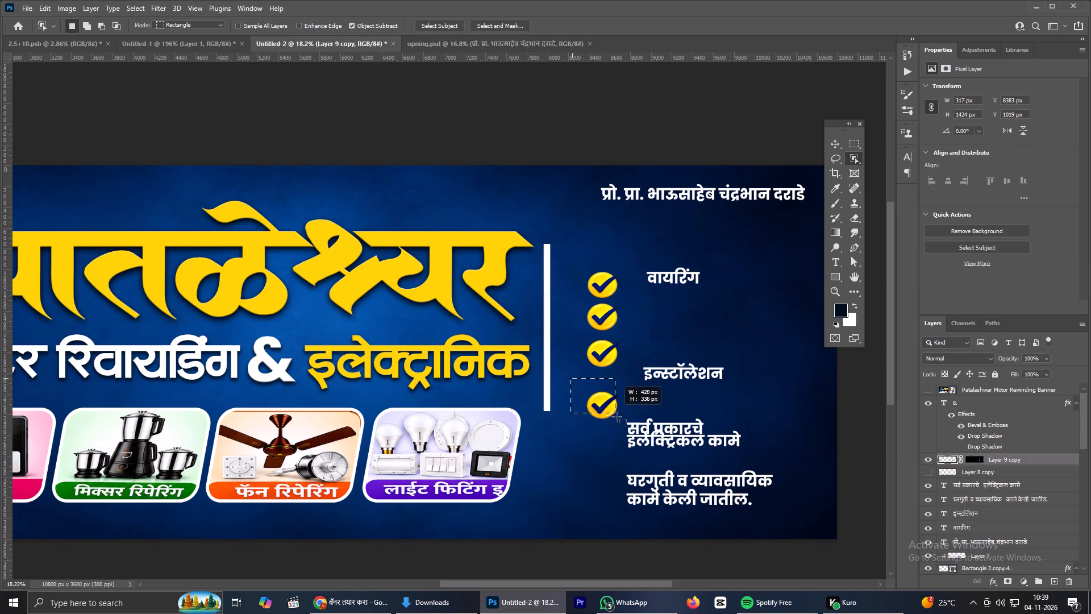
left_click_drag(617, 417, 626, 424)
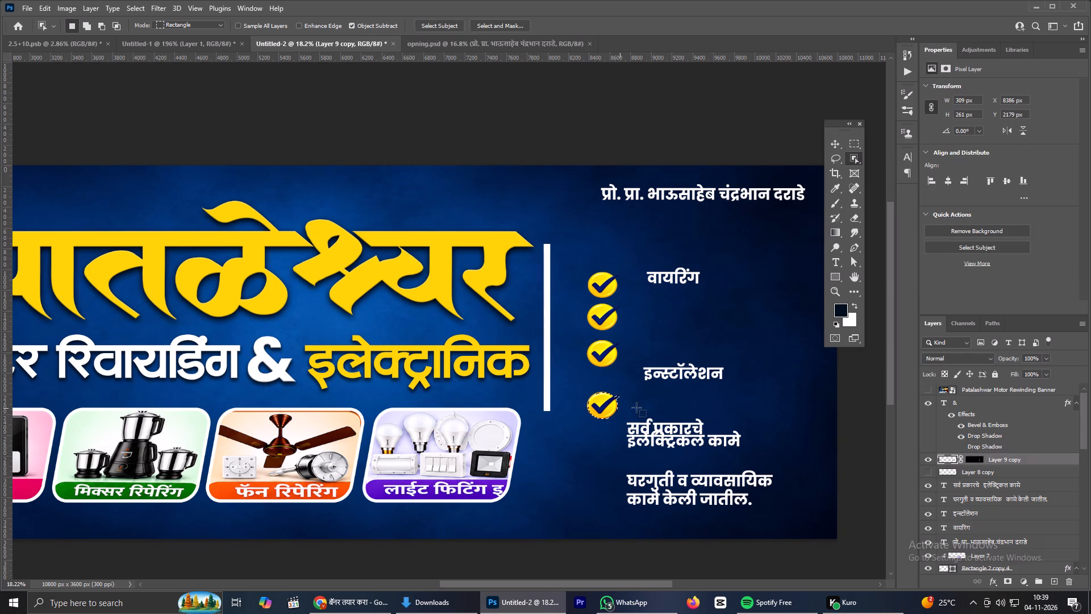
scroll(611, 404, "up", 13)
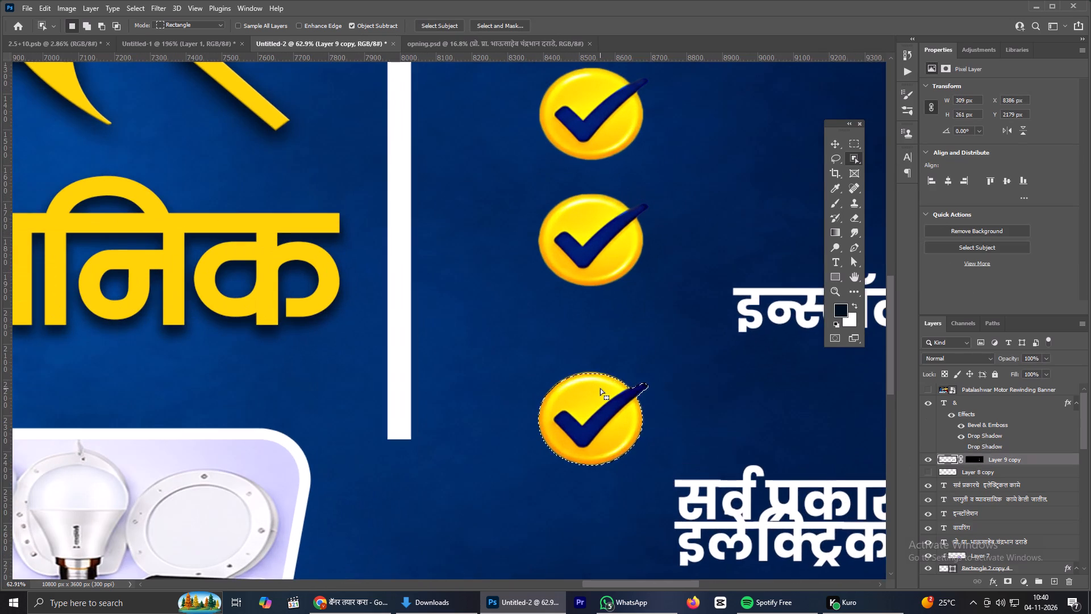
Select the third checkmark with Object Selection, copy it to its own layer and hide the layer holding all four checkmarks.
scroll(600, 388, "down", 6)
left_click_drag(561, 260, 654, 324)
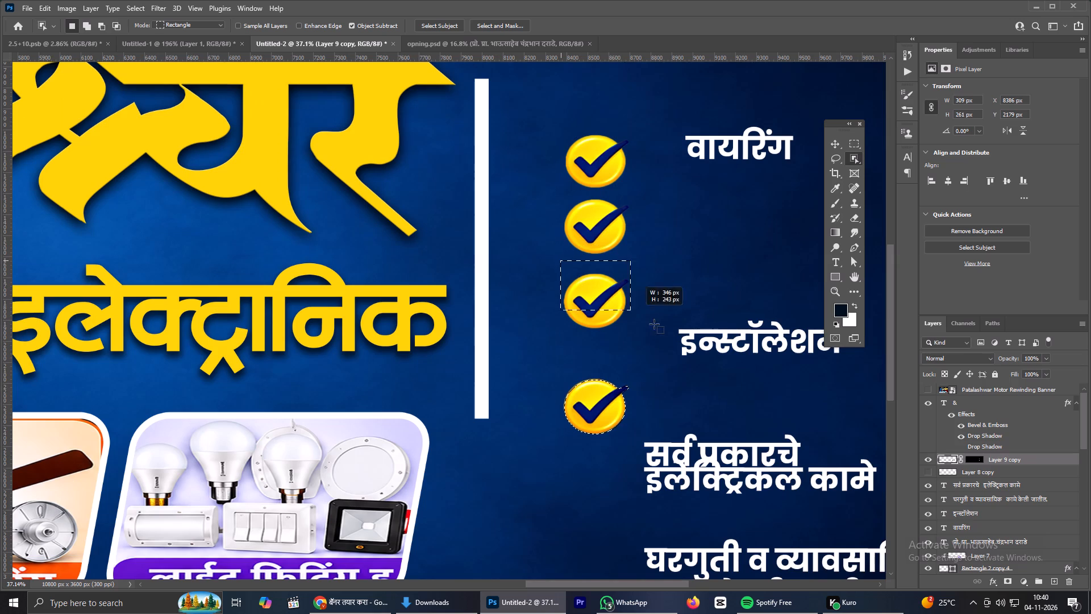
left_click_drag(654, 324, 649, 326)
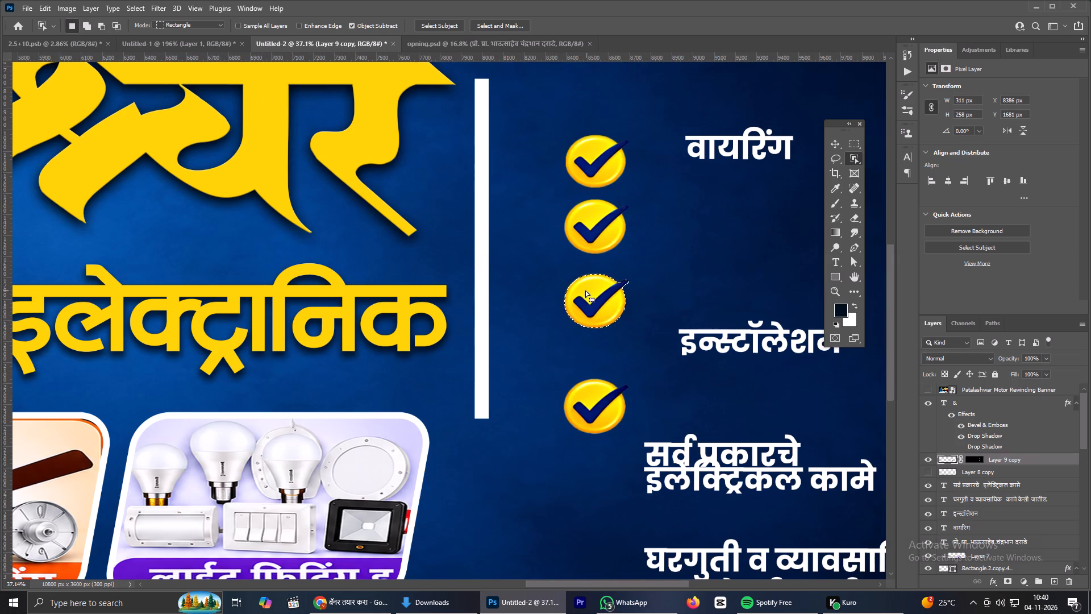
scroll(585, 291, "up", 4)
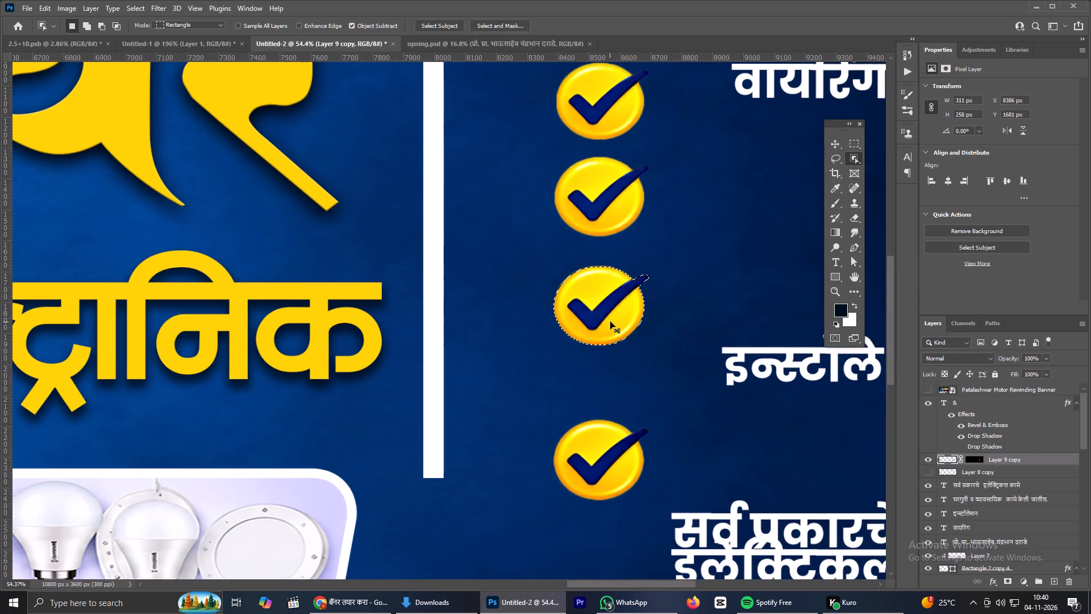
key("ctrl+j")
left_click(924, 473)
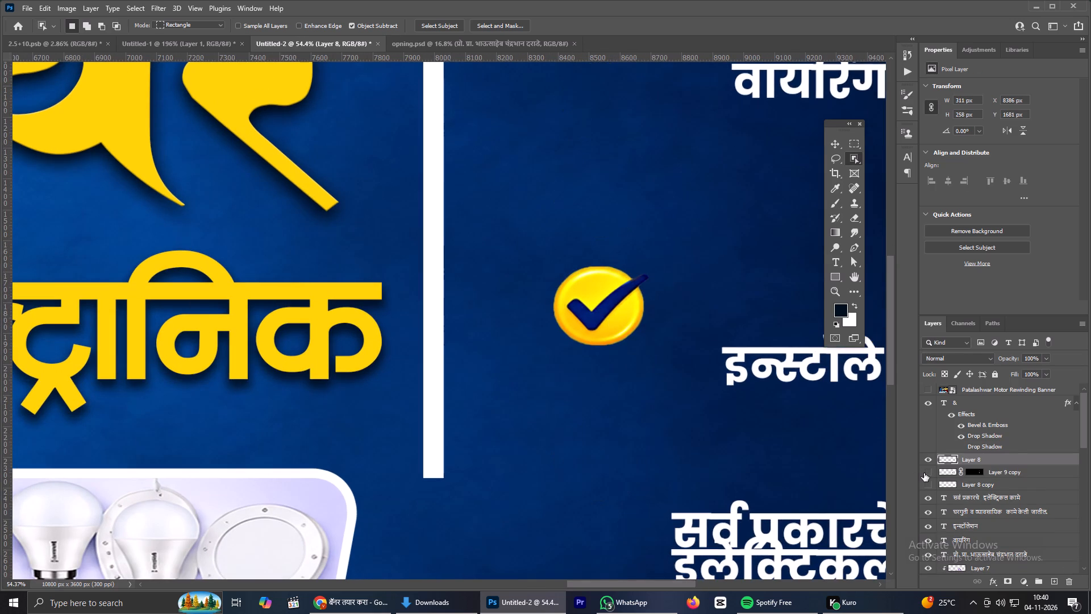
Move the single checkmark up beside the "वायरिंग" text, to about X 8342, Y 923 px.
scroll(667, 343, "down", 2)
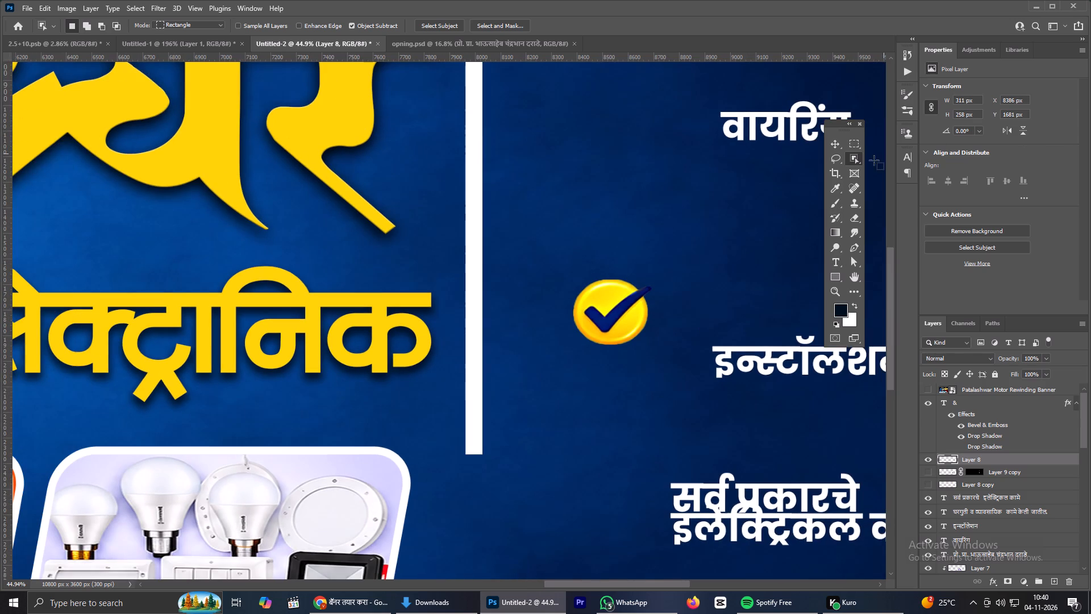
left_click(835, 145)
scroll(690, 251, "down", 9)
scroll(677, 250, "up", 2)
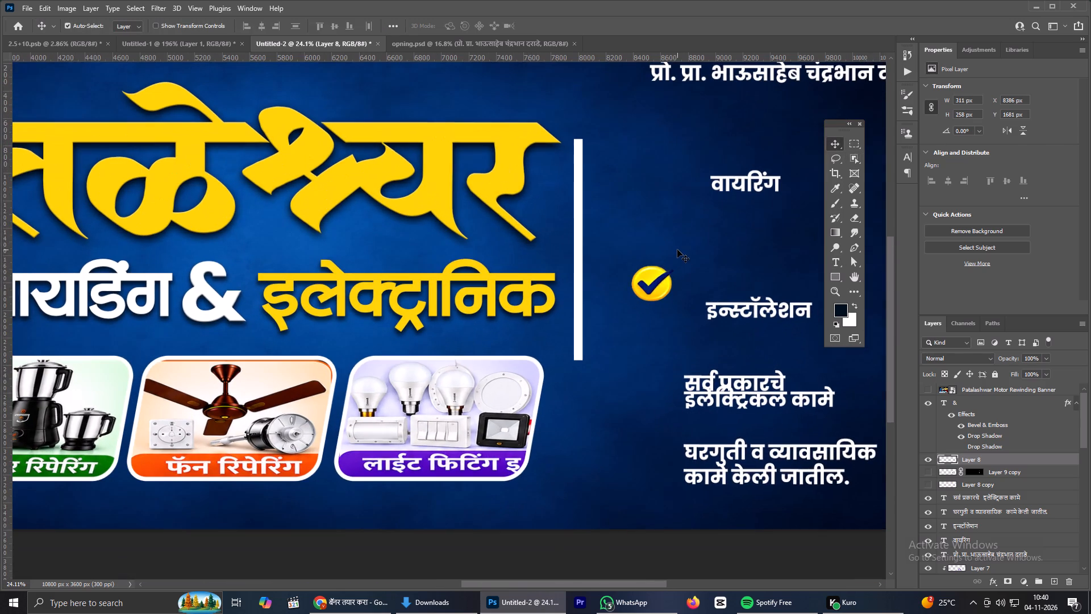
left_click_drag(662, 285, 654, 180)
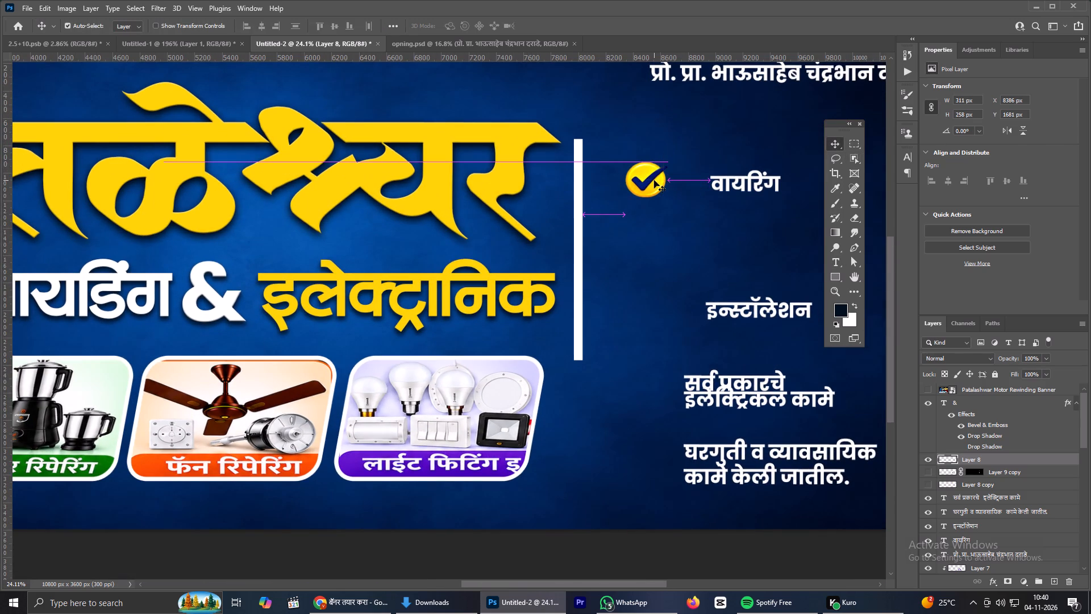
Scale the "वायरिंग" text to about 156% and place it close beside the checkmark.
scroll(654, 180, "down", 4)
left_click(710, 179)
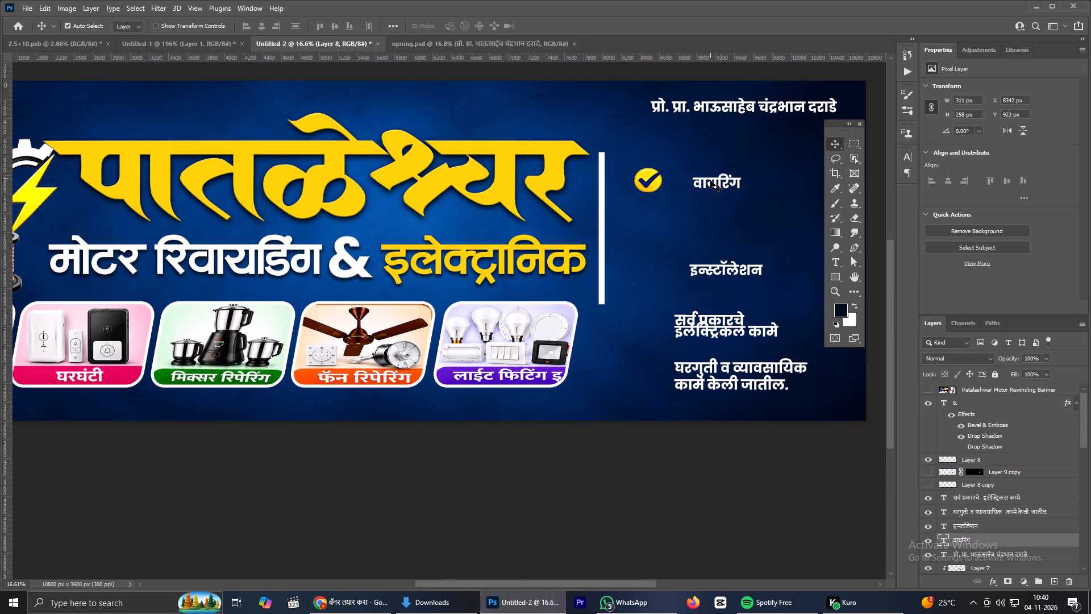
key("ctrl+t")
left_click_drag(742, 208, 757, 214, "alt")
left_click(711, 175)
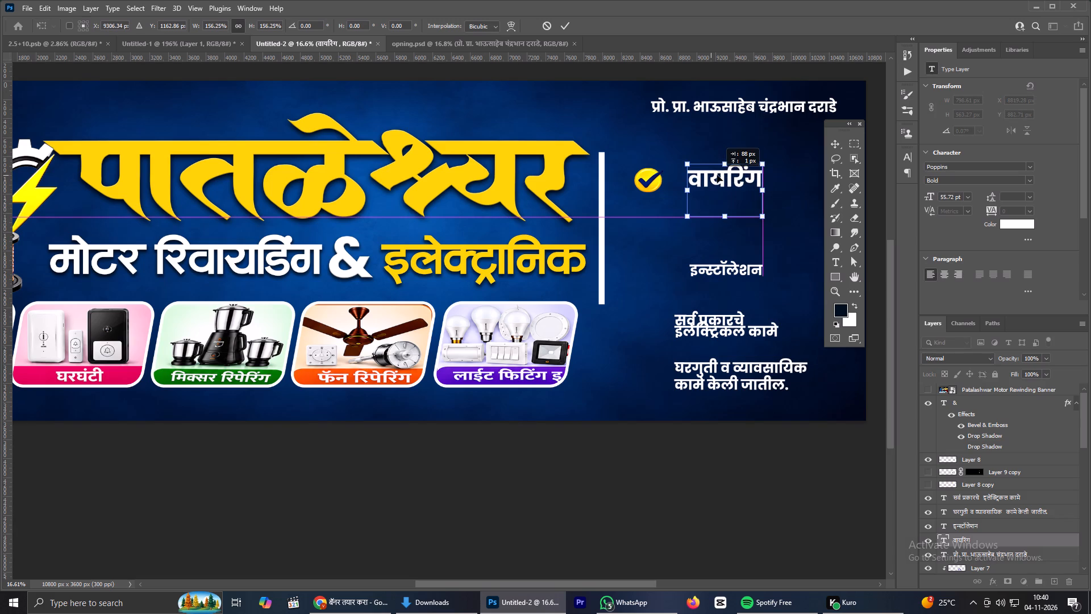
left_click(567, 20)
Duplicate the checkmark directly below the first one as the second list bullet.
left_click_drag(654, 180, 653, 220, "alt")
Move the "इन्स्टॉलेशन" text beside the second checkmark and scale it to about 138%.
left_click_drag(734, 268, 726, 229)
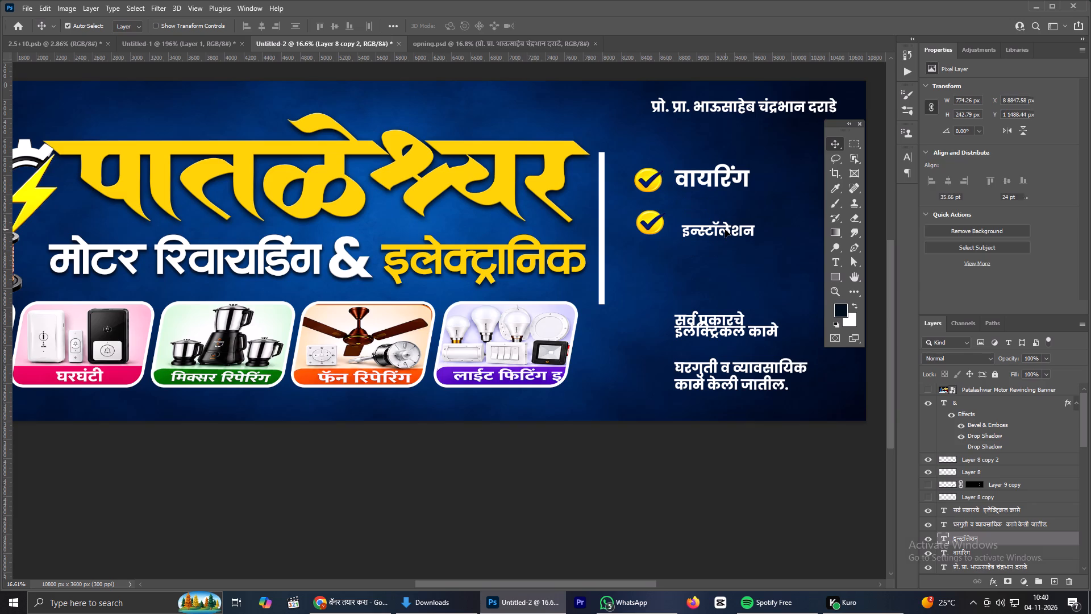
key("ctrl+r")
key("ctrl+r")
key("ctrl+t")
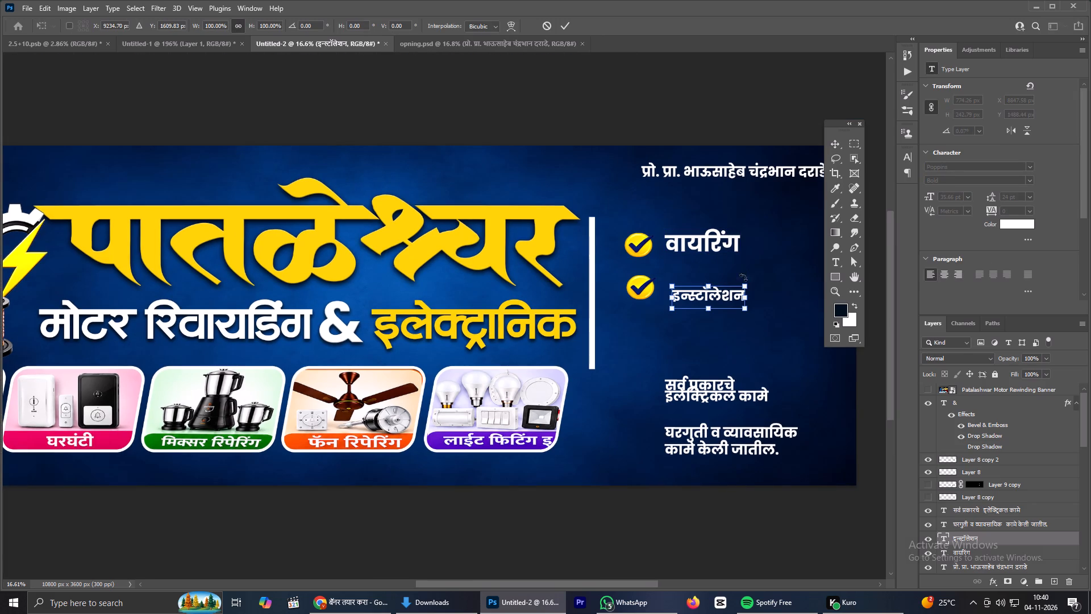
left_click_drag(748, 307, 757, 309, "alt")
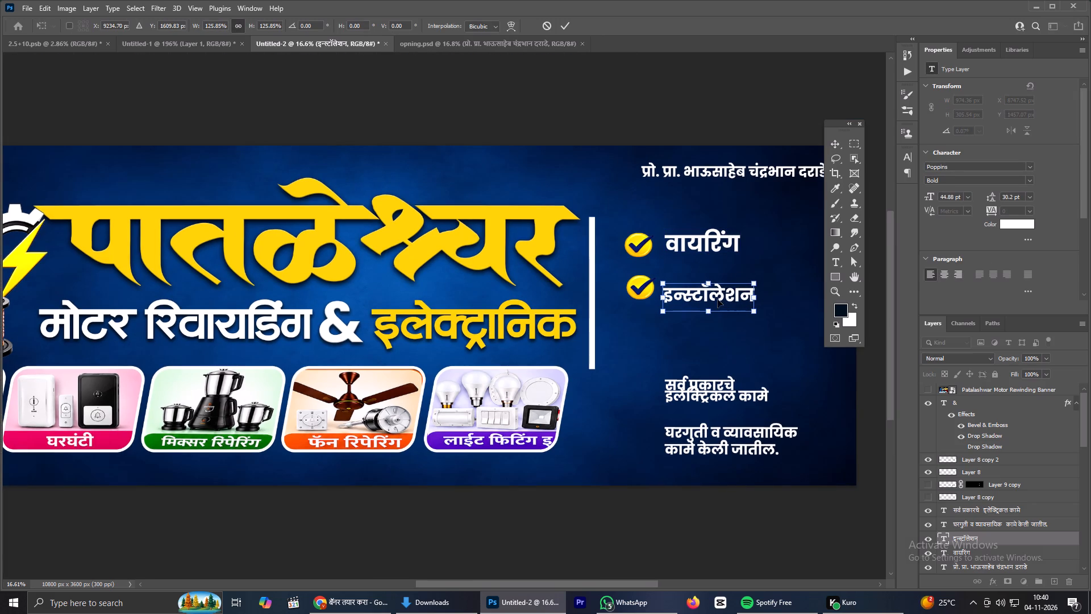
left_click_drag(718, 298, 716, 288)
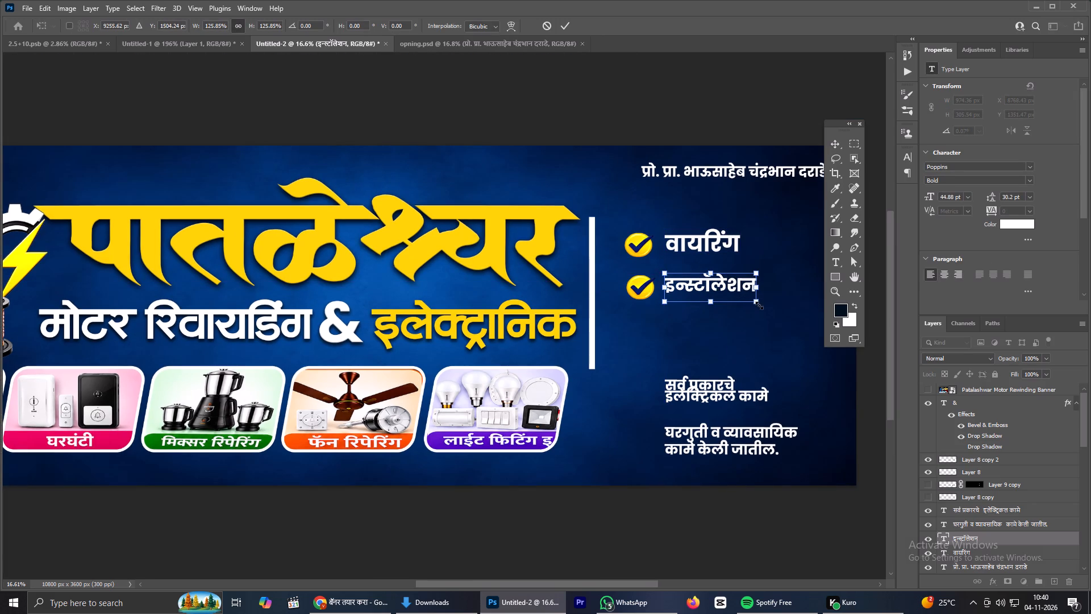
left_click(757, 302, "alt")
left_click(566, 26)
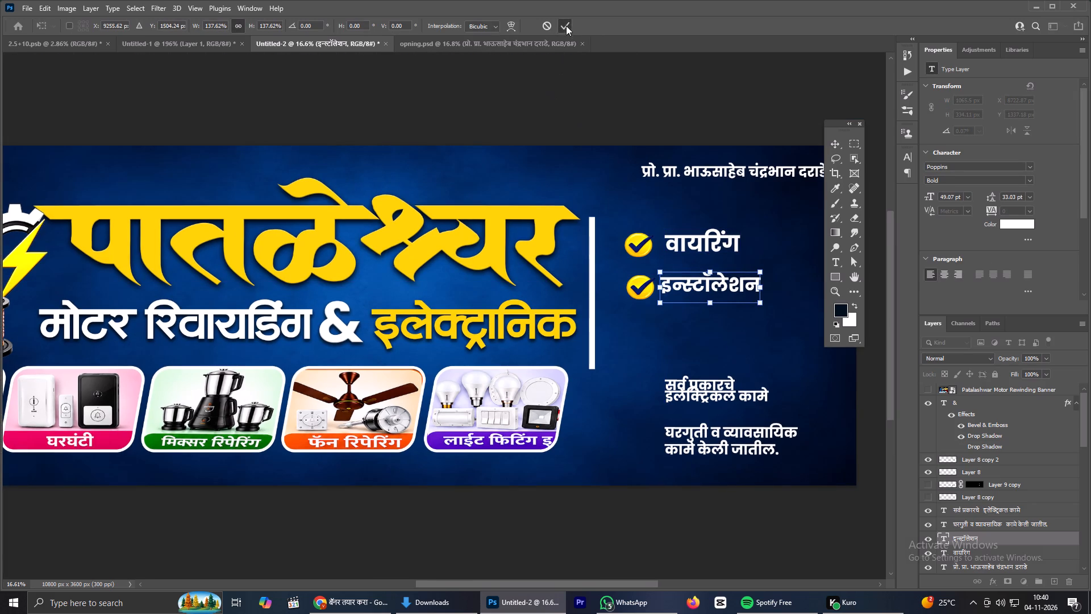
Align the second checkmark under the first and duplicate it directly below as the third list bullet.
scroll(680, 335, "up", 1)
scroll(679, 335, "down", 4)
scroll(695, 331, "up", 1)
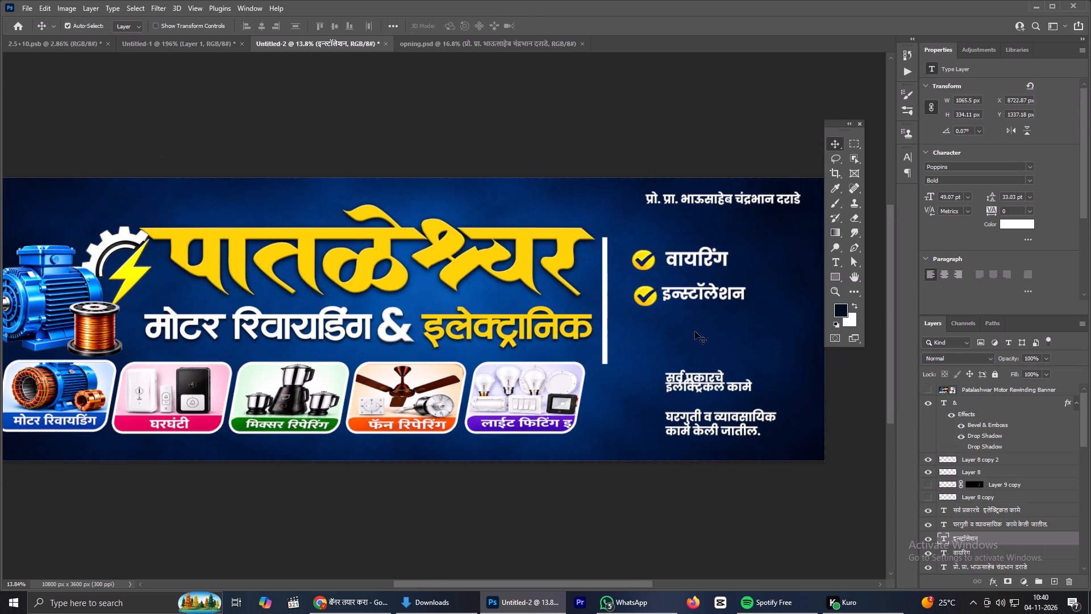
left_click(650, 294)
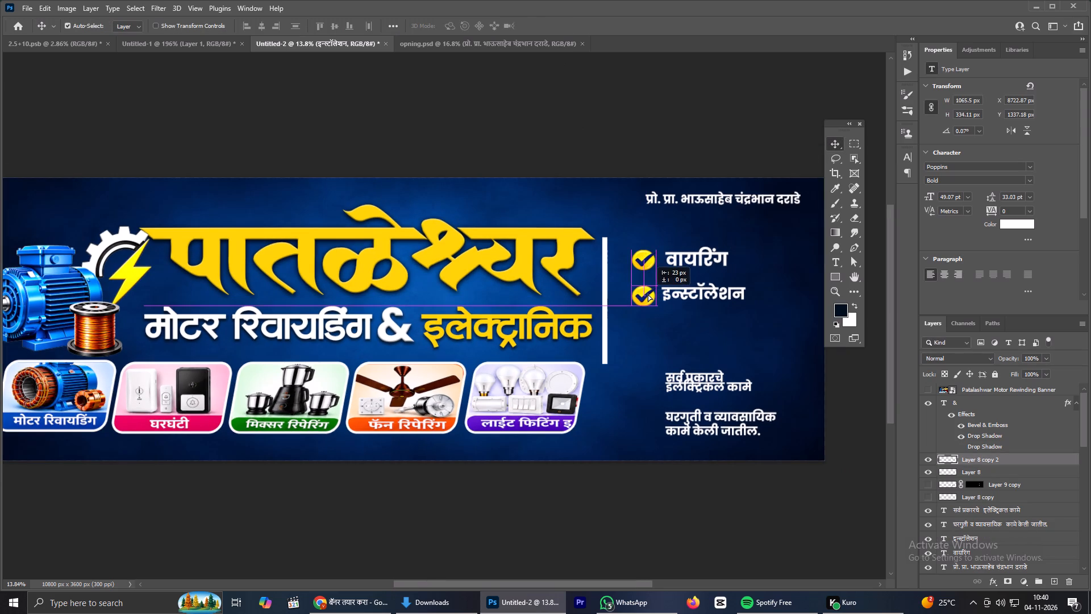
left_click_drag(646, 294, 647, 330, "alt")
Move the "सर्व प्रकारचे इलेक्ट्रिकल कामे" text beside the third checkmark and scale it to about 115%.
left_click_drag(697, 382, 699, 334)
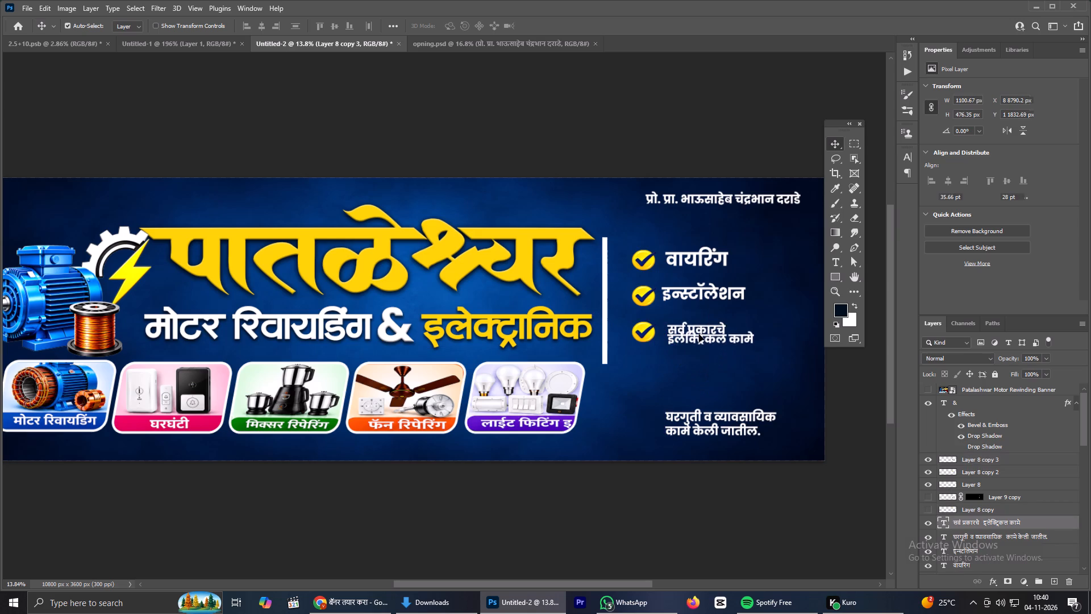
key("ctrl+t")
left_click_drag(755, 361, 760, 365, "alt")
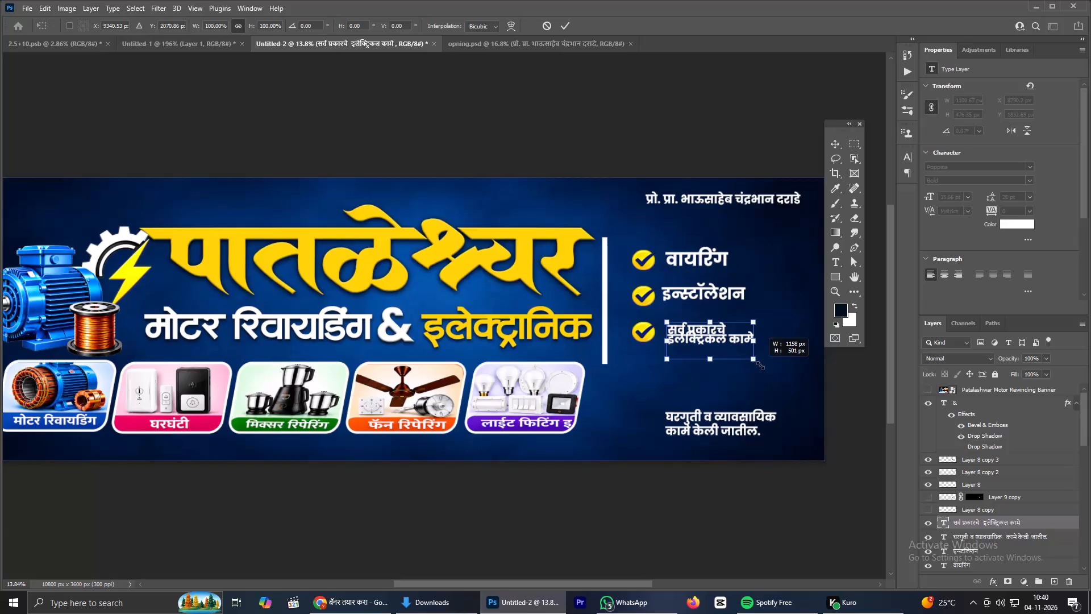
left_click_drag(760, 365, 760, 366, "alt")
left_click(562, 24)
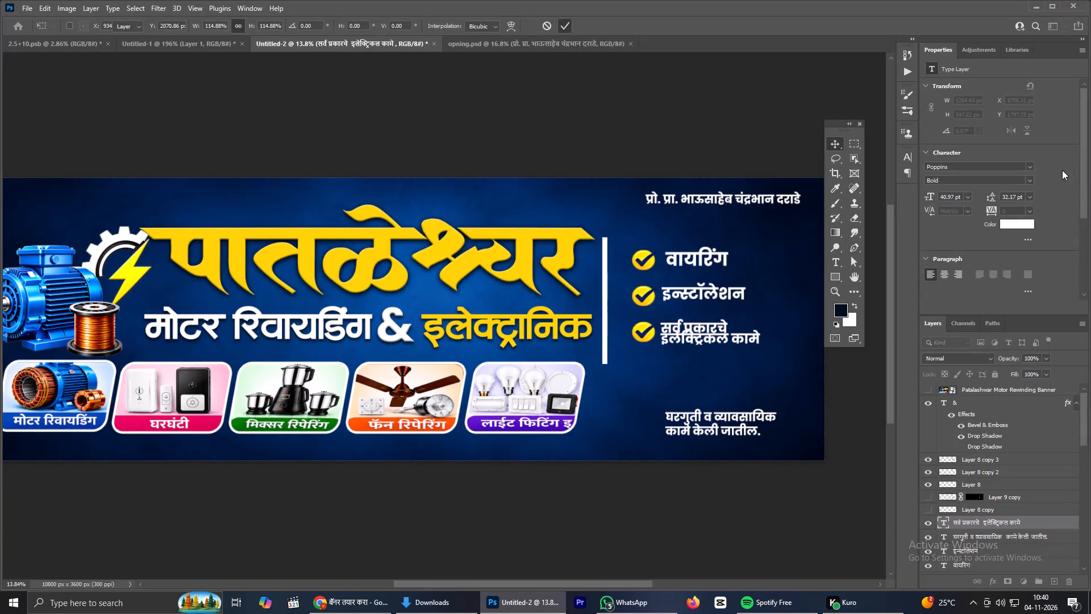
Set the third service text's line spacing to 50 pt and nudge it to about X 8722, Y 1761 px.
left_click_drag(990, 201, 998, 202)
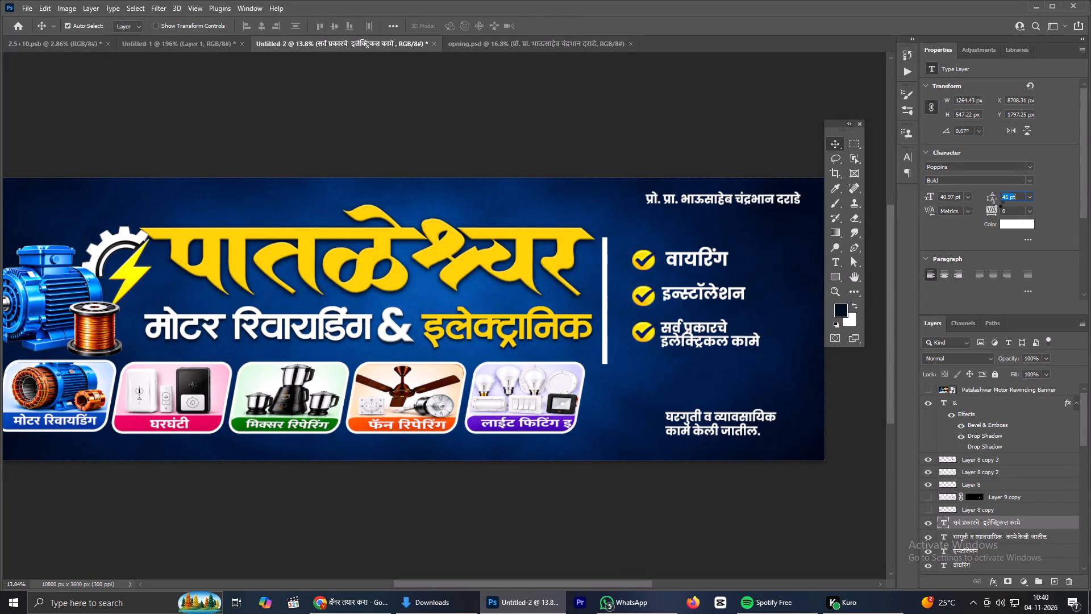
left_click_drag(998, 202, 1001, 204)
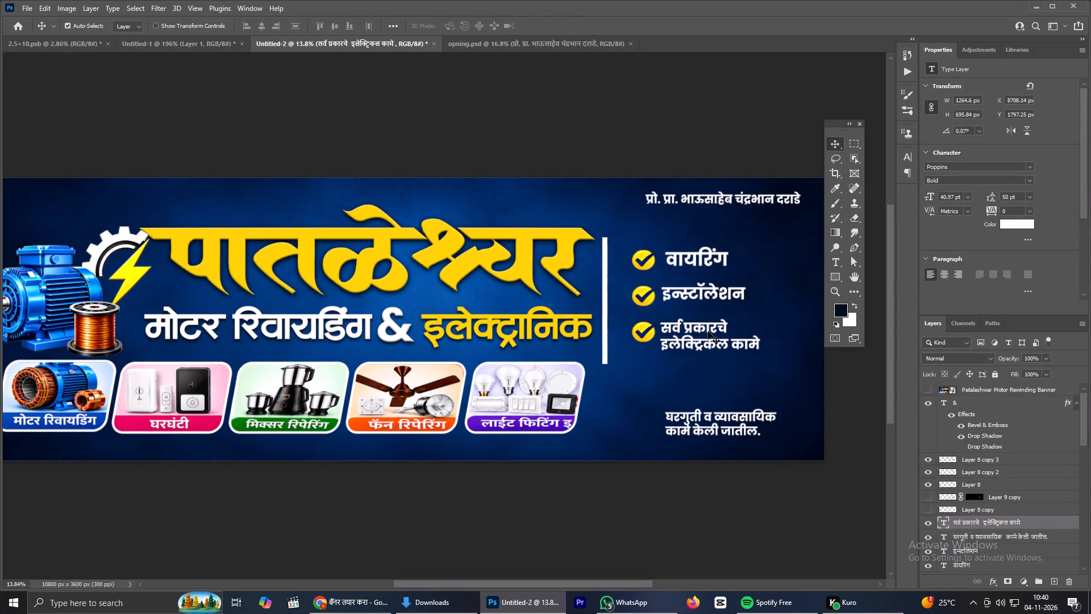
left_click(705, 333)
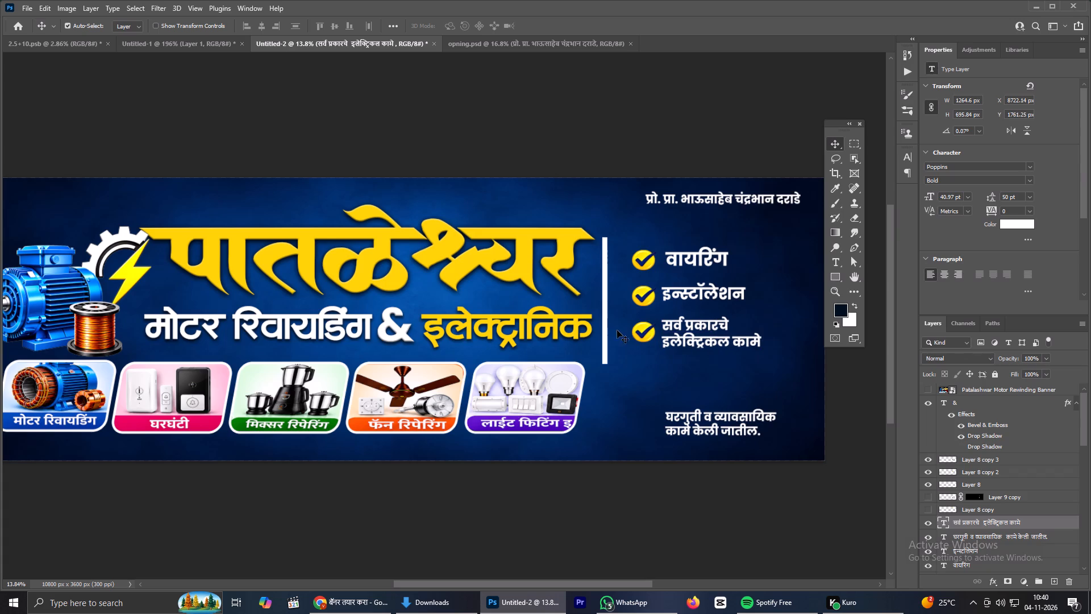
Duplicate the checkmark below at about Y 2213 px and move the "घरगुती व व्यावसायिक कामे केली जातील." text beside it.
left_click_drag(649, 333, 647, 364, "alt")
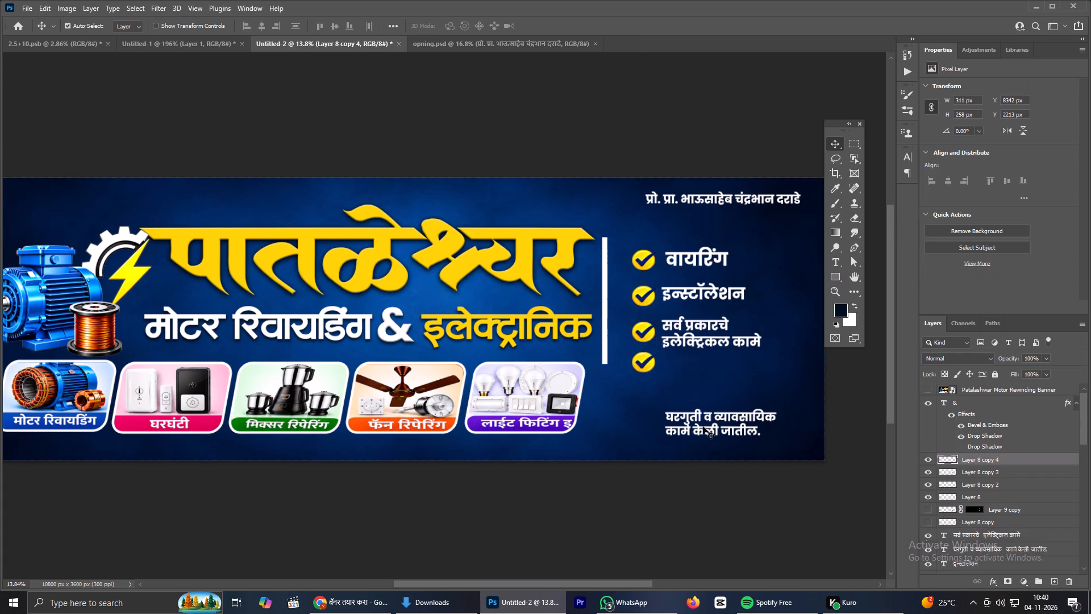
left_click_drag(704, 424, 699, 368)
Lock the blue background image layer, Layer 1.
left_click(742, 420)
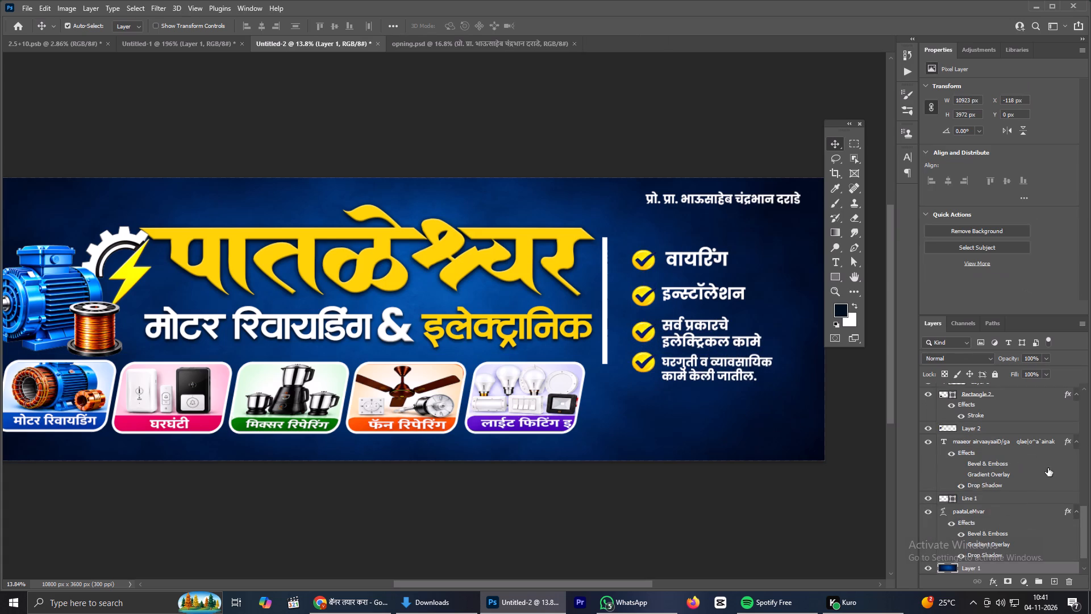
left_click(993, 375)
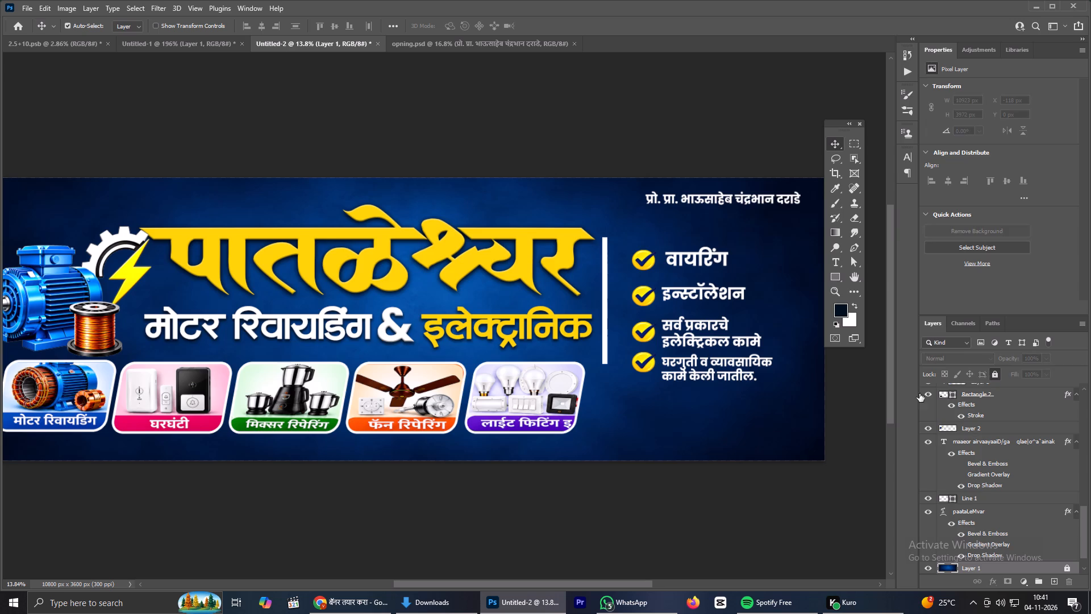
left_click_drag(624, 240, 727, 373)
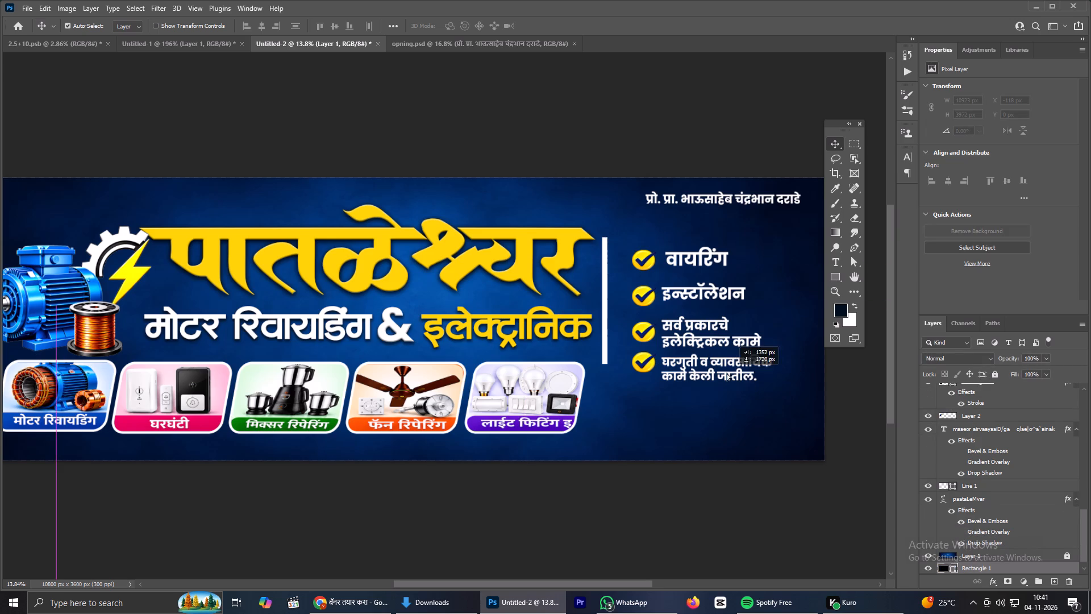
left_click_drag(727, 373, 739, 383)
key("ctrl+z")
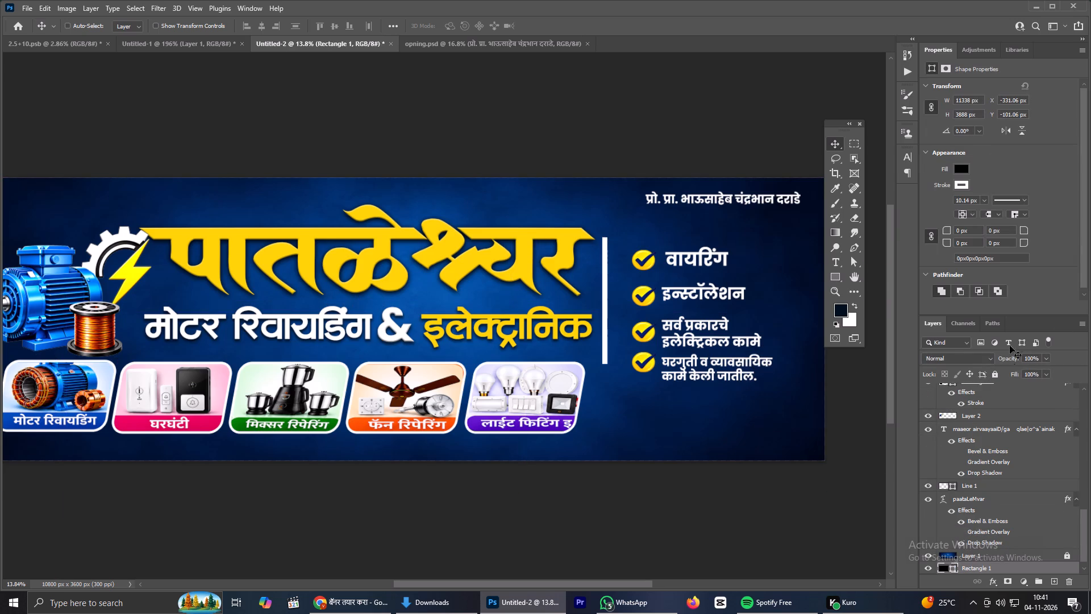
Lock the Rectangle 1 layer beneath the blue background.
left_click(996, 375)
Select all four checkmarks with their service texts and move the whole list slightly up.
left_click_drag(630, 236, 734, 354)
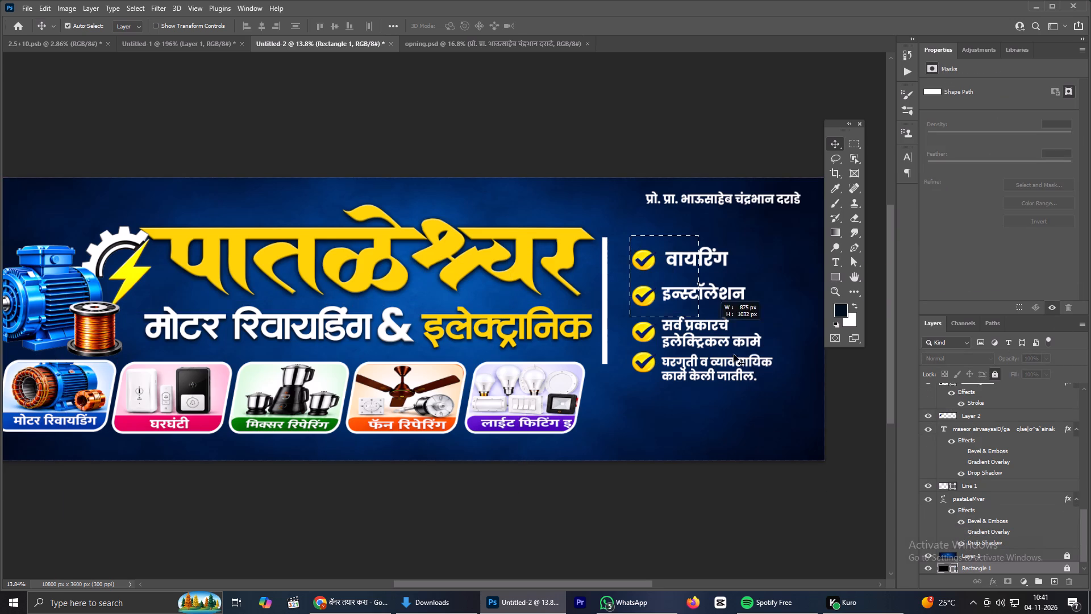
left_click_drag(734, 354, 773, 392)
left_click_drag(710, 358, 709, 342)
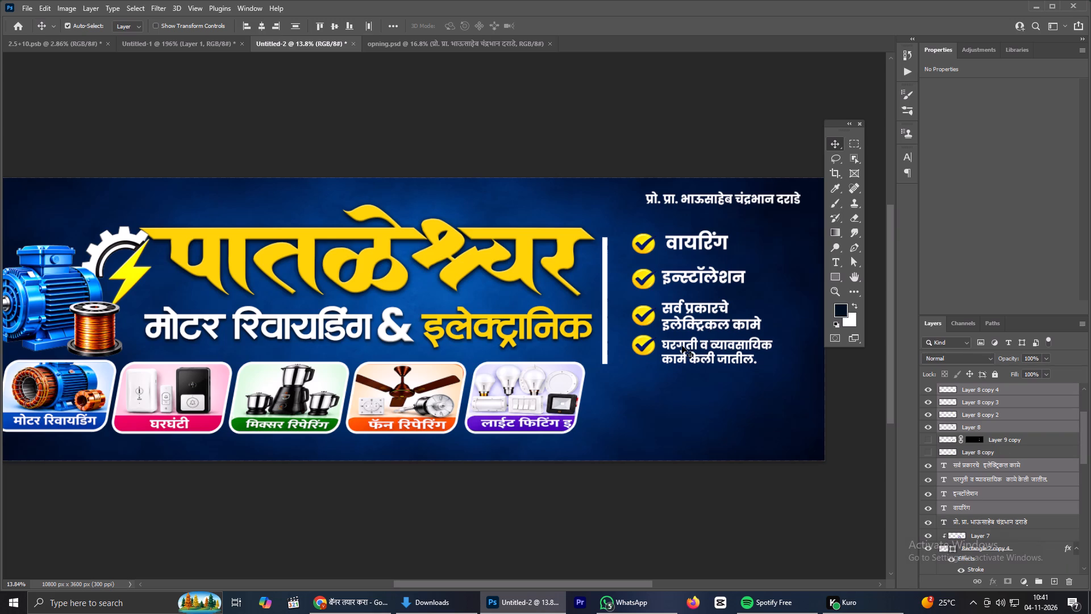
left_click(793, 526)
Lower the fourth checkmark to about Y 2112 px and scale its two-line text to about 112%, keeping it beside the checkmark.
left_click_drag(643, 349, 644, 358)
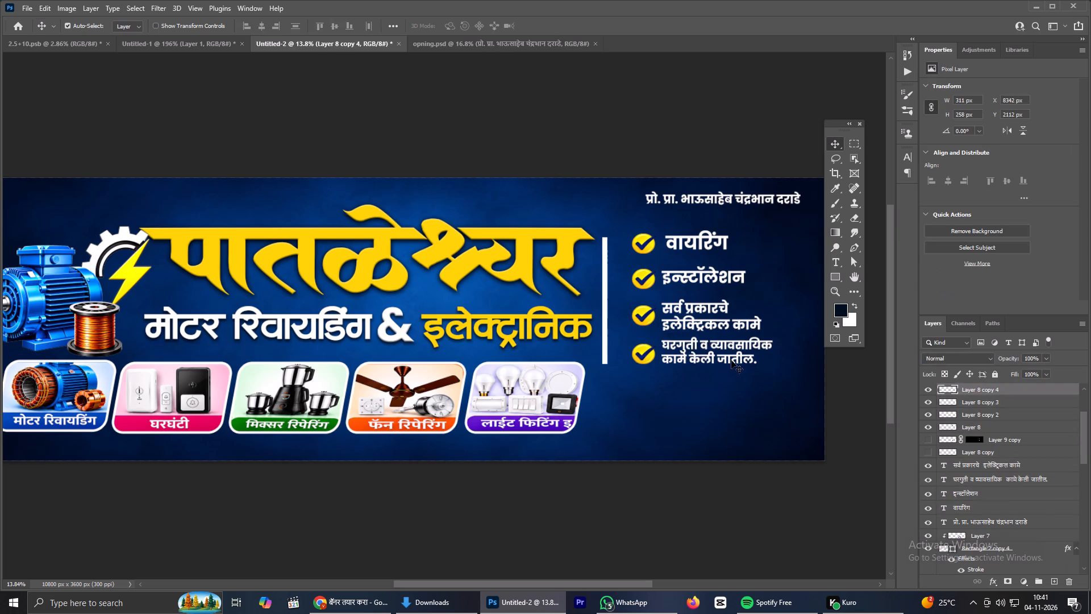
scroll(722, 352, "up", 1)
left_click(713, 351)
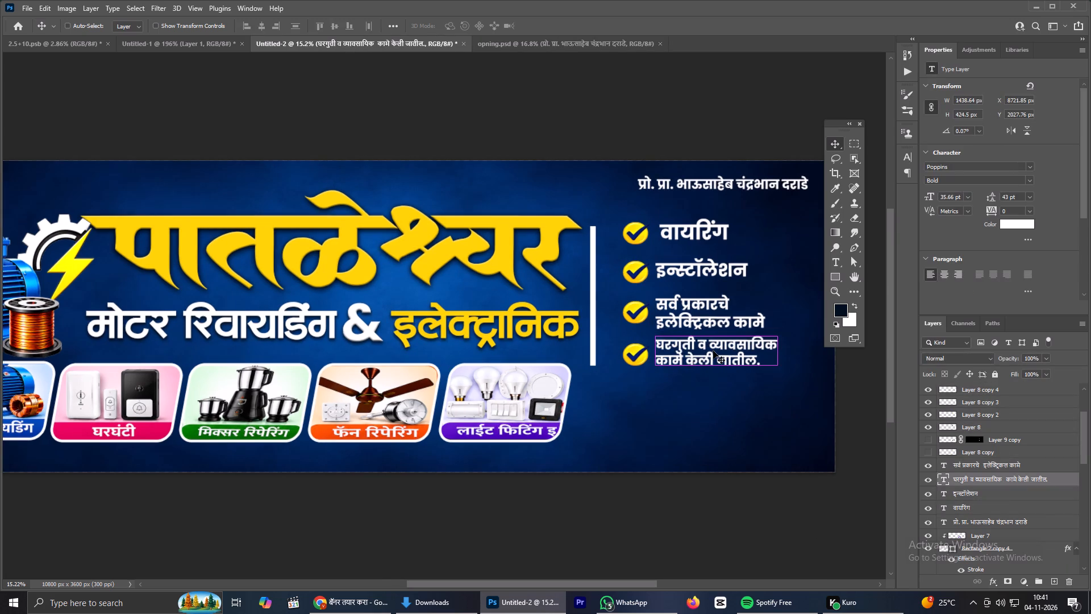
key("ctrl+t")
left_click_drag(785, 374, 792, 376, "alt")
left_click_drag(719, 353, 728, 354)
left_click(563, 24)
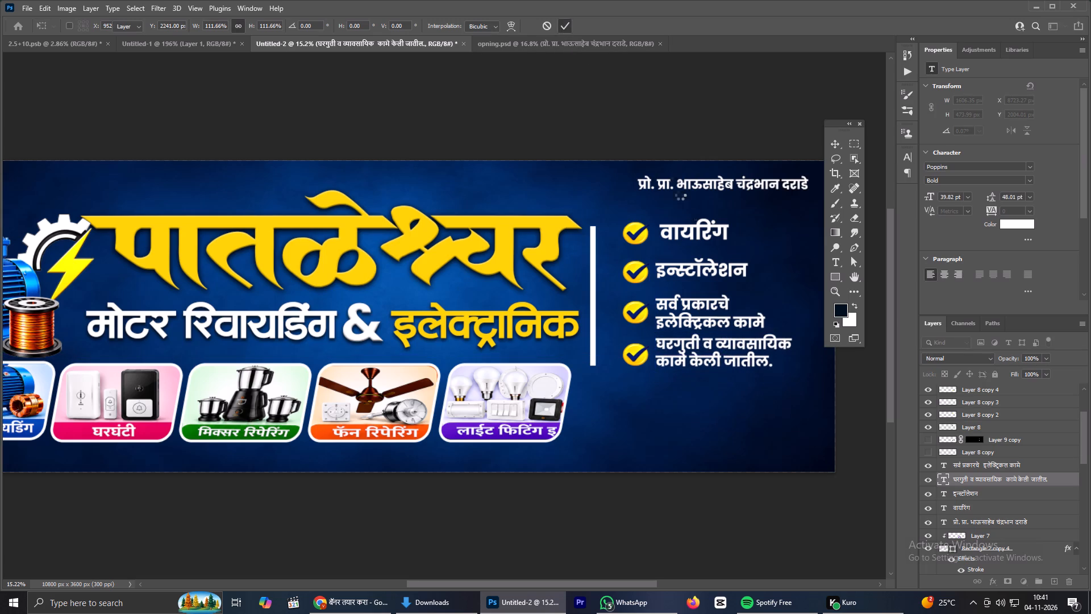
Nudge the first two checkmarks and their "वायरिंग" and "इन्स्टॉलेशन" texts slightly down to even out the list spacing.
left_click(699, 229)
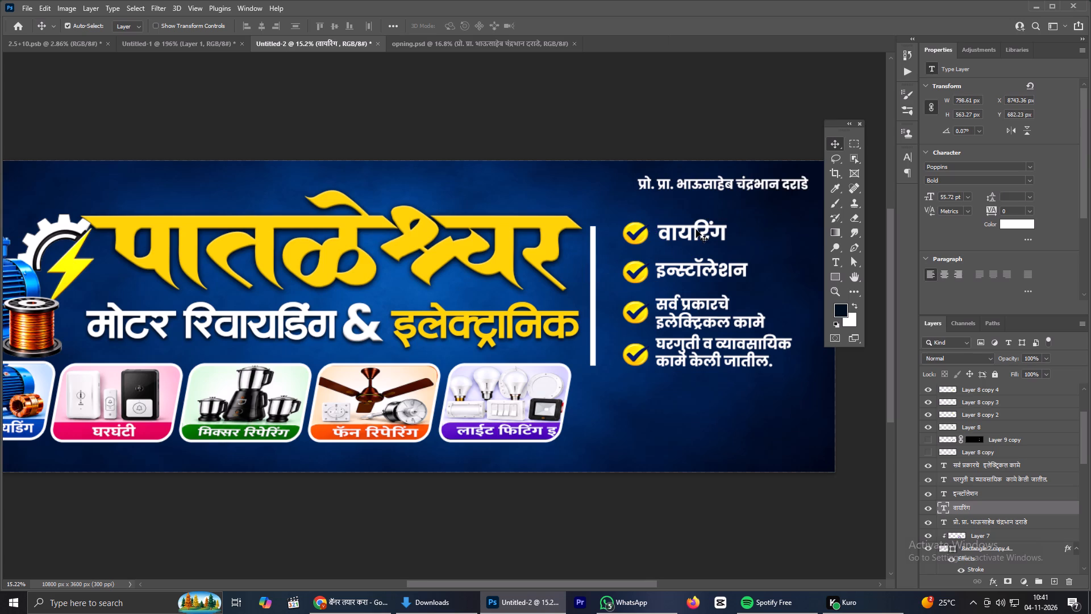
scroll(694, 231, "up", 2)
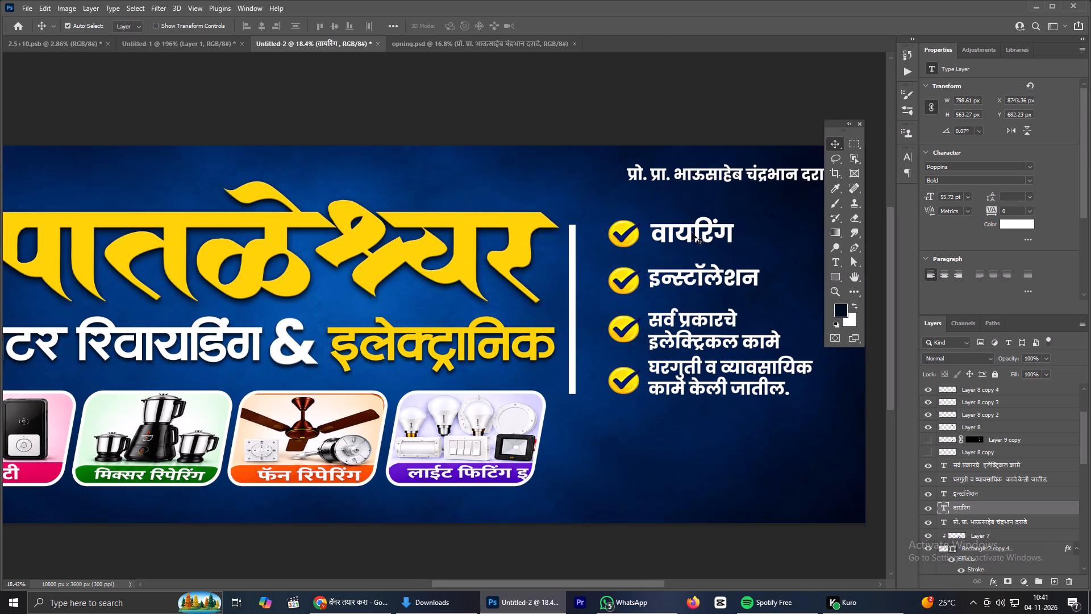
scroll(692, 233, "down", 7)
scroll(710, 234, "up", 5)
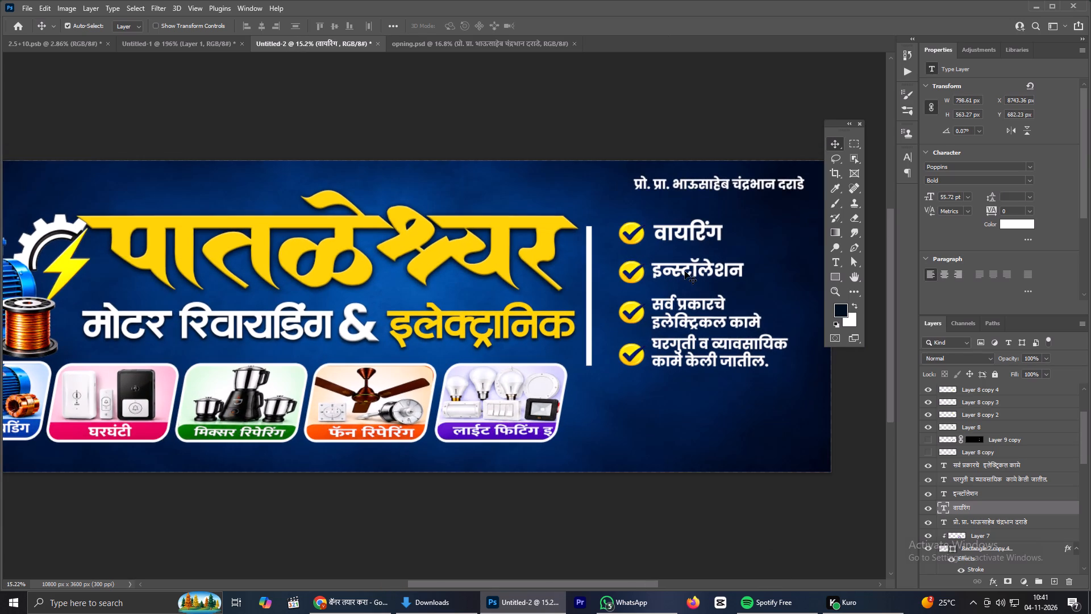
left_click(631, 274)
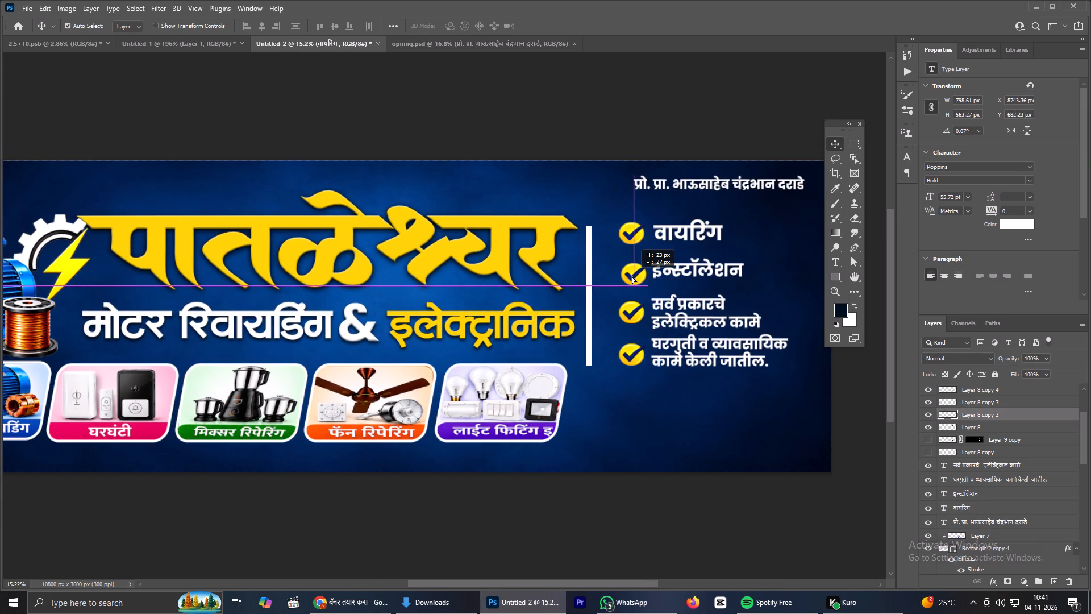
left_click(629, 231)
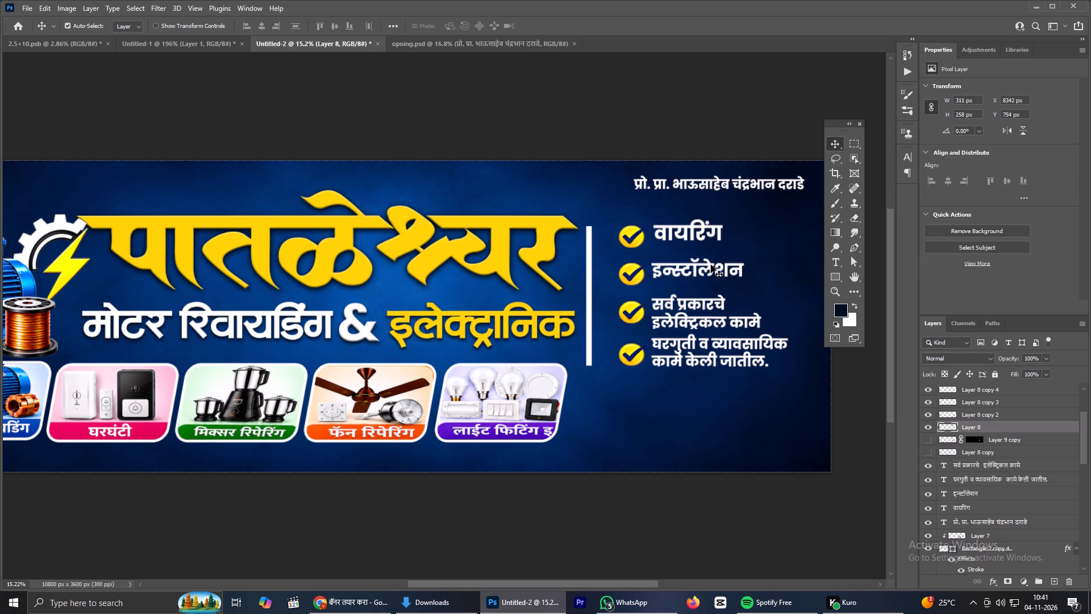
left_click_drag(711, 268, 709, 273)
left_click_drag(694, 231, 694, 237)
Show the reference layer "Patalashwar Motor Rewinding Banner" over the design.
scroll(615, 231, "down", 3)
scroll(678, 190, "up", 2)
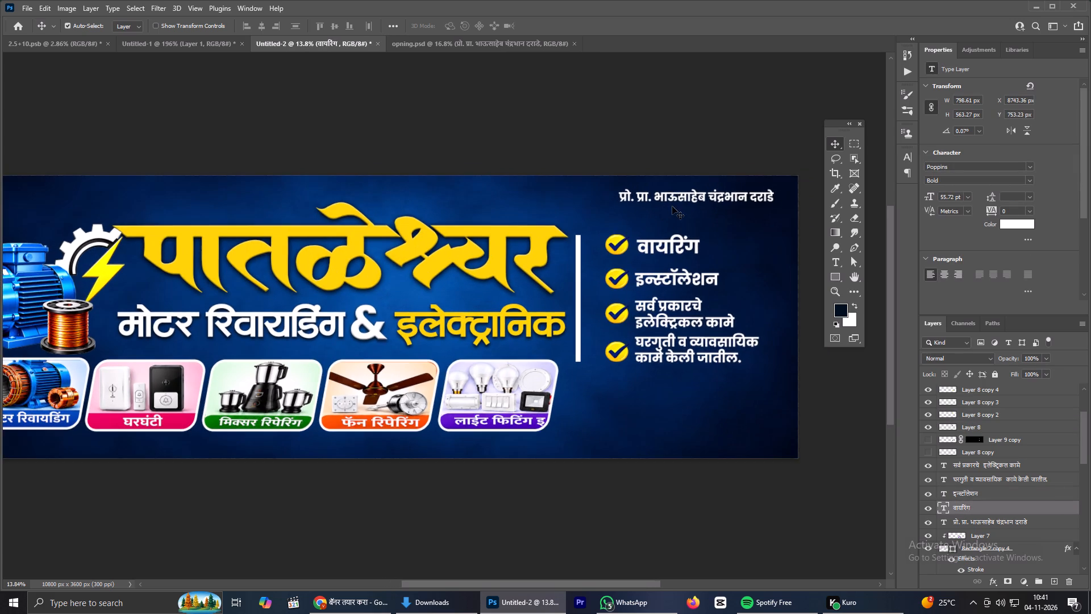
scroll(669, 211, "down", 4)
scroll(647, 238, "up", 3)
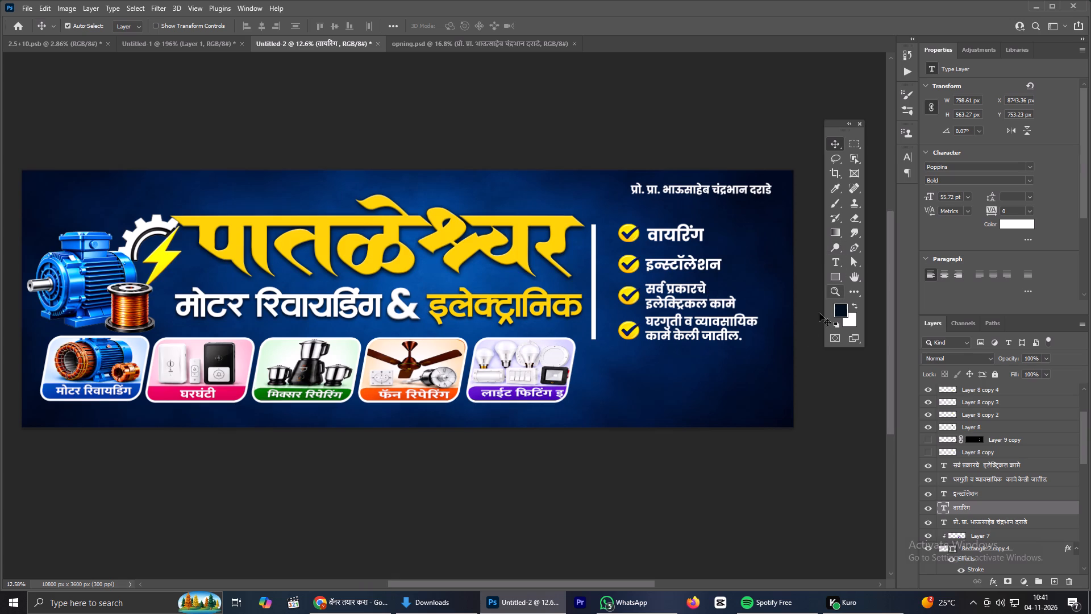
scroll(953, 405, "up", 13)
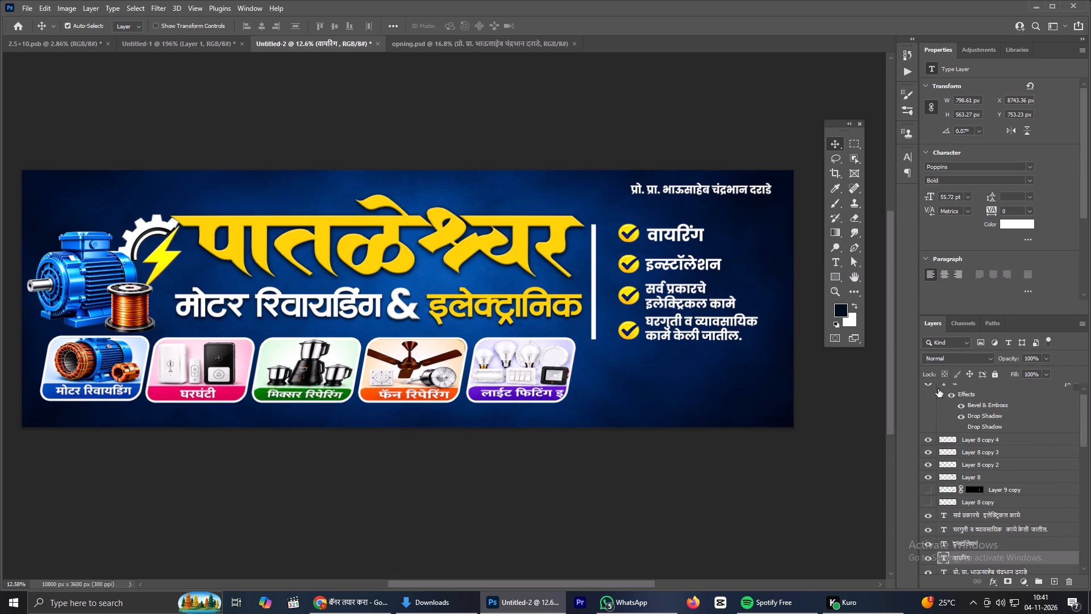
left_click(928, 385)
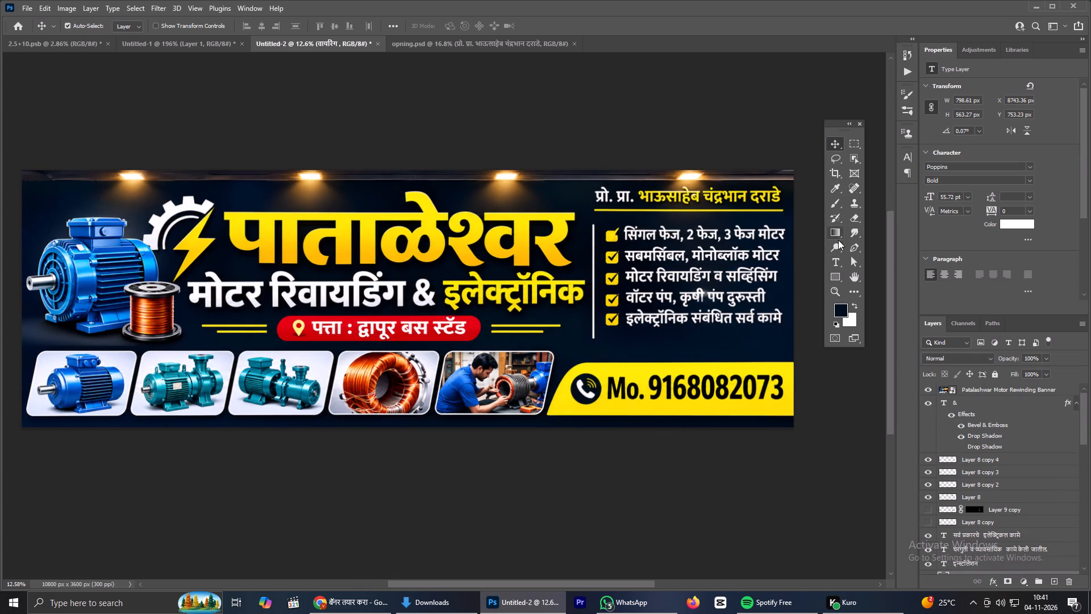
Draw a rectangle of about 3878 x 740 px over the reference's yellow mobile number strip, extending past the canvas's right edge.
left_click(835, 276)
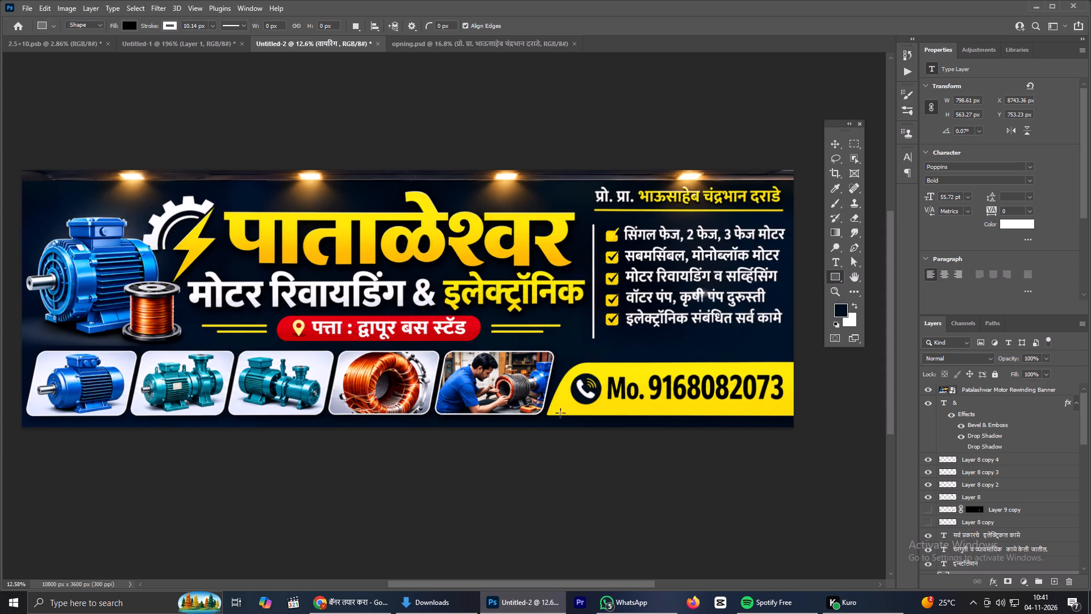
left_click_drag(549, 414, 746, 421)
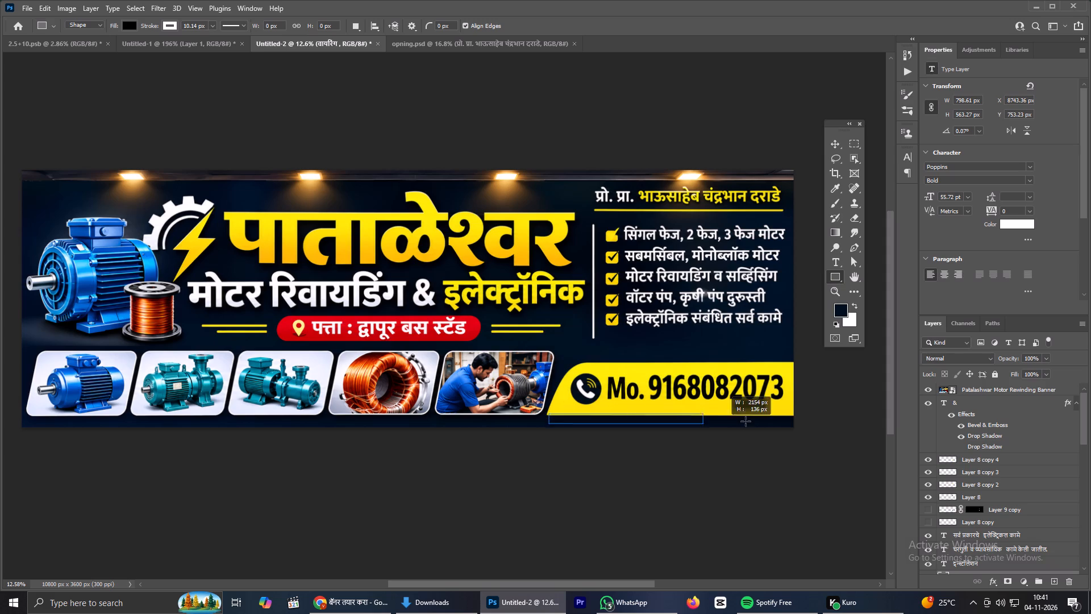
left_click_drag(746, 421, 823, 360)
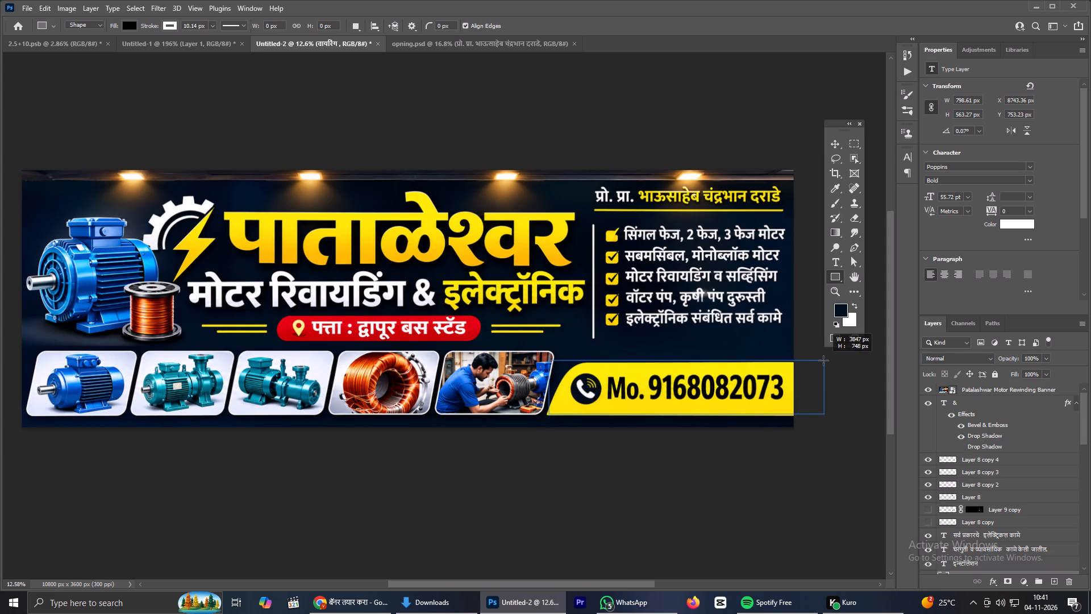
left_click_drag(823, 360, 826, 361)
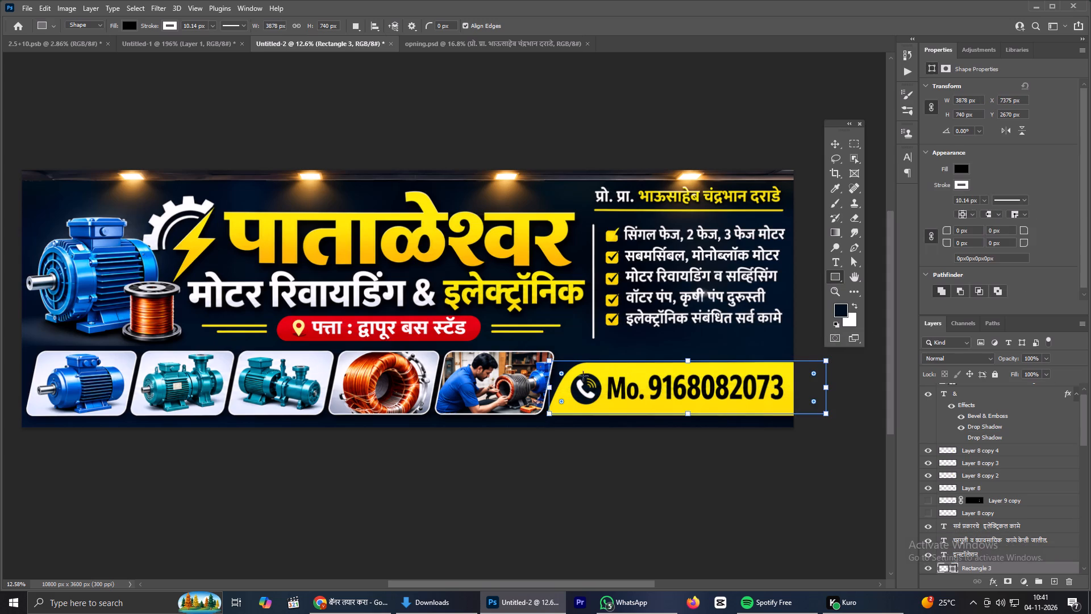
Round only the rectangle's upper-left corner to a radius of about 675 px, leaving the other corners square.
left_click_drag(562, 371, 568, 375)
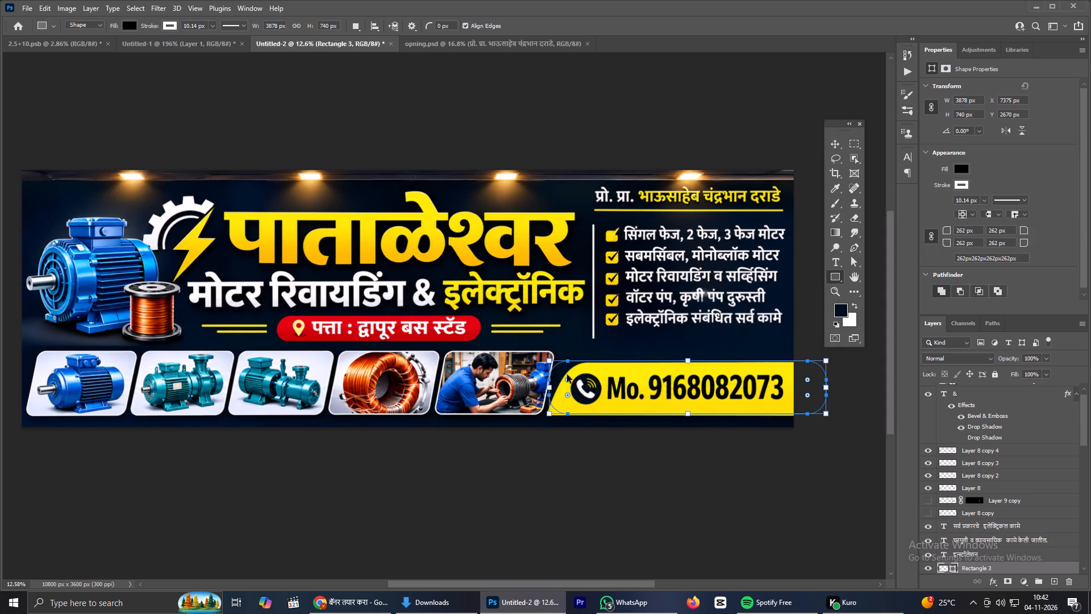
key("ctrl+z")
left_click(562, 373)
left_click_drag(562, 373, 569, 376)
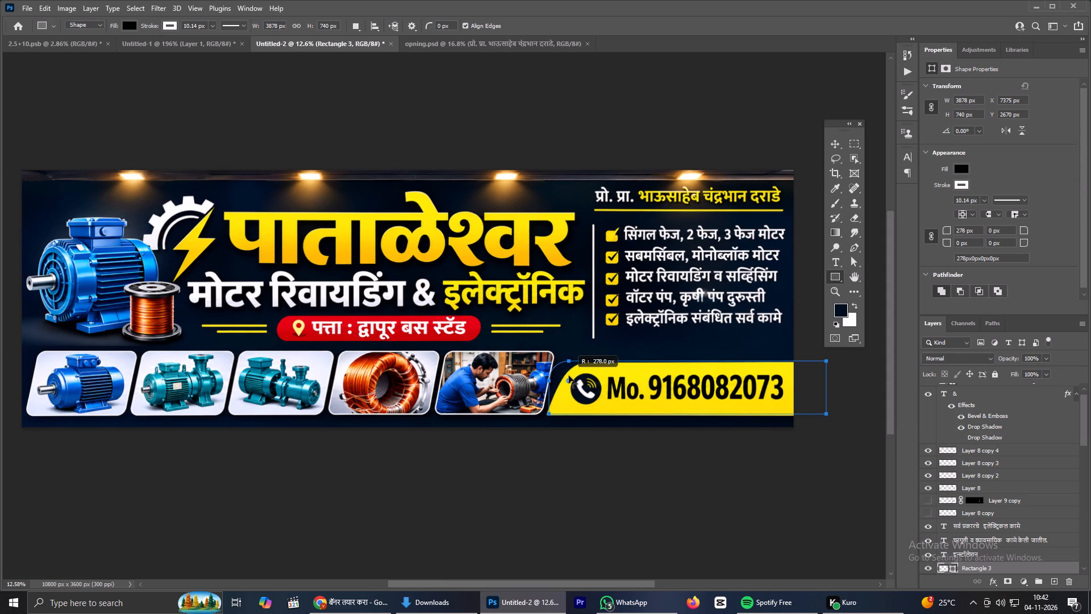
left_click_drag(569, 376, 599, 375)
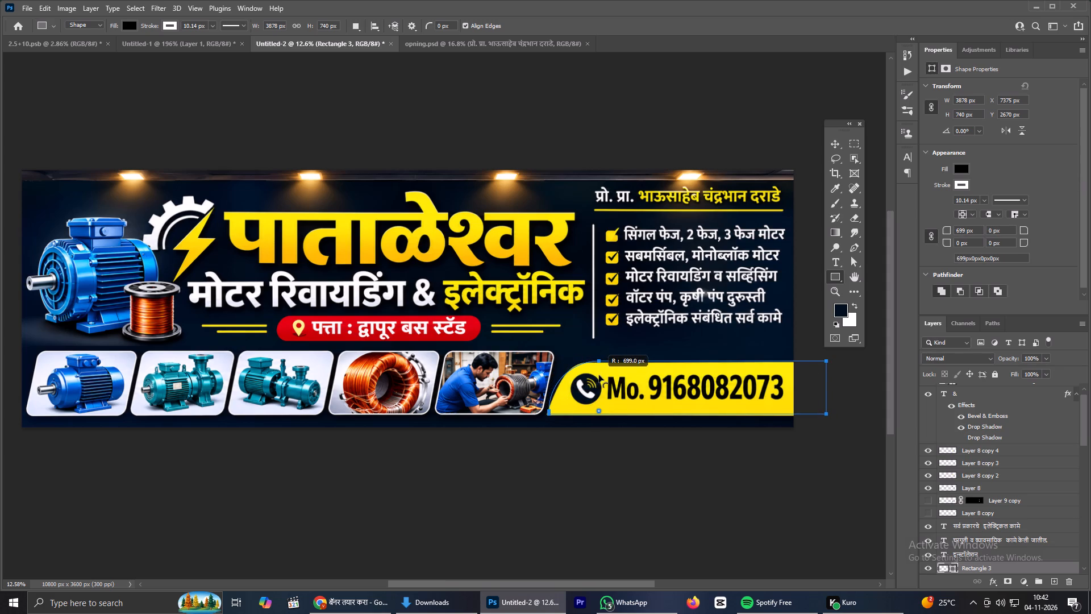
left_click_drag(599, 375, 599, 375)
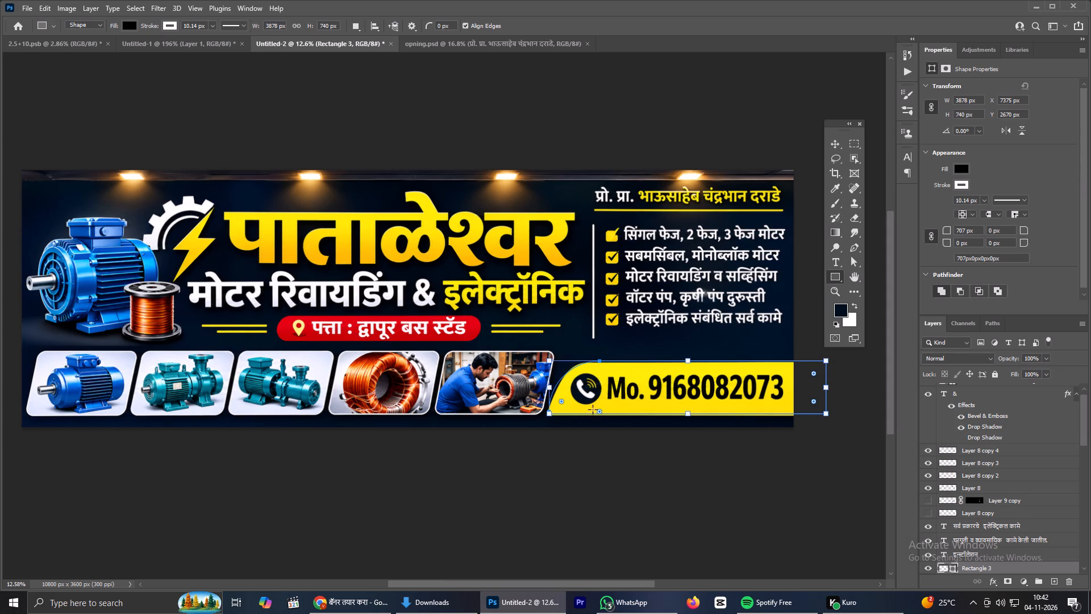
left_click_drag(597, 410, 575, 409)
Hide the reference layer and shift the rectangle slightly right to about X 7673 px.
left_click(829, 147)
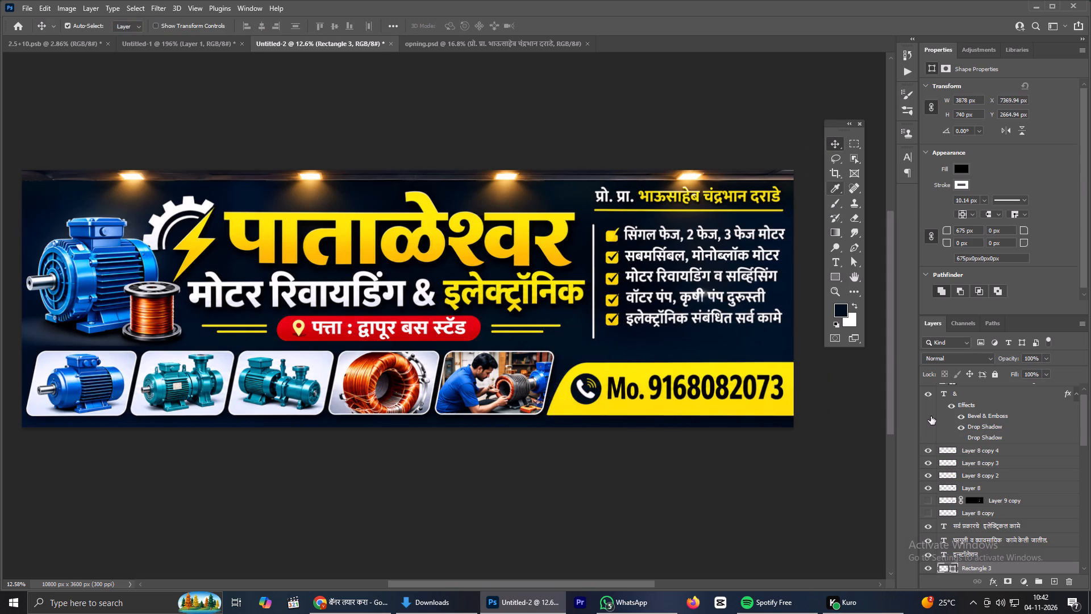
scroll(931, 416, "up", 6)
left_click(923, 393)
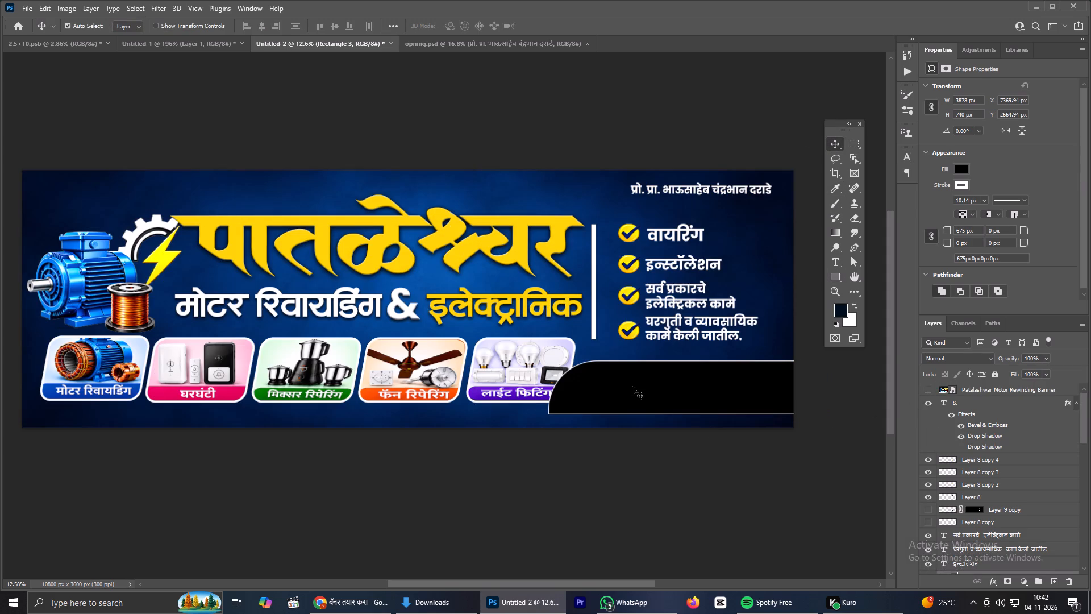
left_click_drag(638, 388, 657, 389)
scroll(700, 360, "down", 2)
scroll(700, 360, "up", 3)
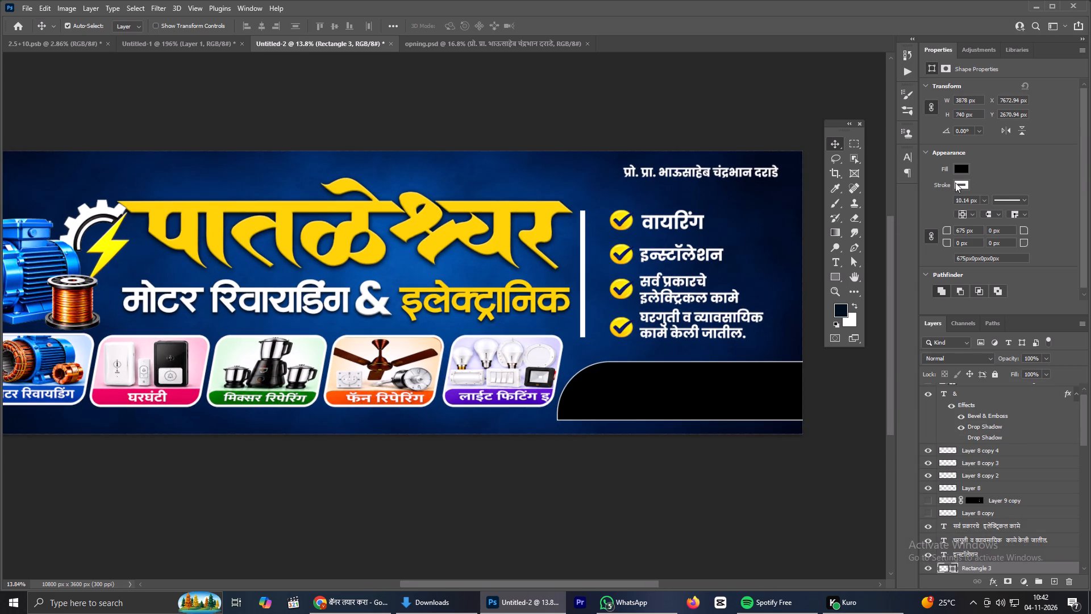
Fill the rectangle with the recently used yellow and remove its stroke.
left_click(963, 172)
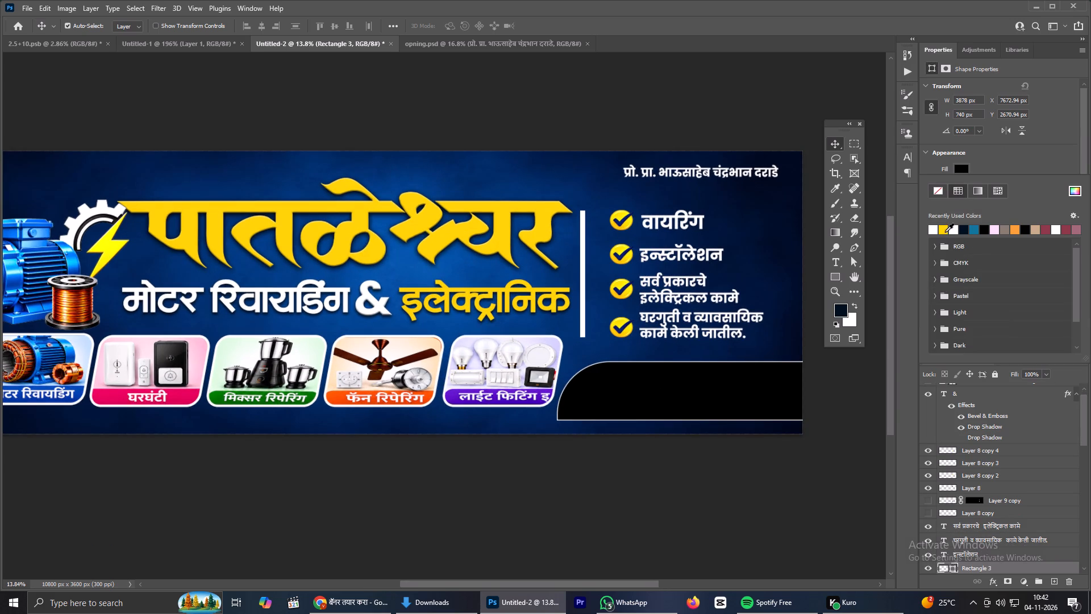
left_click(945, 232)
left_click(998, 164)
left_click(958, 186)
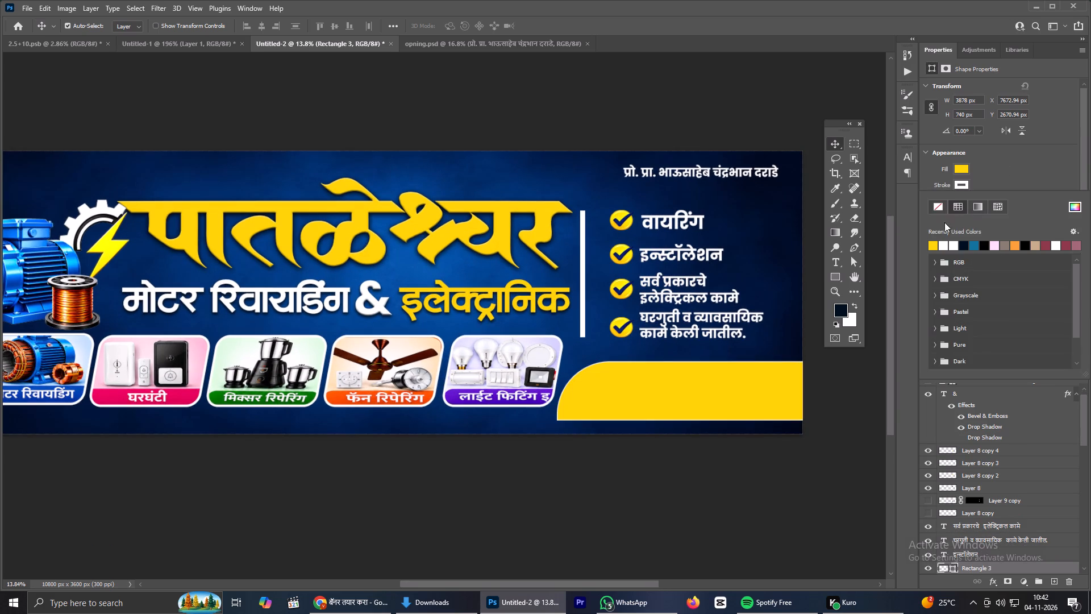
left_click(933, 204)
left_click(772, 513)
Move the yellow strip up to about Y 2505 px, just below the service list.
scroll(673, 400, "up", 1)
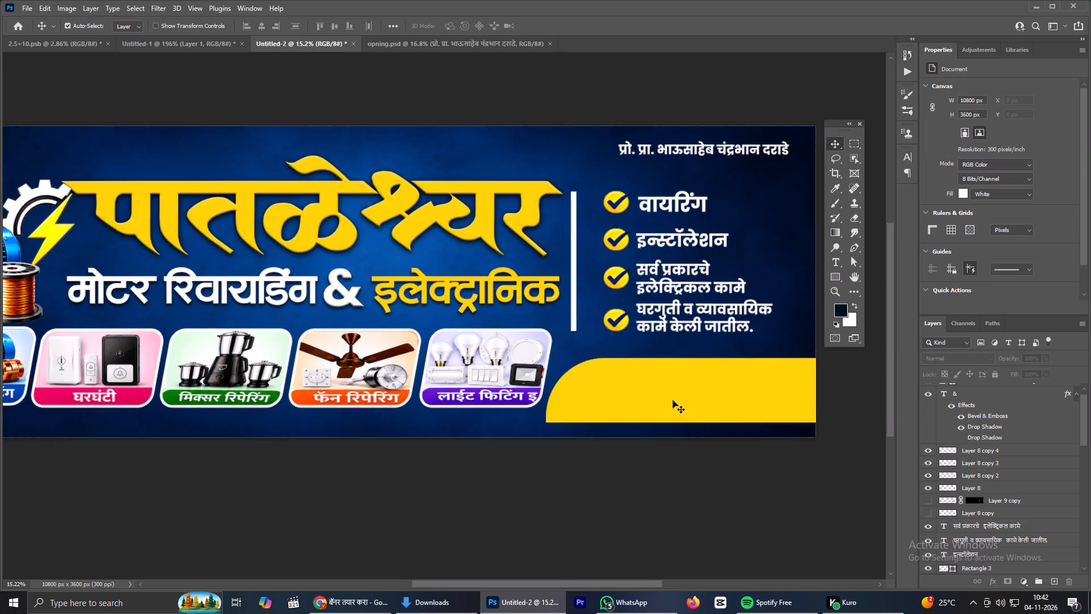
scroll(673, 400, "up", 1)
left_click_drag(673, 400, 673, 387)
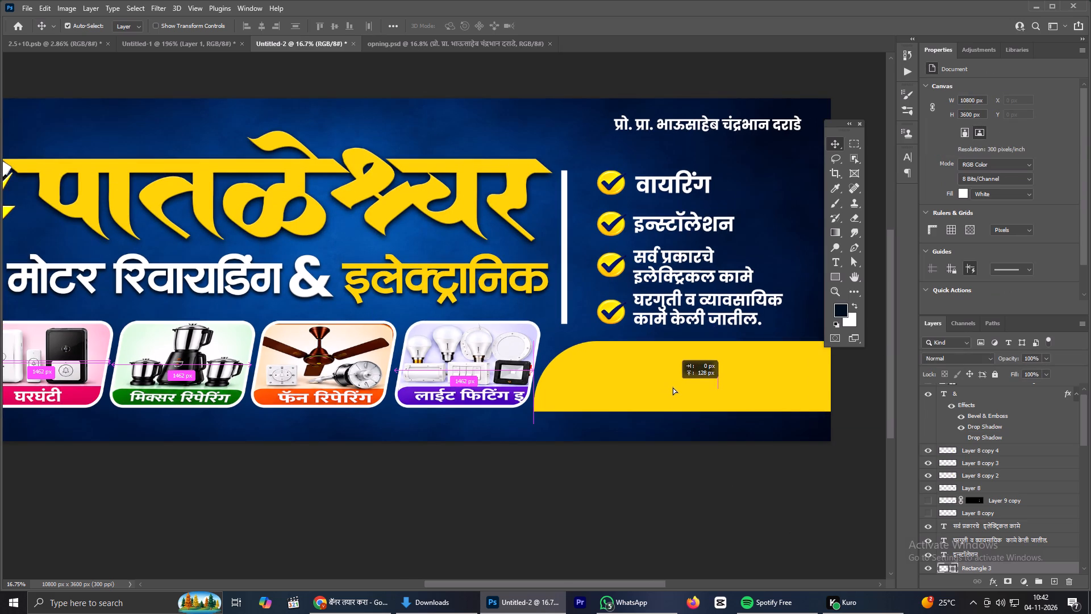
left_click_drag(673, 387, 673, 384)
scroll(671, 384, "down", 4)
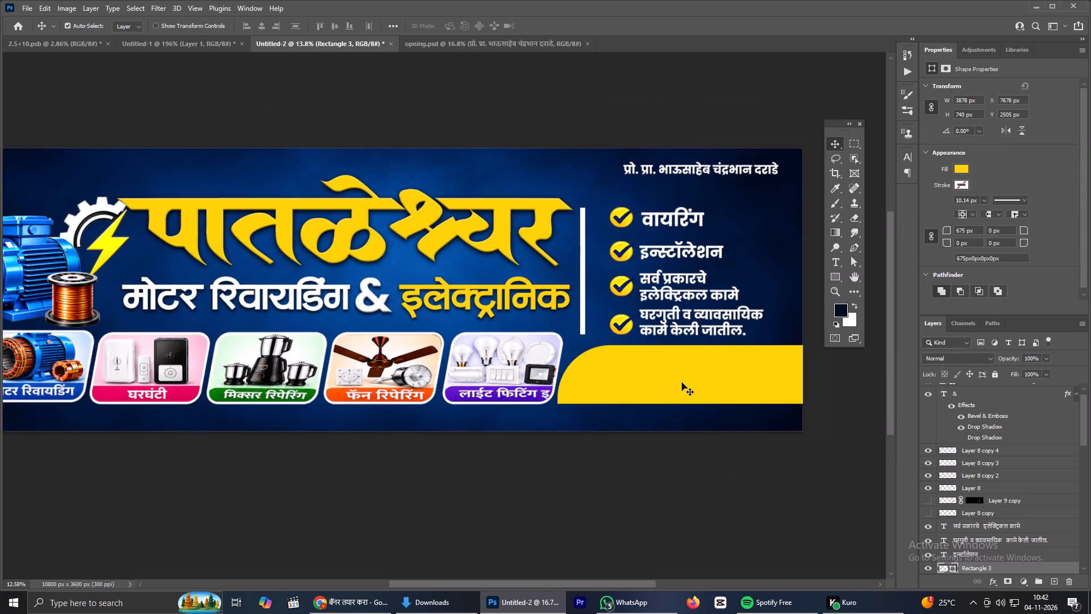
scroll(672, 373, "down", 1)
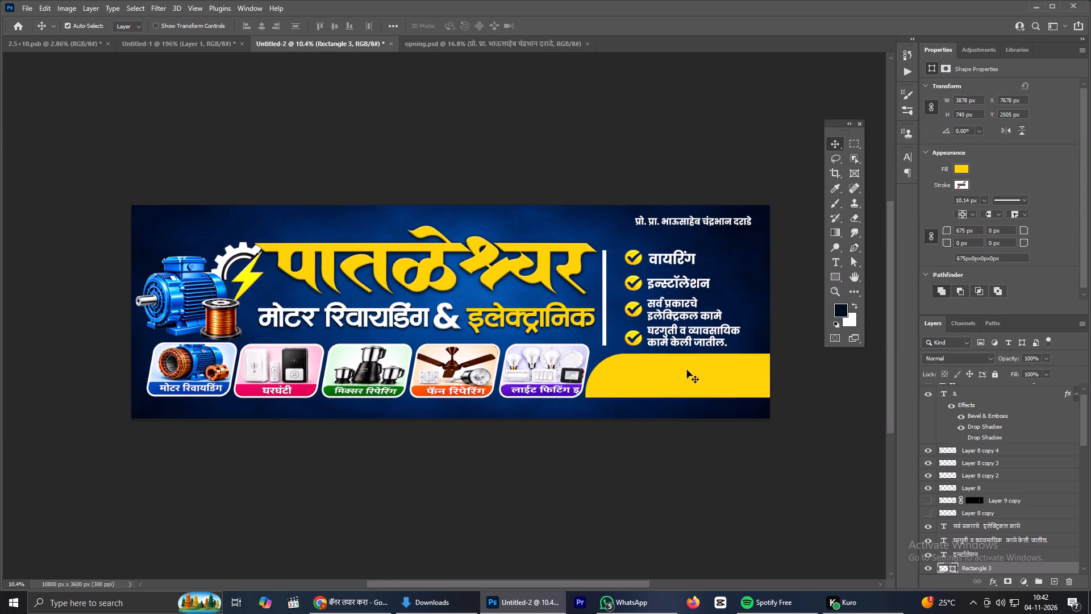
scroll(687, 370, "down", 1)
scroll(684, 370, "up", 3)
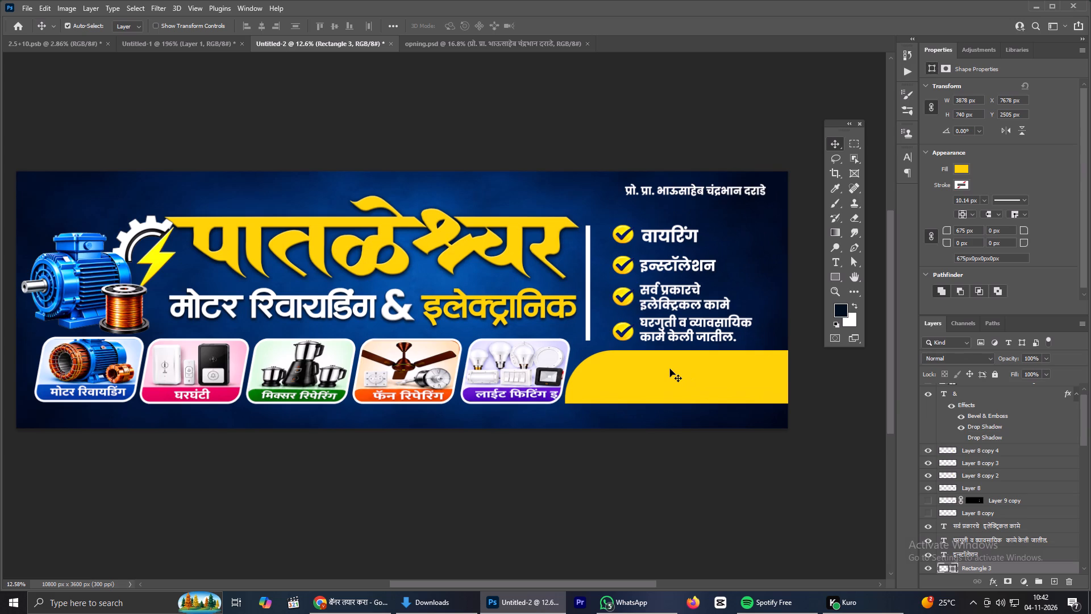
Shift the proprietor line above the service list slightly left and scale it to about 138%.
left_click_drag(674, 192, 663, 192)
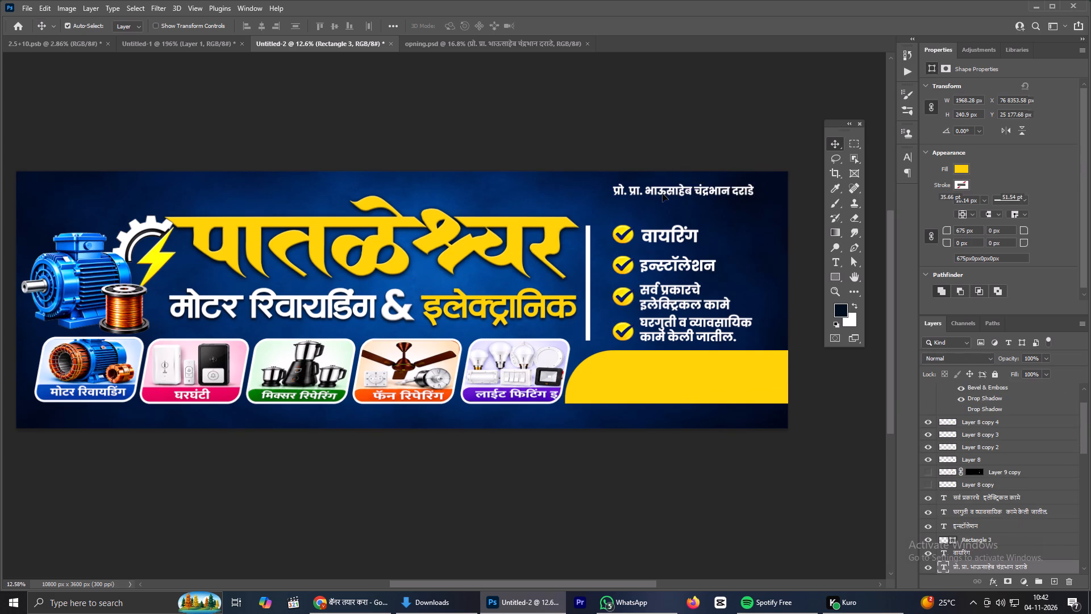
key("ctrl+t")
left_click_drag(755, 205, 769, 210, "alt")
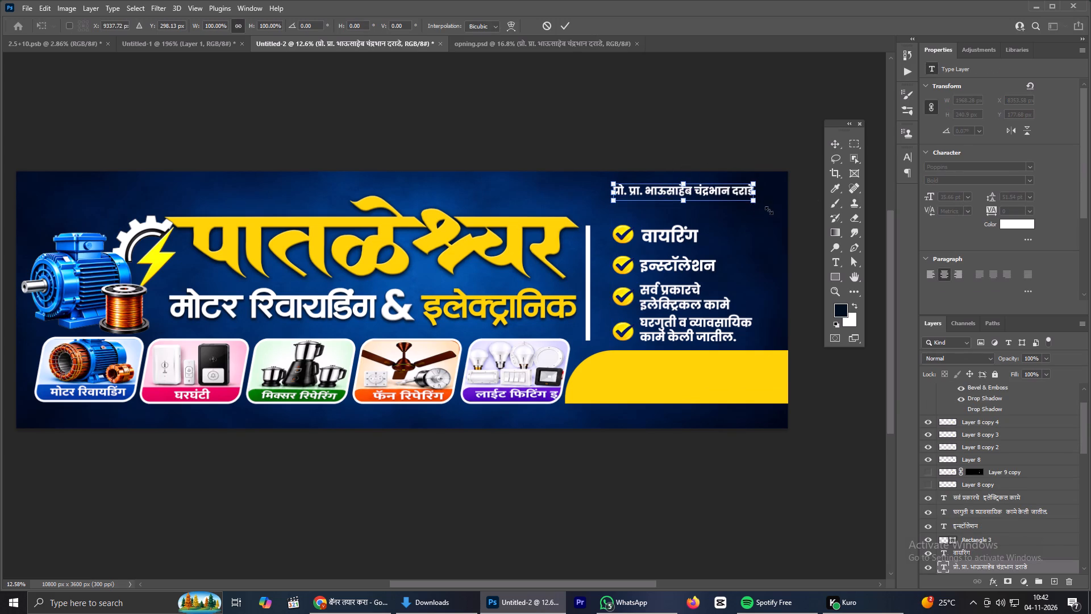
left_click_drag(769, 210, 781, 215, "alt")
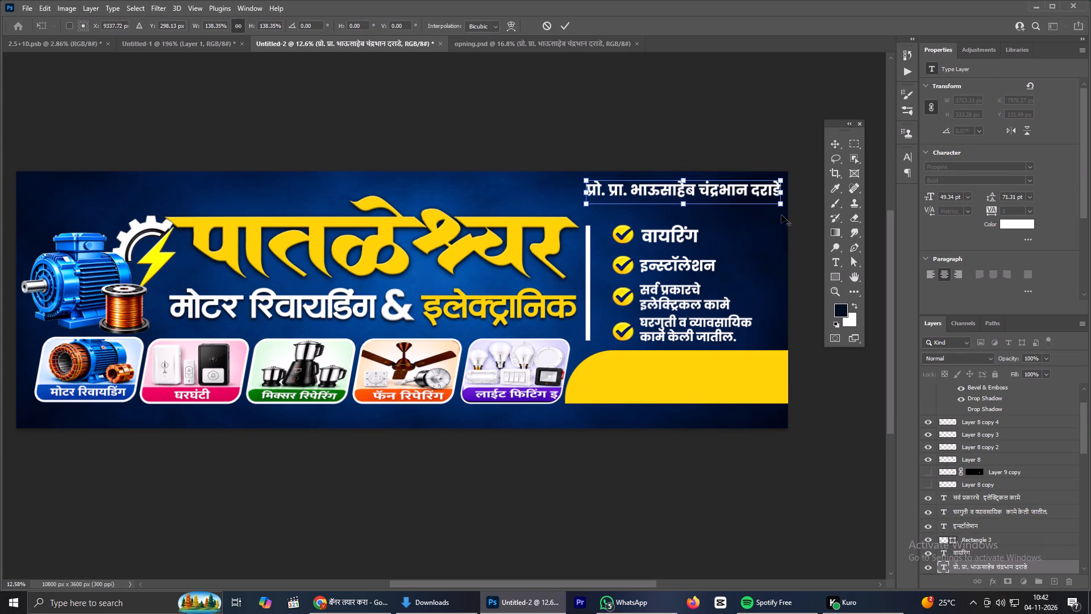
left_click(566, 20)
Check the proprietor line against the reference layer, and recolour only the proprietor's name to yellow ffd204, keeping the "प्रो. प्रा." prefix white.
scroll(943, 399, "up", 4)
left_click(926, 386)
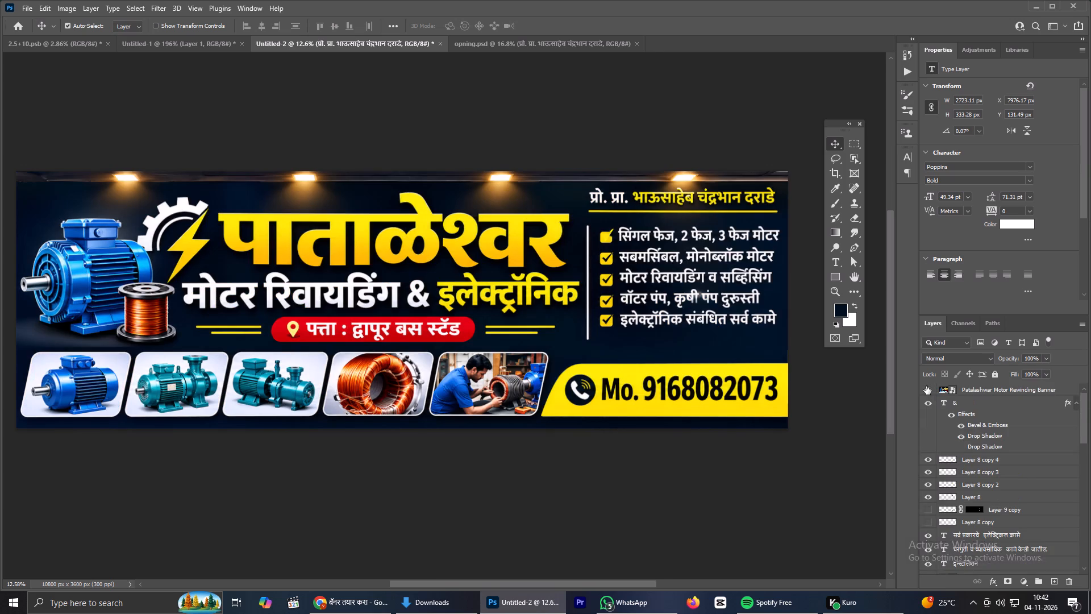
left_click(926, 386)
double_click(678, 195)
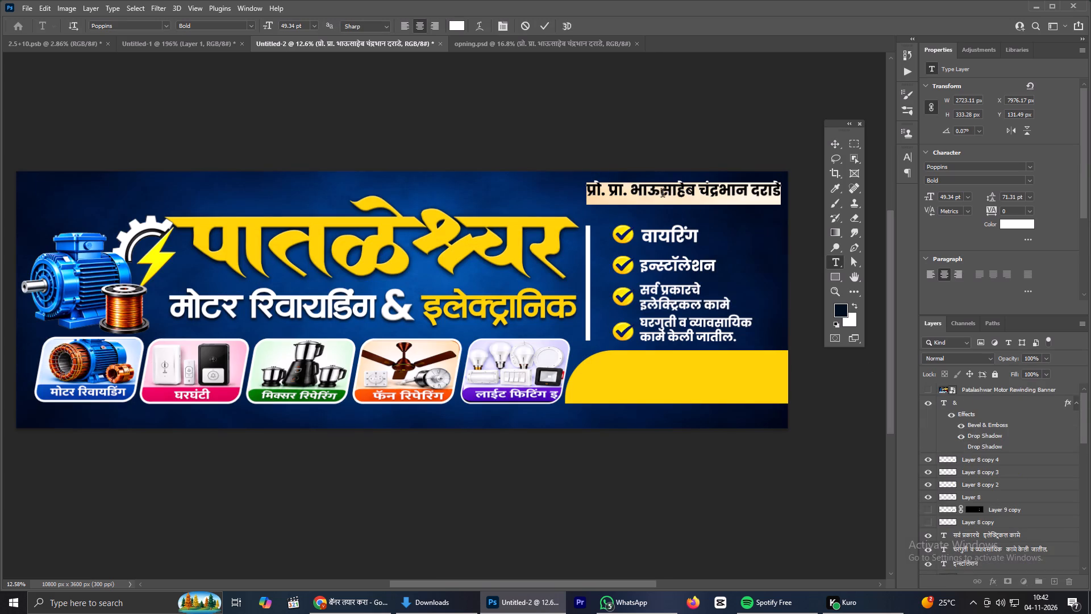
left_click_drag(630, 189, 850, 185)
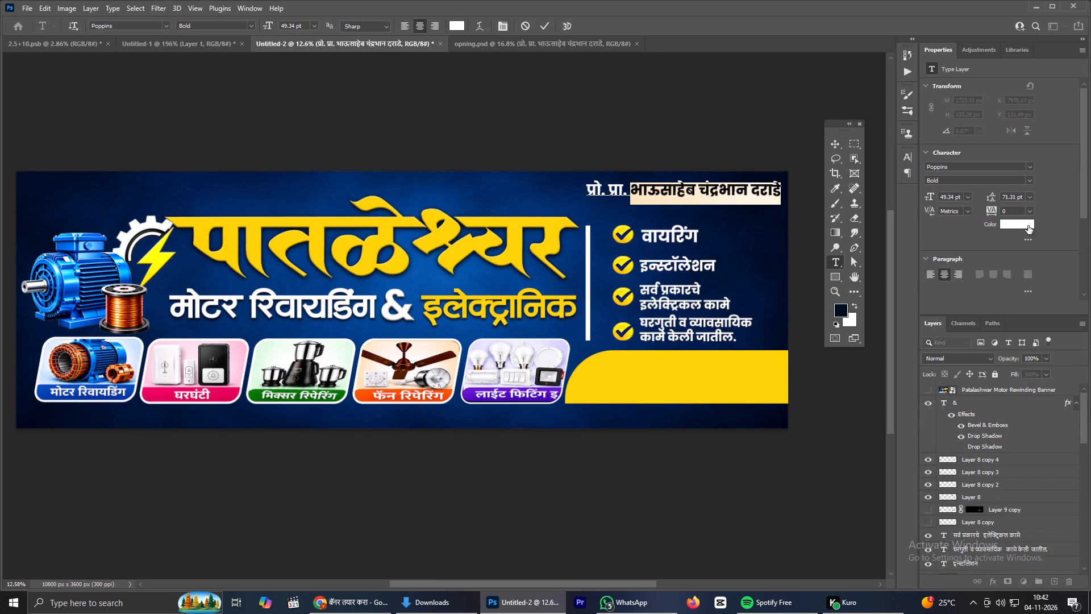
left_click(1032, 229)
left_click(691, 370)
left_click(1007, 385)
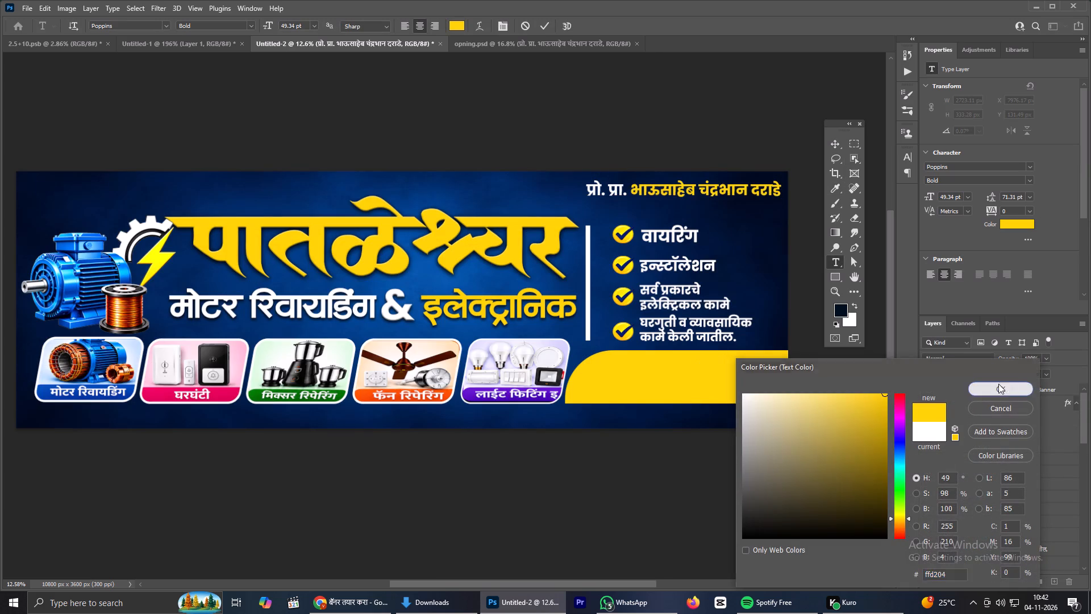
left_click(547, 25)
left_click(648, 103)
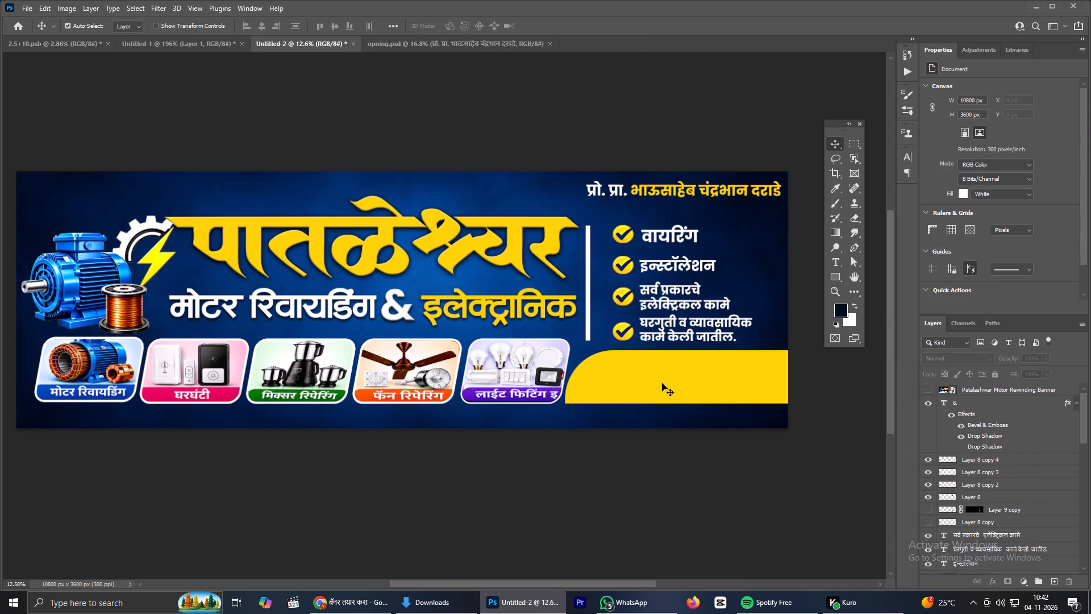
Copy the two-line mobile number text from opning.psd into the banner and place it on the yellow strip.
left_click(662, 383)
left_click(482, 44)
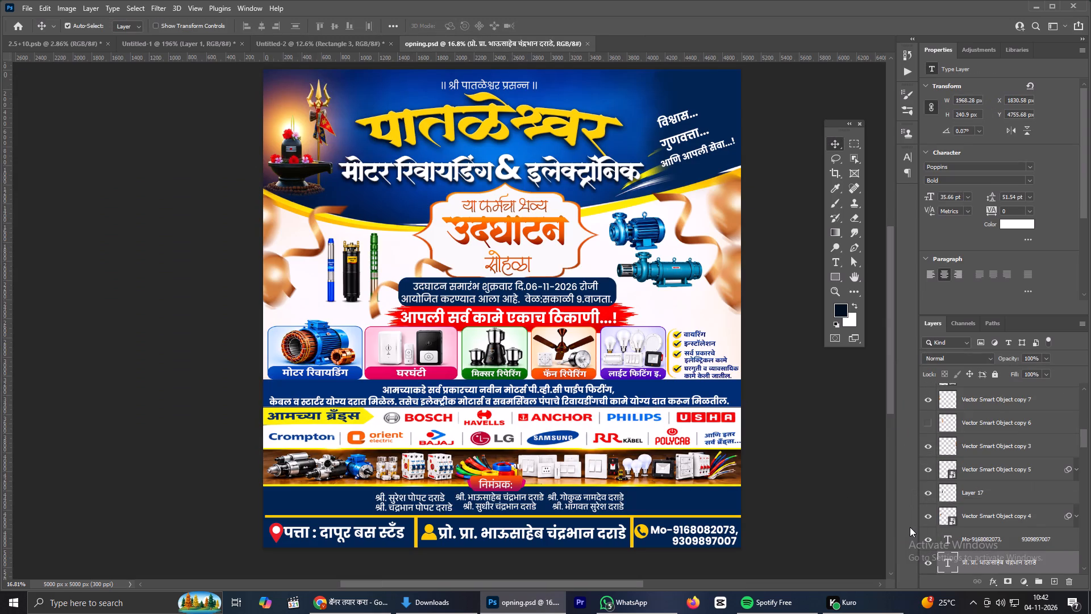
left_click(688, 534)
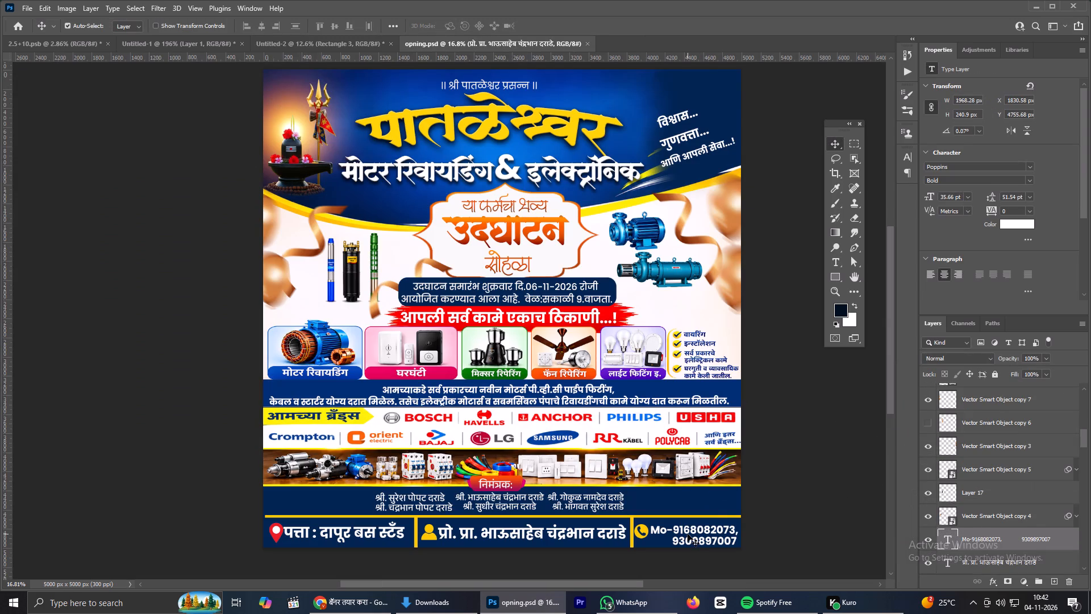
left_click(640, 533)
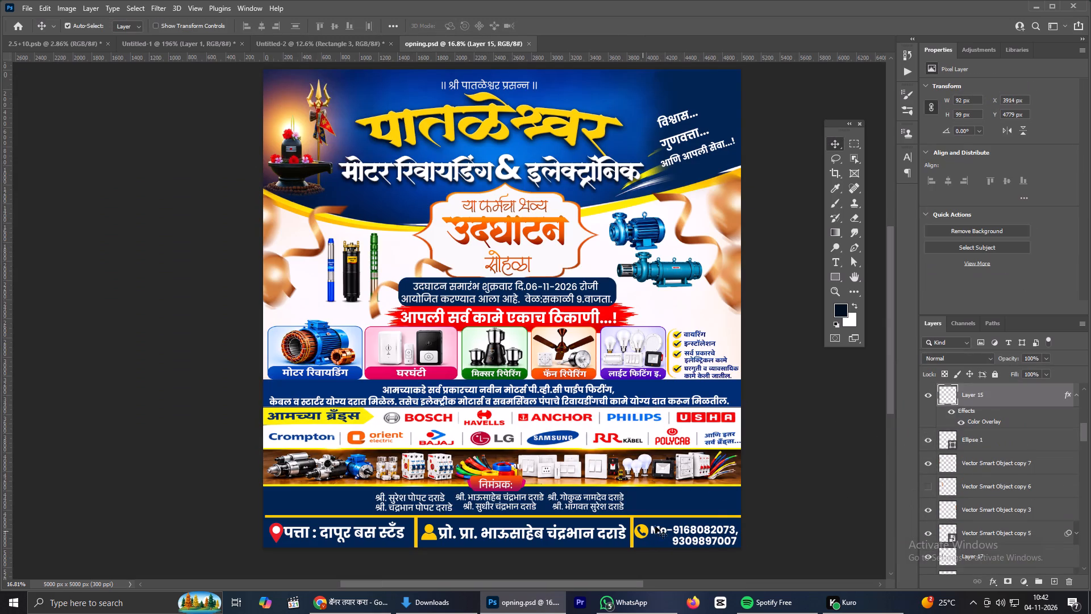
left_click(681, 530)
left_click_drag(1022, 566, 515, 130)
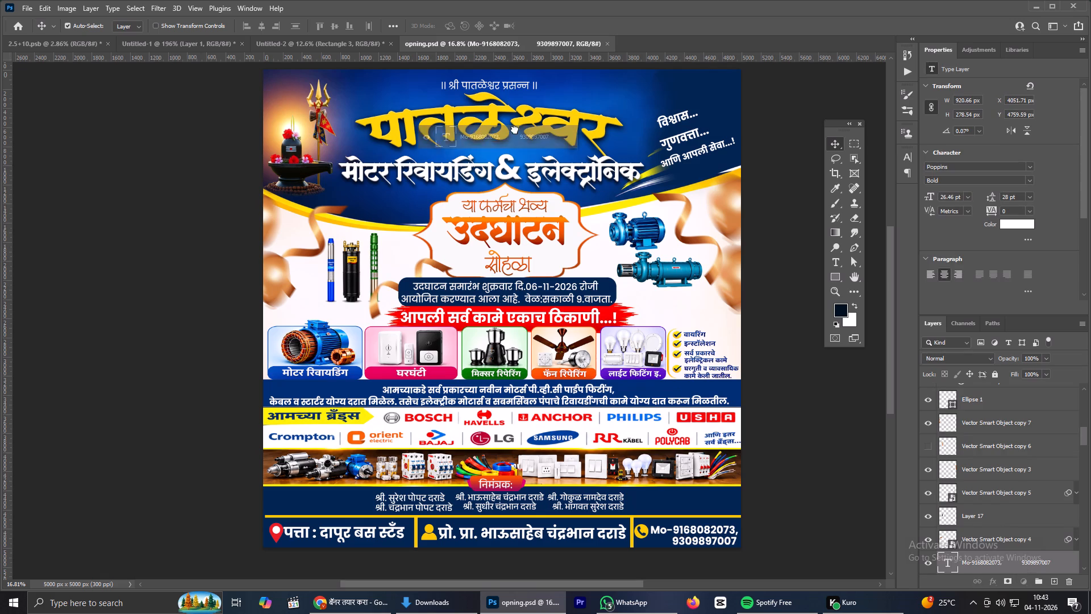
left_click_drag(515, 130, 682, 391)
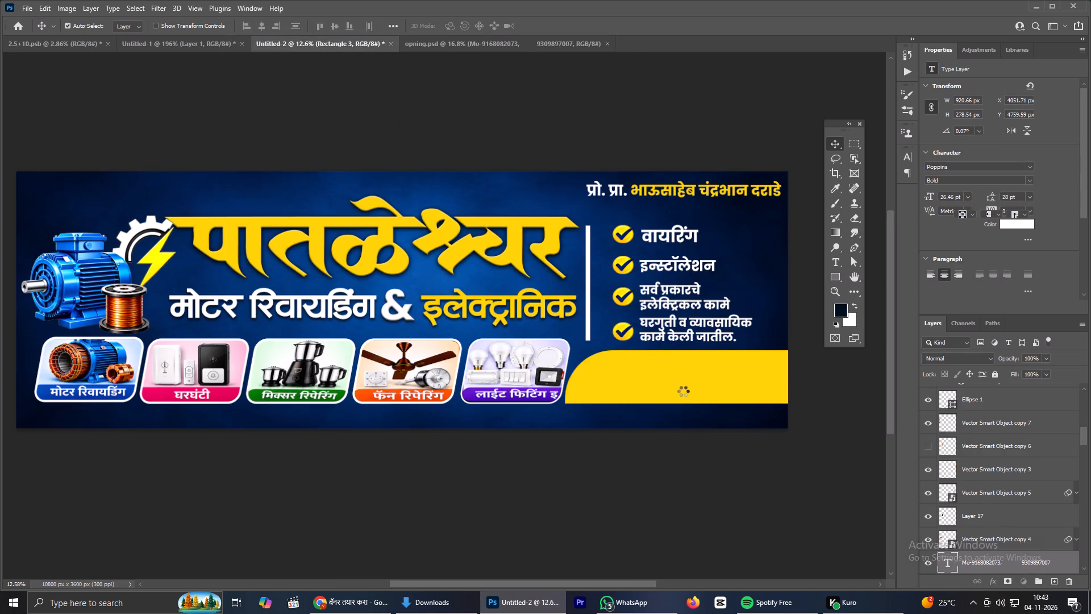
left_click_drag(674, 387, 677, 368)
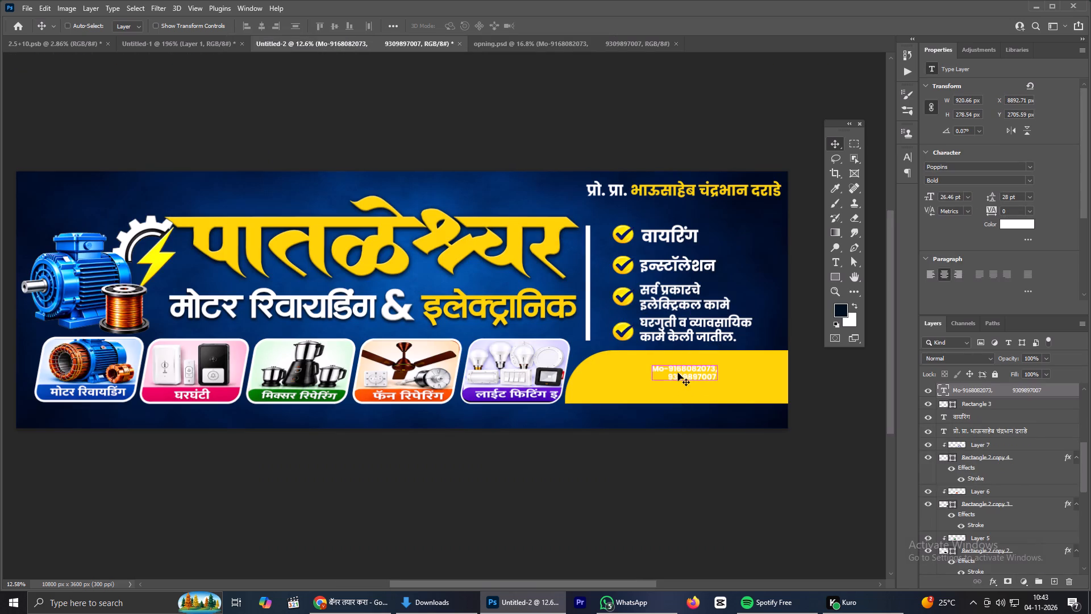
Scale the two-line mobile number text to about 220% so it fills the right side of the yellow strip.
key("ctrl+t")
left_click_drag(715, 384, 736, 389, "alt")
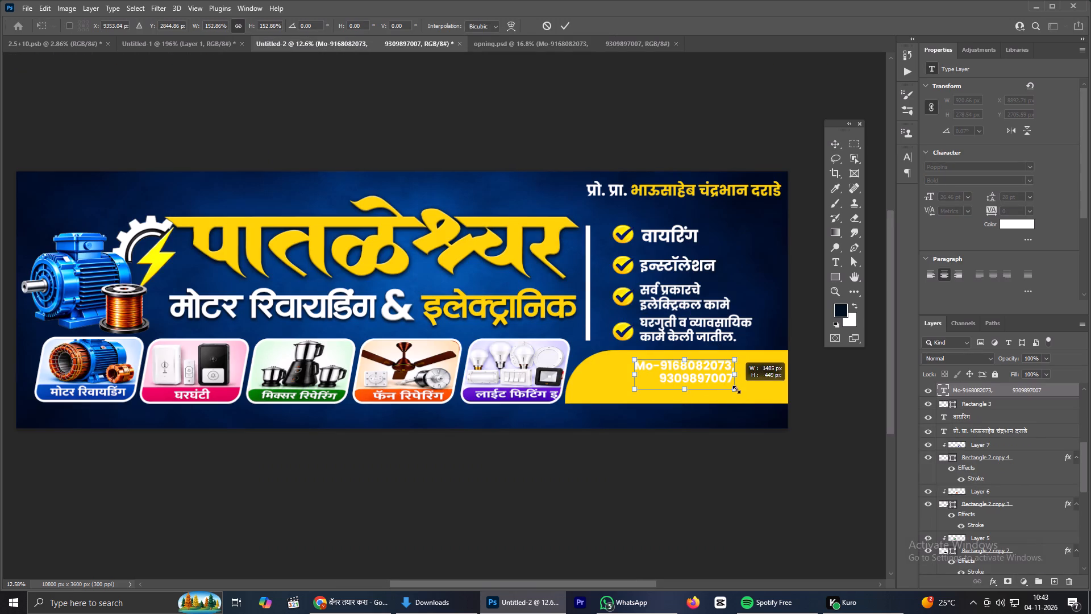
left_click_drag(736, 389, 737, 389, "alt")
left_click_drag(707, 378, 736, 380)
left_click_drag(770, 393, 776, 394, "alt")
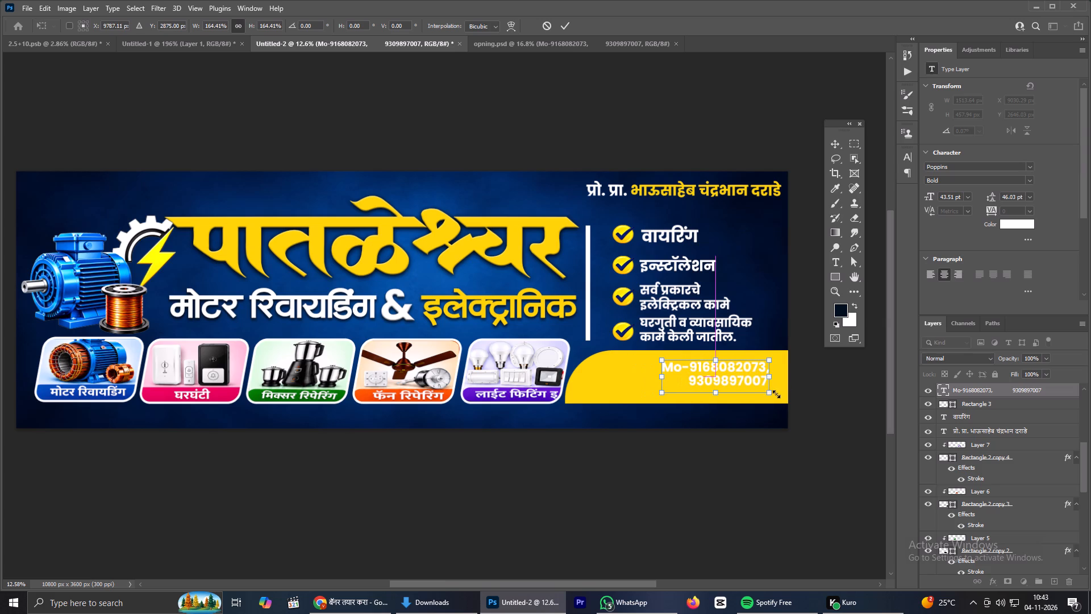
left_click_drag(776, 394, 783, 391, "alt")
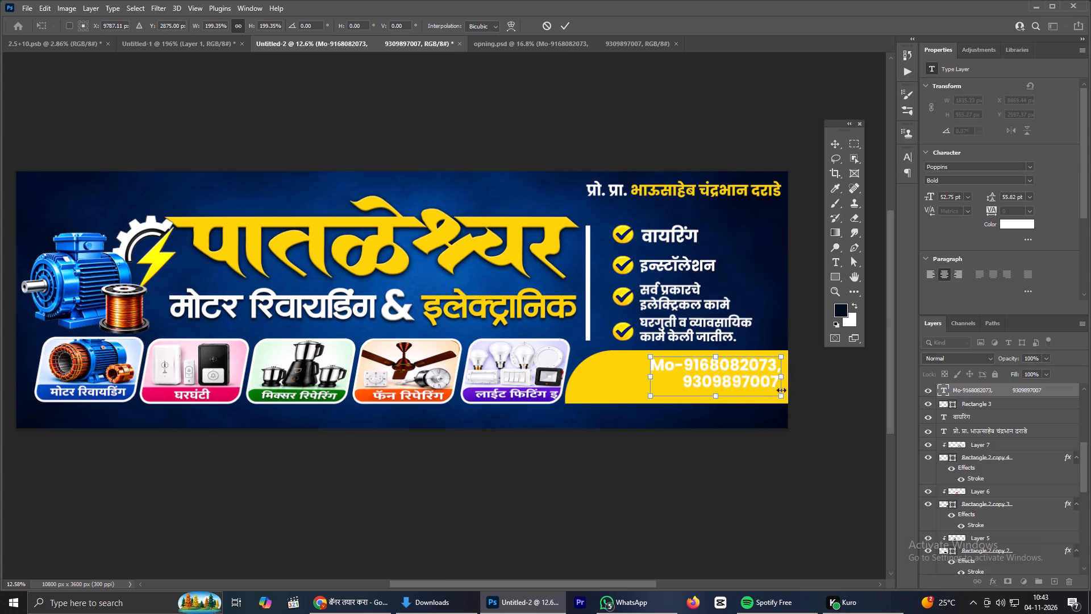
left_click_drag(653, 396, 640, 397)
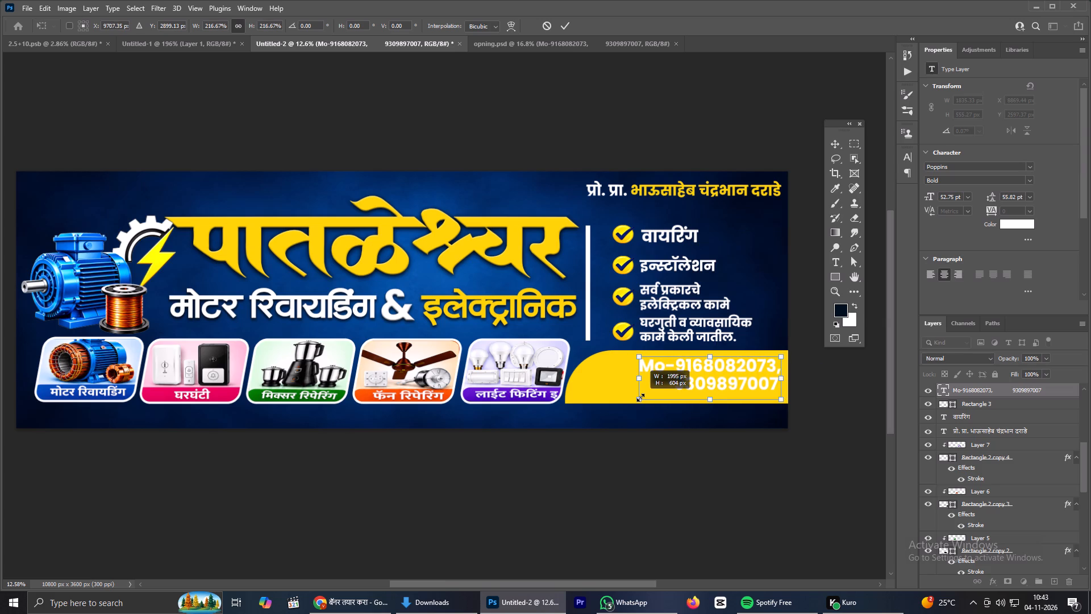
left_click_drag(640, 397, 639, 397)
left_click(563, 21)
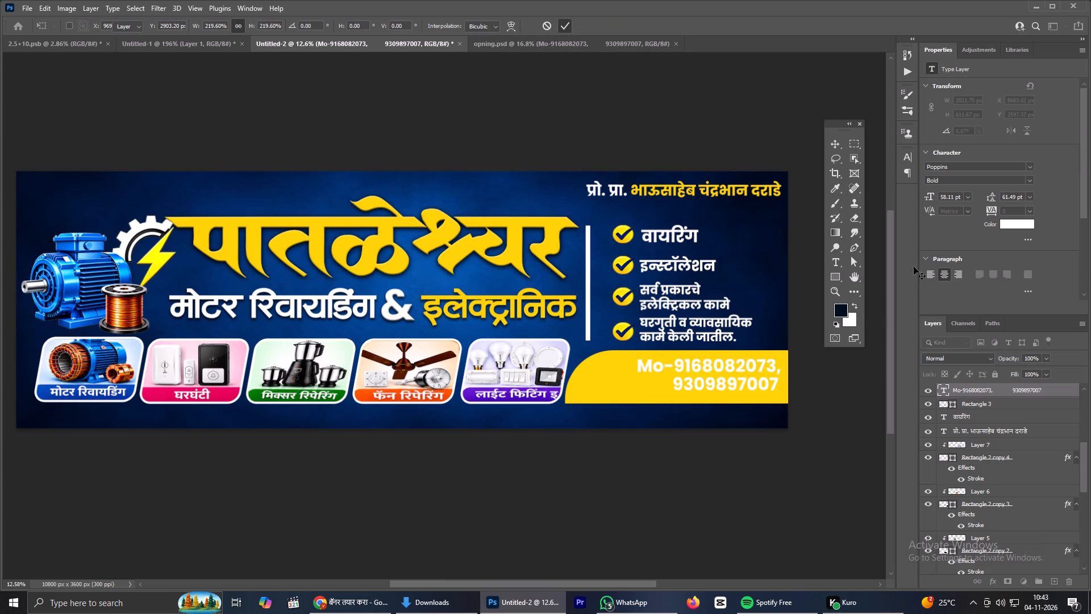
Check the reference banner layer and recolour the mobile number text to black 000000.
scroll(943, 379, "up", 6)
scroll(719, 398, "down", 10)
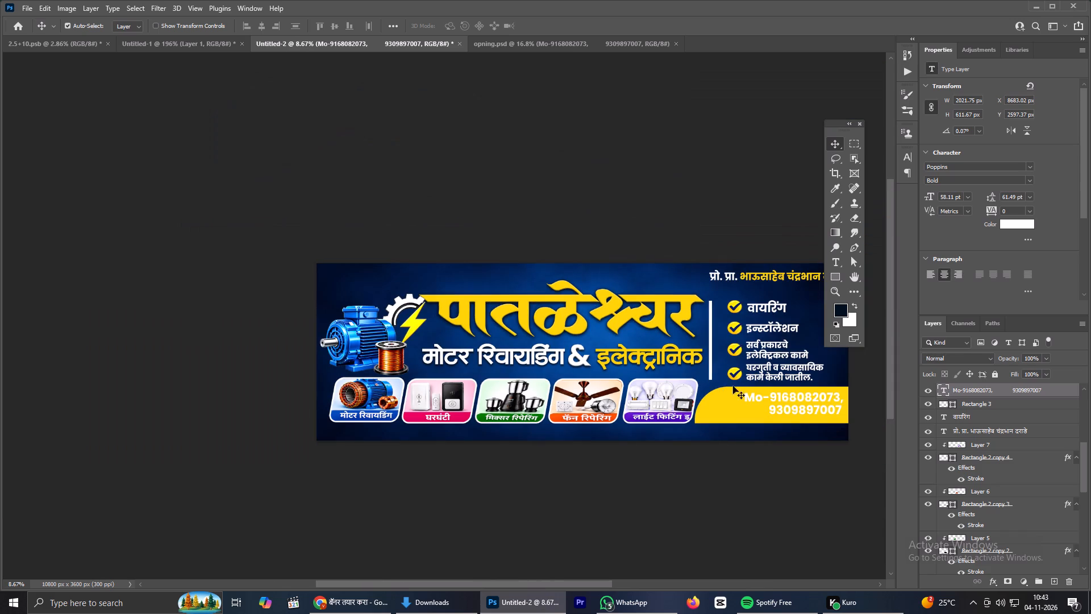
scroll(932, 438, "up", 17)
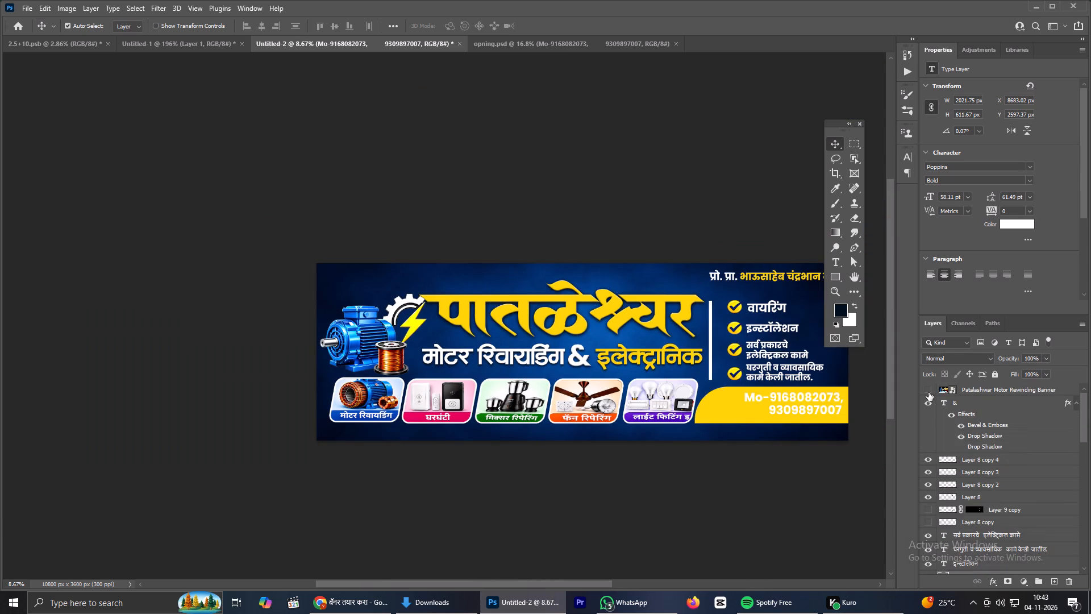
left_click(928, 392)
left_click(928, 392)
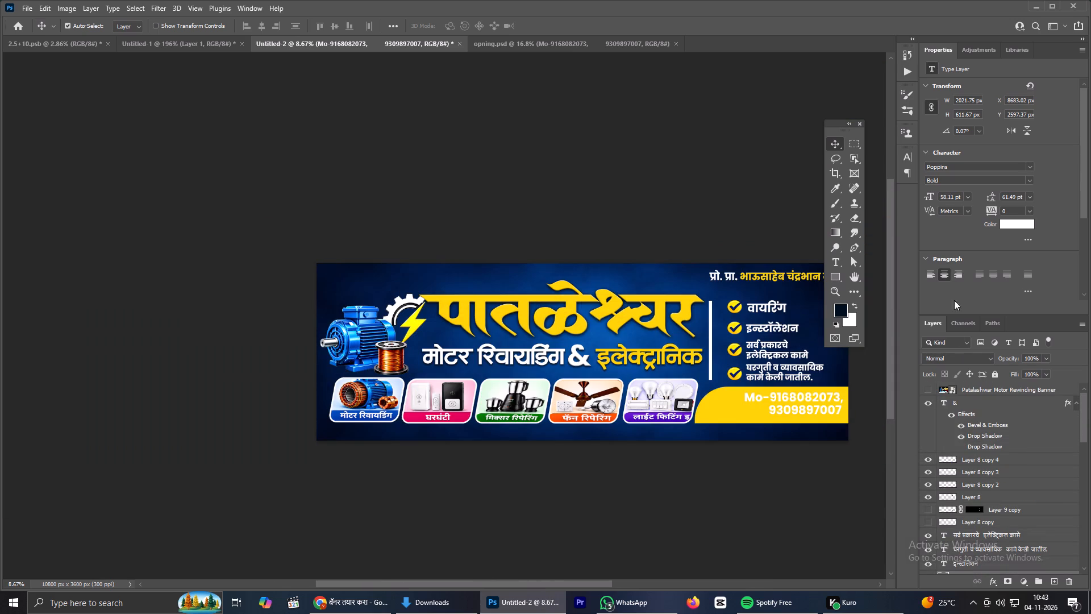
left_click(1002, 222)
left_click_drag(860, 455, 630, 613)
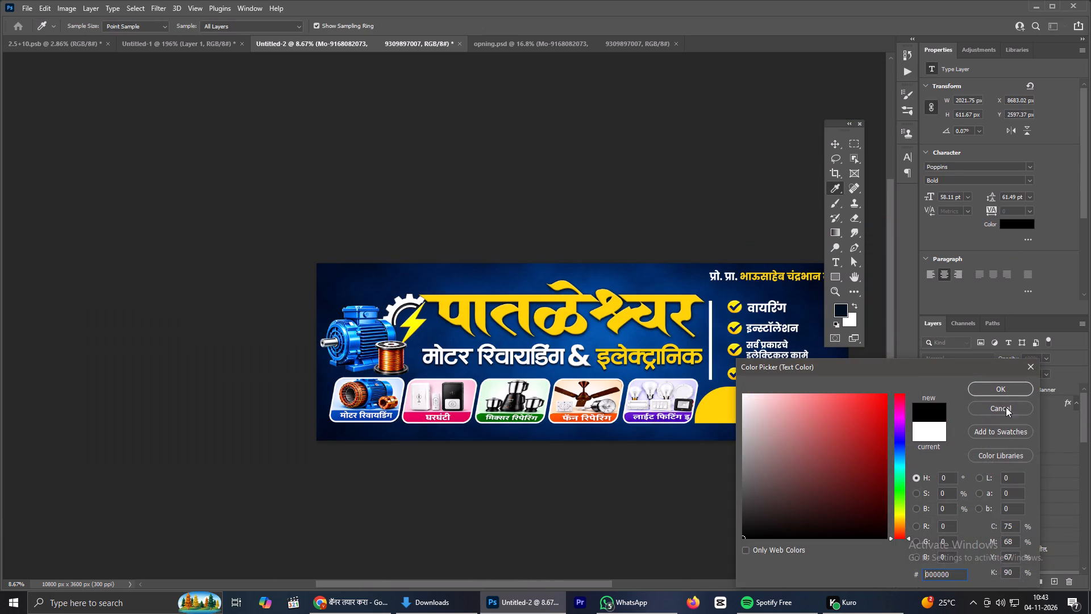
left_click(1006, 383)
Copy the phone icon (Layer 15) and its yellow circle (Ellipse 1) from opning.psd onto the banner's yellow strip.
scroll(756, 393, "up", 1)
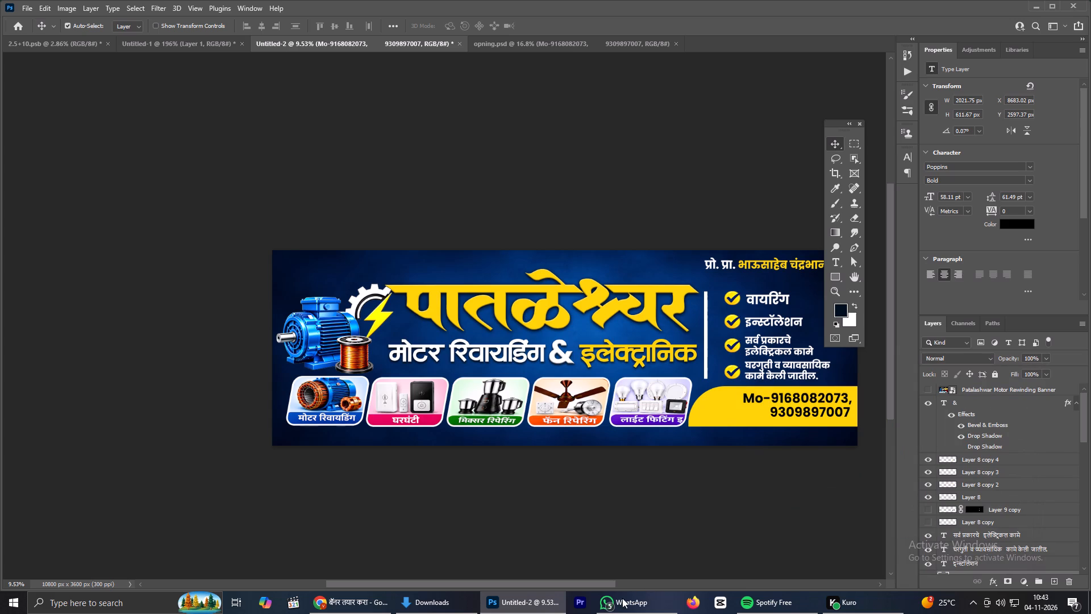
left_click(571, 47)
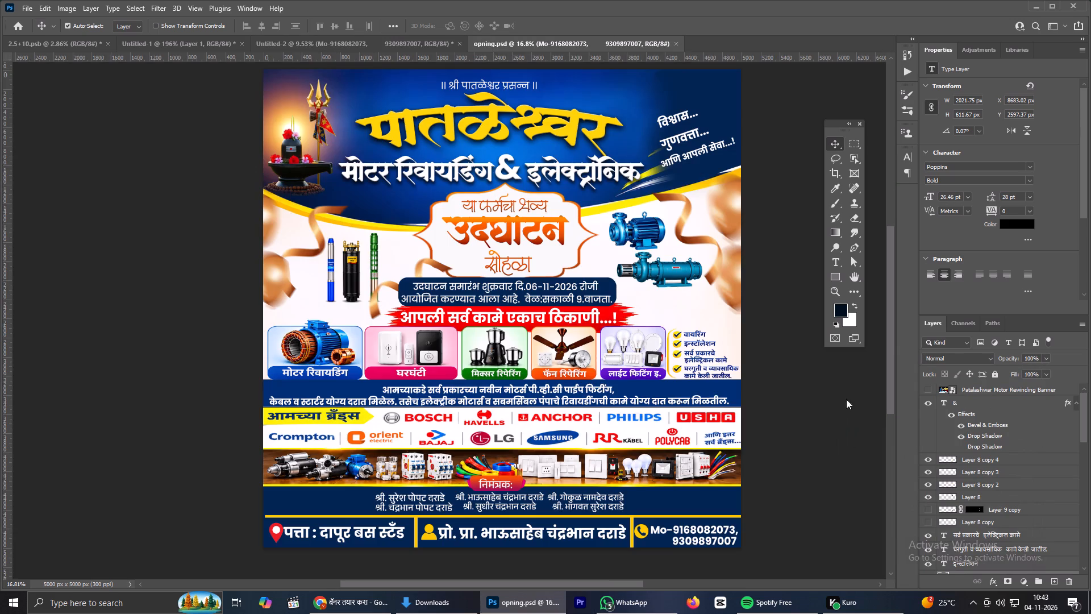
left_click(643, 529)
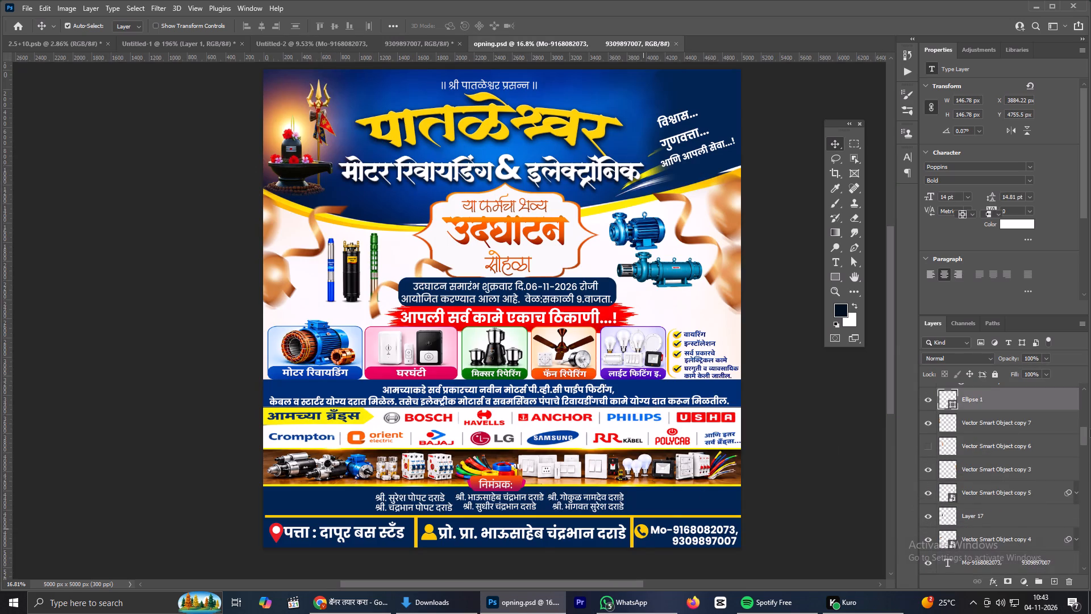
scroll(1090, 429, "up", 3)
scroll(1032, 428, "down", 3)
scroll(1032, 428, "up", 7)
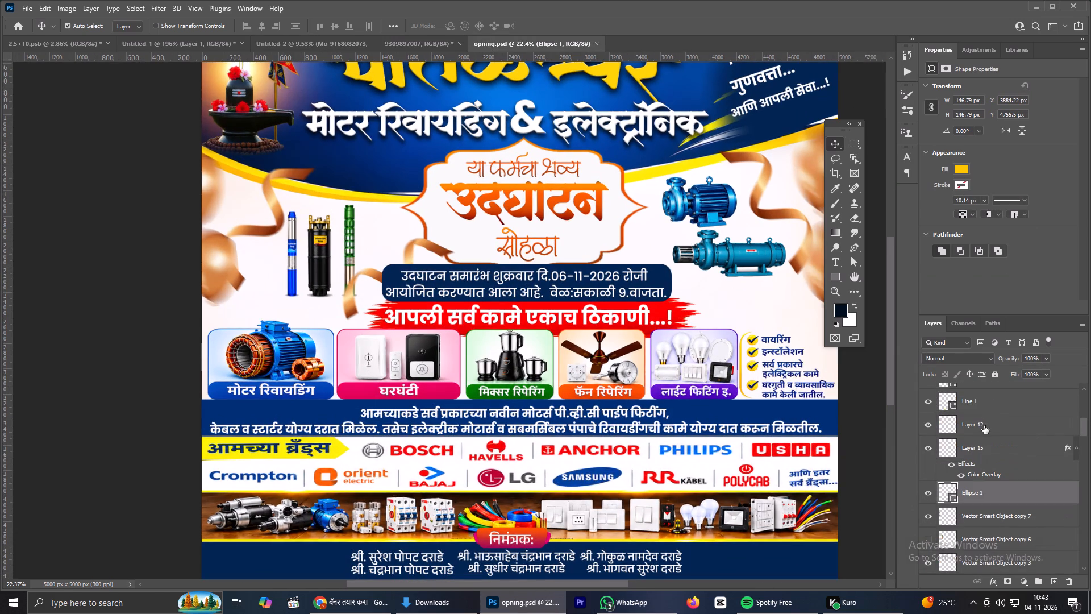
scroll(718, 439, "down", 3)
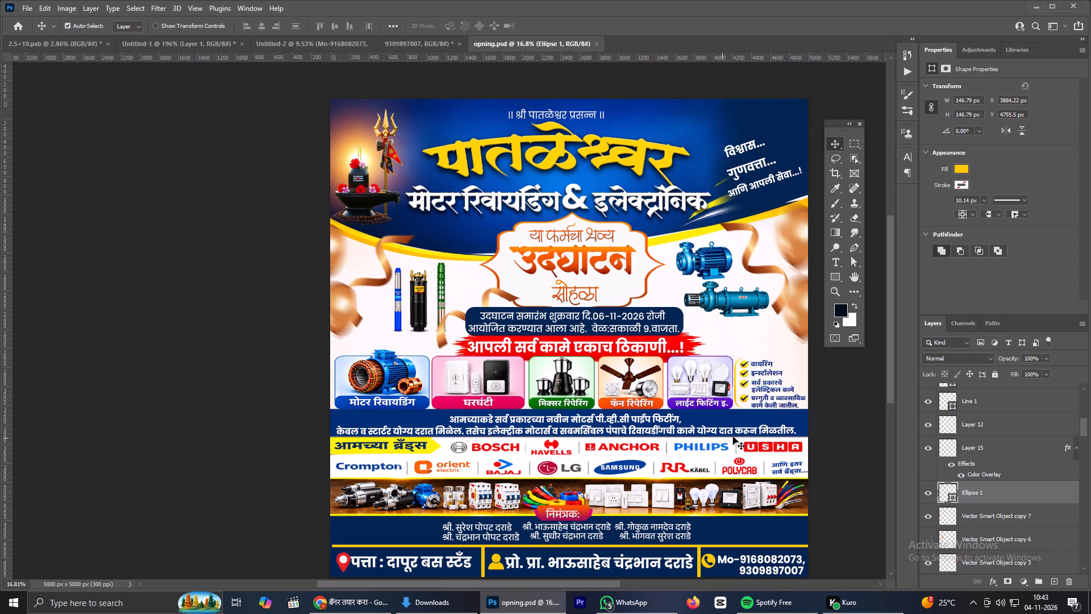
left_click(926, 449)
left_click(926, 449)
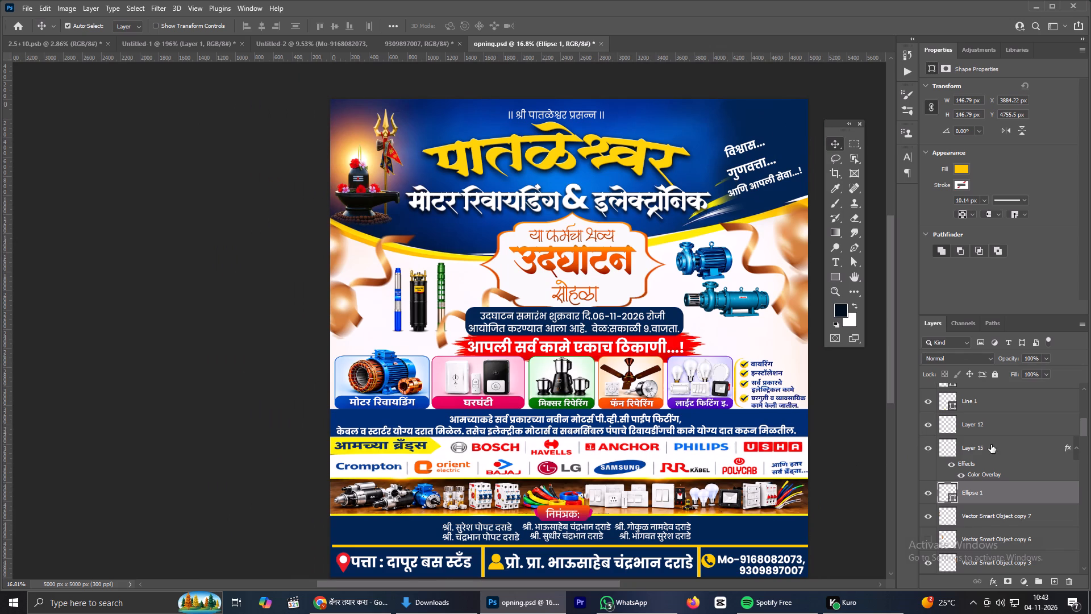
left_click(991, 445, "ctrl")
left_click_drag(997, 495, 409, 48)
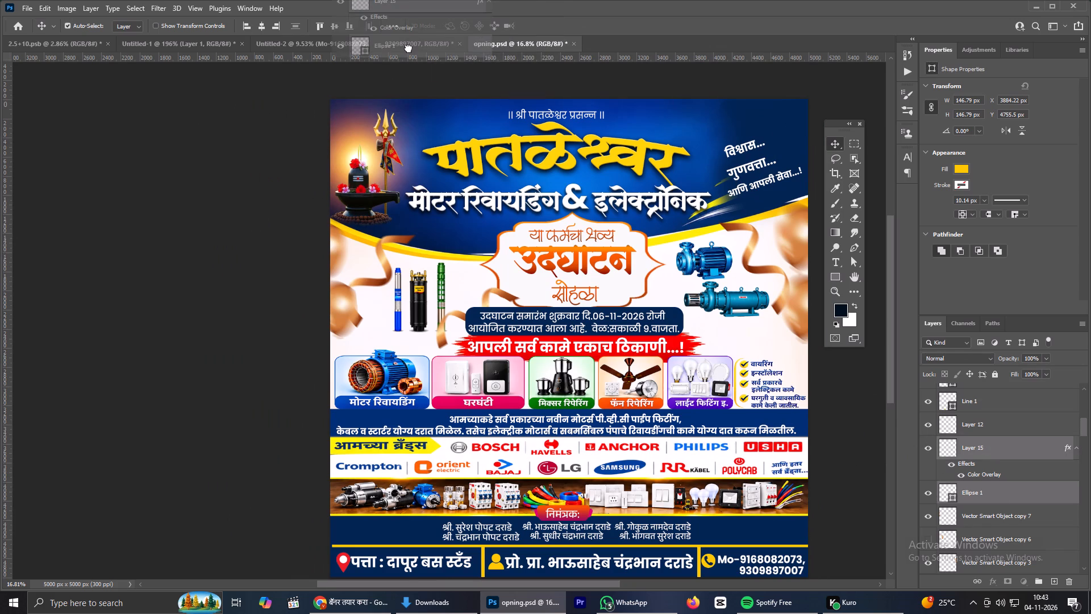
left_click_drag(409, 48, 726, 414)
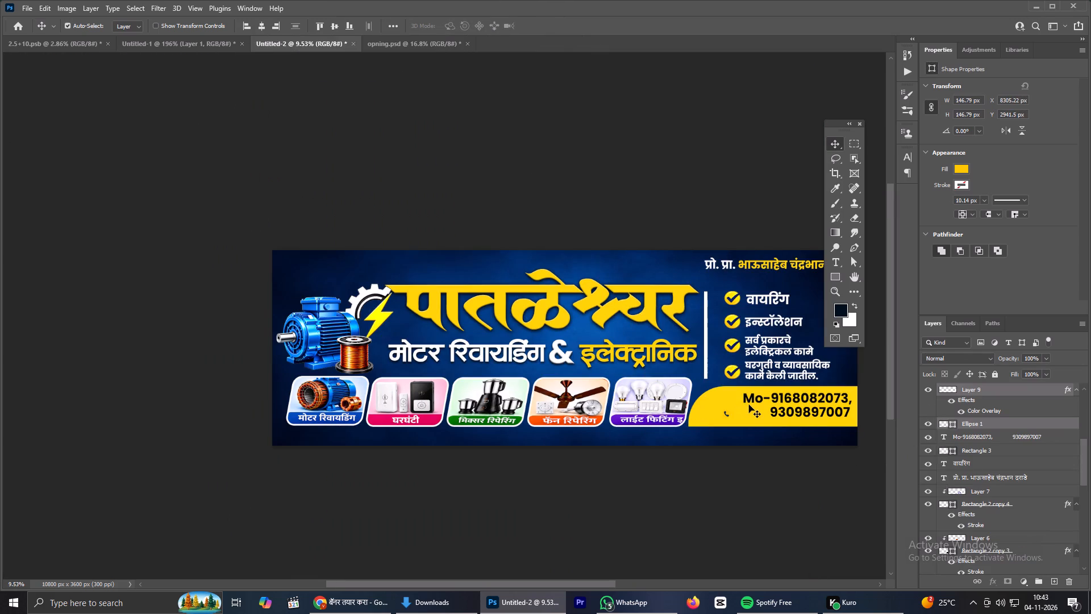
Scale the phone icon and its circle together to about 321% and place them beside the mobile numbers.
key("ctrl+t")
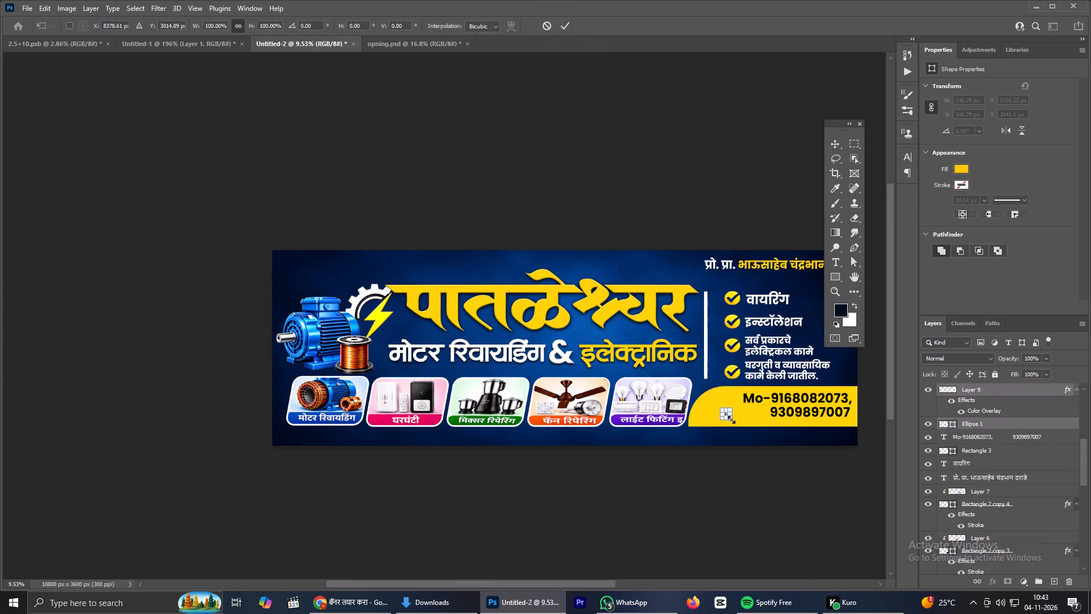
left_click_drag(731, 420, 744, 425, "alt")
left_click_drag(724, 413, 721, 407)
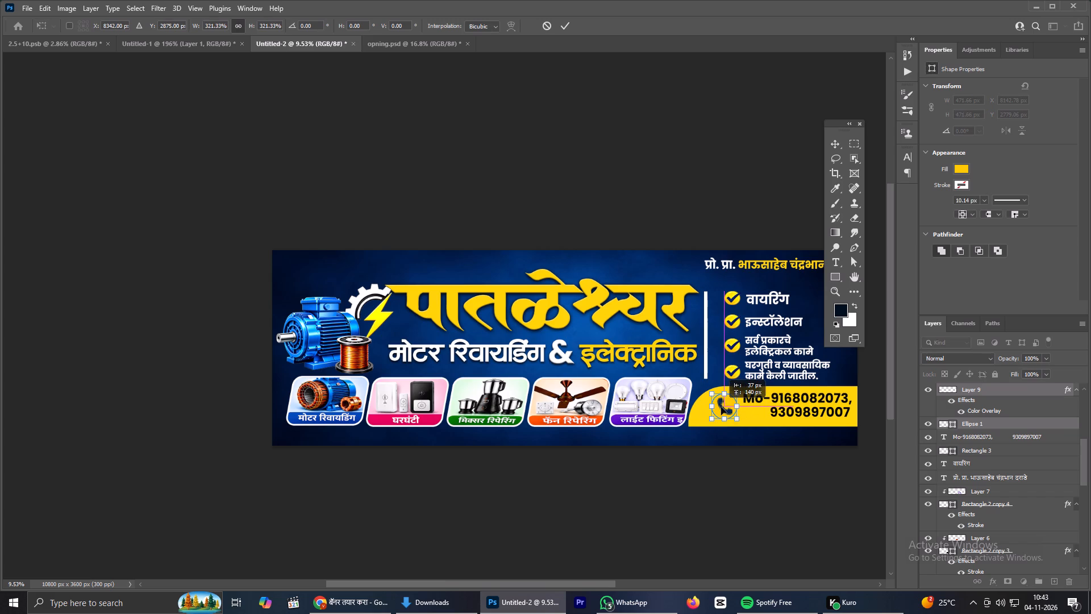
left_click_drag(721, 407, 721, 407)
double_click(560, 17)
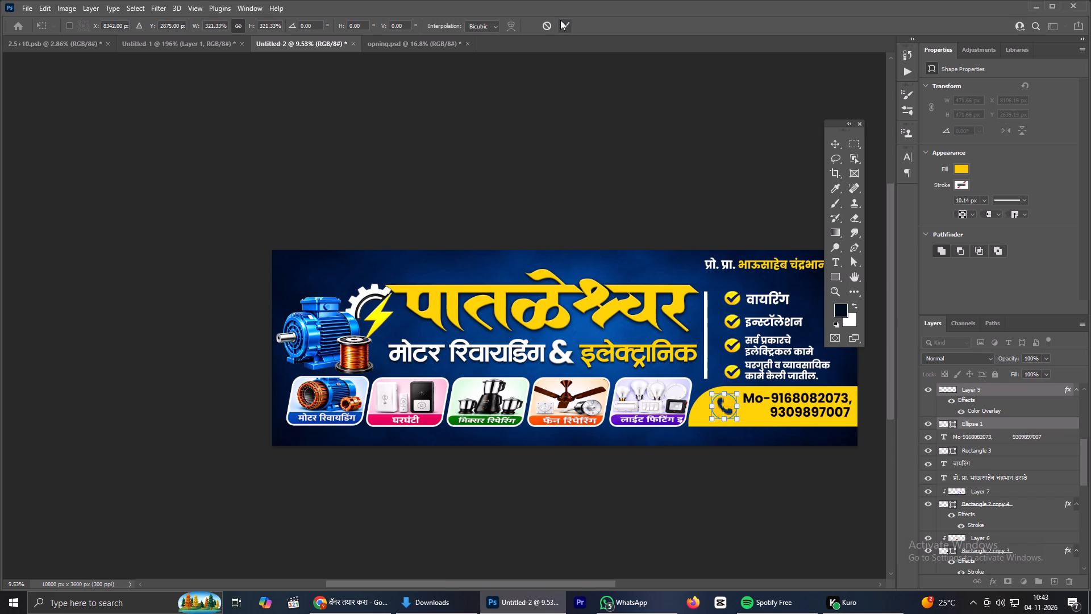
Hide the yellow circle behind the phone icon and set the icon's Color Overlay to black.
scroll(596, 182, "up", 3)
scroll(808, 477, "down", 3)
key("space")
key("space")
key("space")
key("space")
key("space")
key("space")
key("space")
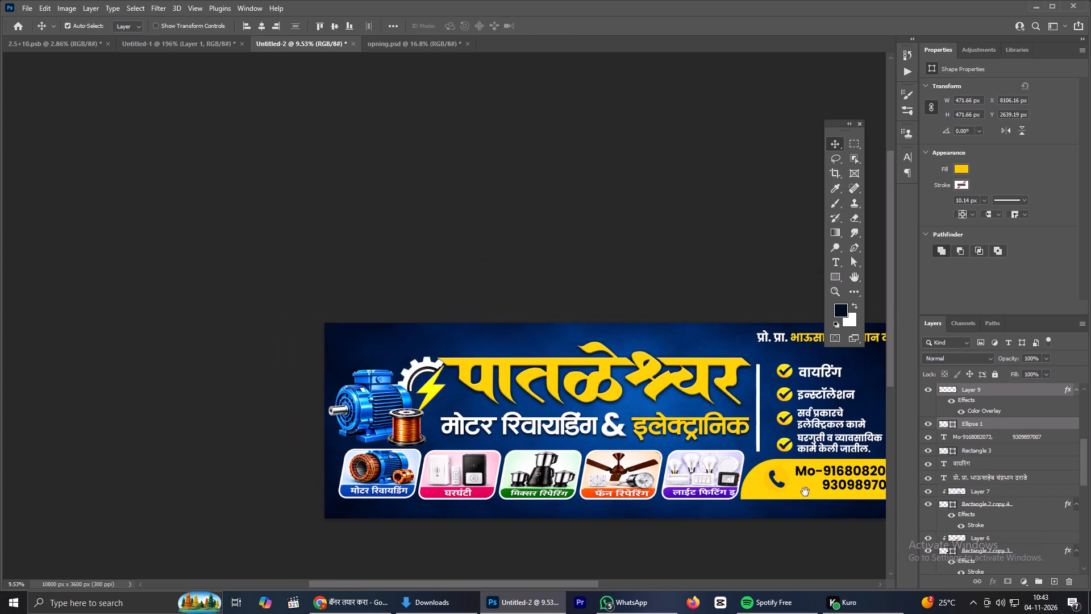
left_click_drag(805, 493, 678, 467)
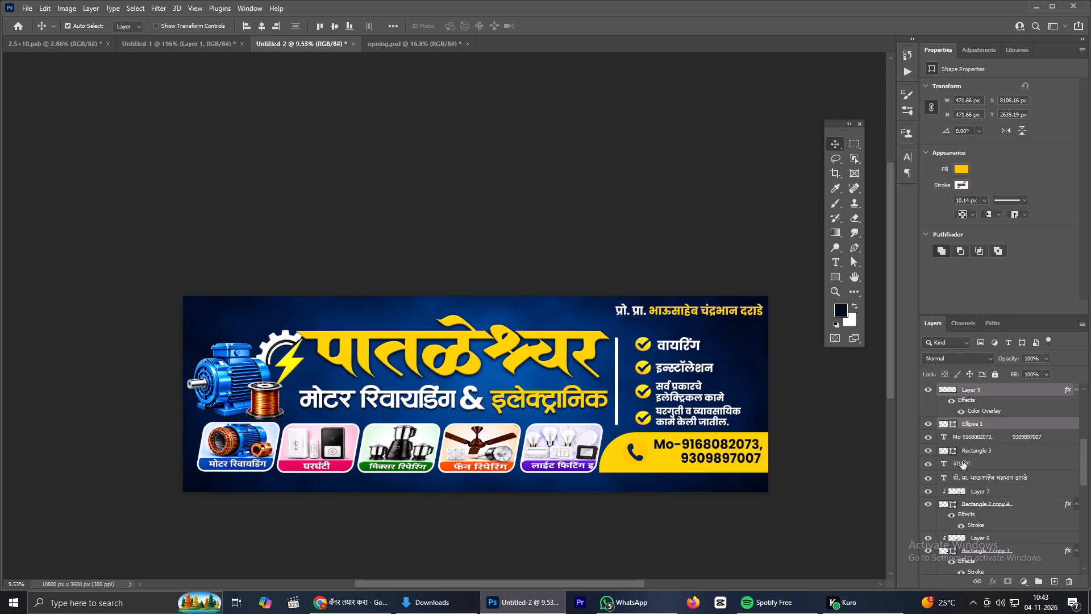
left_click(730, 515)
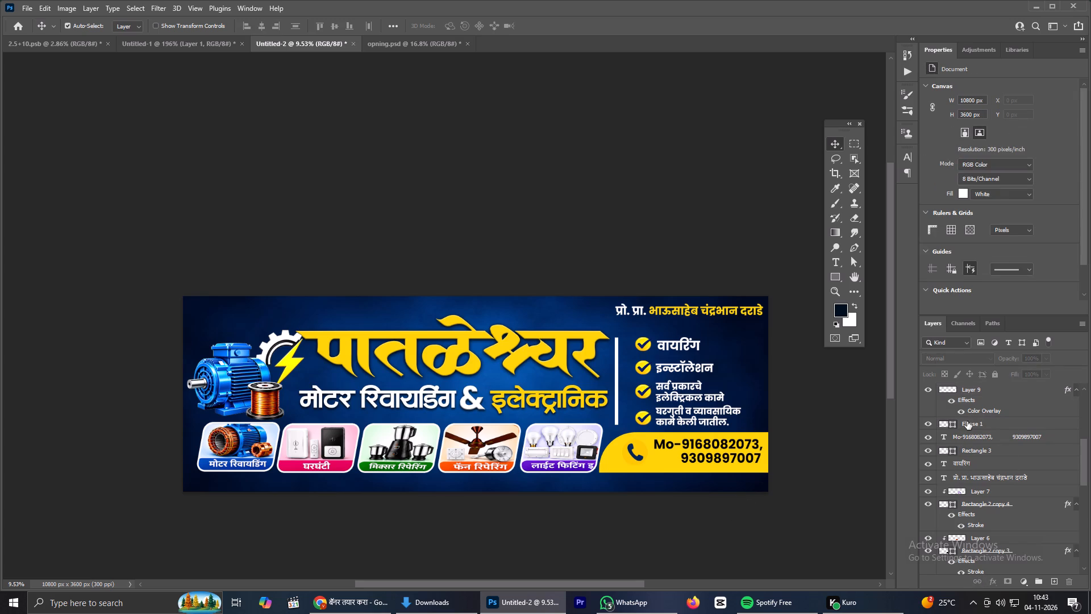
left_click(925, 422)
scroll(967, 421, "up", 3)
double_click(968, 447)
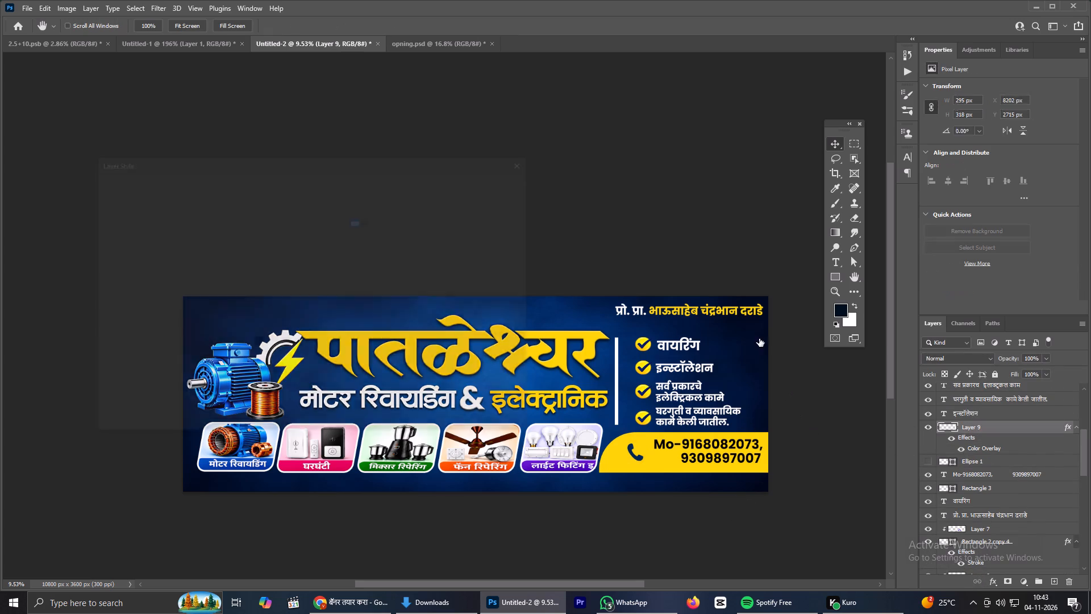
left_click(370, 205)
left_click_drag(787, 504, 690, 578)
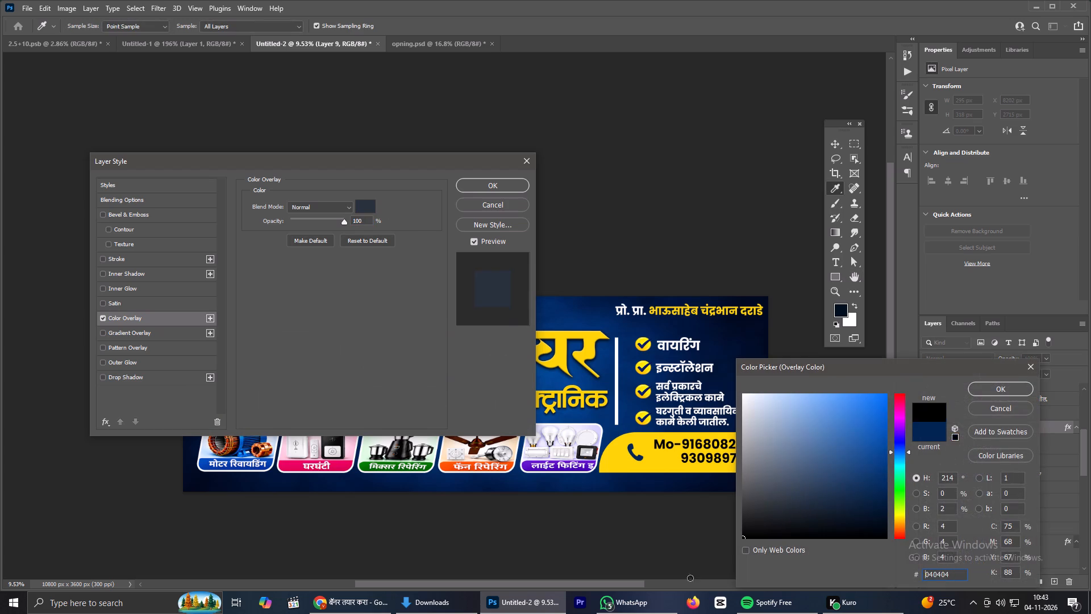
left_click_drag(690, 578, 653, 596)
left_click(1005, 392)
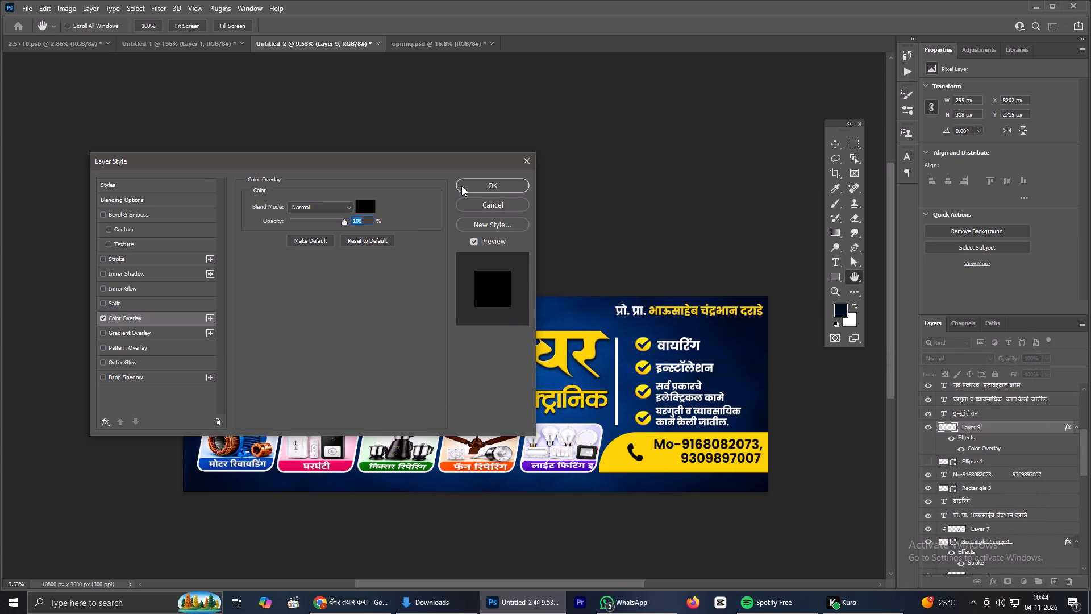
left_click(461, 186)
Check the reference banner layer, show the circle behind the phone icon again and change its fill to black.
scroll(1021, 459, "up", 7)
scroll(963, 437, "up", 4)
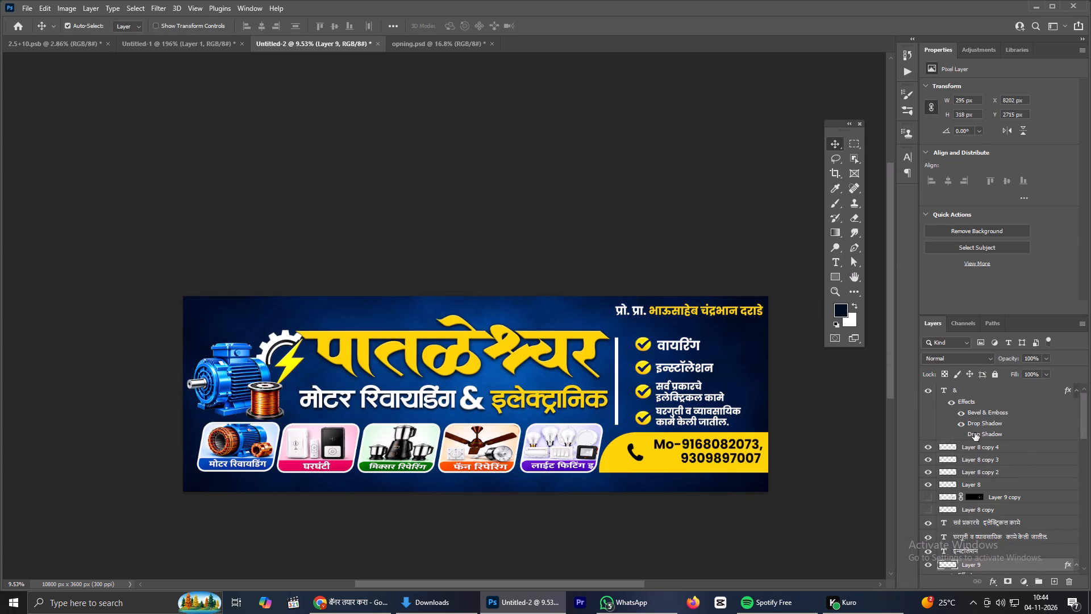
scroll(975, 433, "up", 5)
left_click(927, 388)
left_click(927, 388)
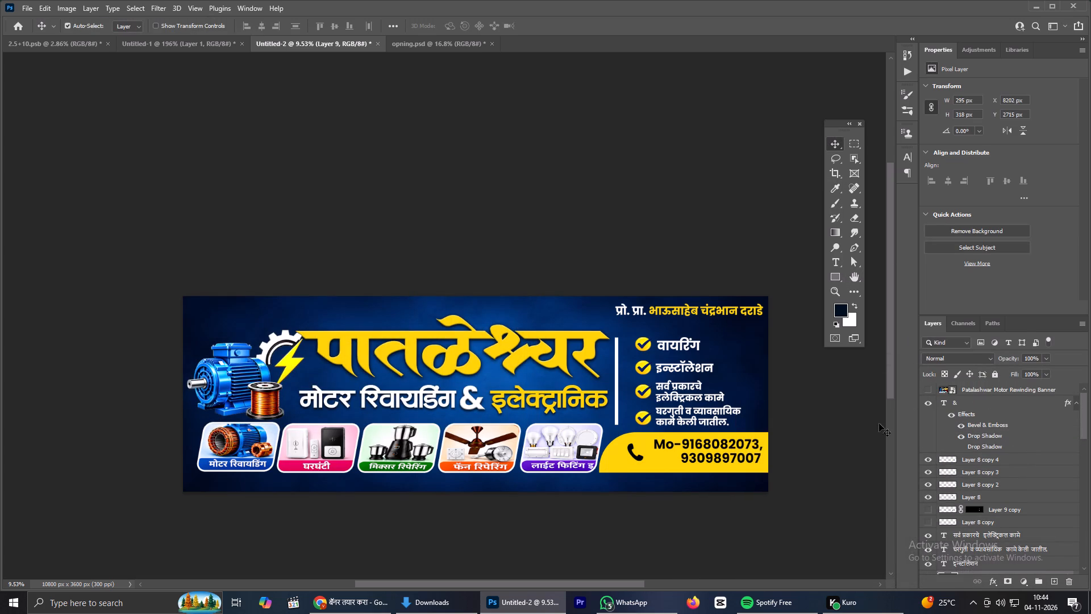
scroll(989, 494, "down", 10)
left_click(928, 486)
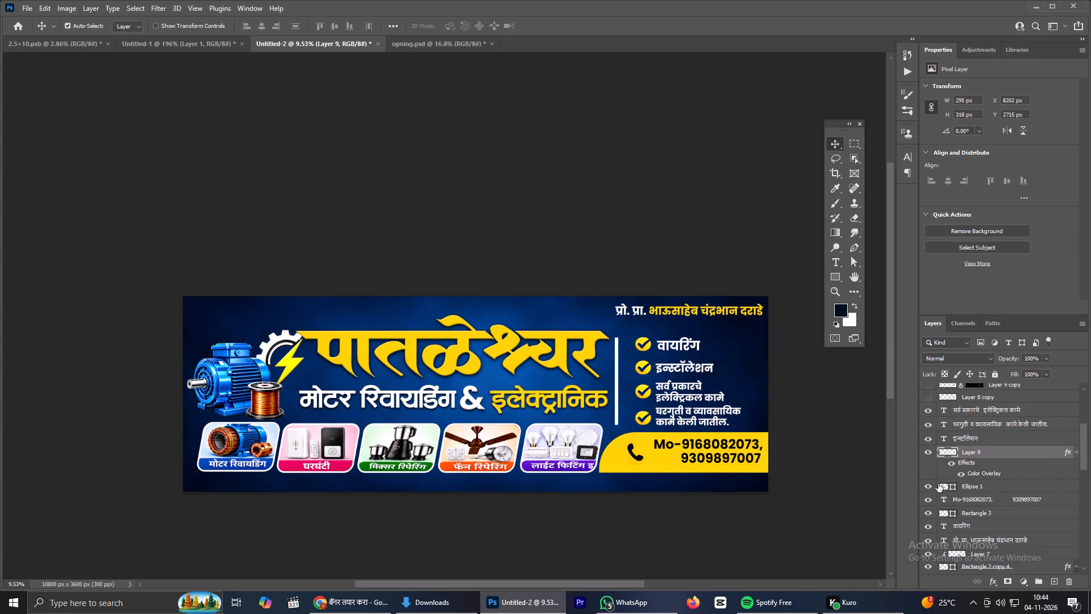
left_click(978, 484)
left_click(963, 167)
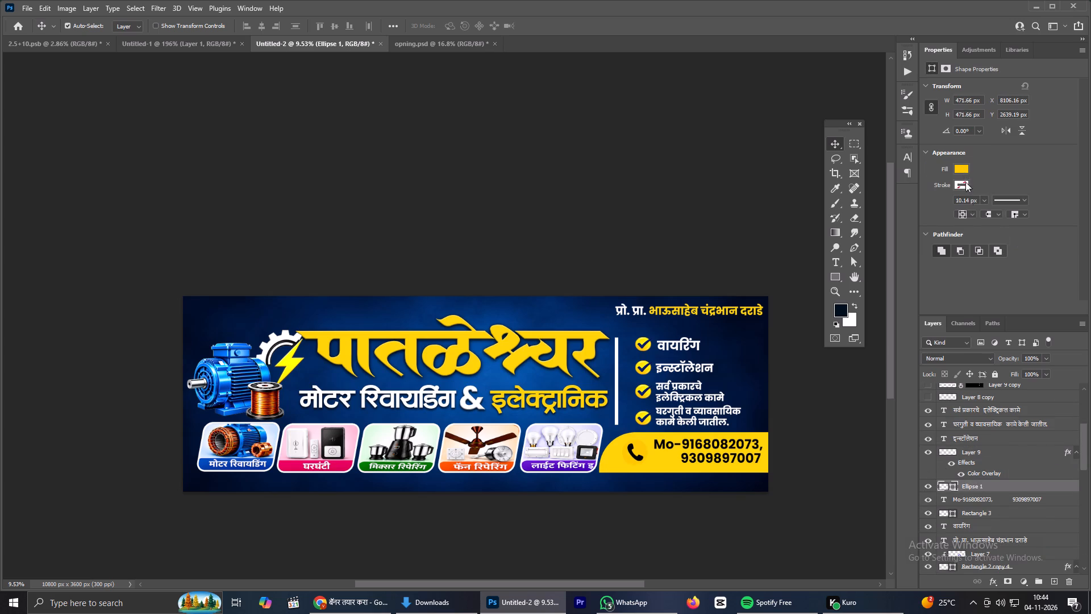
left_click(934, 229)
left_click(709, 195)
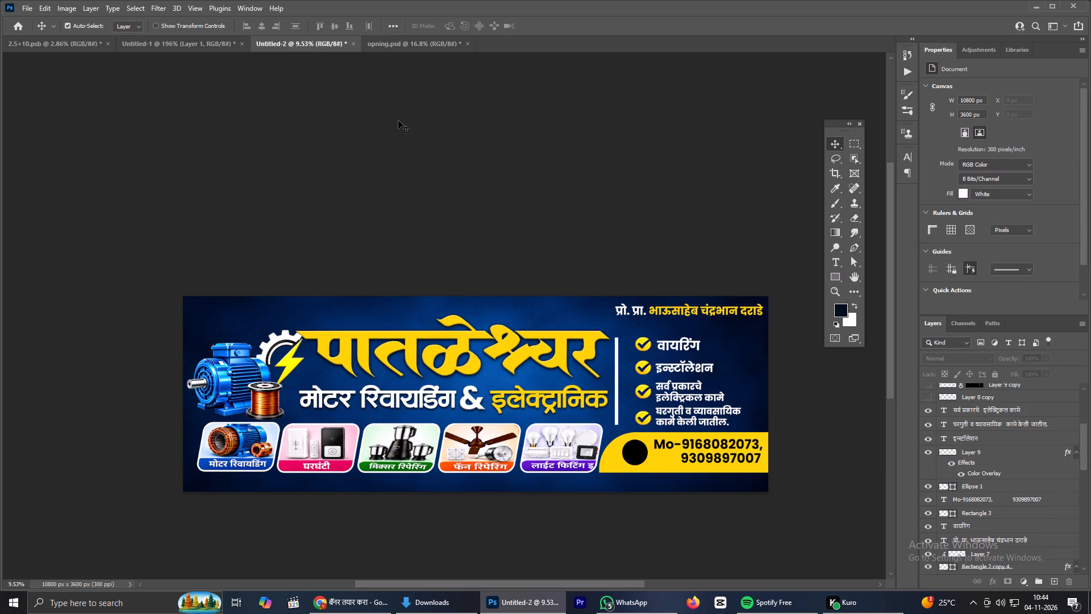
Compare the banner, including the phone icon on the yellow strip, with the reference banner layer.
scroll(1018, 342, "up", 2)
scroll(1010, 430, "up", 12)
scroll(944, 423, "up", 3)
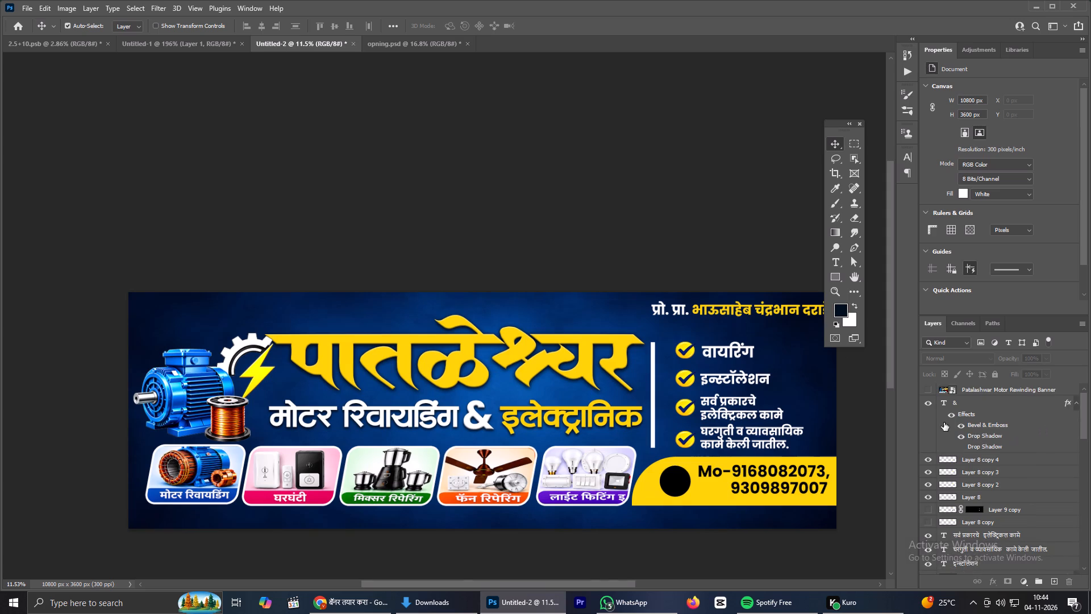
scroll(944, 422, "up", 2)
left_click(930, 388)
left_click(930, 388)
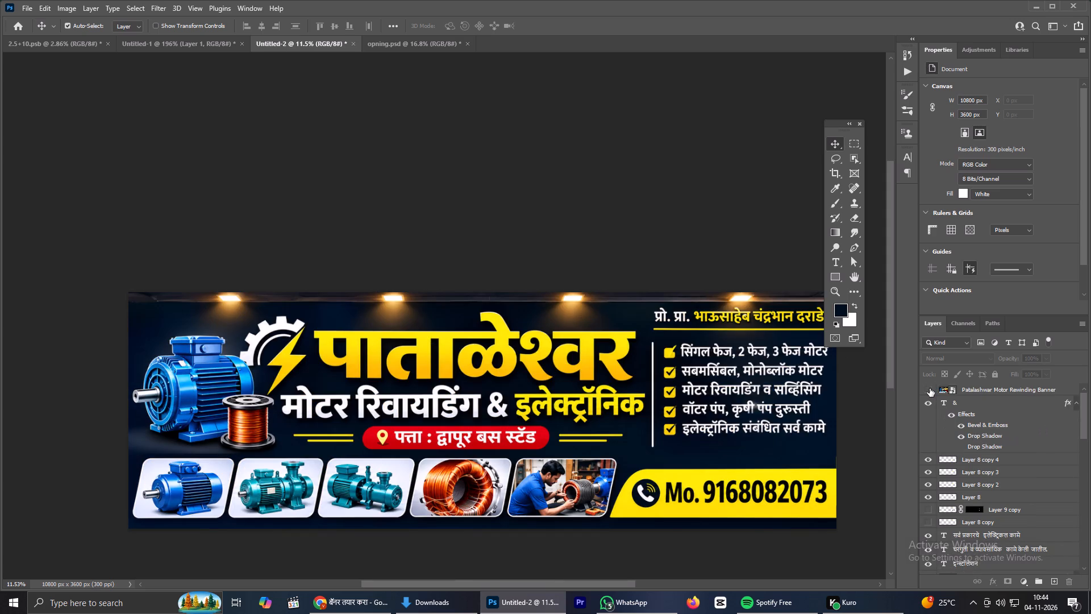
scroll(976, 471, "down", 2)
scroll(976, 471, "up", 1)
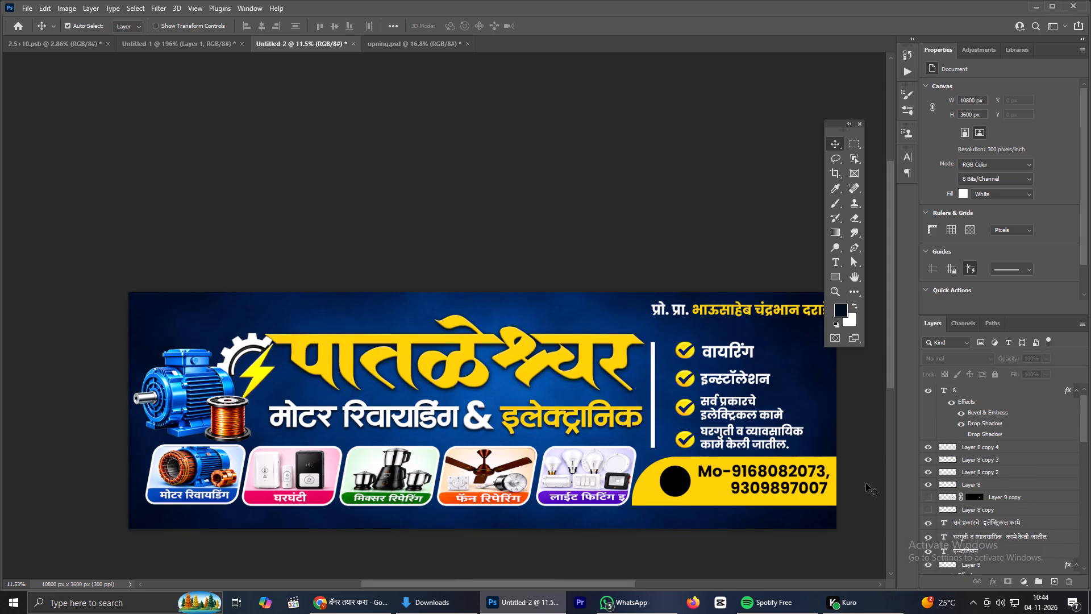
Undo the recent changes back past the black fill of the circle behind the phone icon.
key("ctrl+z")
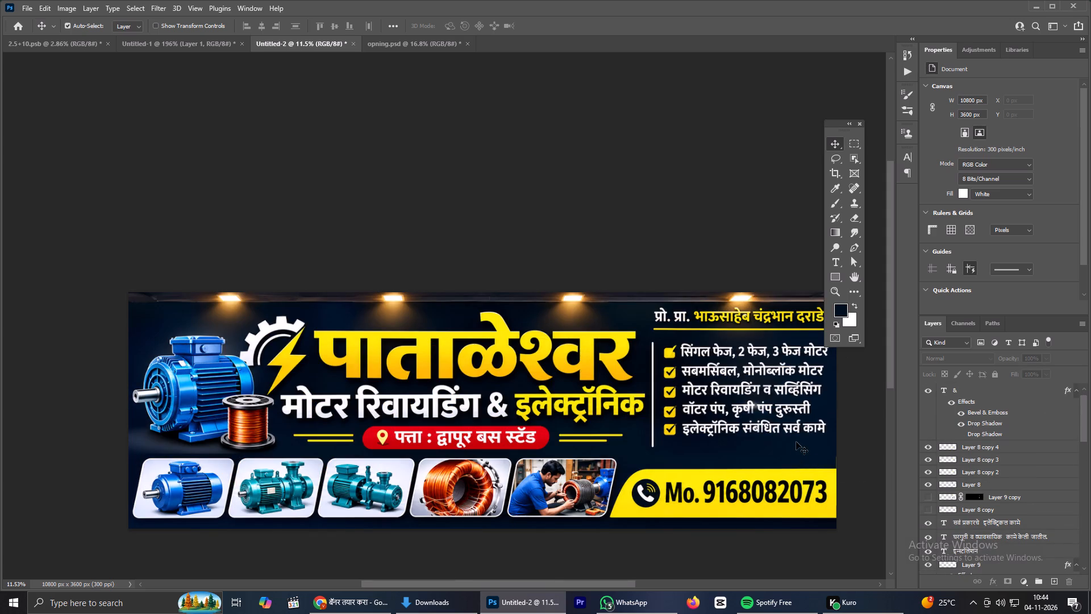
scroll(988, 470, "up", 5)
key("ctrl+z")
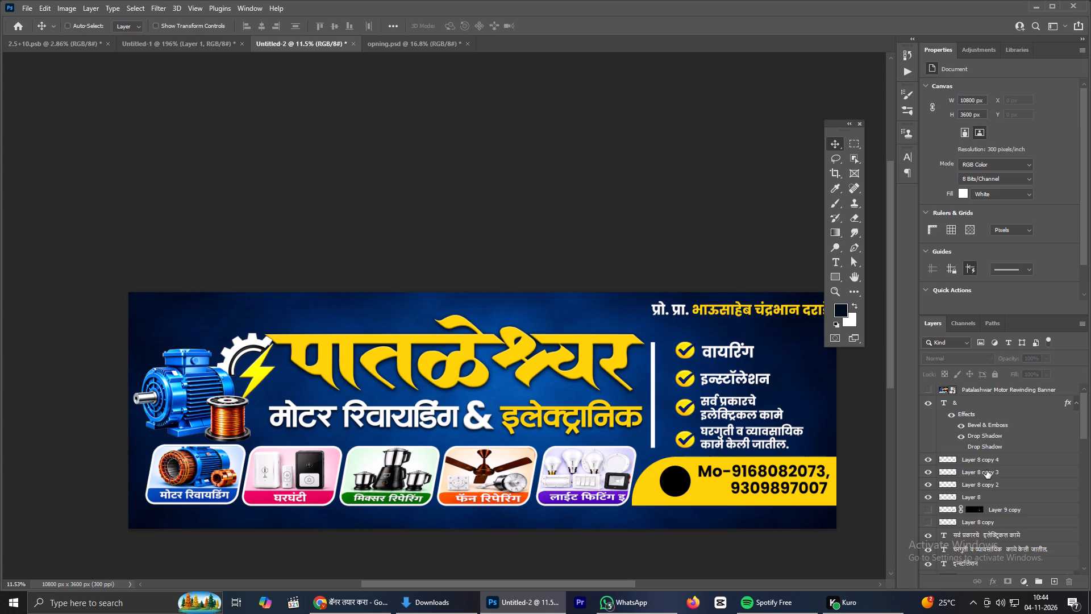
key("ctrl+z")
Examine the phone icon on the yellow strip and the overall layout of the whole banner.
scroll(723, 468, "up", 5)
scroll(720, 468, "down", 2)
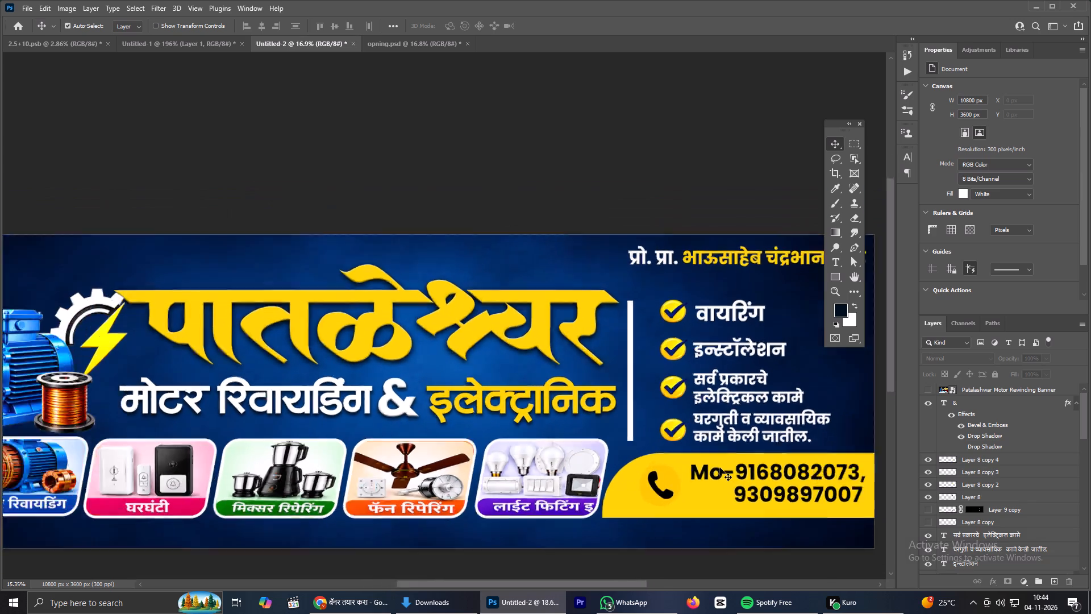
scroll(720, 468, "down", 7)
key("space")
key("space")
key("space")
key("space")
key("space")
key("space")
key("space")
key("space")
key("space")
key("space")
key("space")
key("space")
key("space")
key("space")
key("space")
key("space")
key("space")
key("space")
key("space")
key("space")
left_click_drag(856, 459, 806, 421)
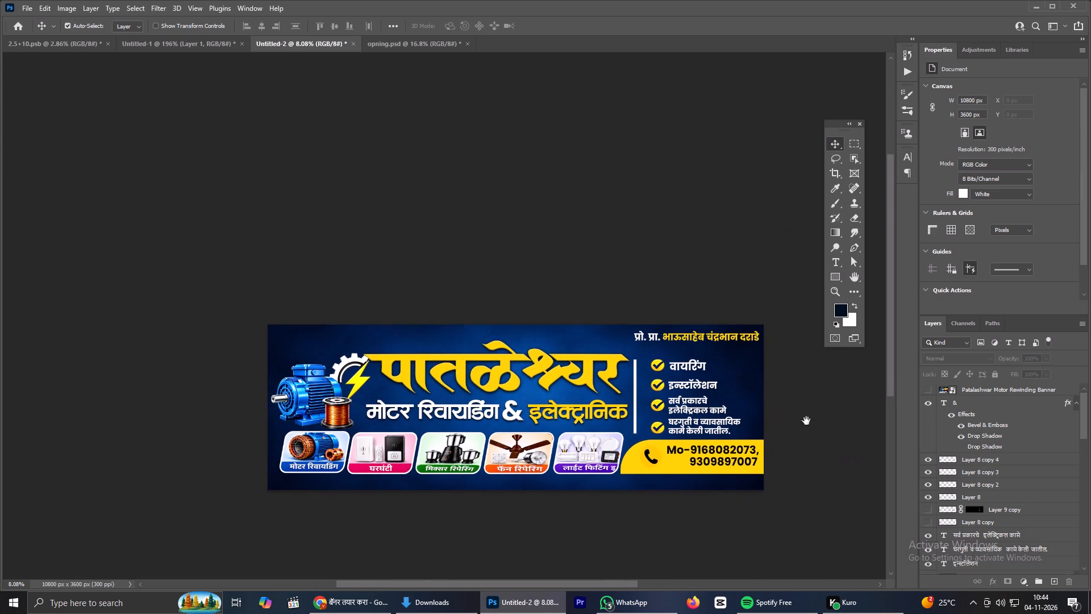
left_click_drag(806, 421, 760, 360)
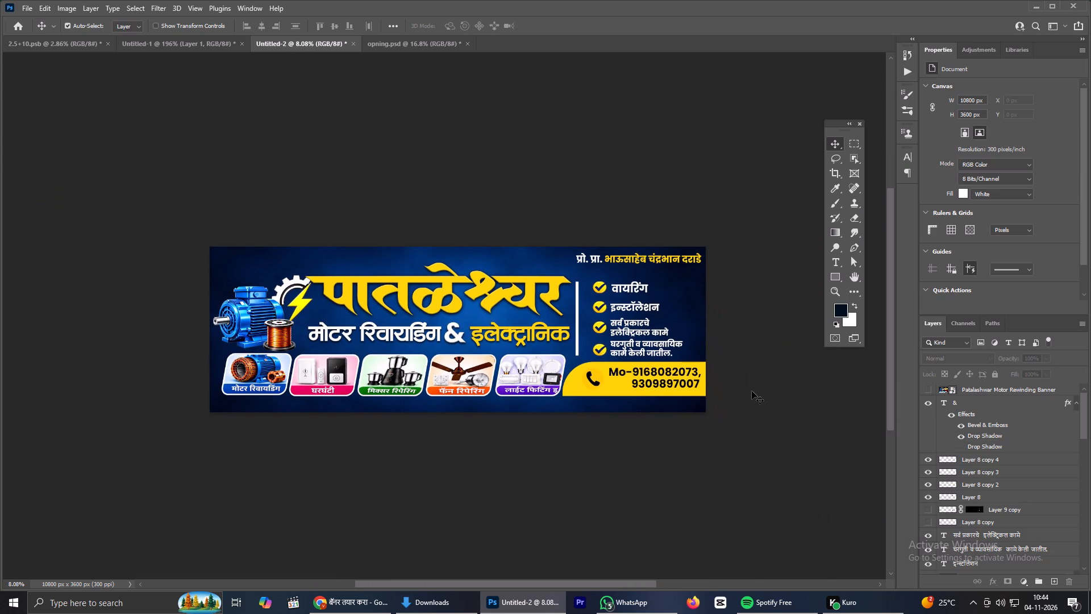
Export the banner as a JPG at Great quality, saved as 2.5=10 in the album jpg folder.
key("ctrl+alt+shift+w")
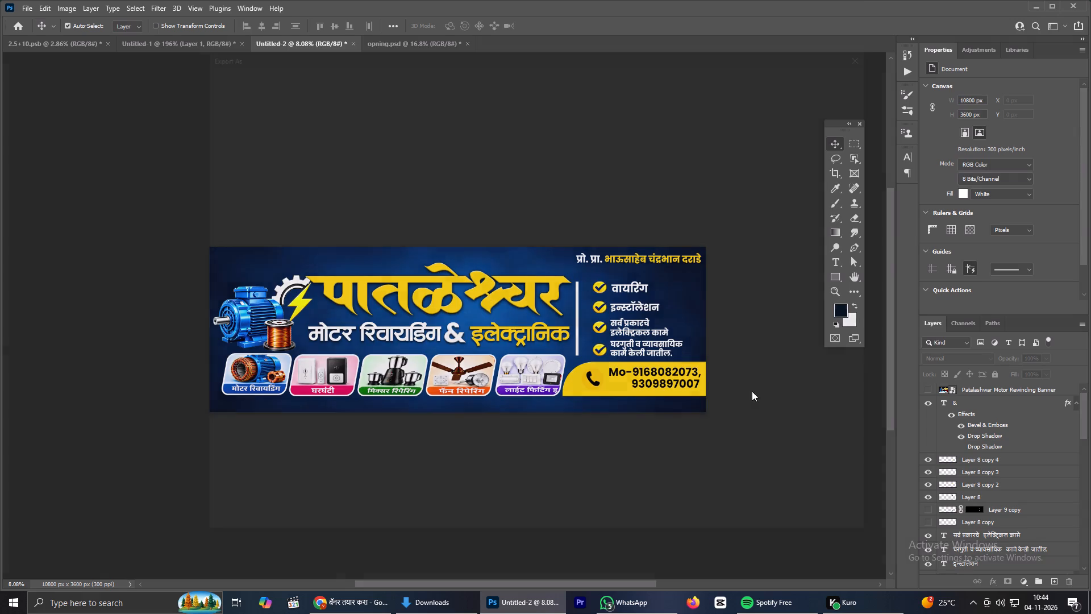
left_click(793, 115)
left_click(769, 249)
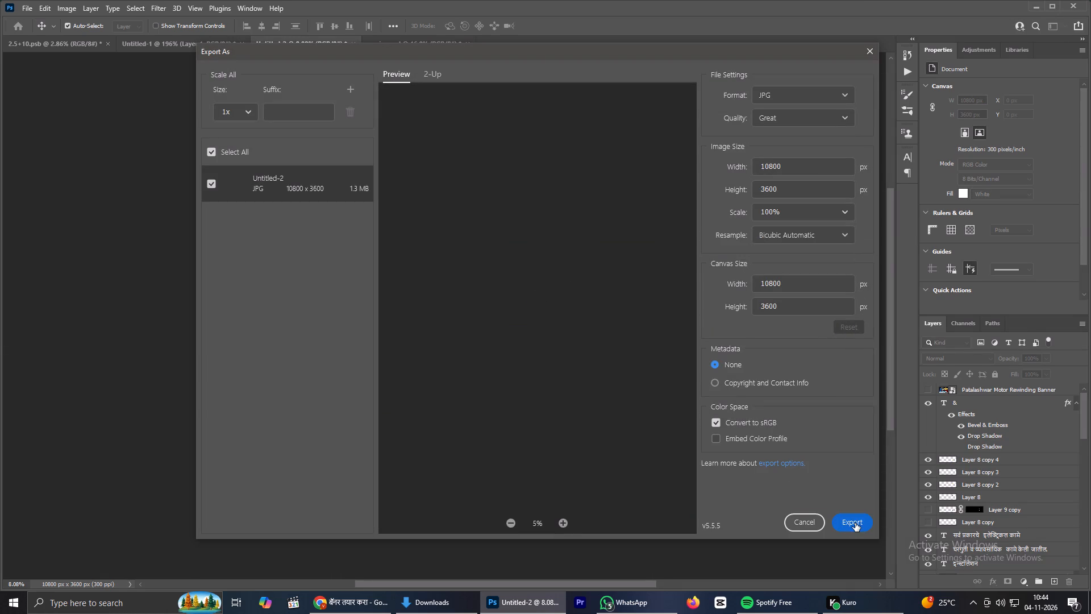
left_click(855, 523)
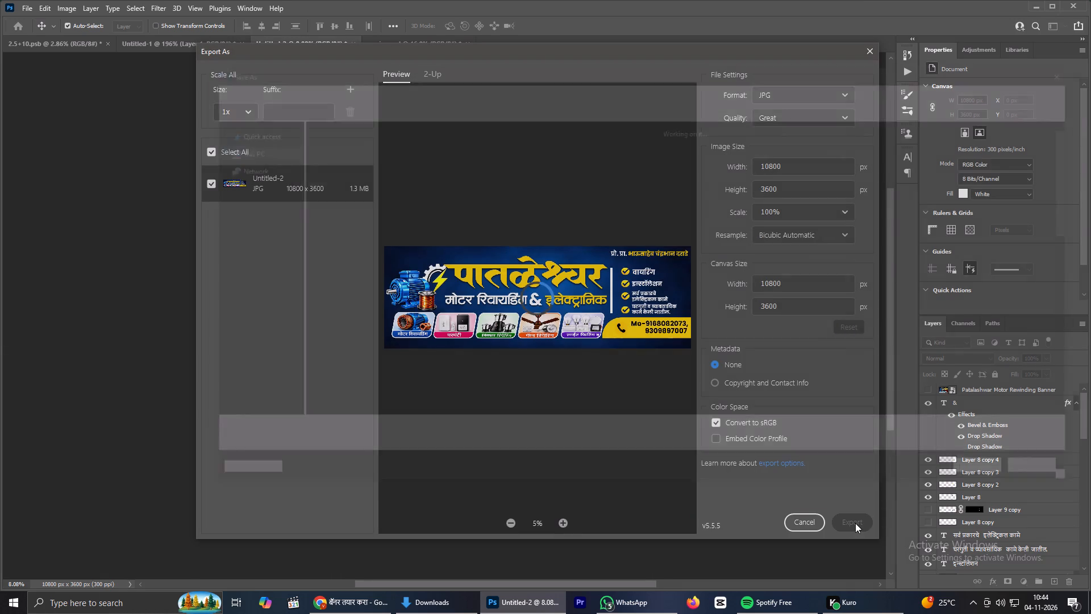
key("2")
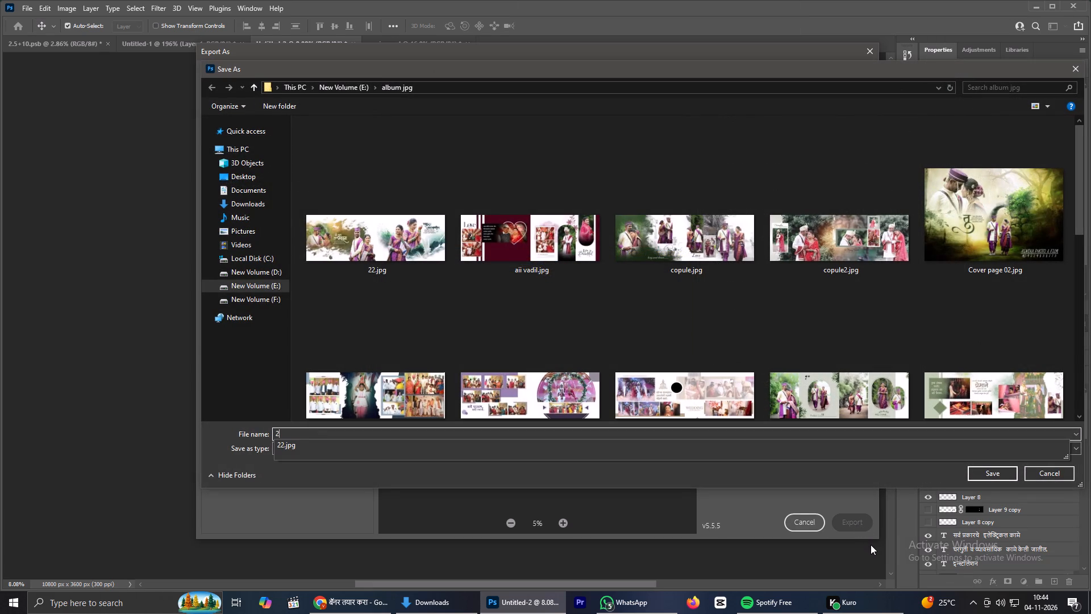
key("period")
key("5")
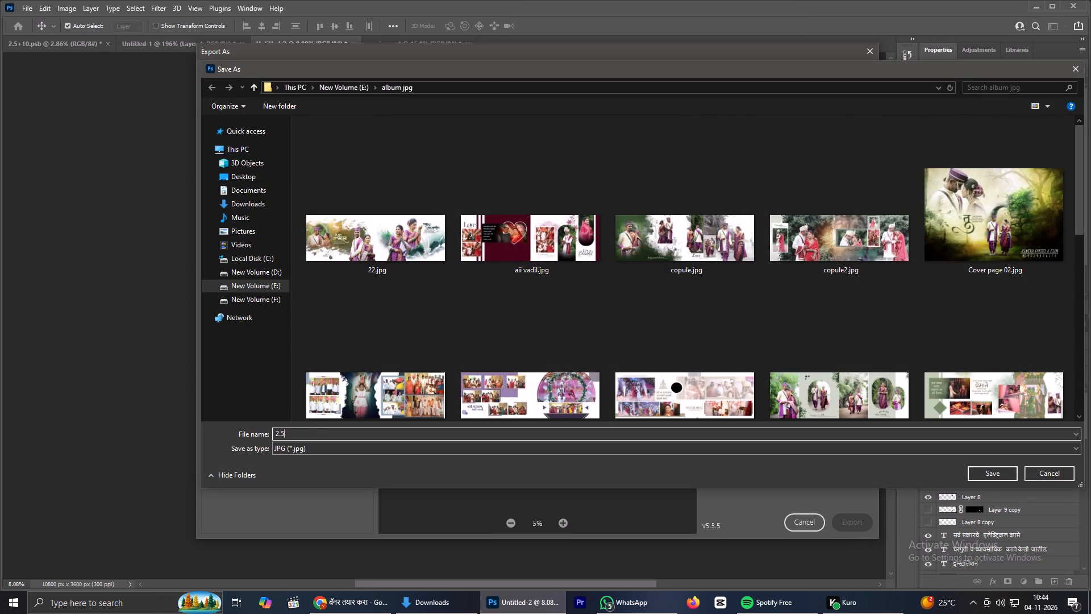
key("equal")
key("1")
key("0")
left_click(1000, 475)
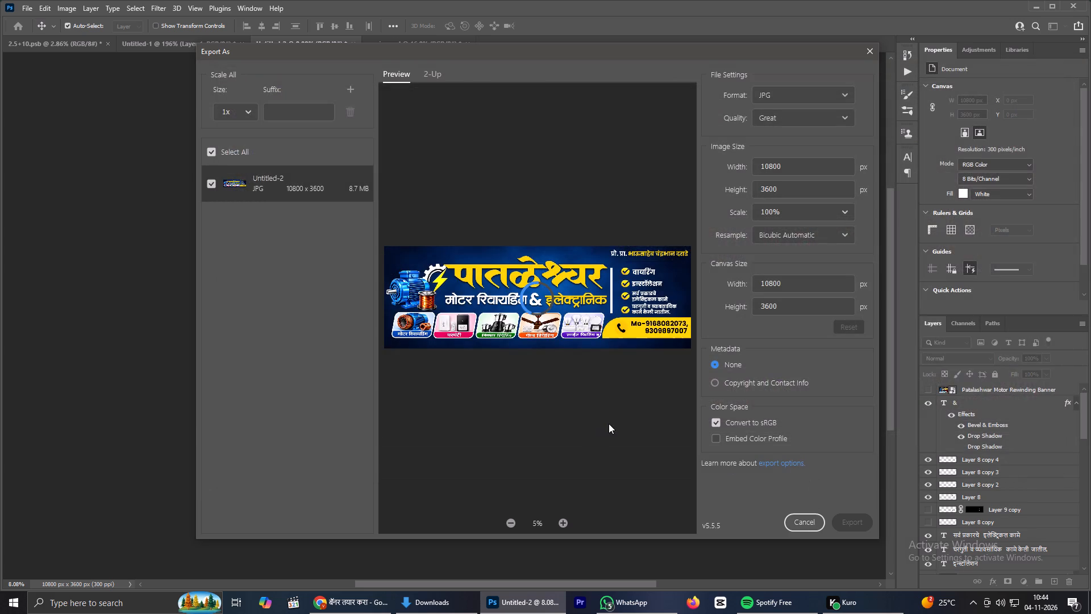
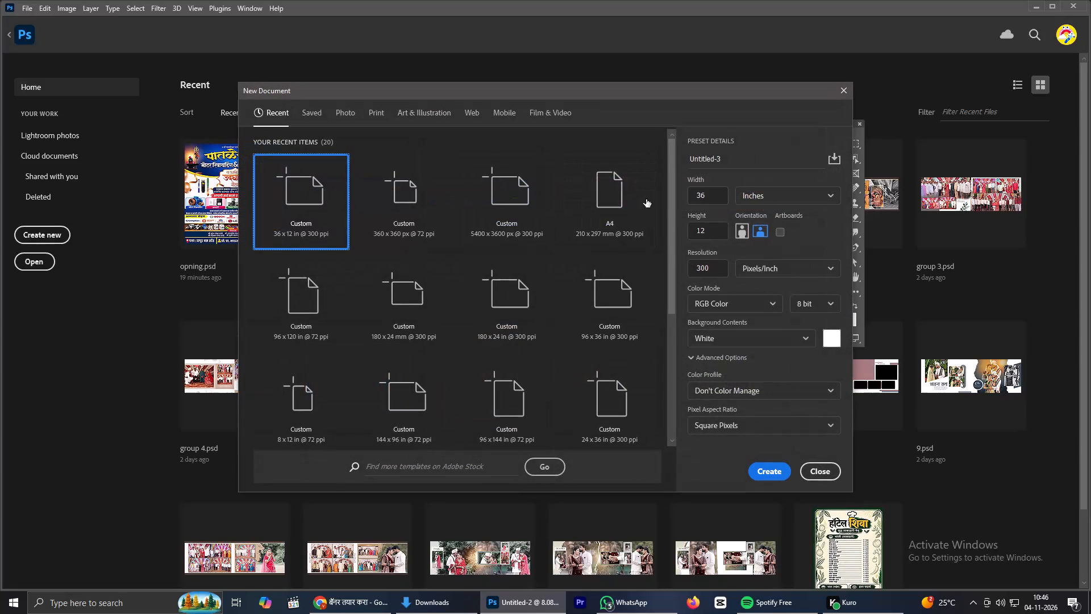
Create a new portrait document 48 inches wide by 108 inches high at 300 pixels/inch with a white background.
left_click(775, 199)
left_click(775, 199)
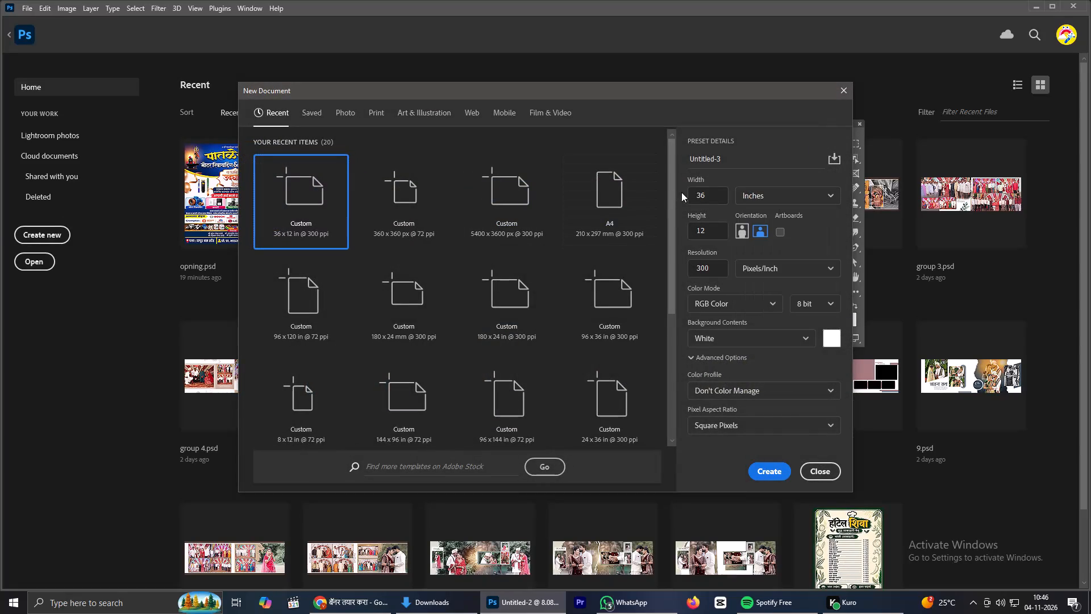
double_click(709, 198)
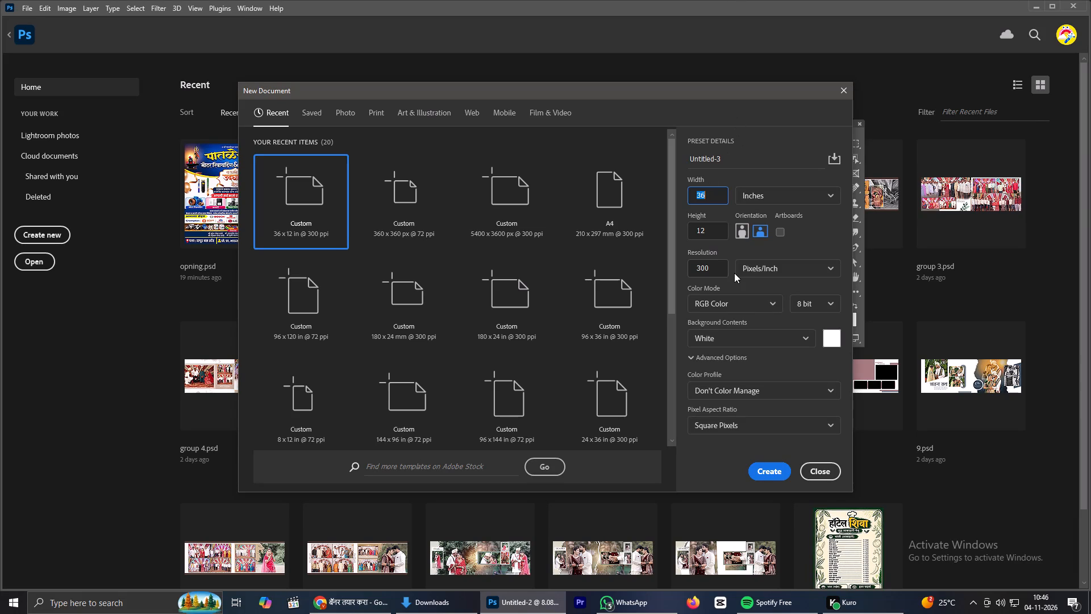
key("4")
key("8")
double_click(703, 229)
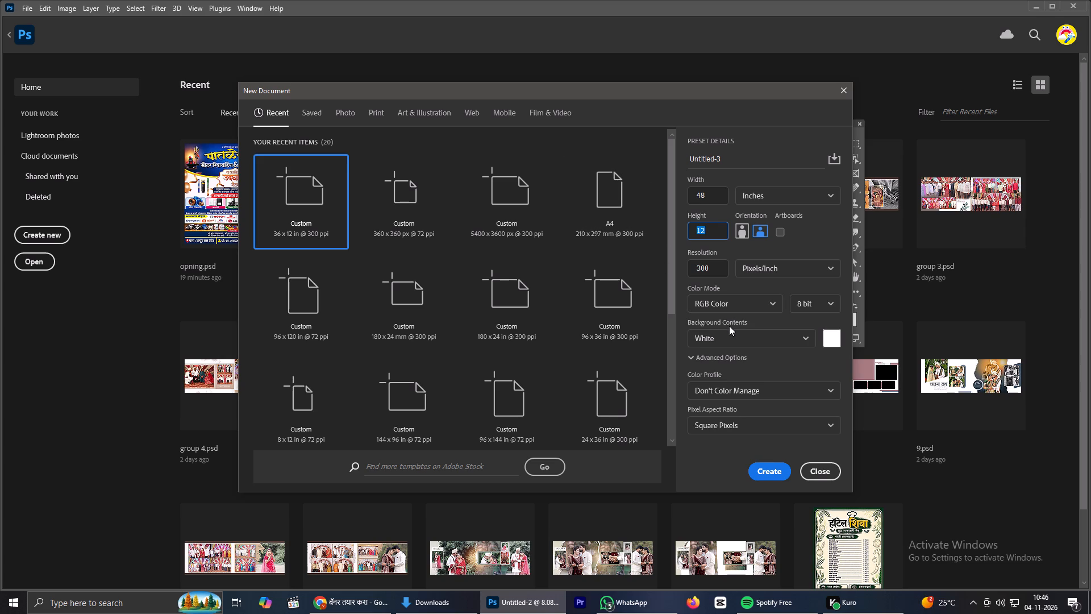
key("1")
type("08")
left_click(744, 222)
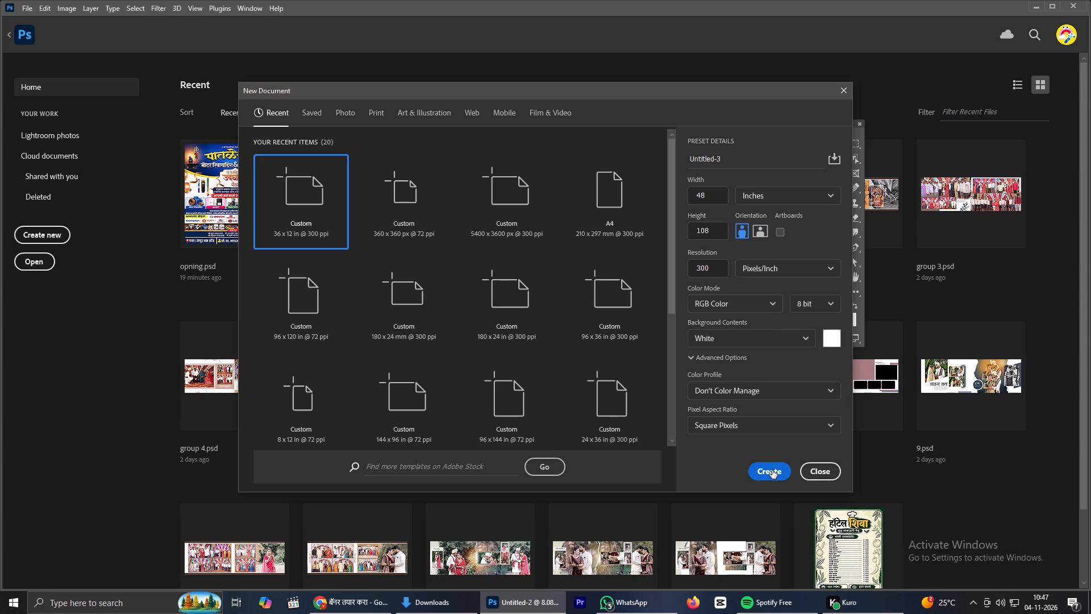
left_click(772, 470)
Reorder the open documents so the Untitled-2 banner sits directly between opning.psd and the new blank Untitled-3.
scroll(557, 320, "down", 3)
scroll(564, 314, "up", 6)
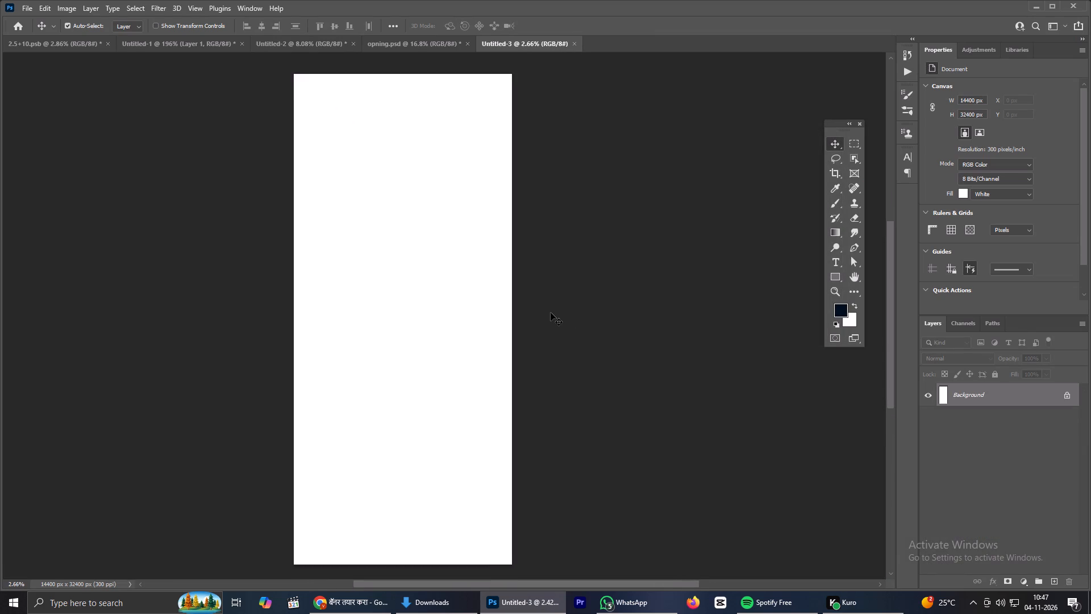
scroll(551, 313, "down", 1)
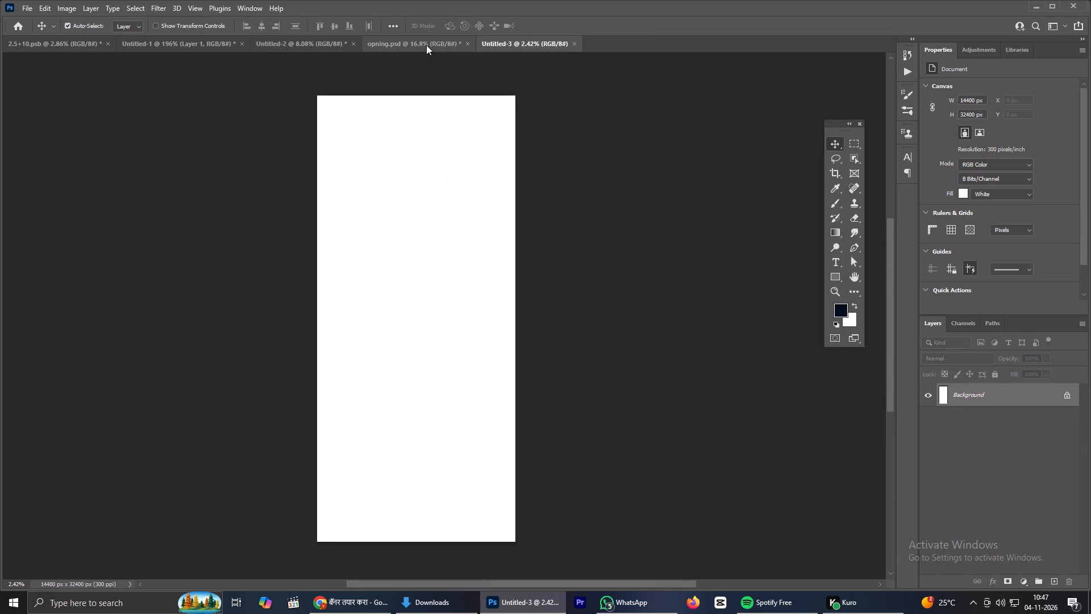
left_click(309, 46)
left_click_drag(299, 45, 413, 53)
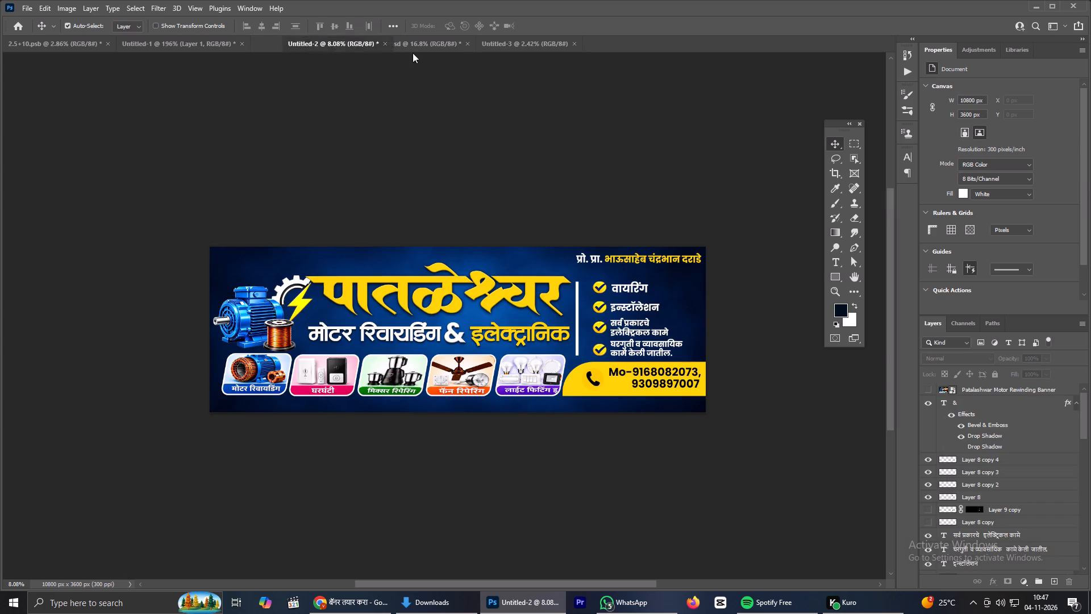
left_click_drag(413, 53, 320, 43)
left_click_drag(313, 43, 383, 48)
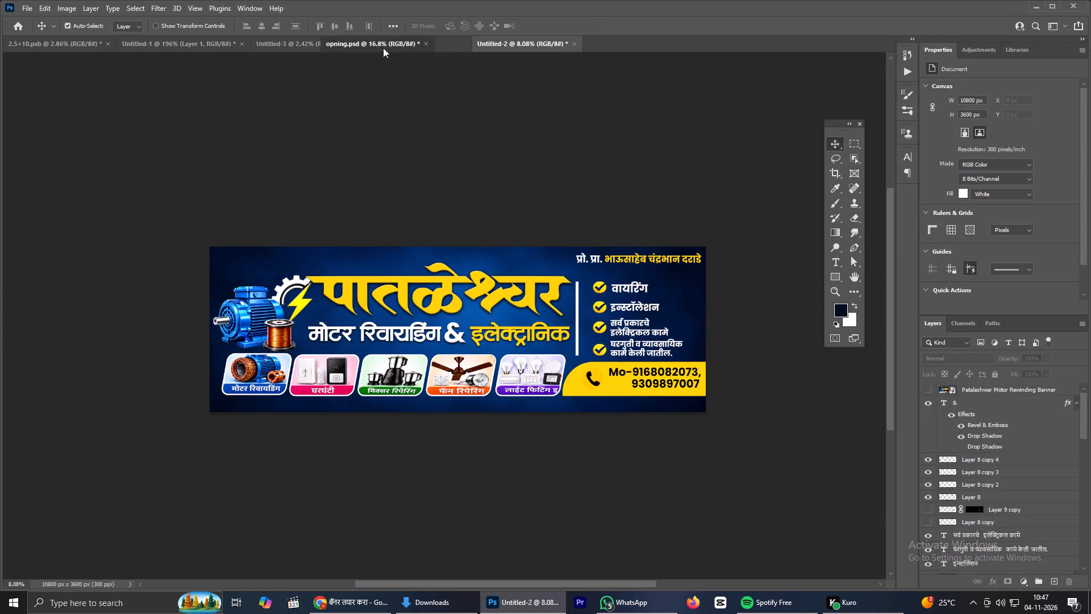
left_click_drag(383, 48, 411, 45)
left_click(498, 43)
left_click(424, 47)
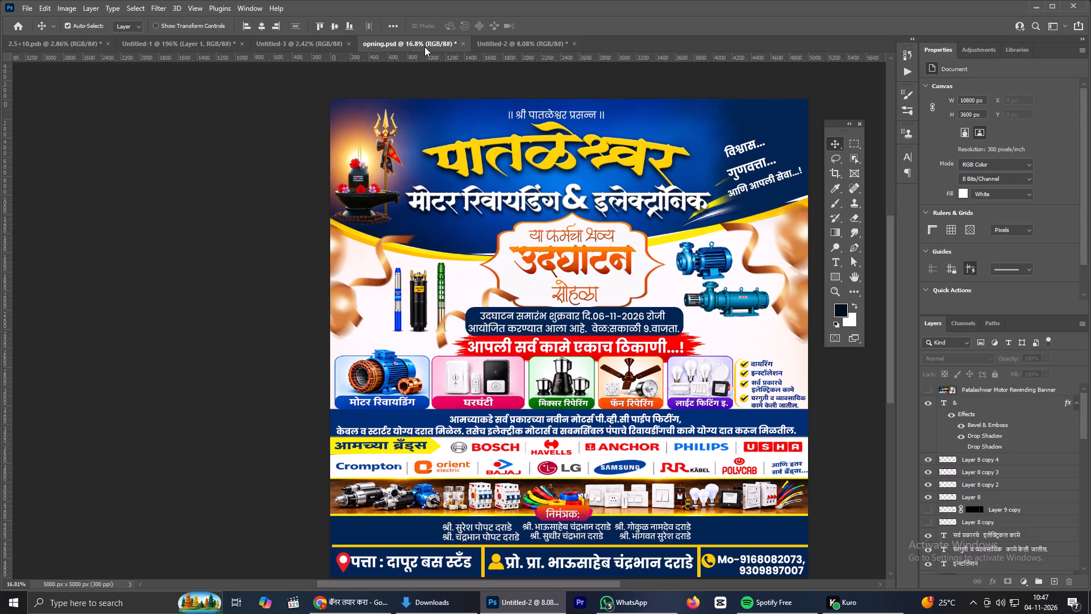
left_click(330, 48)
left_click_drag(298, 42, 424, 40)
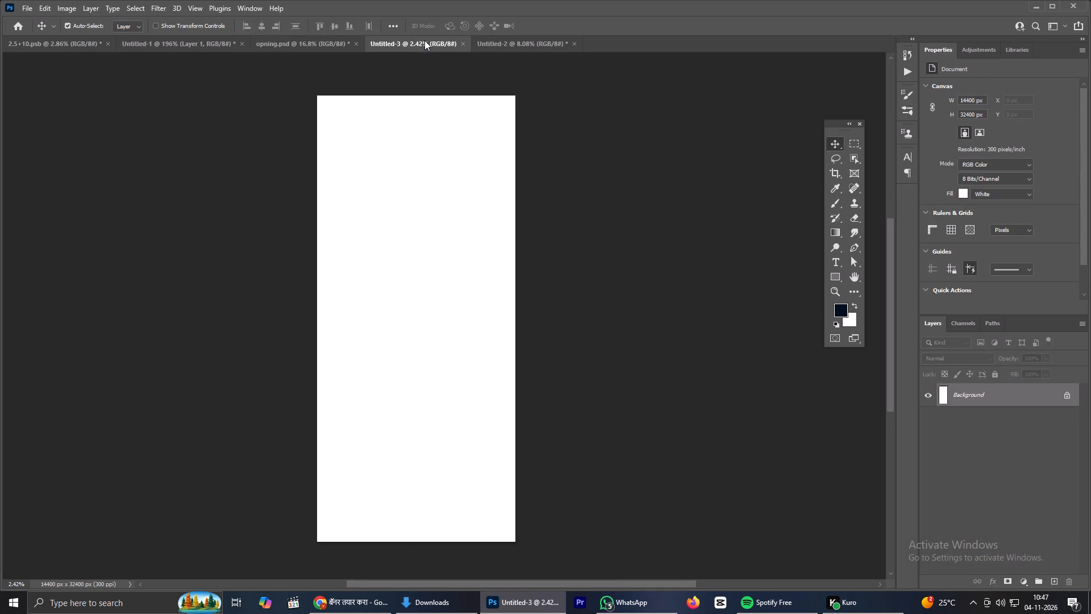
left_click(497, 37)
left_click_drag(426, 45, 567, 49)
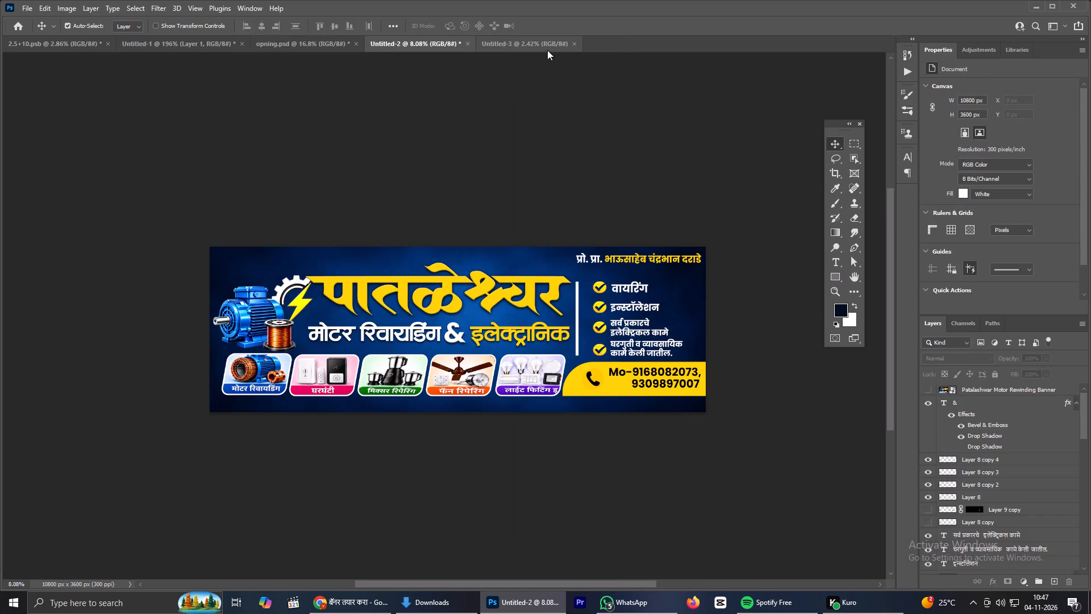
left_click(432, 45)
left_click(497, 35)
left_click(482, 44)
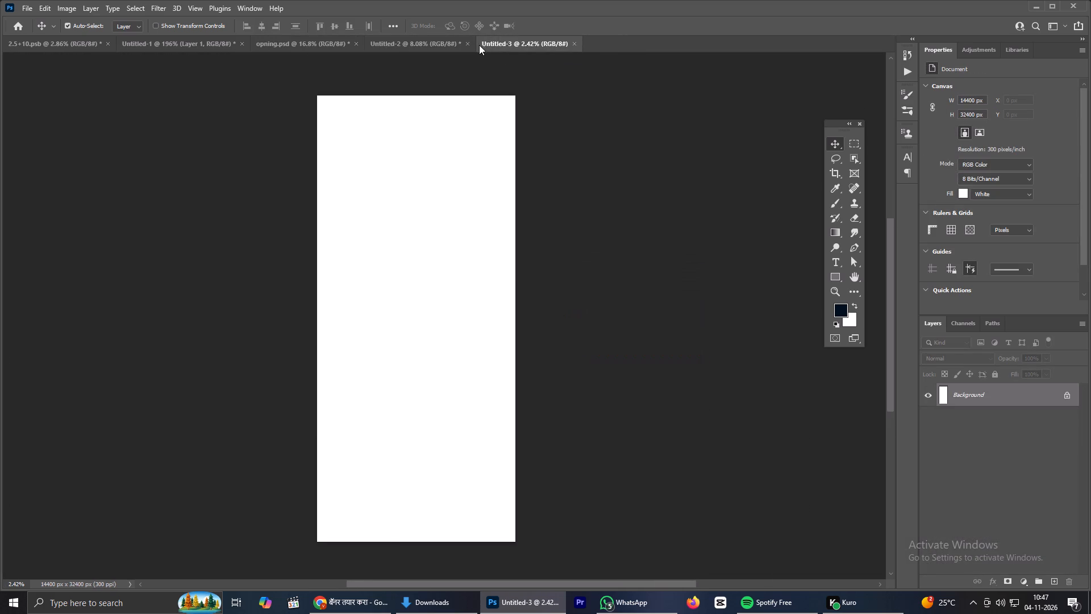
Copy the blue background layer, Layer 1, from the Untitled-2 banner into the Untitled-3 document.
left_click(443, 46)
scroll(674, 268, "down", 3)
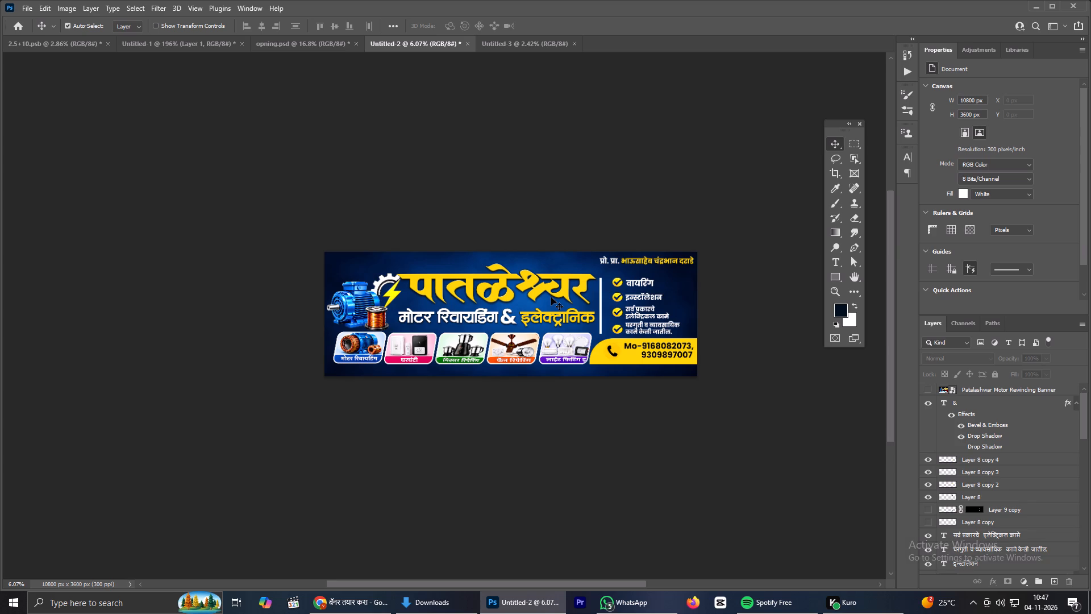
scroll(494, 318, "up", 2)
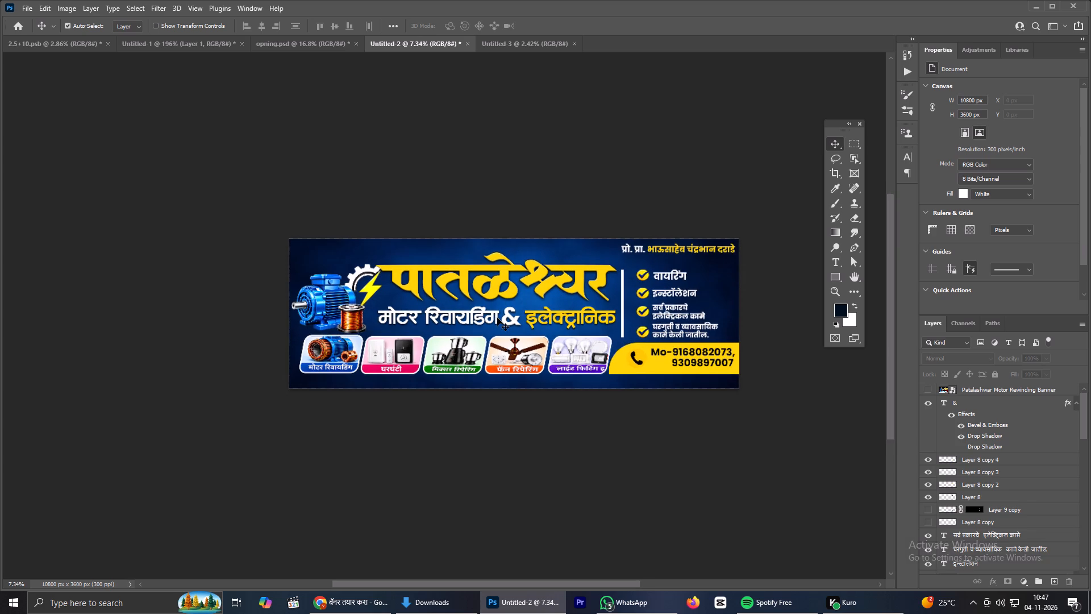
scroll(497, 318, "up", 1)
left_click(308, 242)
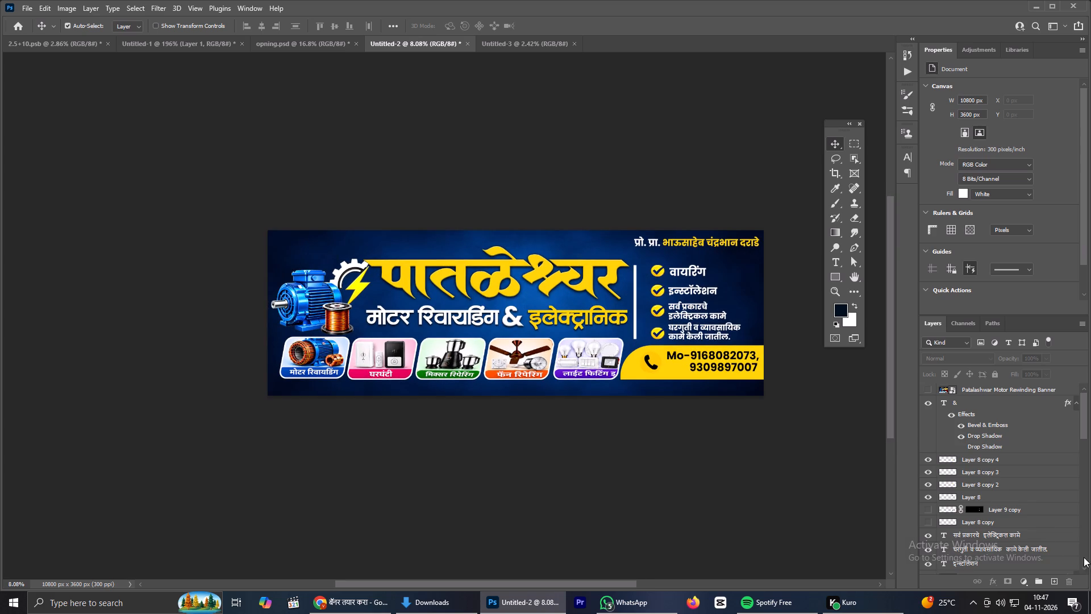
scroll(1051, 534, "down", 20)
scroll(1051, 534, "down", 20)
scroll(1051, 534, "down", 6)
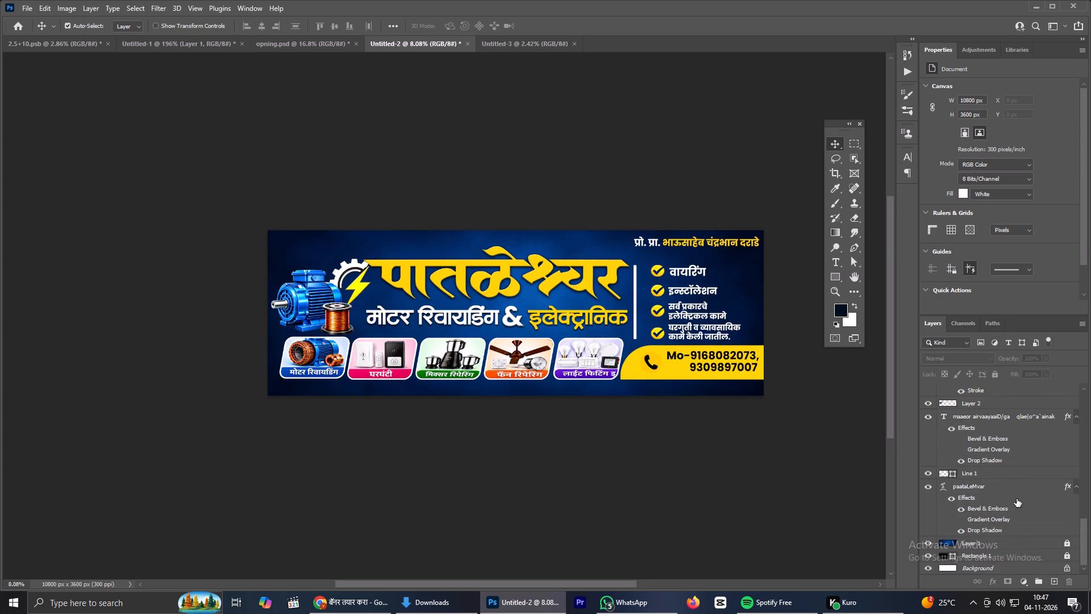
scroll(1017, 499, "down", 5)
left_click(989, 544)
left_click_drag(989, 540, 477, 113)
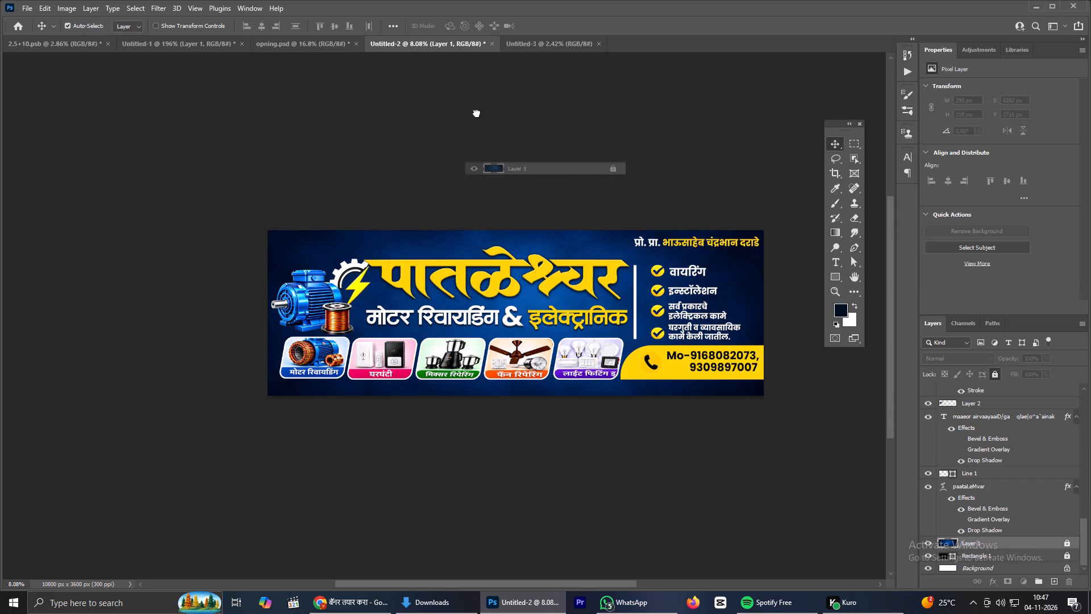
left_click_drag(477, 113, 448, 204)
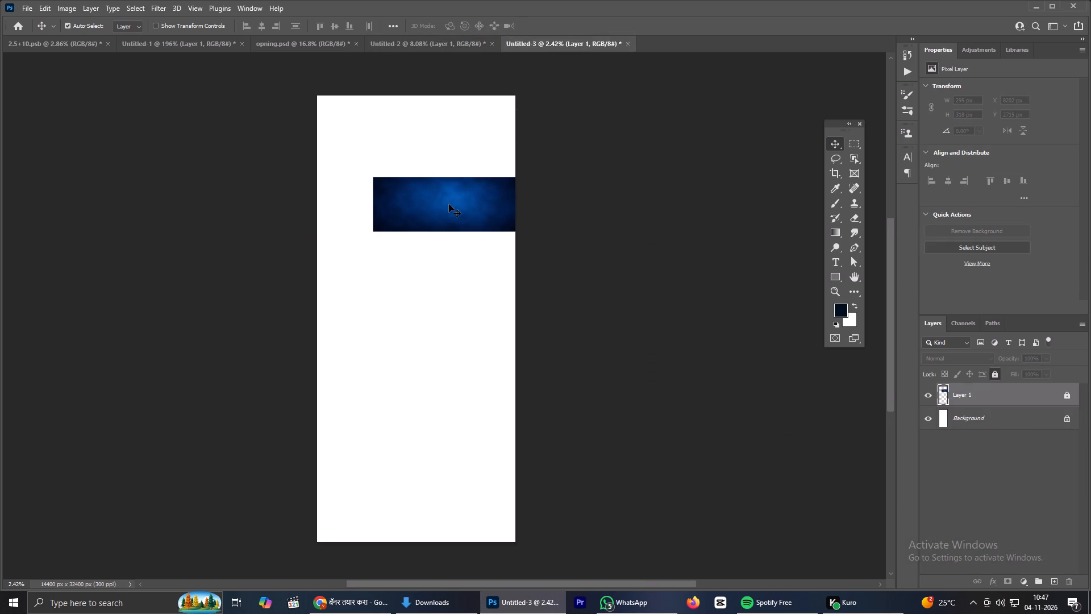
Unlock the copied blue background layer, enlarge it to about 230% and rotate it to exactly 90 degrees.
left_click(1066, 395)
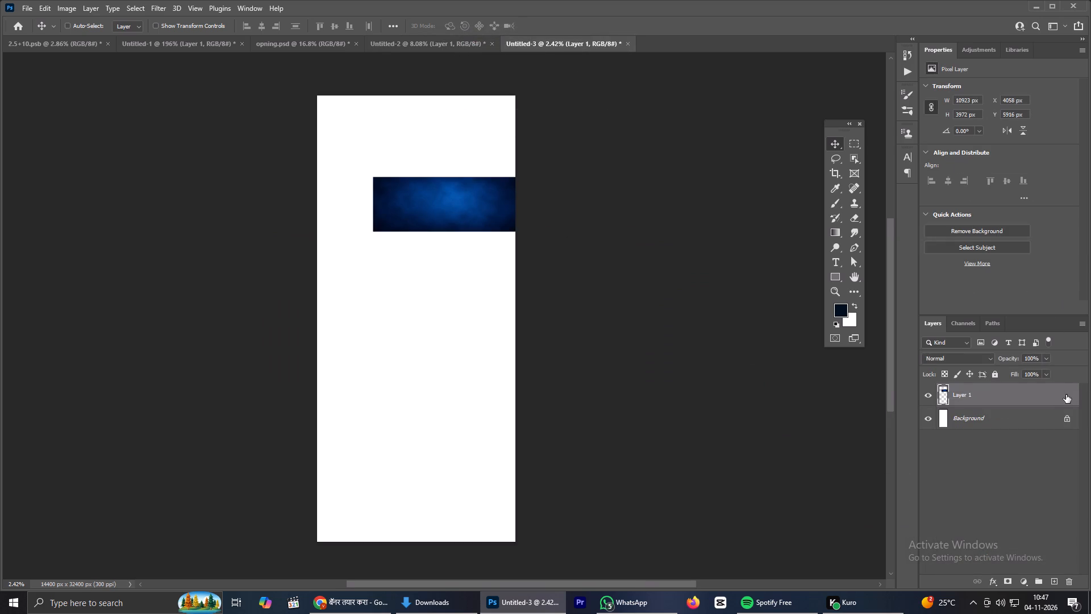
key("ctrl+t")
left_click_drag(602, 160, 556, 387)
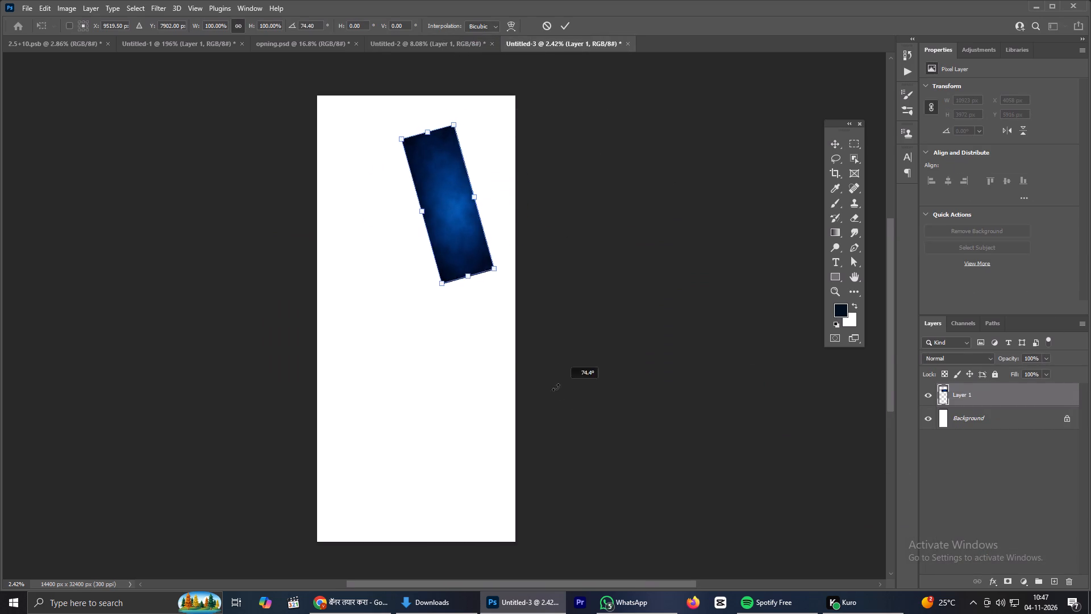
left_click_drag(556, 387, 509, 392)
left_click_drag(478, 282, 528, 375, "alt")
left_click_drag(456, 287, 411, 356)
left_click_drag(455, 73, 473, 74)
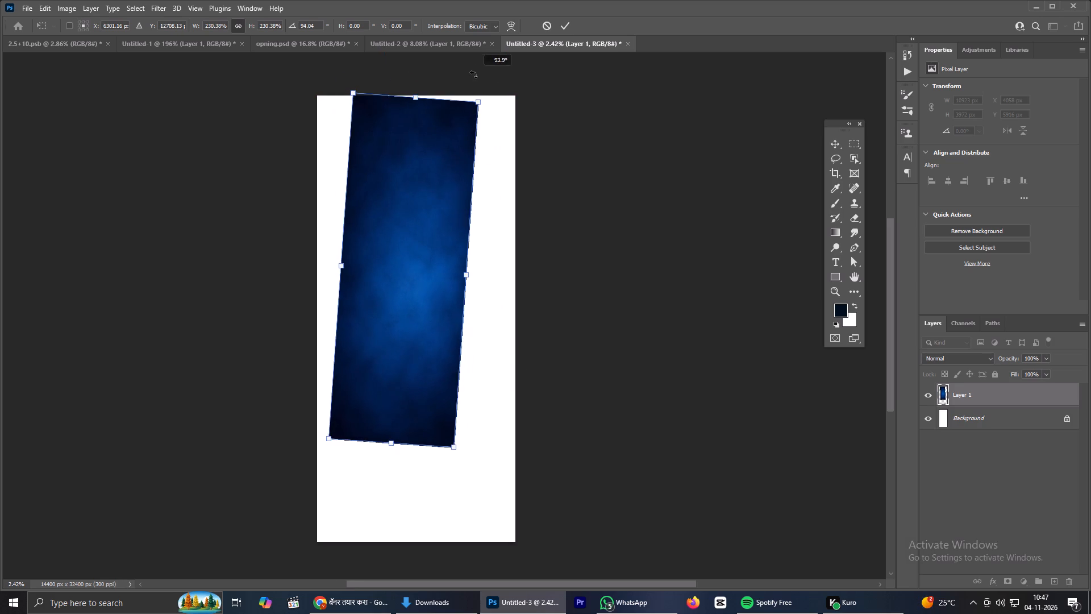
left_click_drag(473, 74, 464, 72)
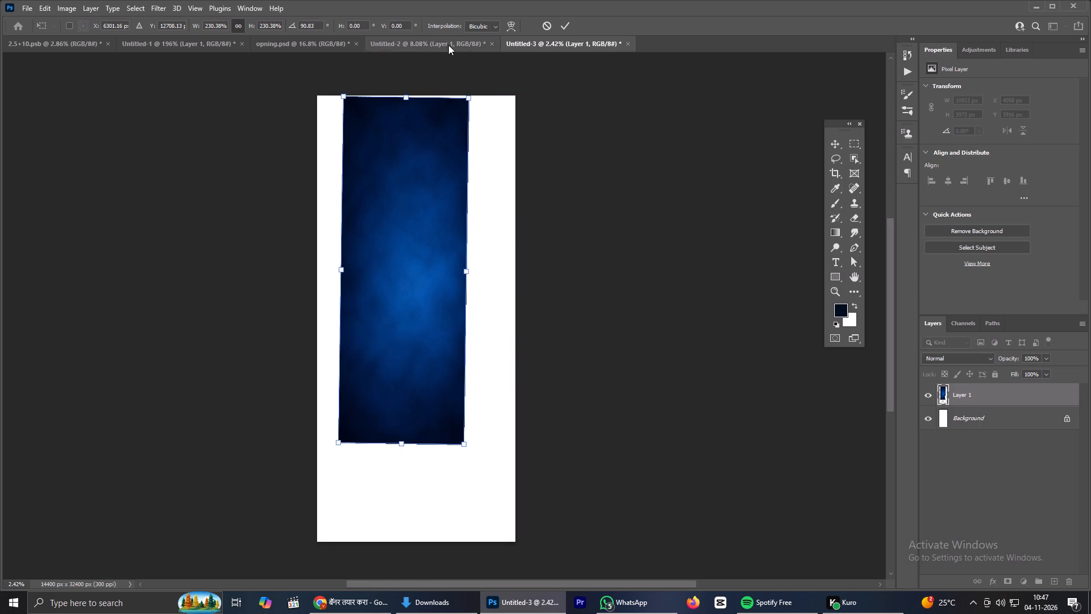
left_click_drag(315, 22, 306, 23)
key("BackSpace")
Scale and stretch the rotated blue background to about 298% by 363% so it covers the whole canvas, and apply the transform.
left_click_drag(468, 96, 478, 93)
left_click_drag(461, 266, 500, 275)
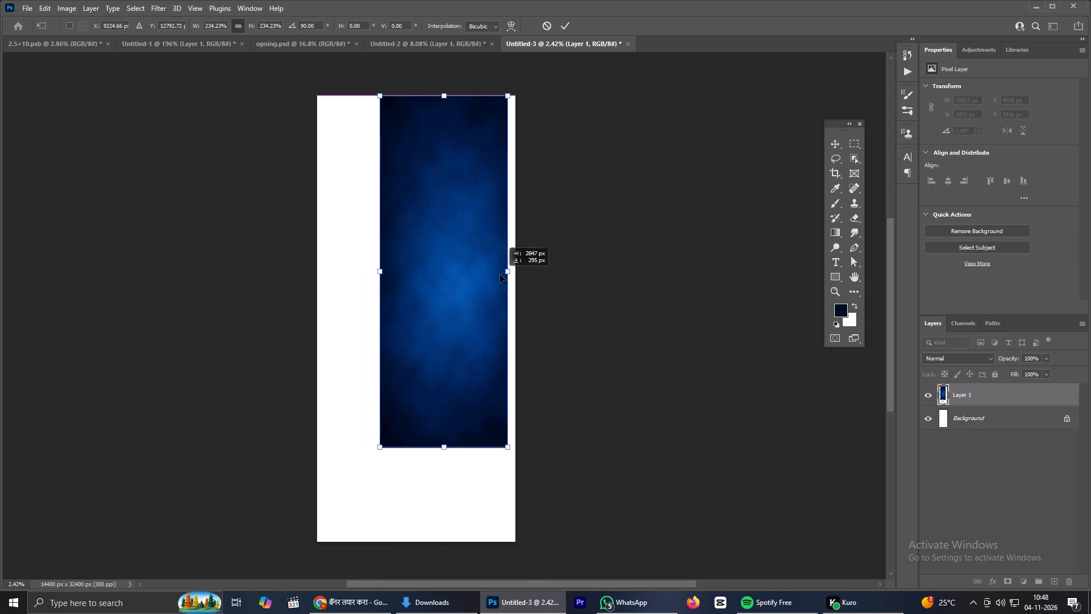
left_click_drag(500, 275, 505, 273)
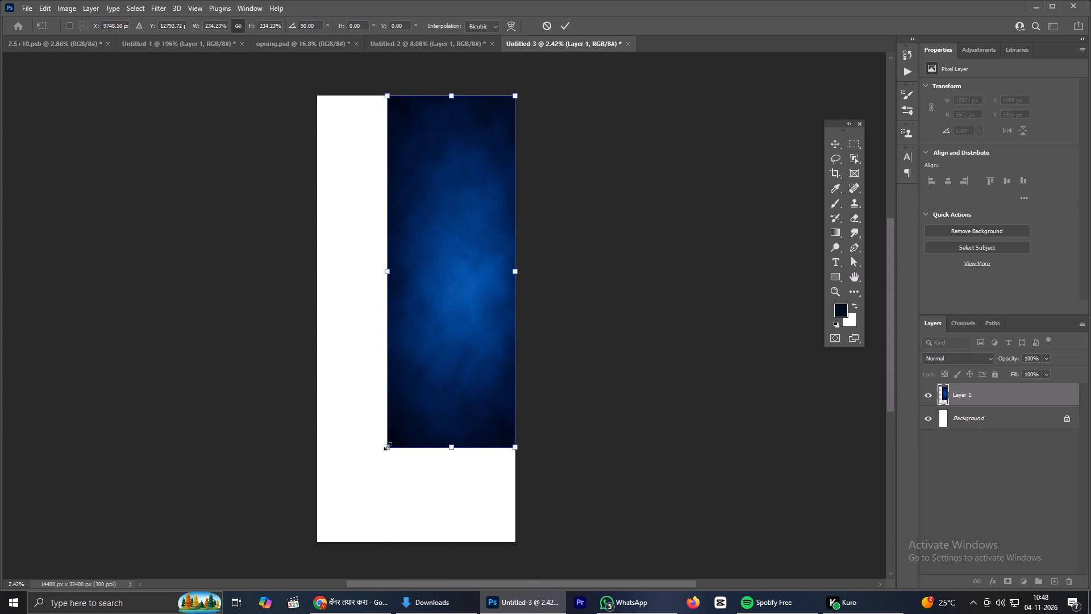
left_click_drag(388, 446, 364, 470)
left_click_drag(364, 470, 354, 455)
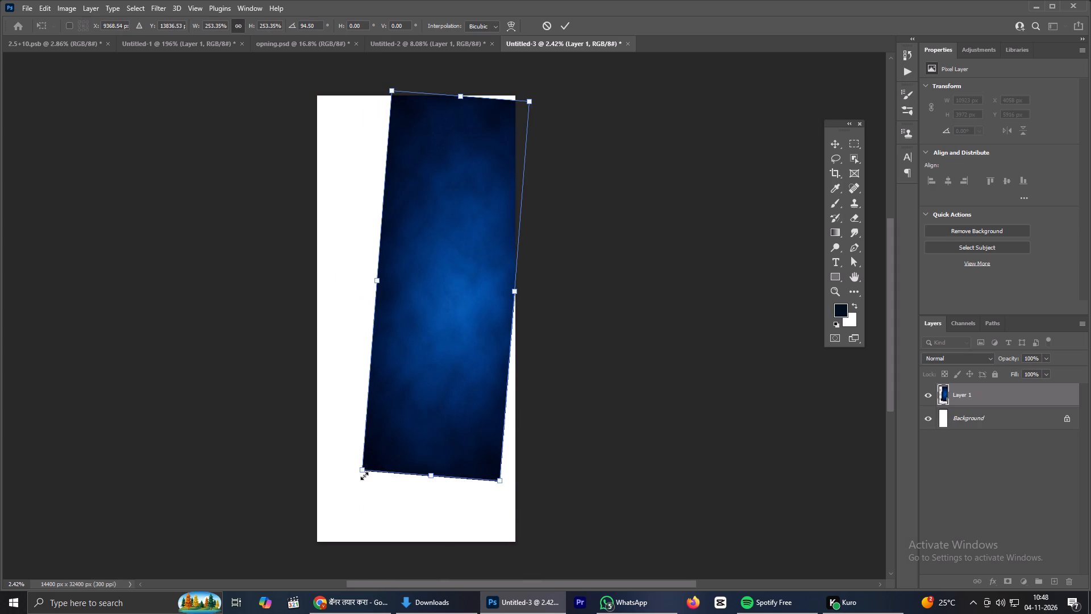
key("ctrl+z")
left_click_drag(375, 476, 325, 501)
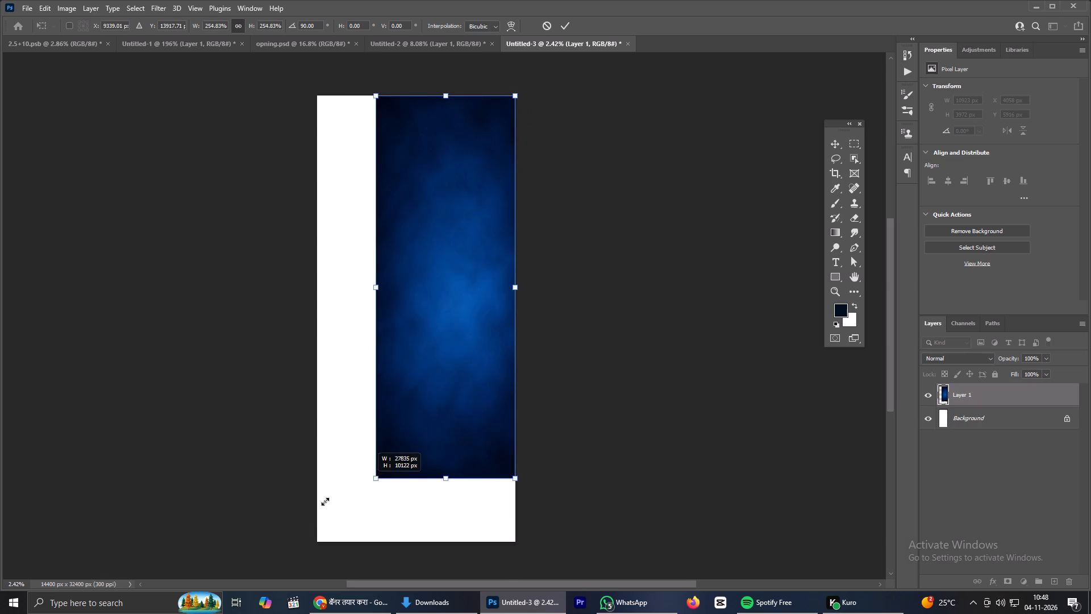
left_click_drag(325, 501, 298, 525)
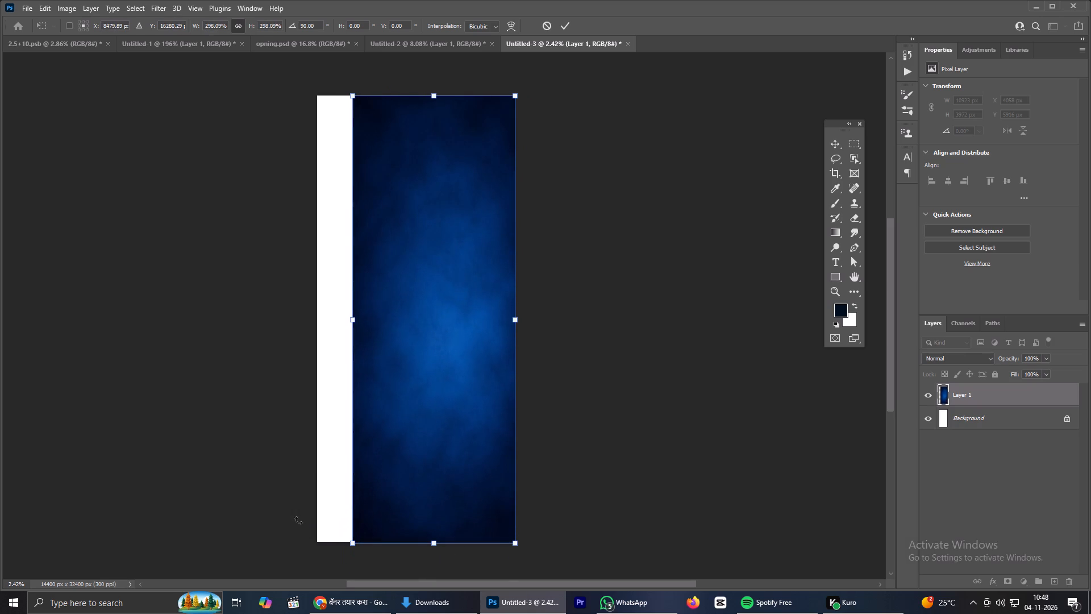
left_click_drag(355, 318, 317, 314, "shift")
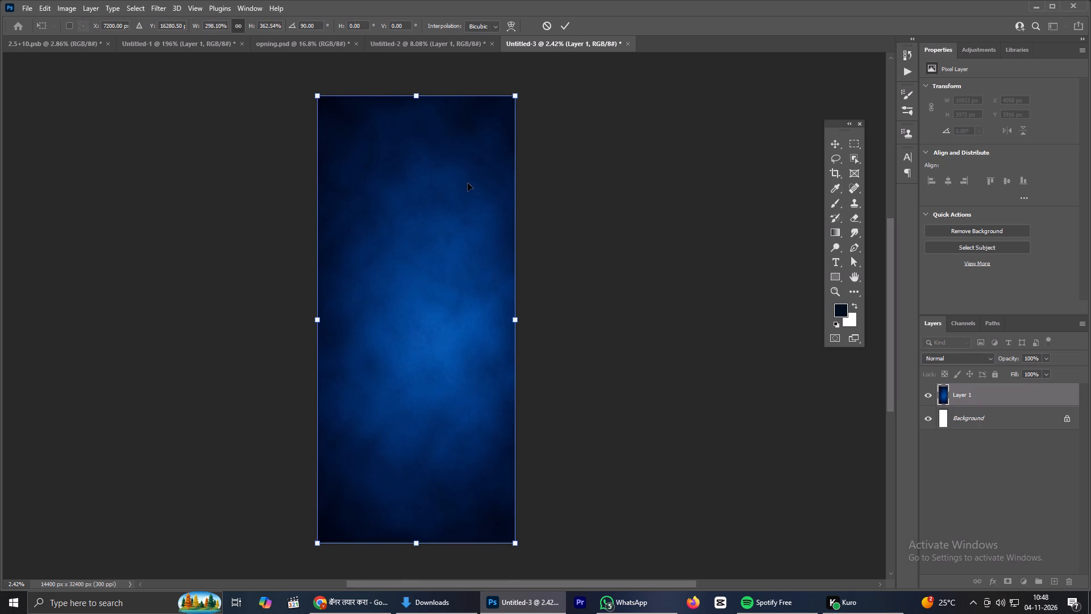
left_click(560, 19)
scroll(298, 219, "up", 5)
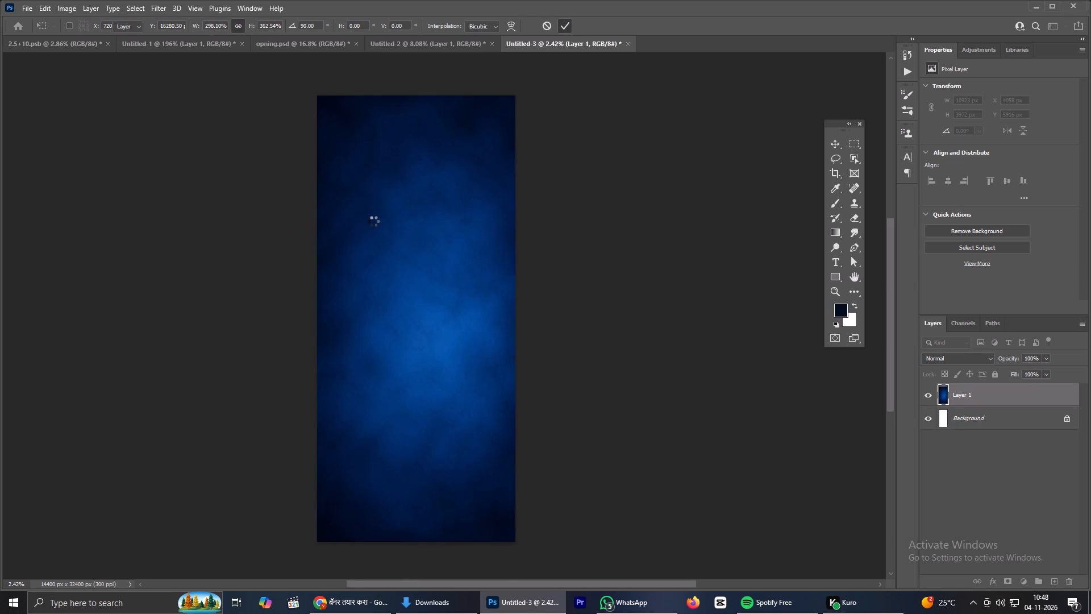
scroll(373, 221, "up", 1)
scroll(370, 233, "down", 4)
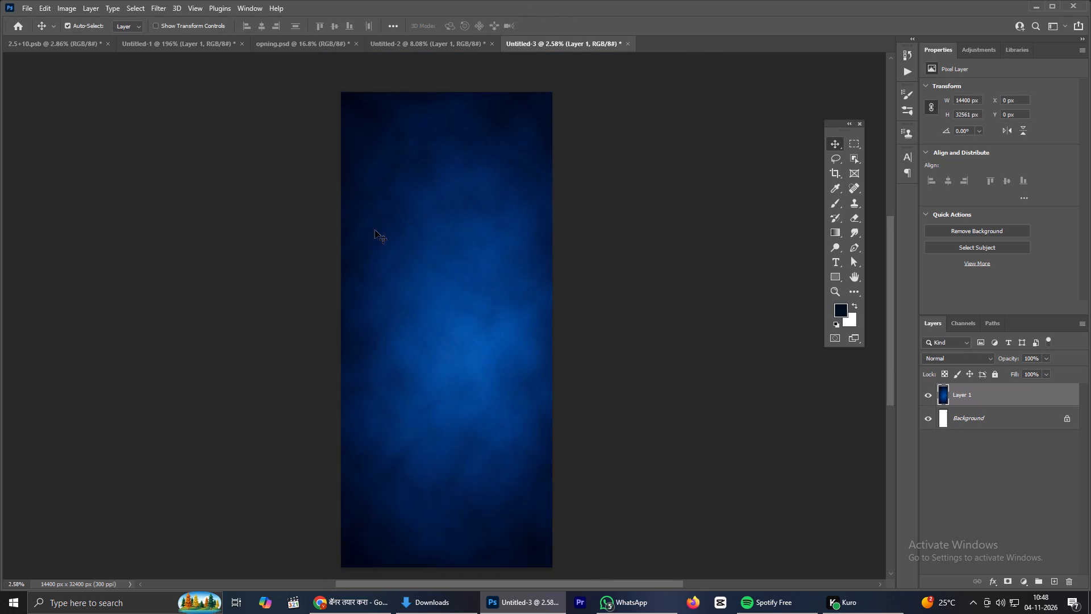
Examine the Untitled-2 banner's layers to locate the shop name, its subtitle and the ampersand text.
scroll(375, 230, "down", 6)
scroll(376, 197, "up", 5)
left_click(410, 43)
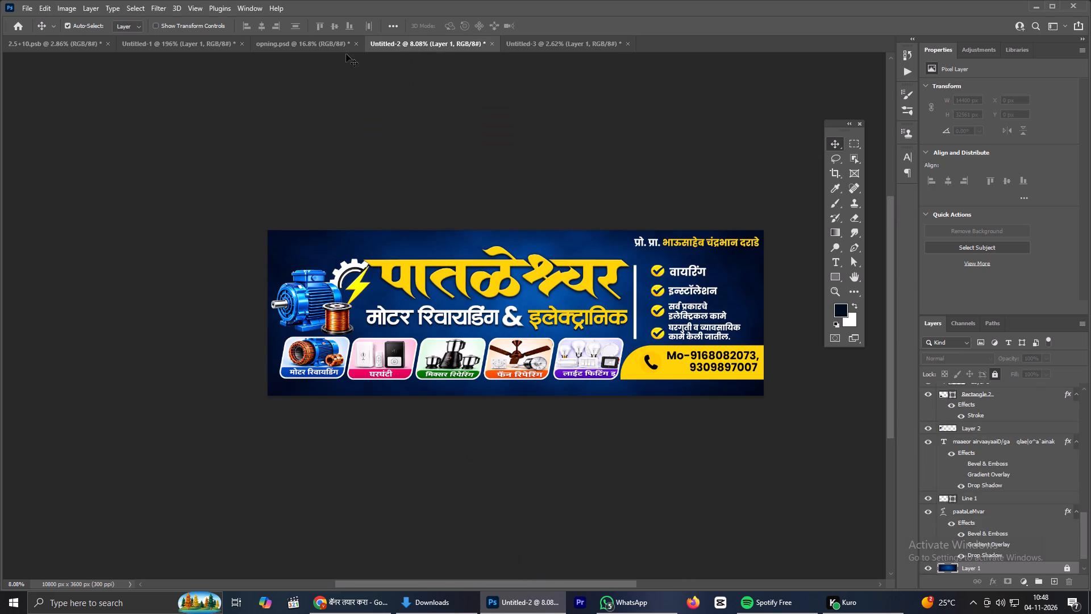
left_click(444, 275)
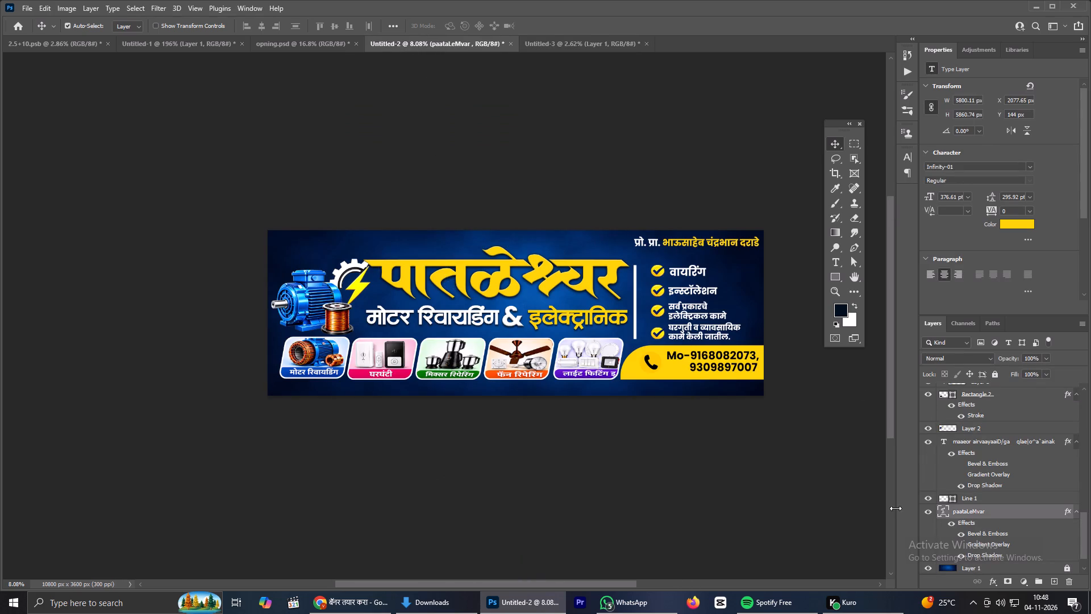
left_click(425, 320)
left_click(511, 314)
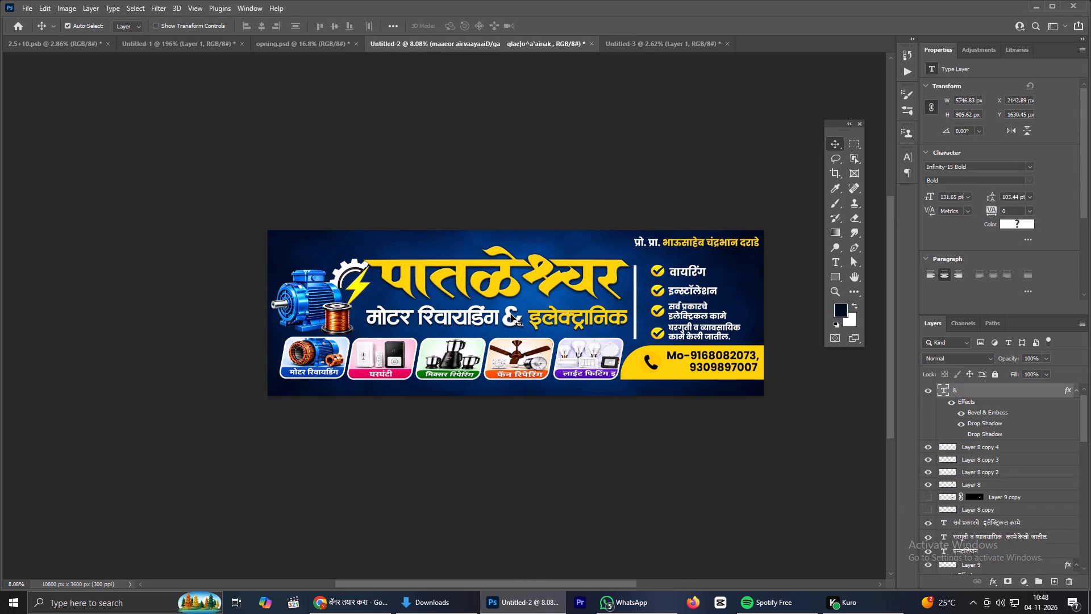
scroll(967, 446, "down", 5)
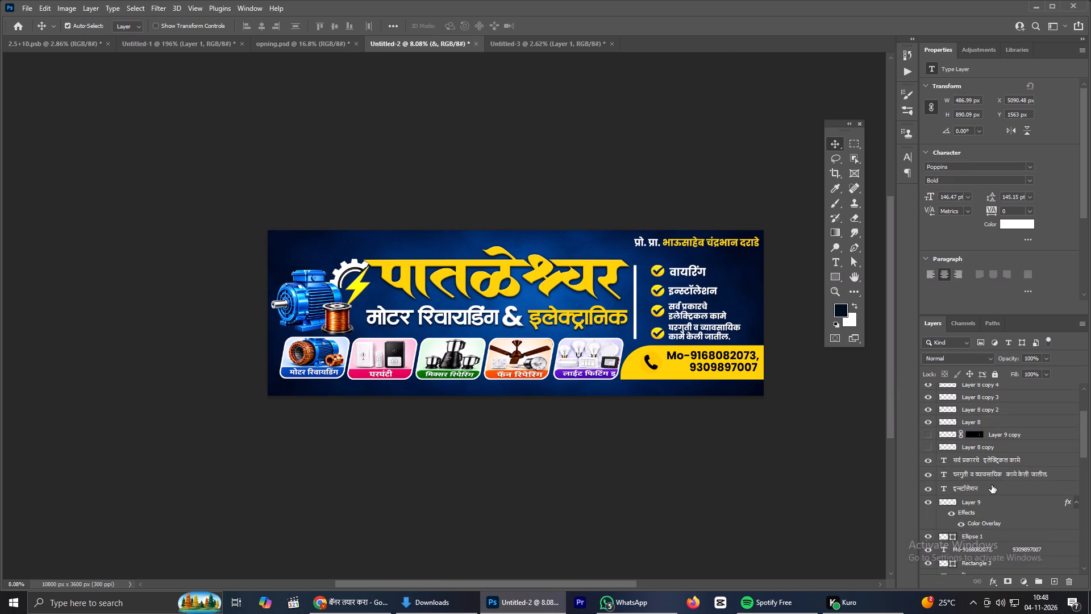
scroll(984, 491, "down", 12)
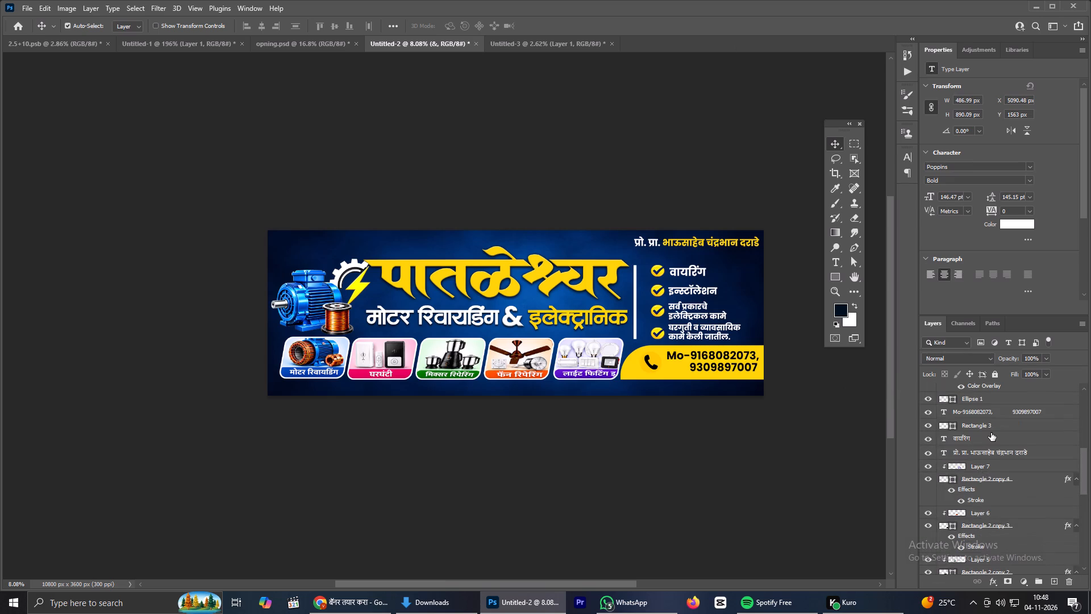
scroll(991, 433, "down", 8)
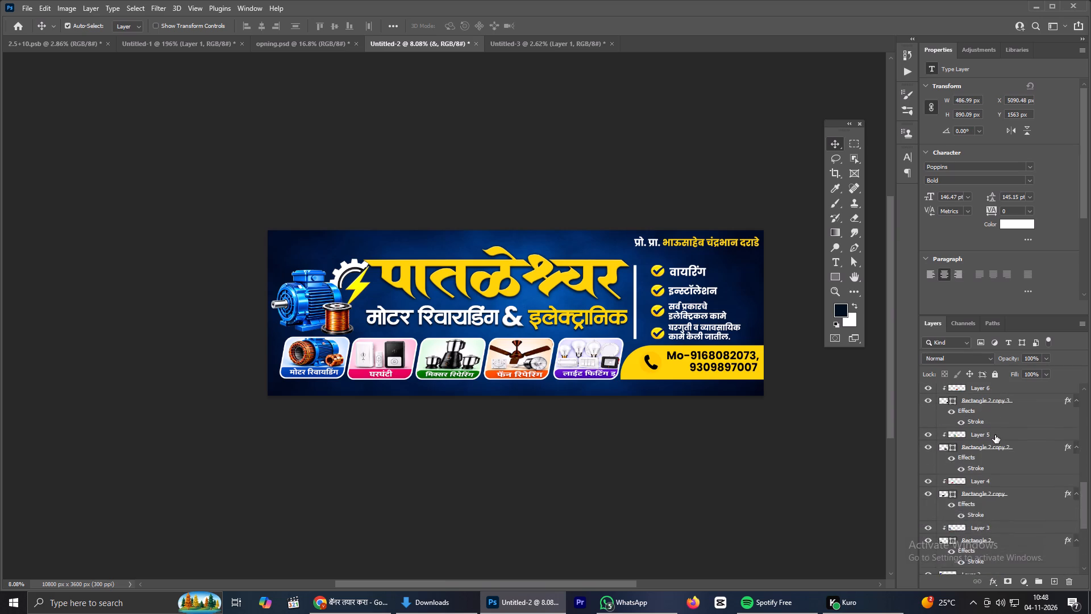
scroll(995, 435, "down", 19)
scroll(998, 438, "up", 4)
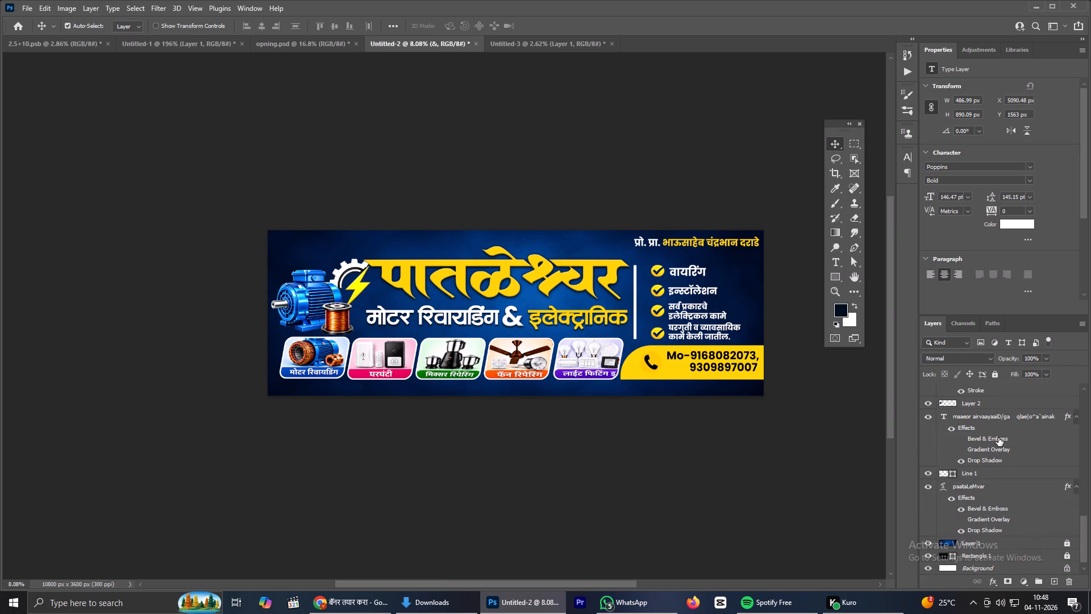
scroll(998, 438, "up", 16)
scroll(985, 464, "up", 12)
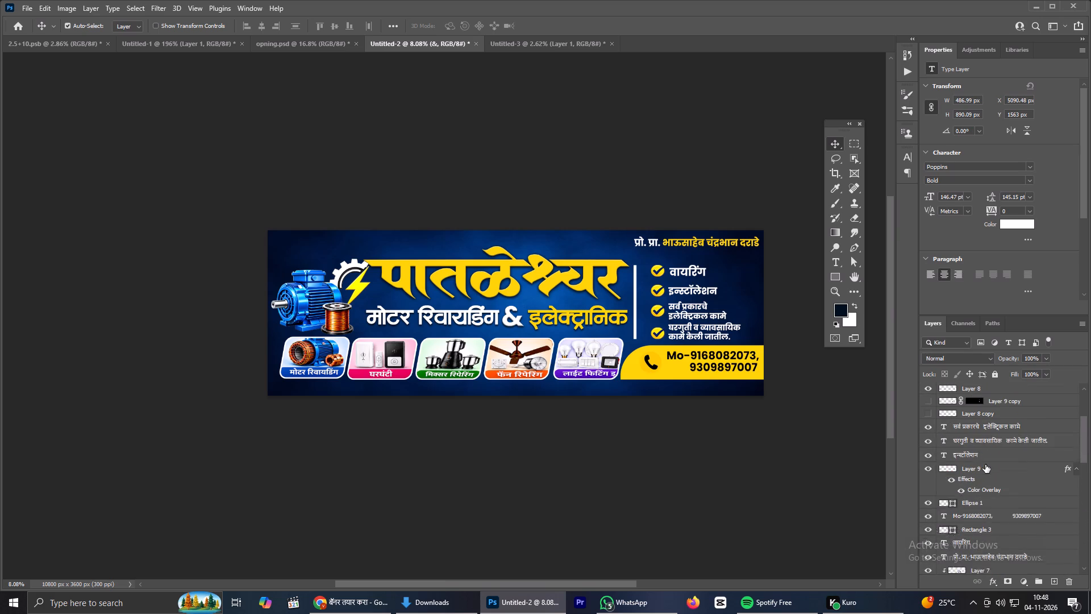
scroll(985, 464, "up", 2)
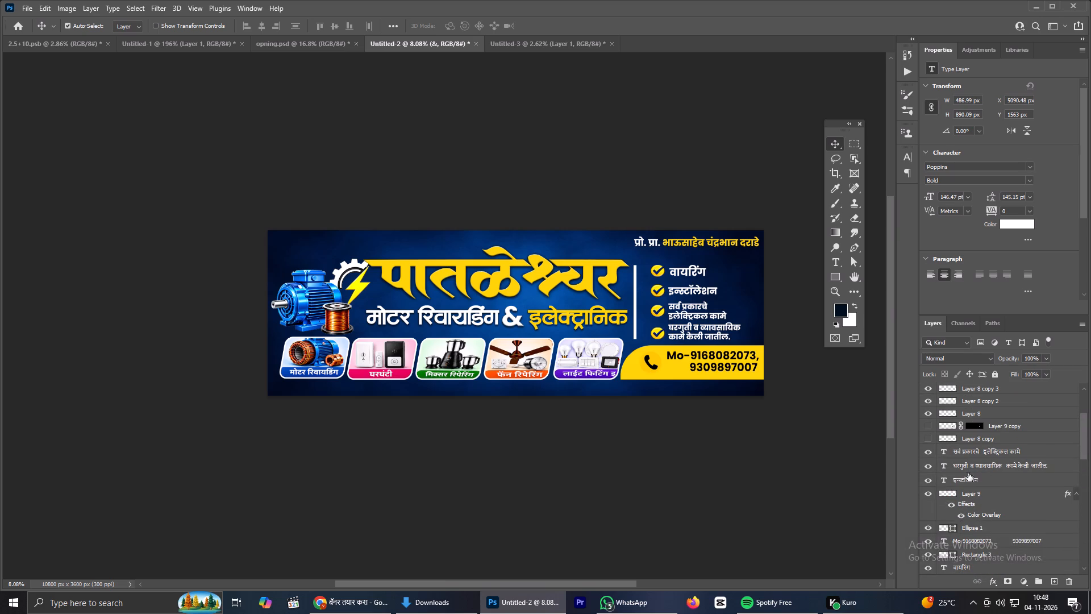
scroll(957, 472, "up", 11)
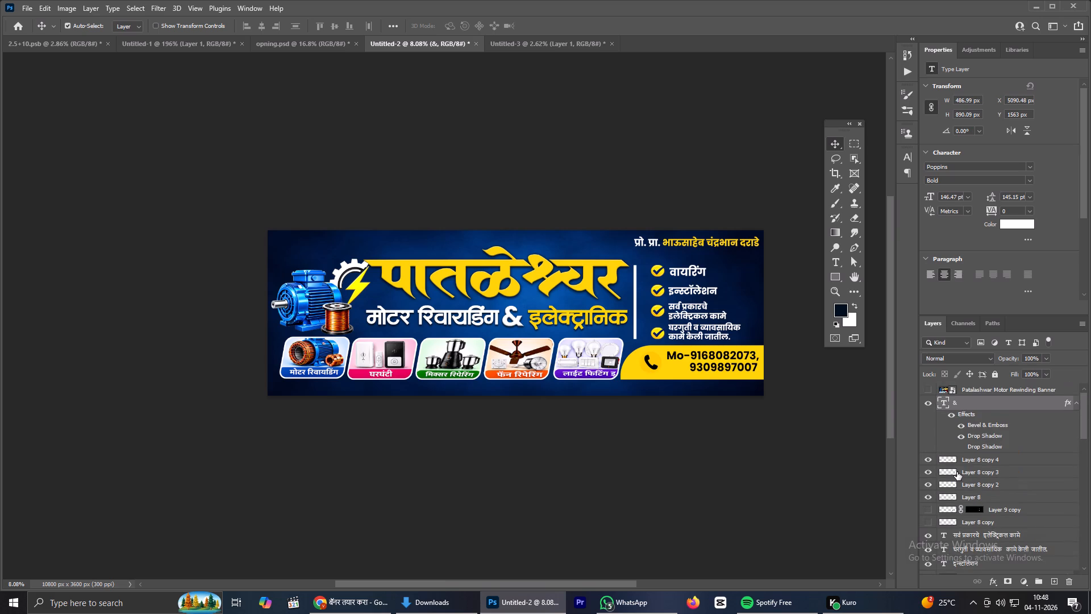
scroll(957, 472, "up", 4)
Copy the yellow shop name पातळेश्वर and the मोटर रिवायडिंग इलेक्ट्रानिक subtitle text layers from Untitled-2 into Untitled-3.
left_click(505, 280)
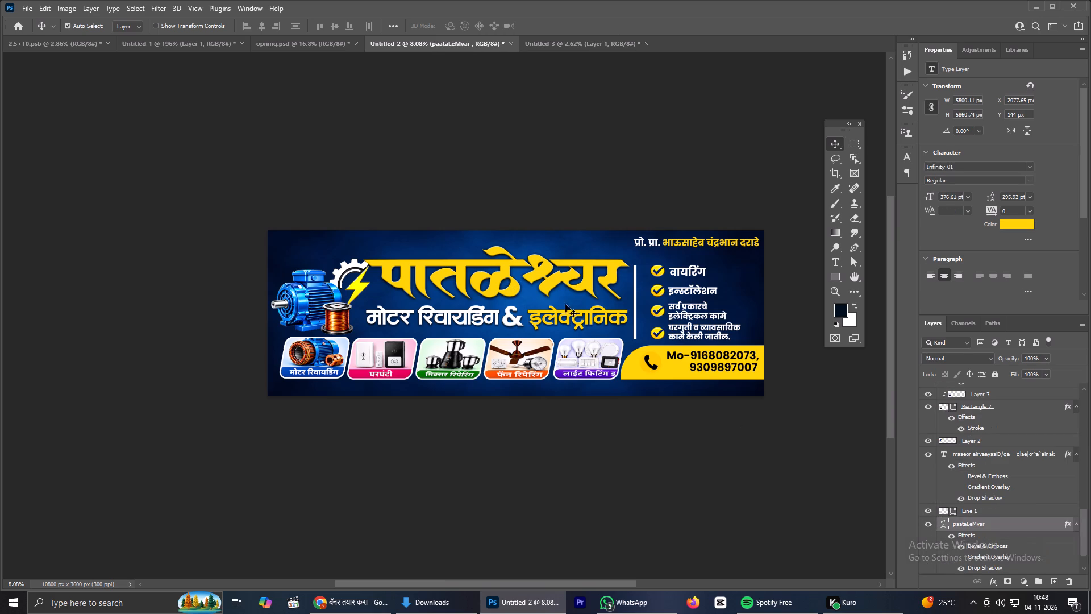
scroll(992, 499, "down", 6)
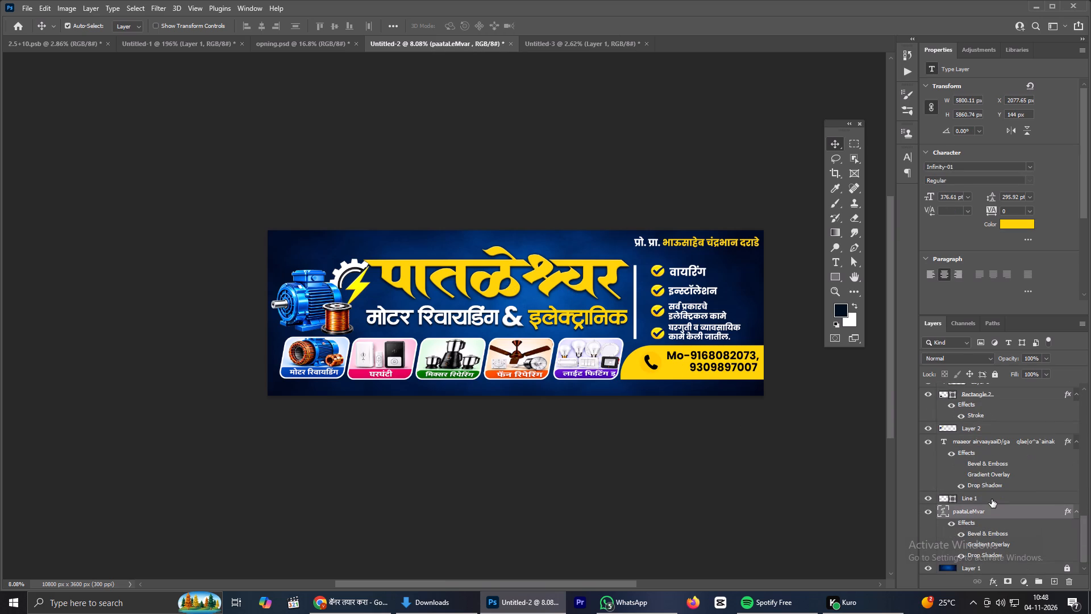
scroll(992, 499, "down", 3)
left_click(987, 413, "ctrl")
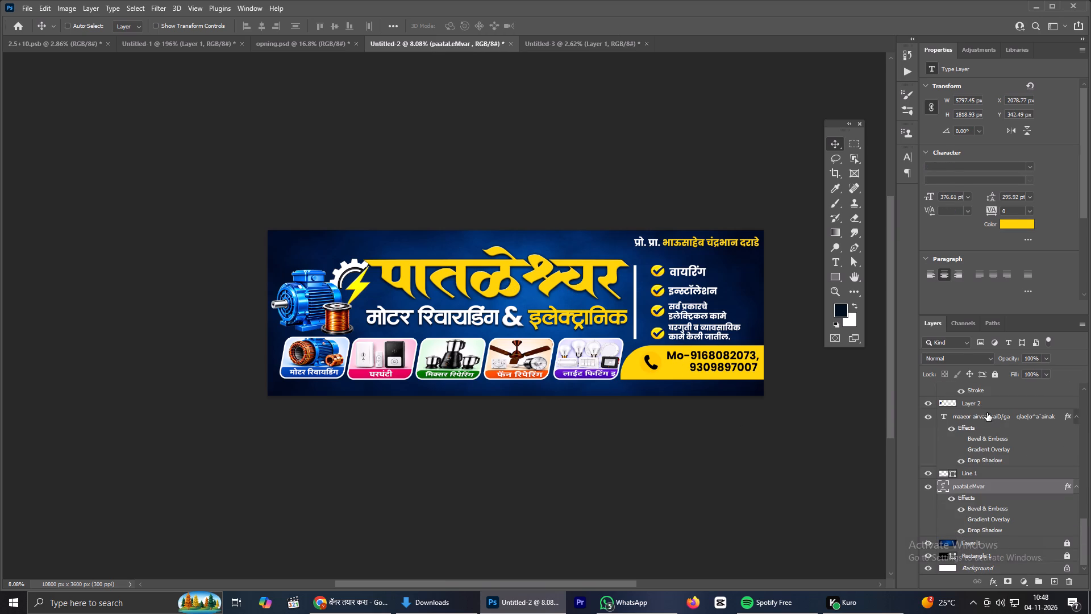
left_click_drag(981, 416, 517, 40)
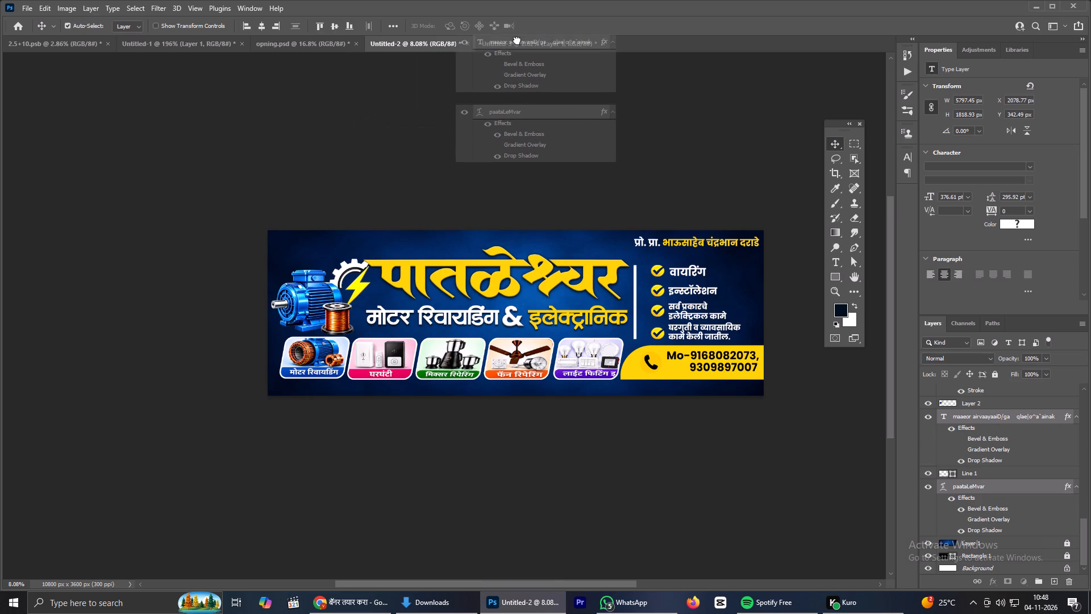
left_click_drag(517, 40, 440, 222)
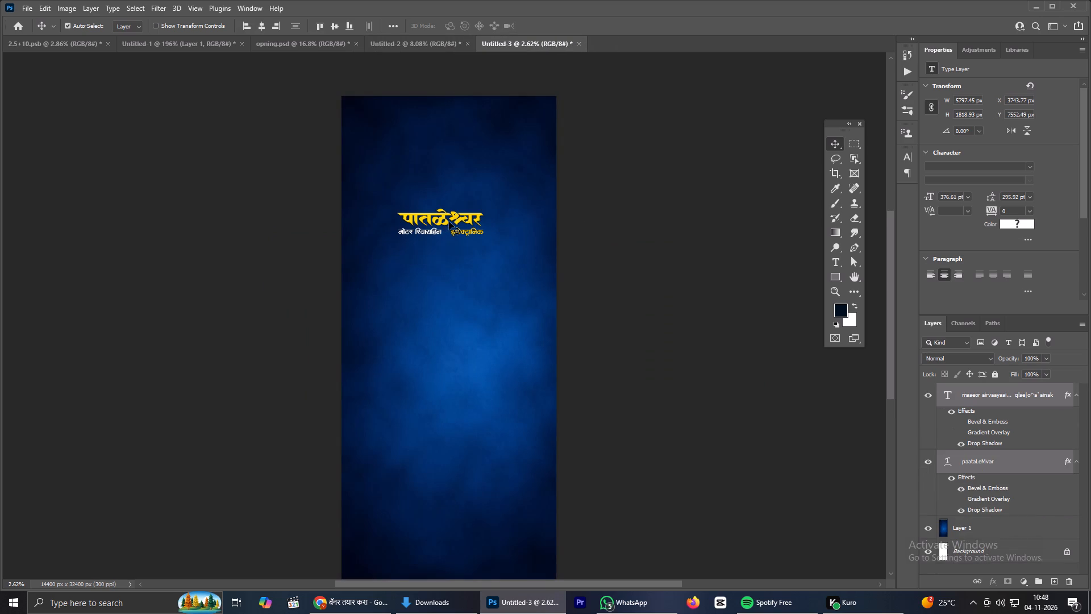
Enlarge the copied shop name and subtitle together to about 218% and centre them horizontally near the top of the tall banner.
key("ctrl+t")
left_click_drag(484, 234, 492, 234, "alt")
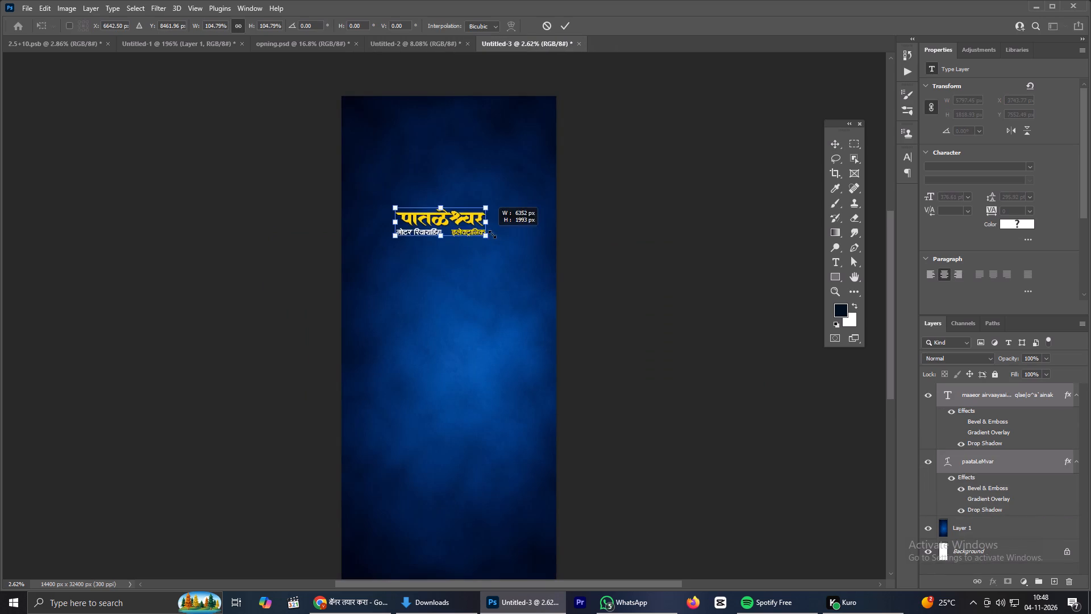
left_click_drag(492, 234, 511, 239, "alt")
left_click_drag(453, 225, 457, 184)
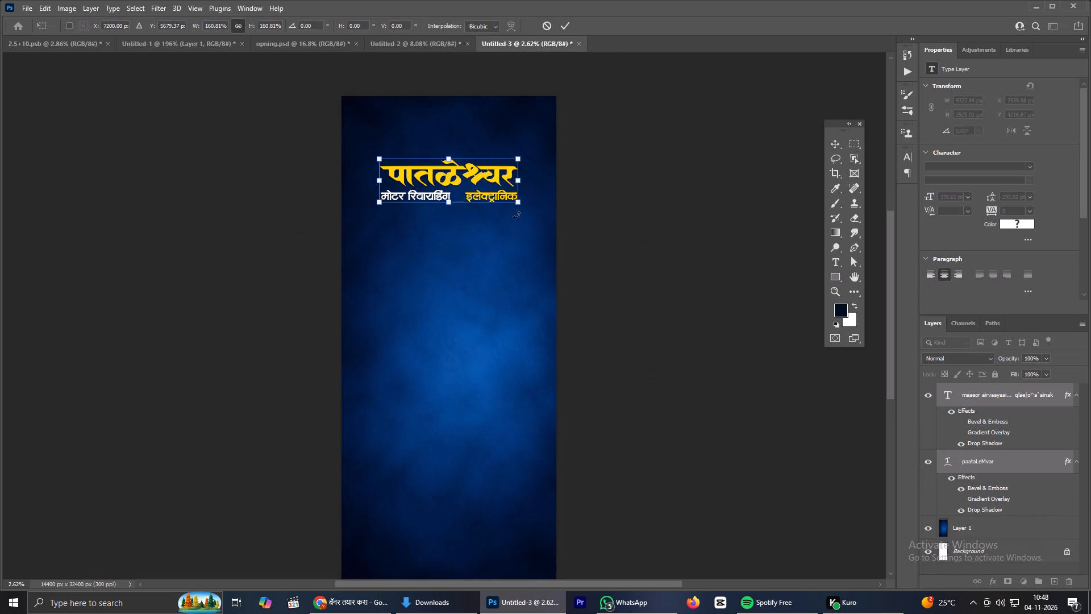
left_click_drag(520, 204, 543, 209)
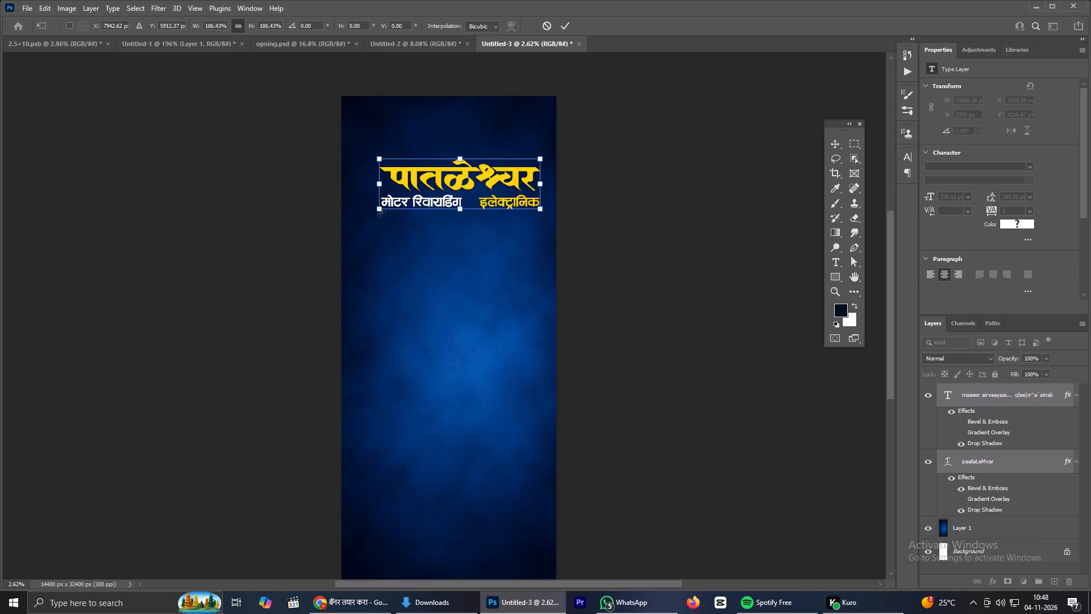
left_click_drag(381, 211, 352, 214)
left_click_drag(451, 185, 449, 175)
left_click(567, 25)
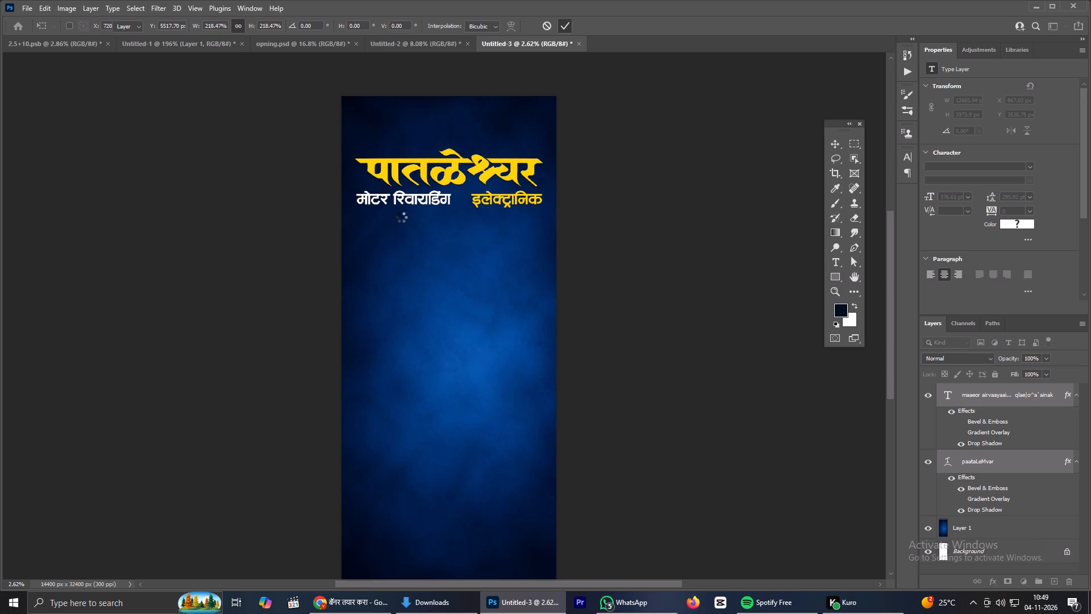
Move the मोटर रिवायडिंग इलेक्ट्रानिक subtitle down away from the shop name and enlarge it to about 108%, nearly spanning the banner width.
scroll(450, 175, "down", 5)
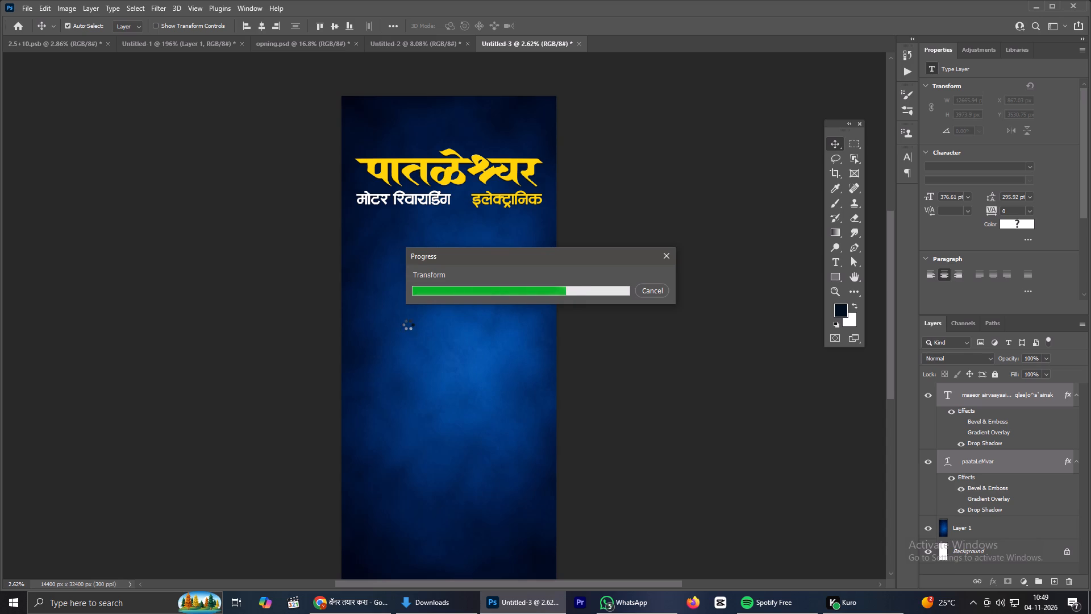
scroll(398, 164, "up", 6)
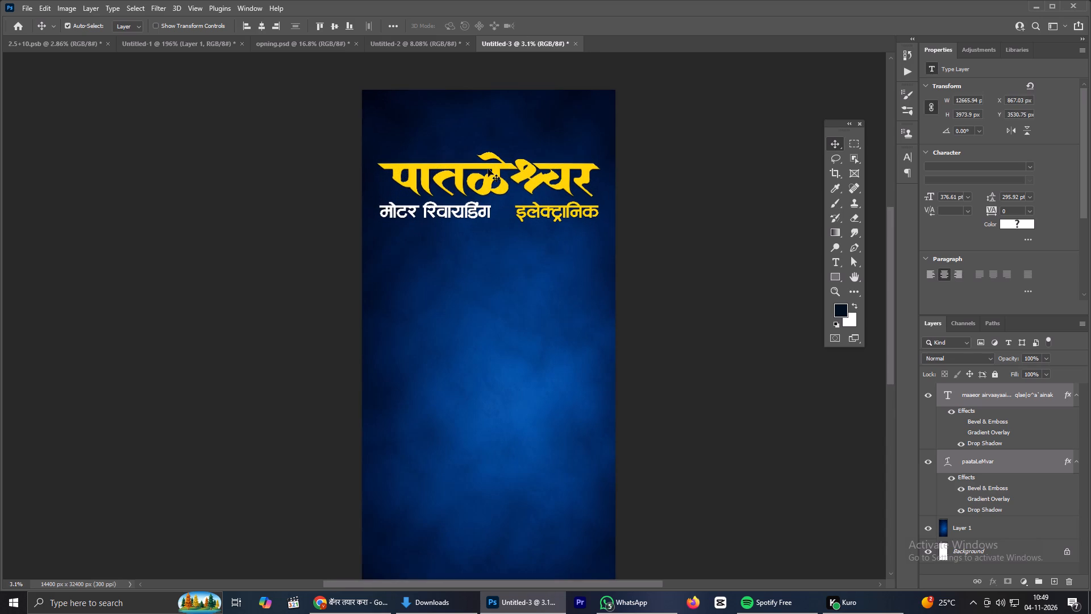
left_click(494, 171)
left_click(651, 255)
left_click_drag(531, 216, 535, 250)
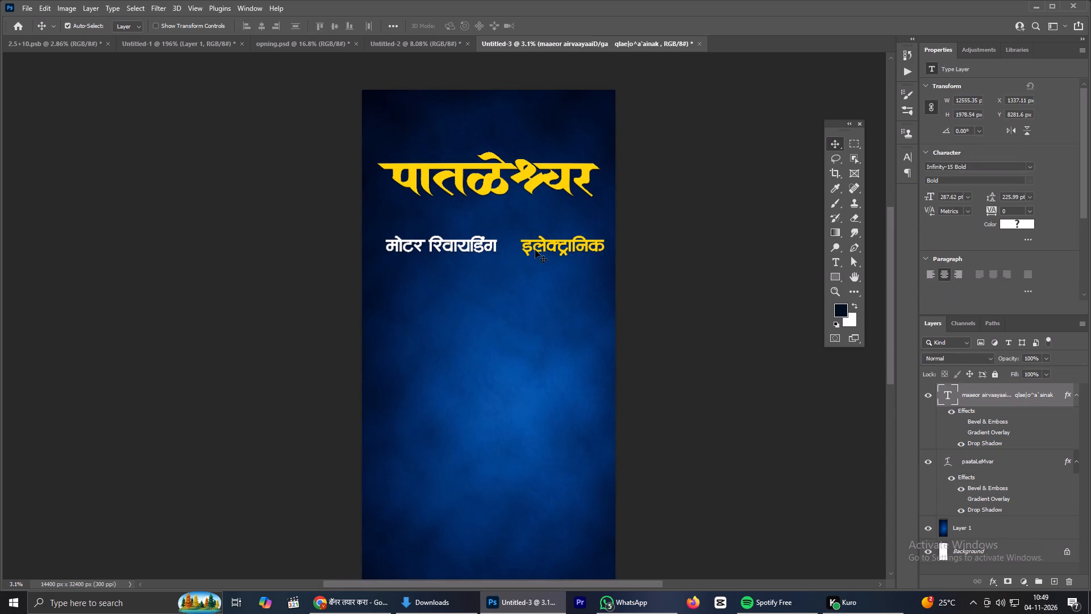
key("ctrl+t")
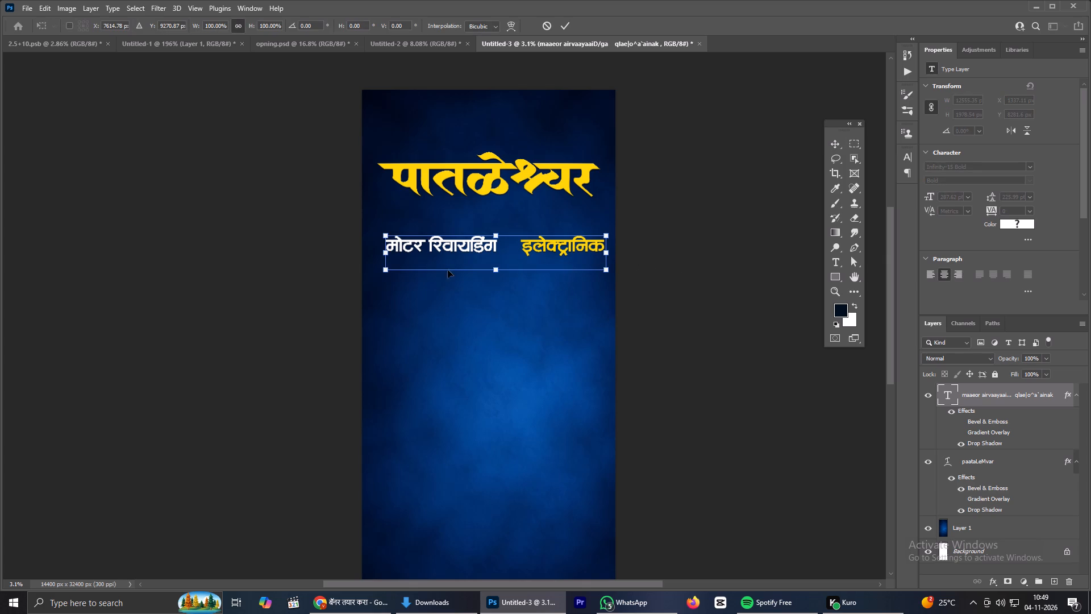
left_click_drag(388, 268, 373, 274)
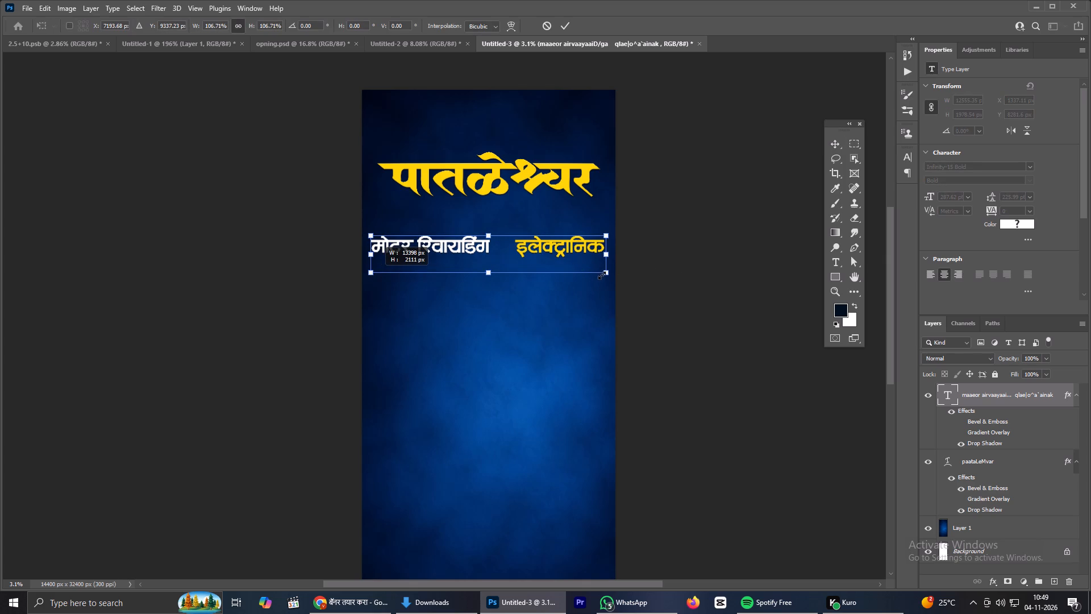
left_click(605, 271)
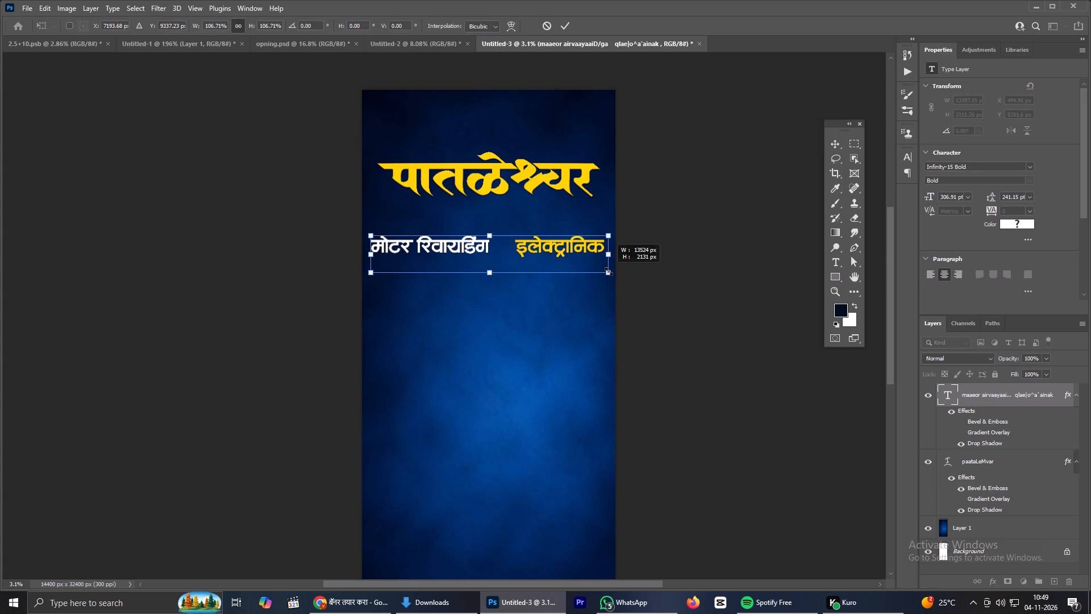
left_click(561, 22)
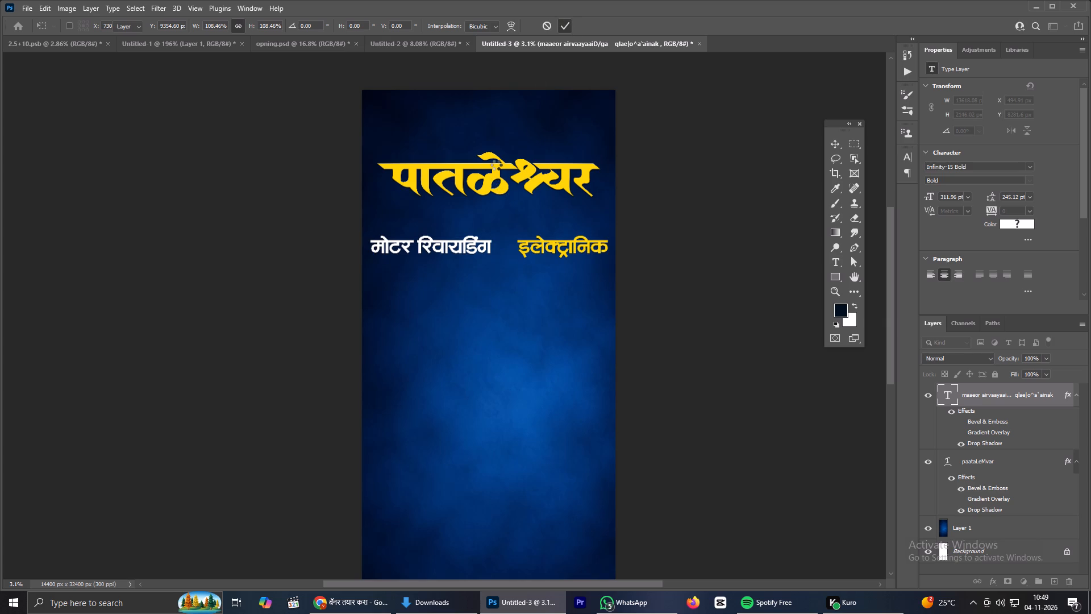
Move the yellow shop name पातळेश्वर down closer to the subtitle and enlarge it to about 104% around its centre.
scroll(496, 165, "up", 1)
left_click_drag(496, 165, 497, 180)
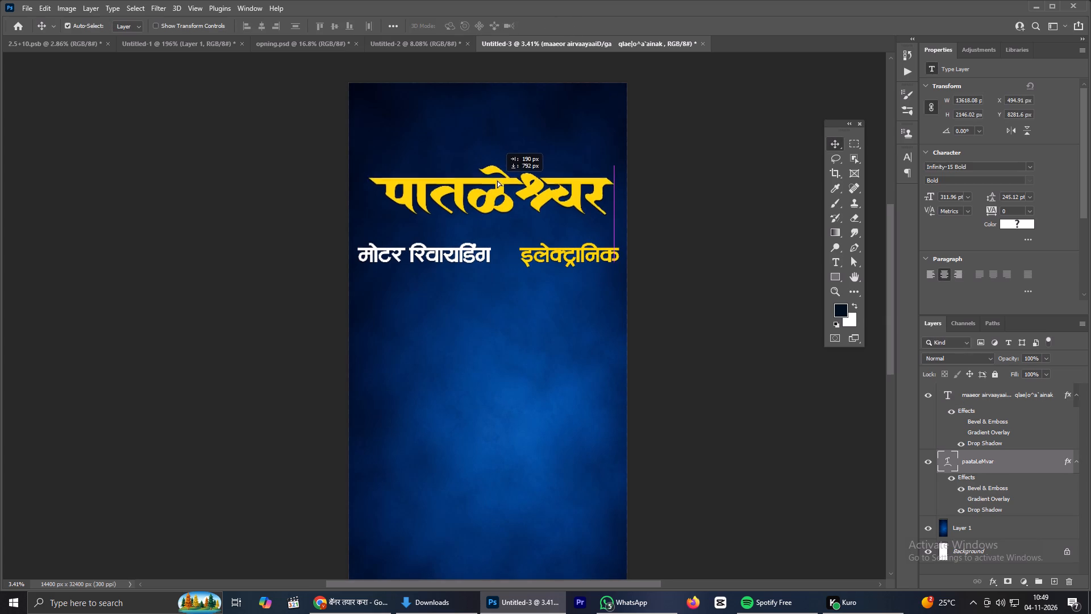
left_click_drag(497, 180, 498, 184)
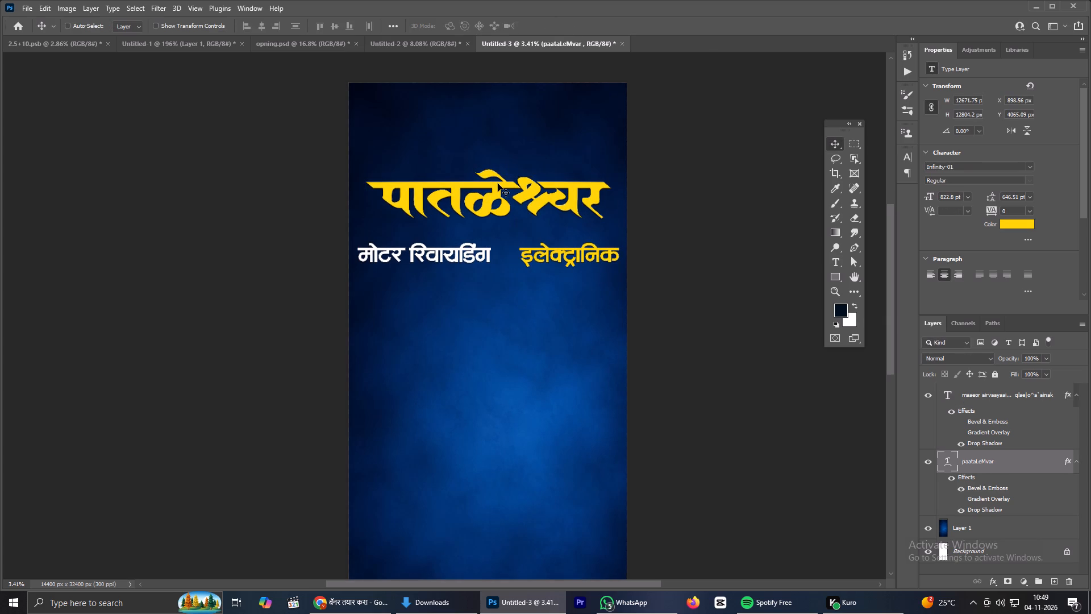
key("ctrl+t")
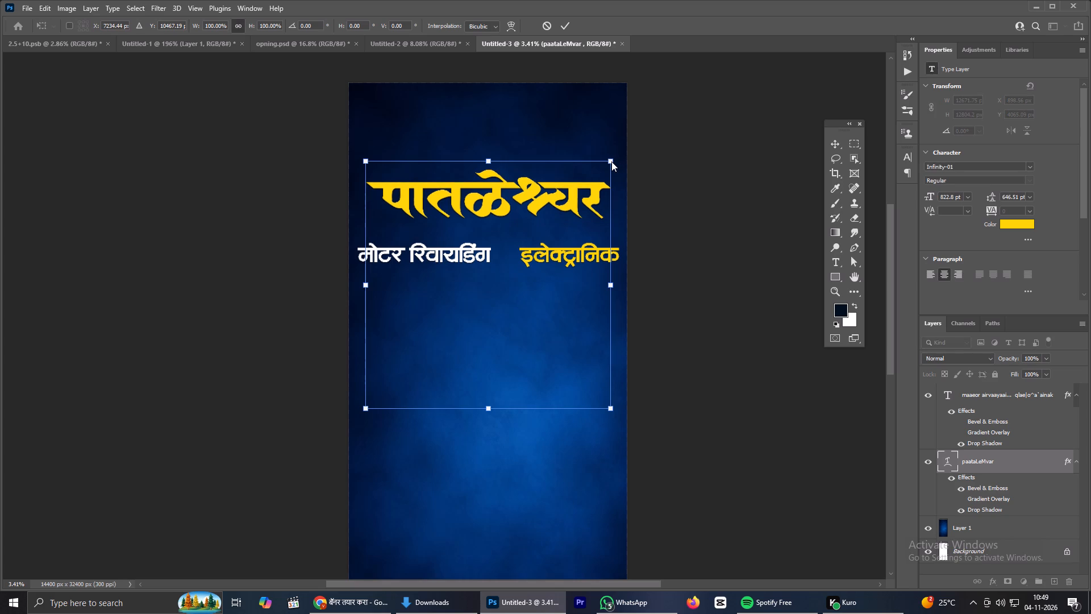
left_click_drag(611, 161, 616, 155, "alt")
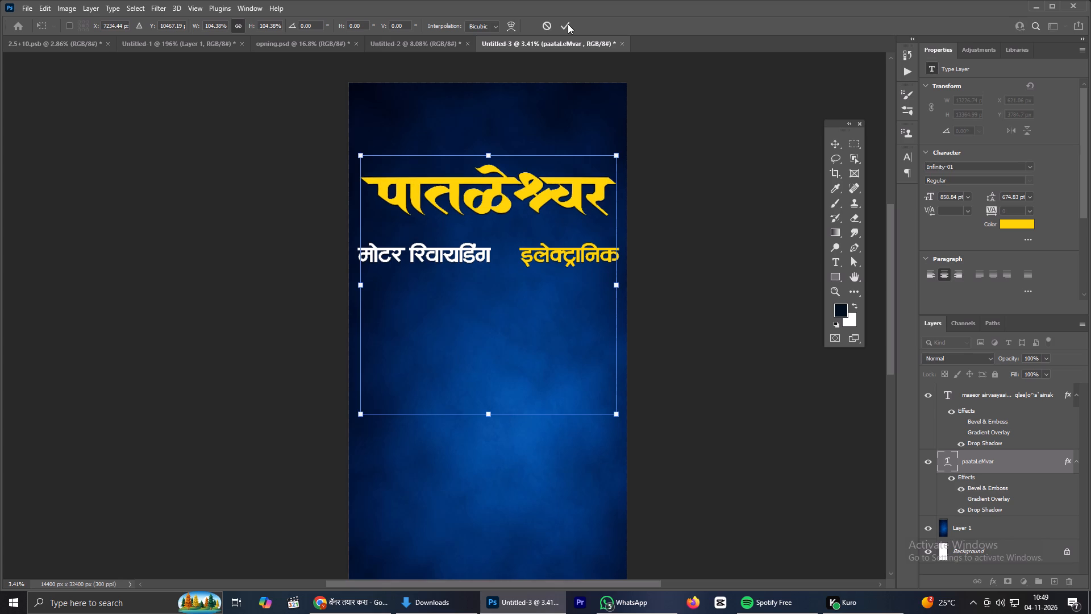
left_click(568, 24)
Move the मोटर रिवायडिंग इलेक्ट्रानिक subtitle up about 350 px, closer beneath the shop name.
scroll(443, 208, "down", 4)
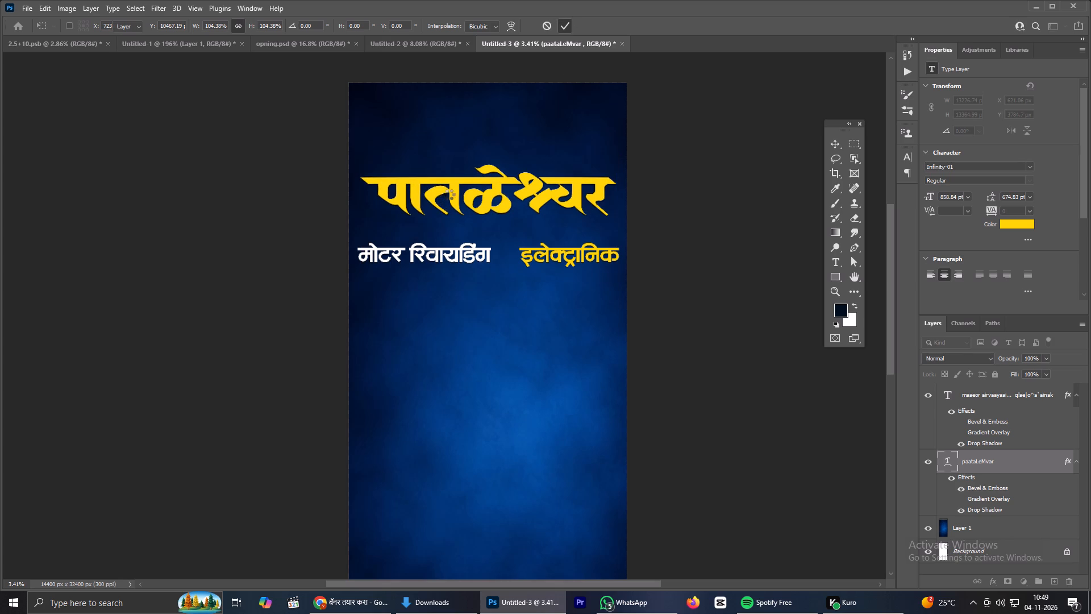
scroll(453, 202, "up", 2)
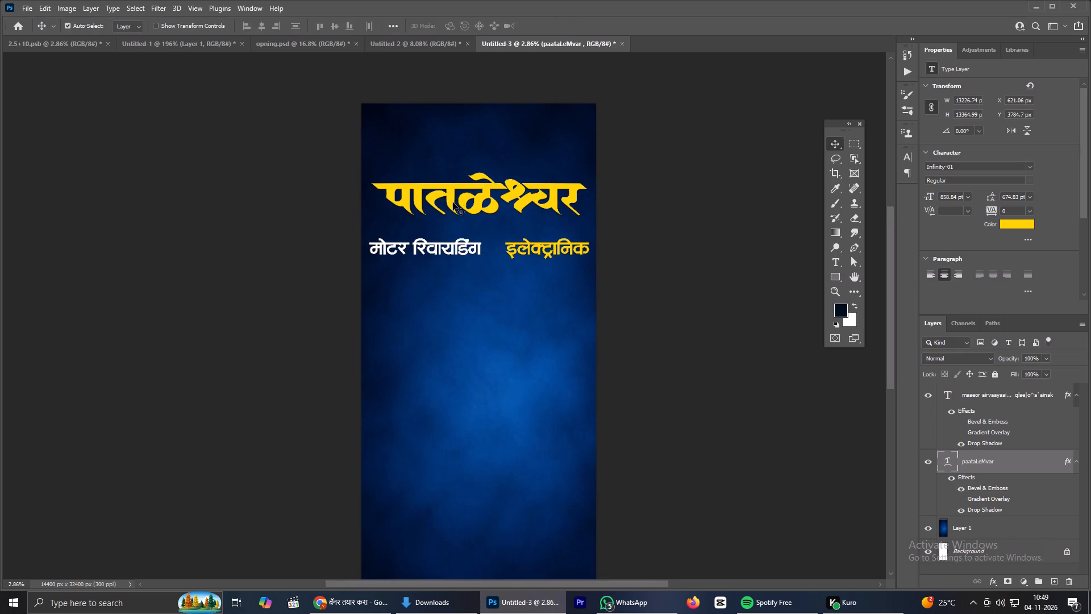
left_click_drag(456, 251, 457, 243)
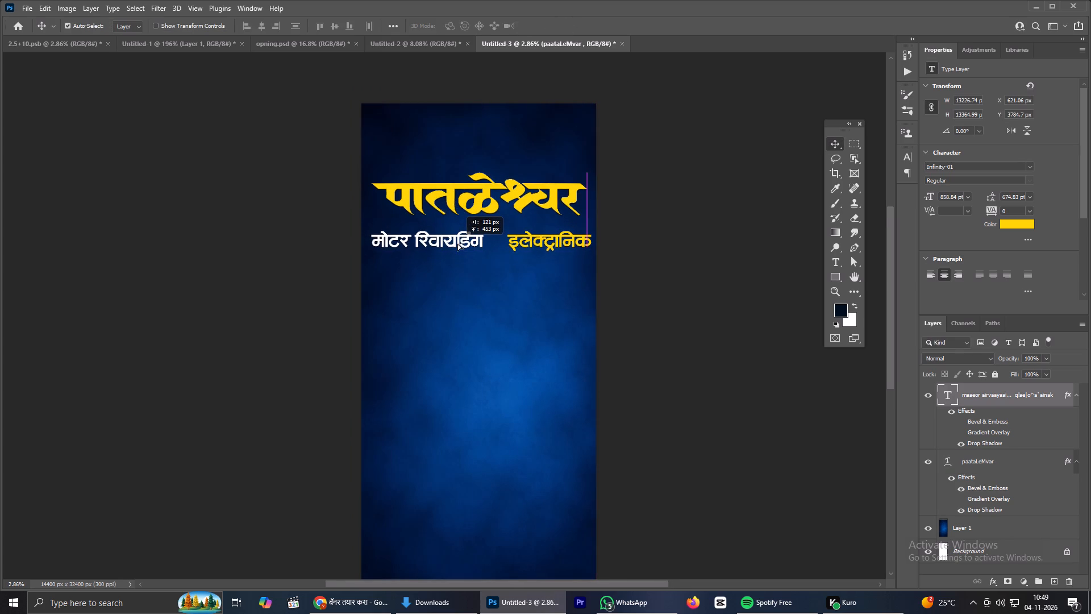
left_click_drag(457, 243, 455, 245)
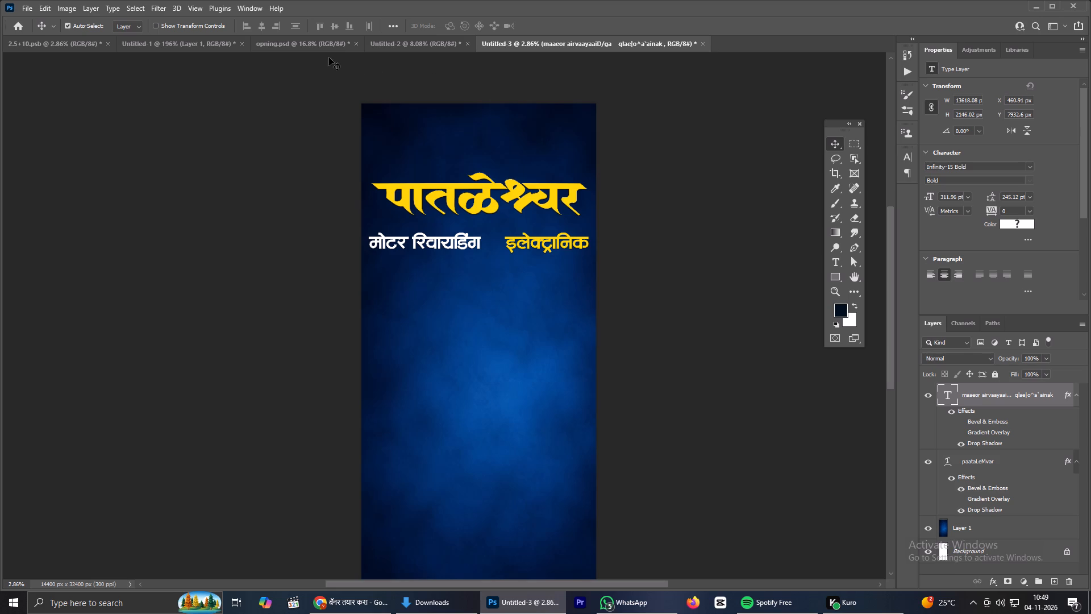
Copy the white & from the existing wide banner into the gap between the two subtitle parts on the tall banner.
left_click(392, 47)
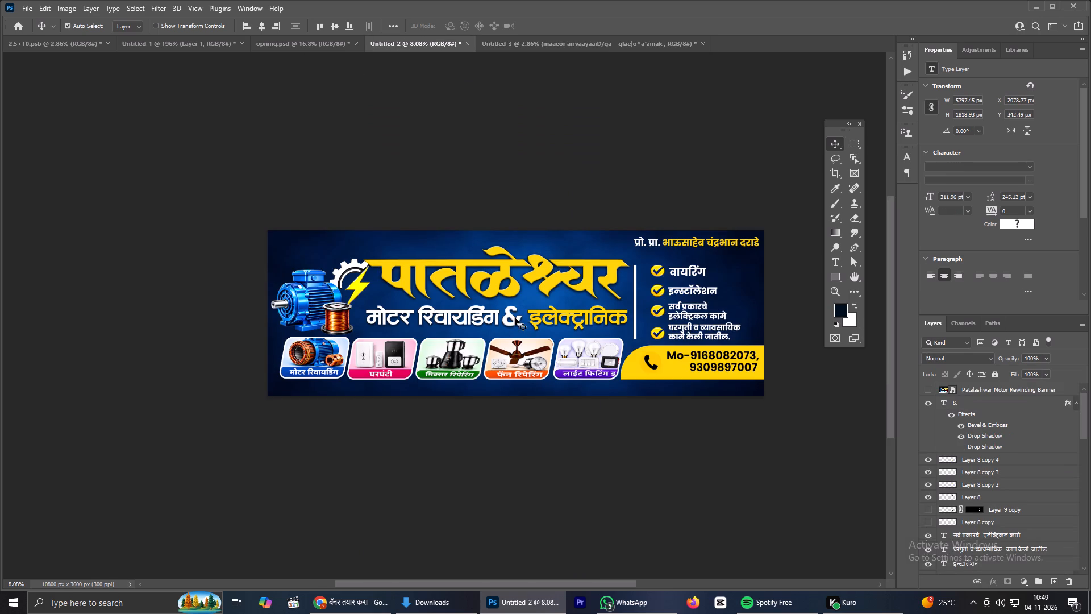
left_click(514, 319)
left_click_drag(972, 403, 553, 68)
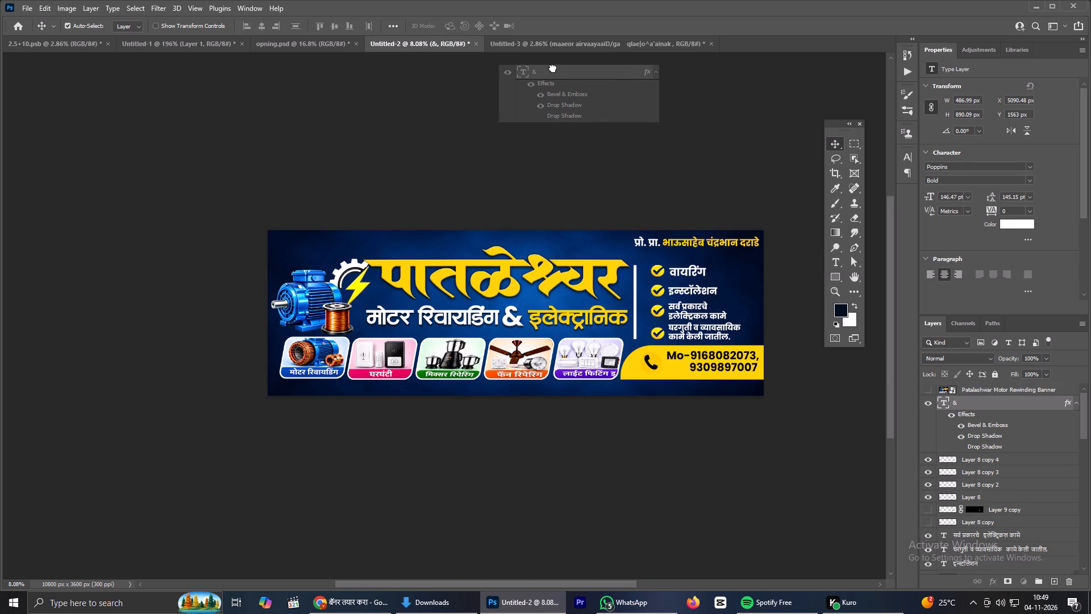
left_click_drag(553, 68, 492, 190)
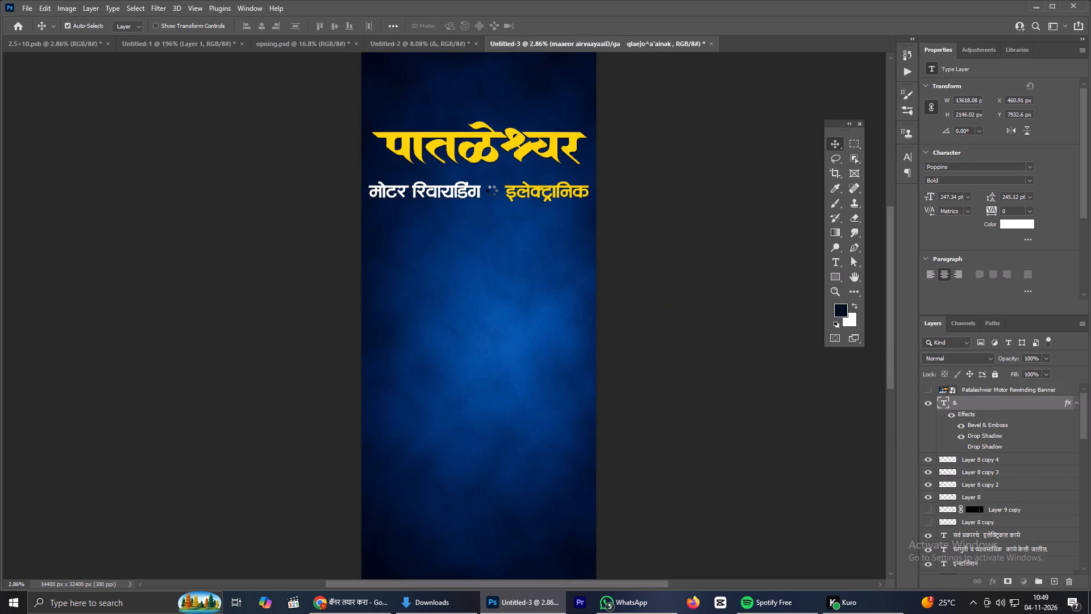
Enlarge the copied & to about 229% and nudge it slightly right and down to centre it between रिवायडिंग and इलेक्ट्रानिक.
scroll(492, 193, "up", 1)
key("ctrl+t")
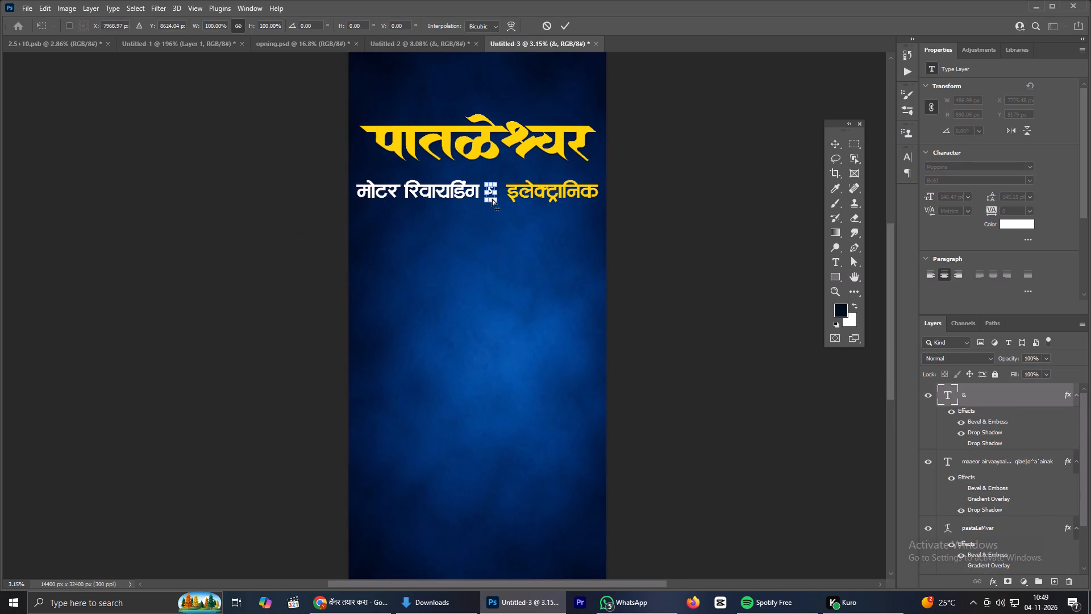
left_click_drag(497, 200, 507, 205, "alt")
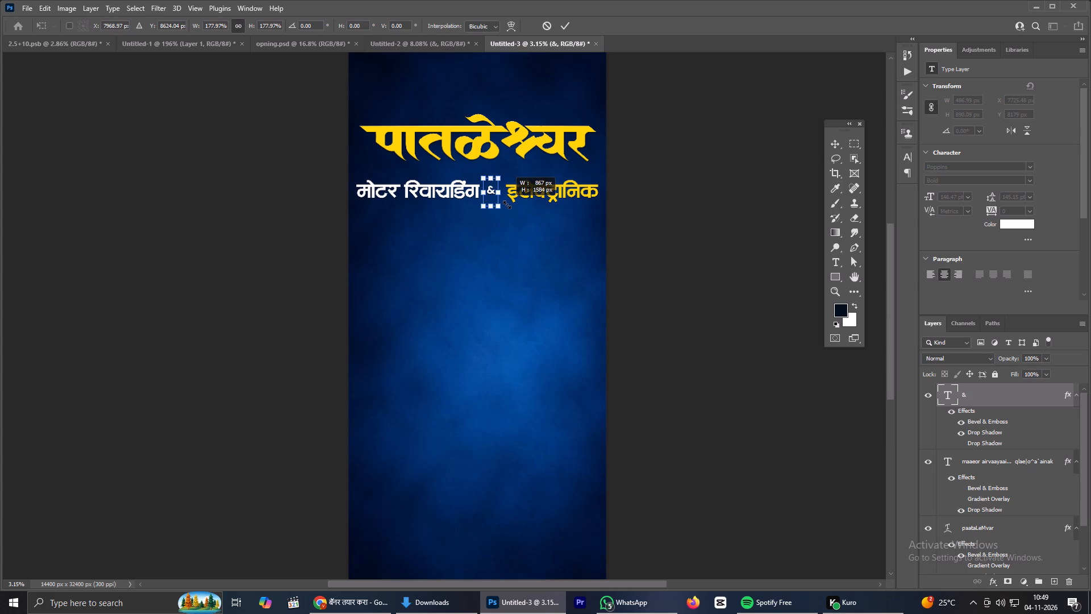
left_click_drag(507, 205, 509, 206, "alt")
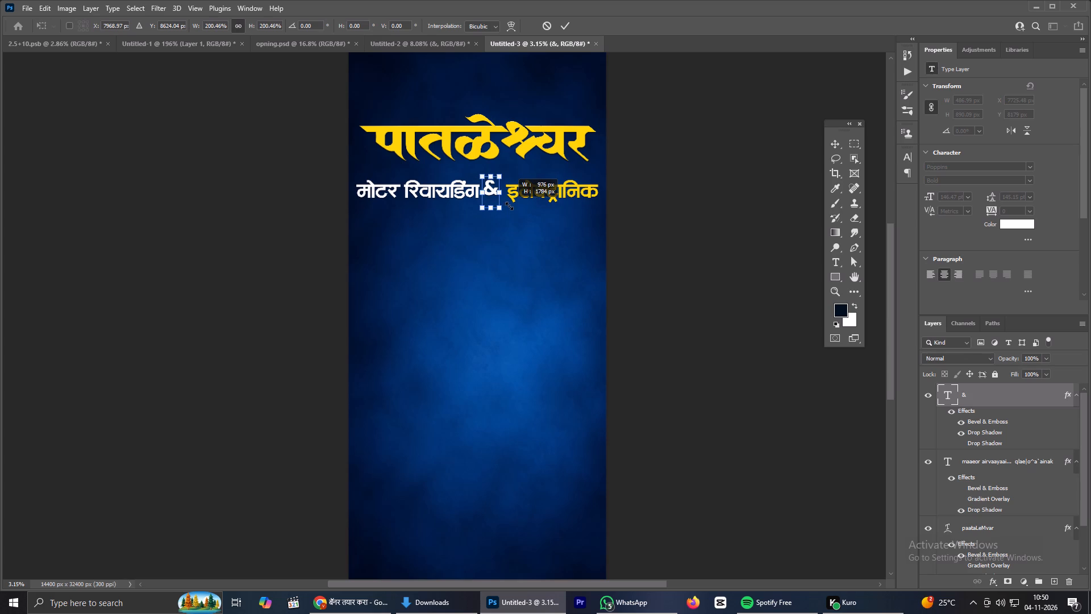
left_click_drag(509, 206, 510, 206, "alt")
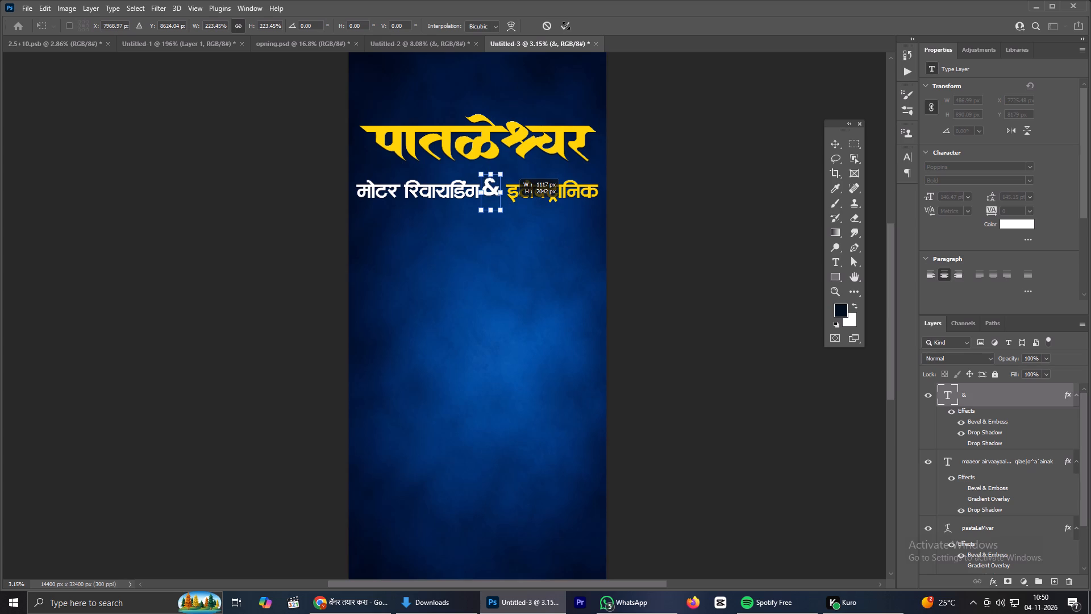
double_click(566, 26)
key("Right")
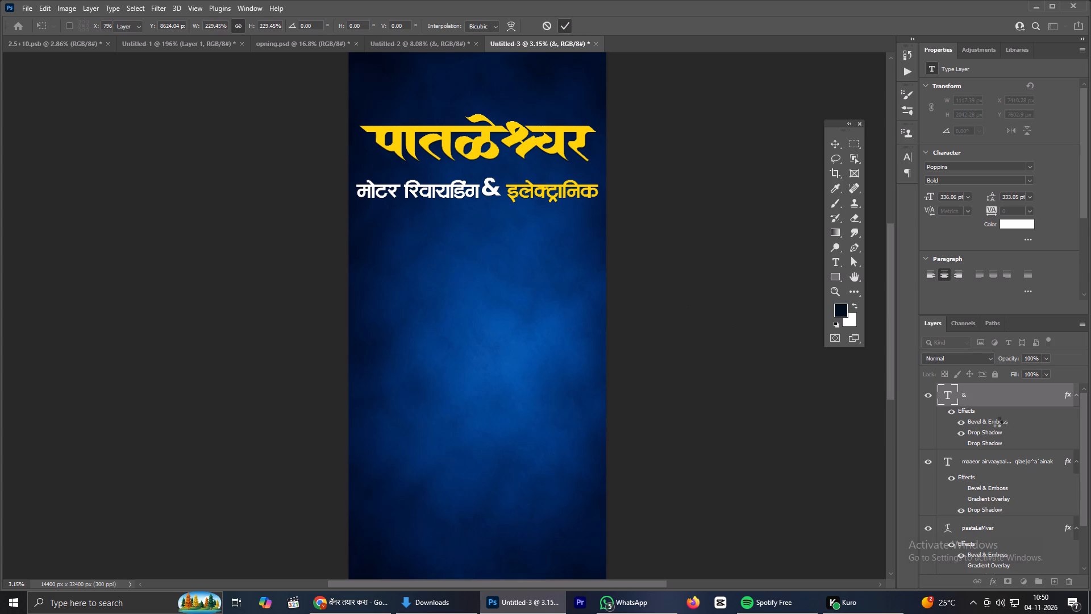
key("Right")
key("Right")
key("Down")
key("Down")
key("Down")
key("Down")
key("Down")
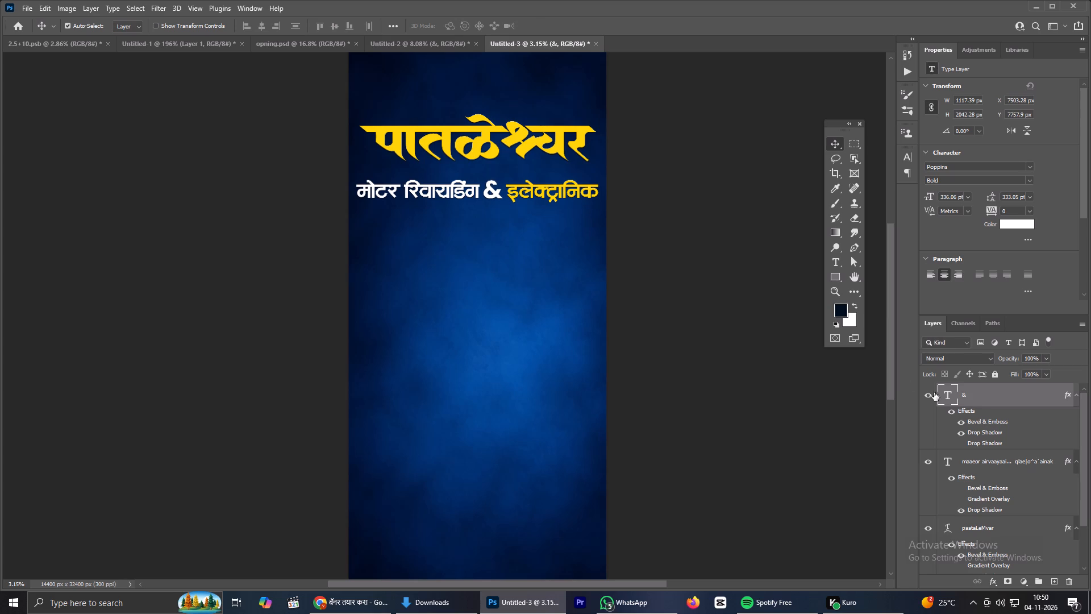
Copy all five service cards with their picture layers from the wide banner into the lower middle of the tall banner.
scroll(437, 105, "down", 5)
key("space")
key("space")
key("space")
key("space")
key("space")
left_click_drag(456, 109, 461, 147)
left_click(381, 47)
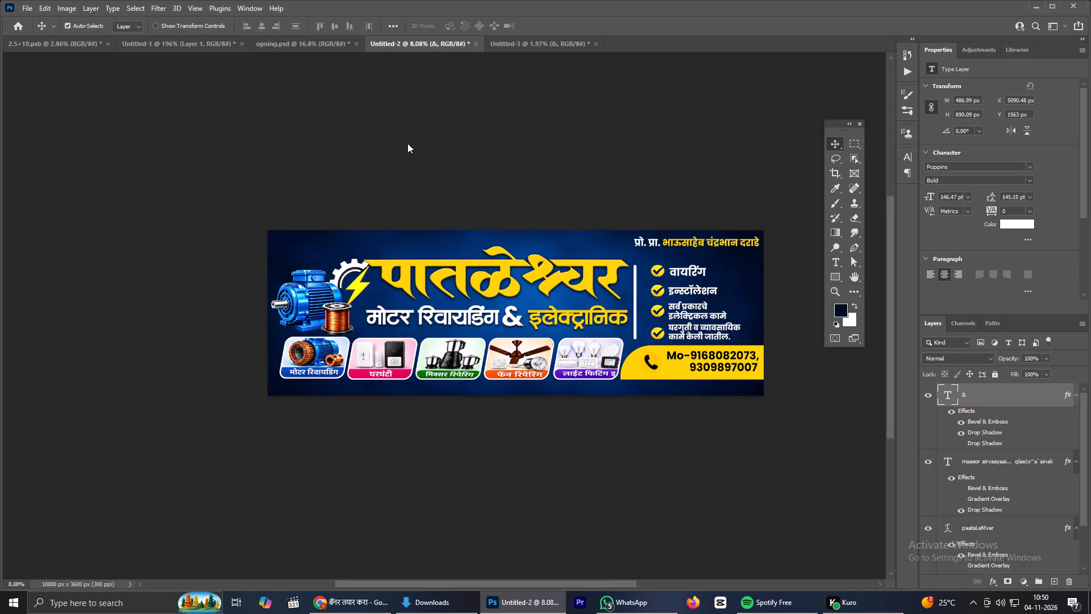
left_click(309, 349)
left_click(388, 355)
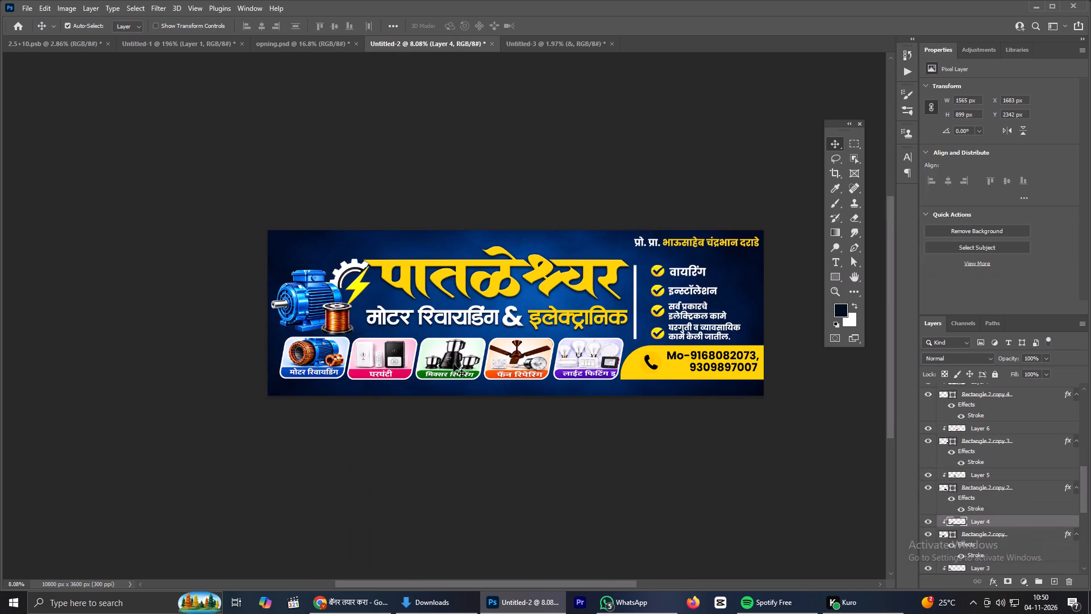
left_click(453, 364)
left_click(513, 361)
left_click(599, 362)
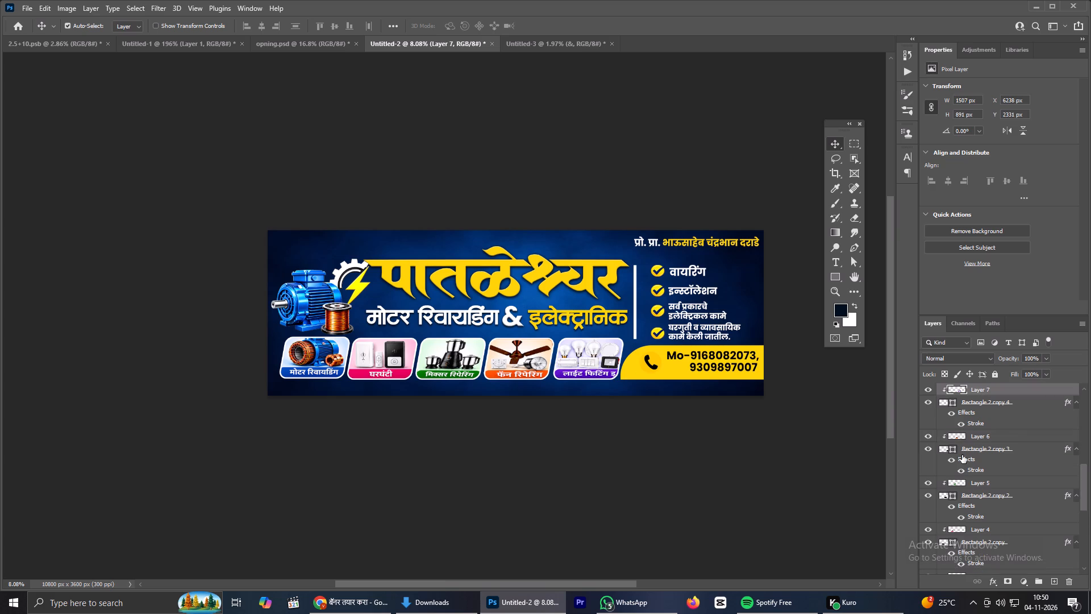
scroll(1009, 425, "down", 5)
scroll(990, 523, "down", 3)
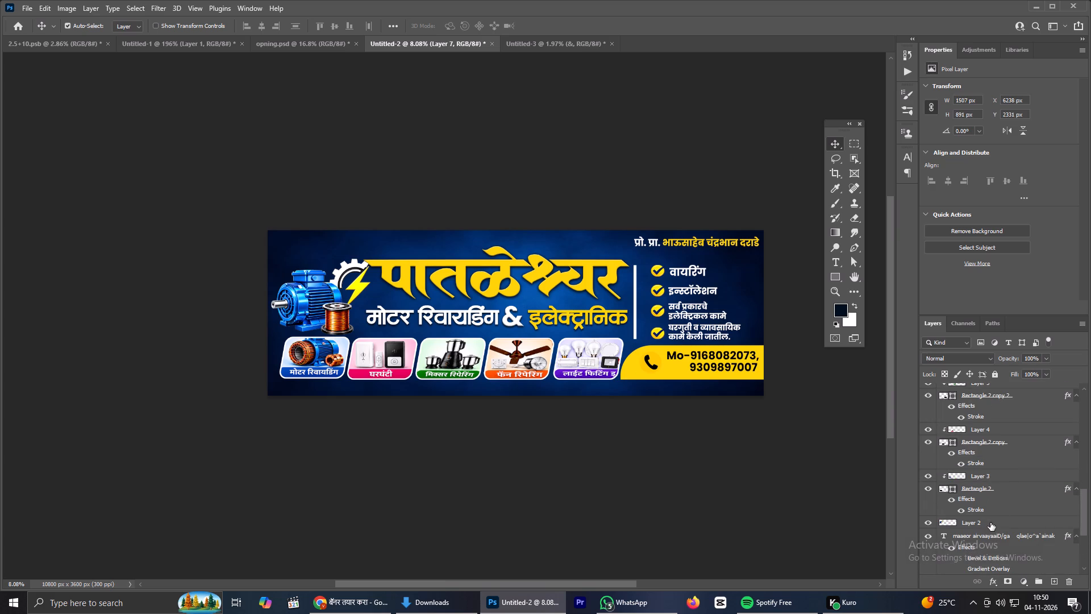
left_click(990, 488, "shift")
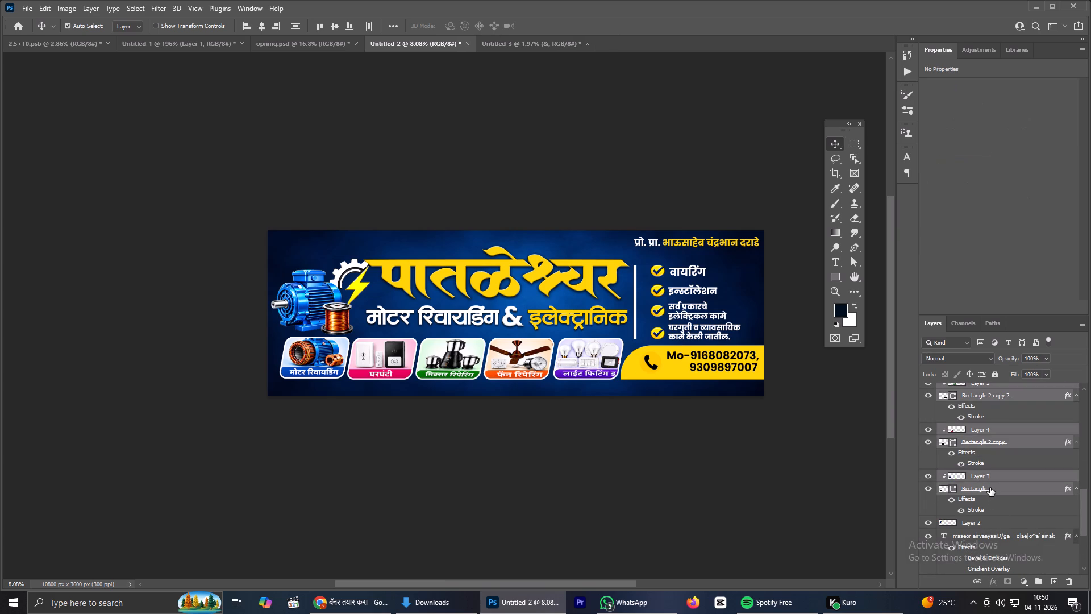
left_click_drag(980, 480, 509, 44)
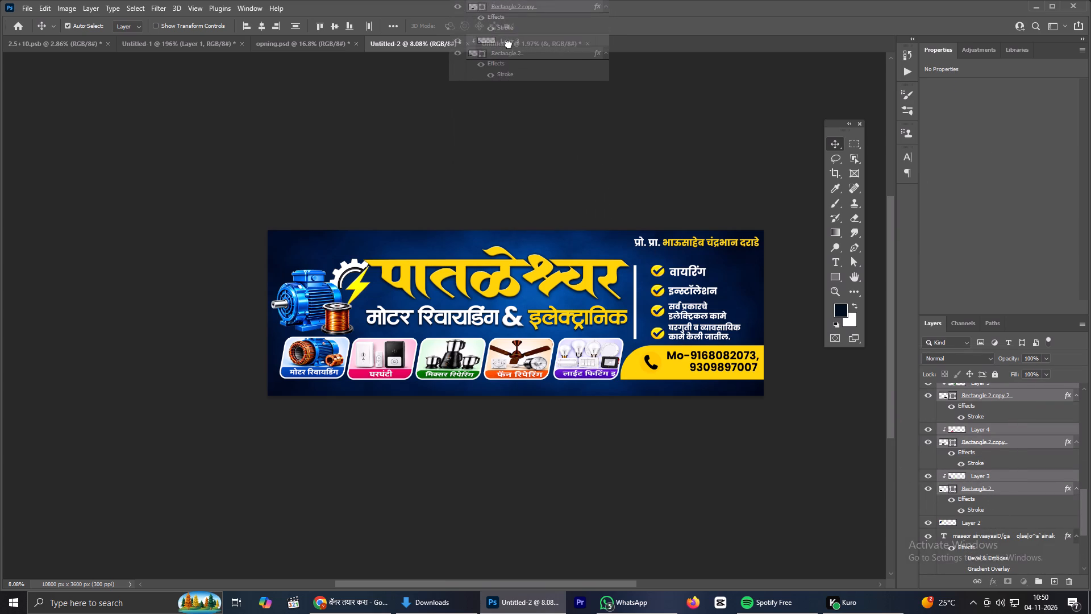
left_click_drag(509, 44, 473, 360)
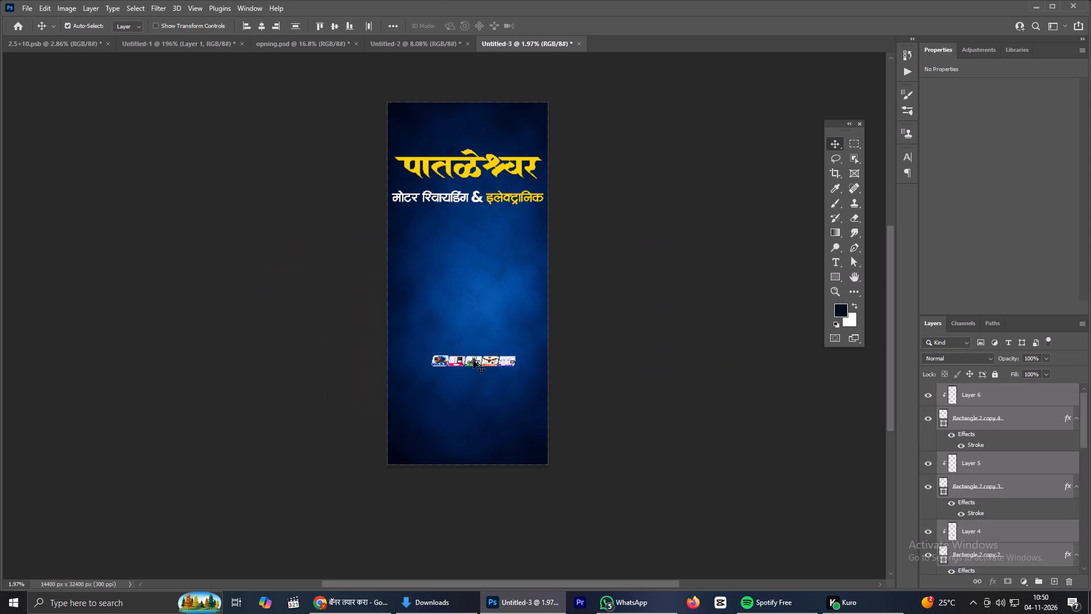
Lock the tall banner's blue background layer, undoing any accidental shift of it.
scroll(473, 360, "up", 5)
left_click(413, 394)
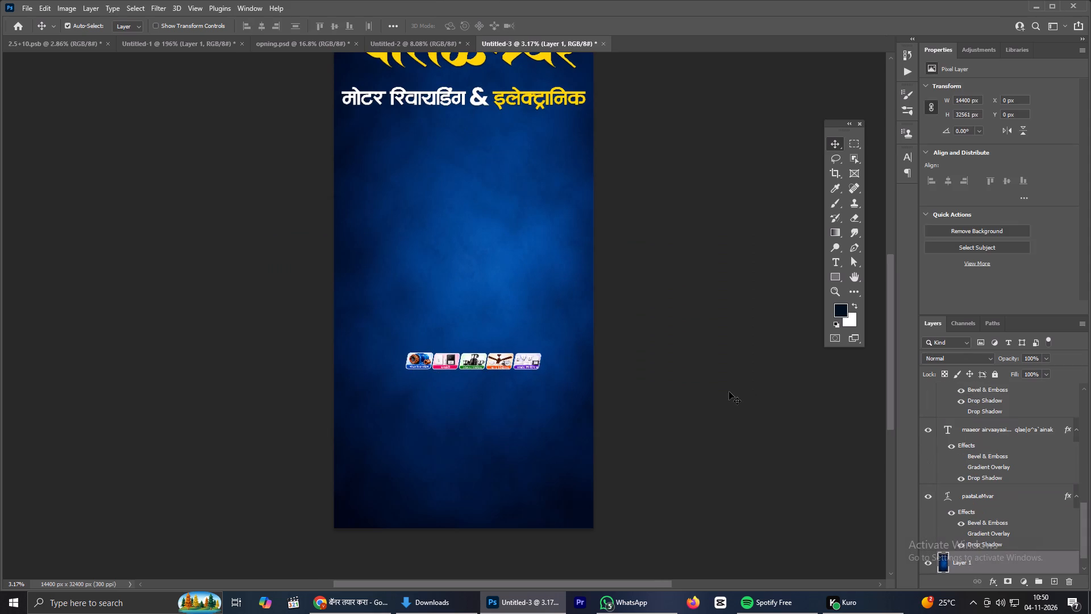
left_click(729, 392)
left_click_drag(388, 323, 403, 360)
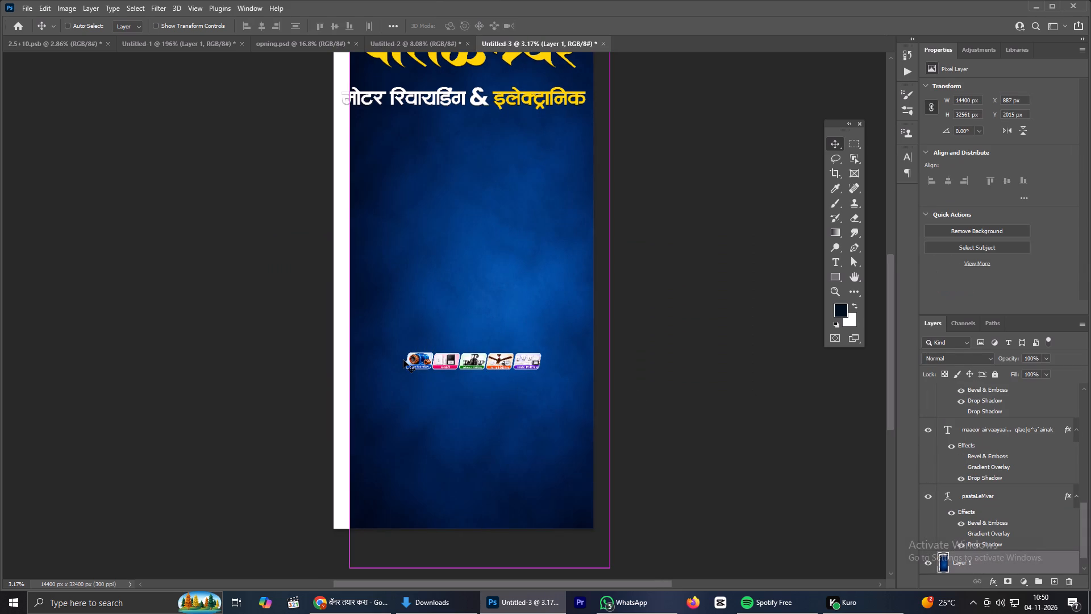
key("ctrl+z")
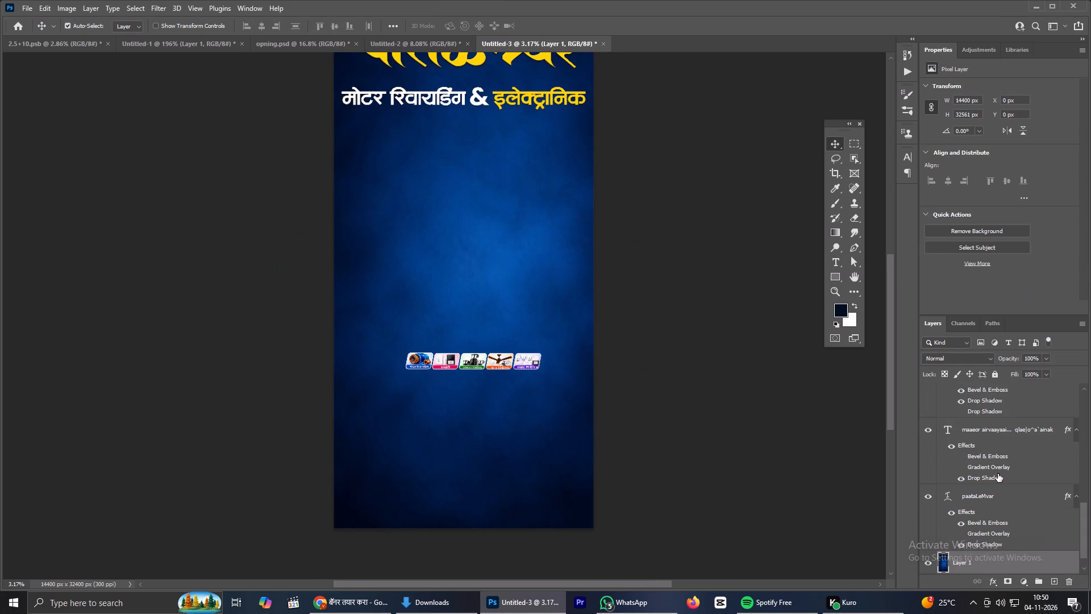
left_click(998, 374)
Move the मोटर रिवायडिंग card, frame and picture together, out of the row to the banner's left side below the subtitle.
left_click_drag(378, 336, 408, 352)
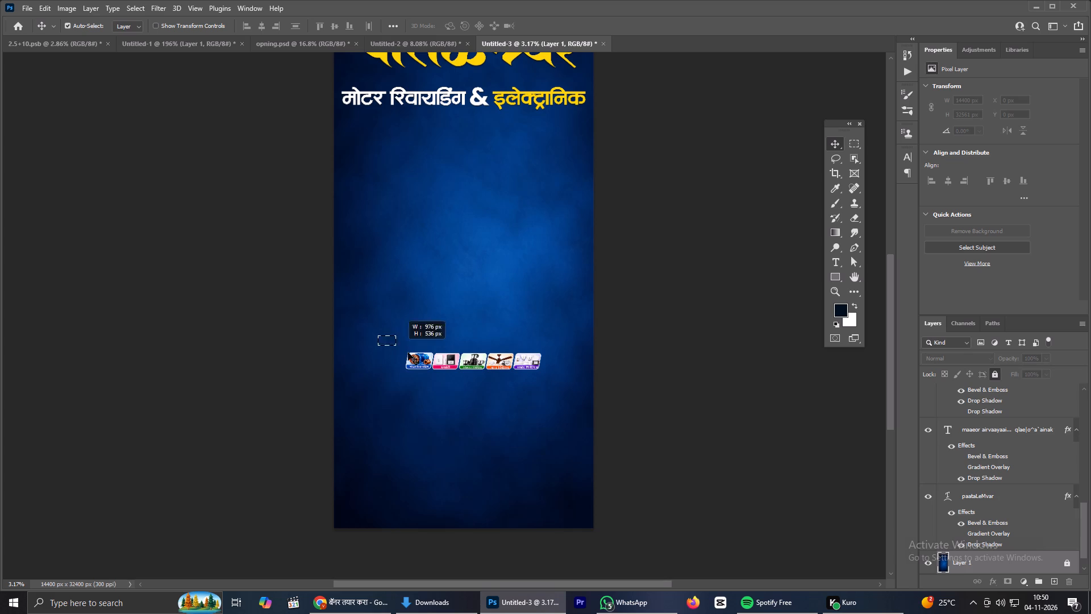
left_click_drag(408, 352, 431, 372)
left_click_drag(421, 362, 388, 186)
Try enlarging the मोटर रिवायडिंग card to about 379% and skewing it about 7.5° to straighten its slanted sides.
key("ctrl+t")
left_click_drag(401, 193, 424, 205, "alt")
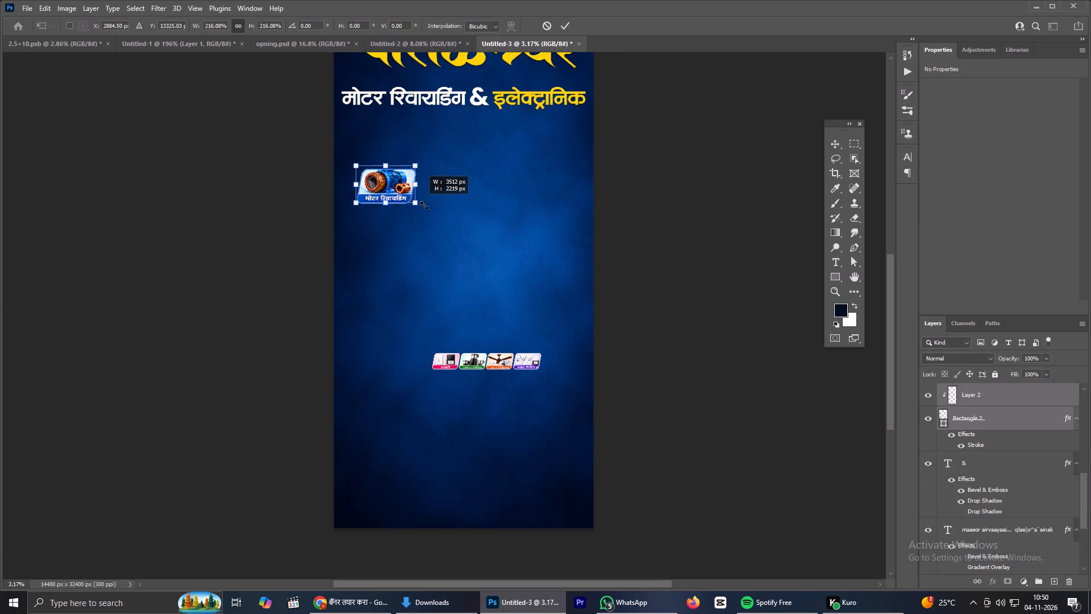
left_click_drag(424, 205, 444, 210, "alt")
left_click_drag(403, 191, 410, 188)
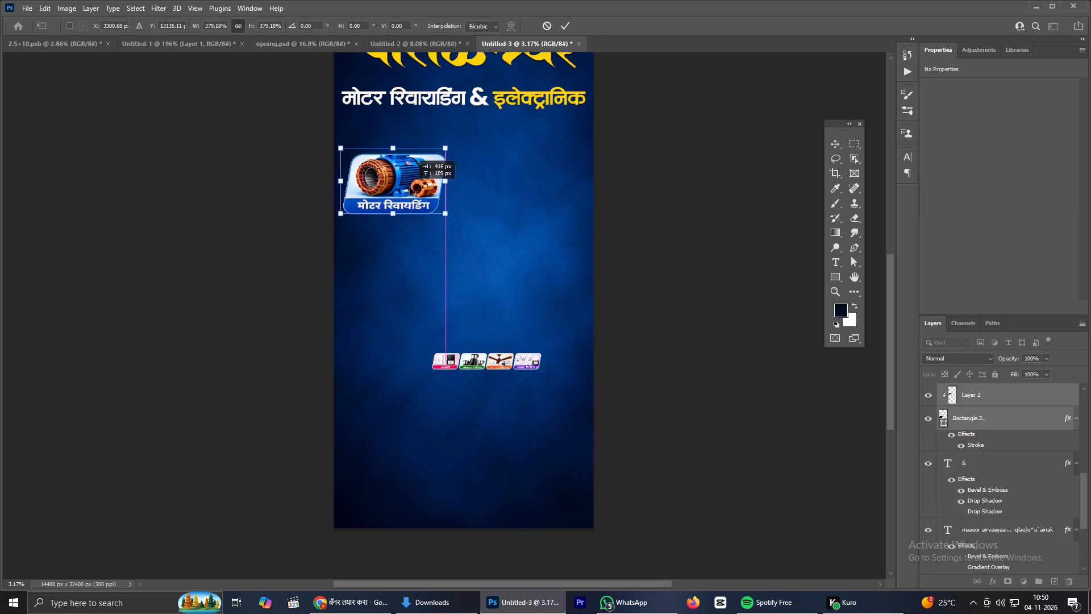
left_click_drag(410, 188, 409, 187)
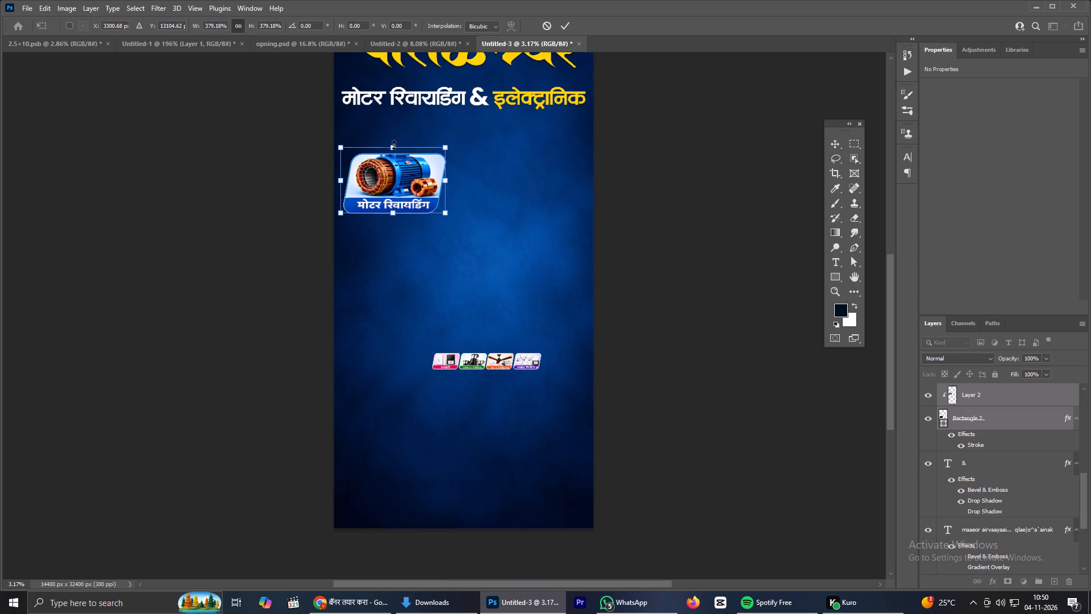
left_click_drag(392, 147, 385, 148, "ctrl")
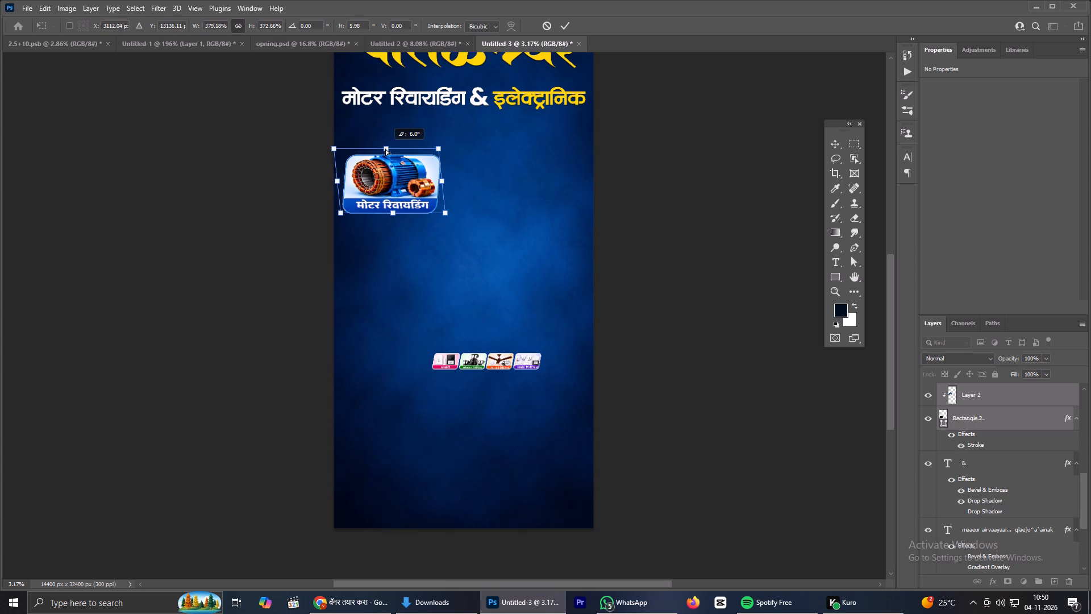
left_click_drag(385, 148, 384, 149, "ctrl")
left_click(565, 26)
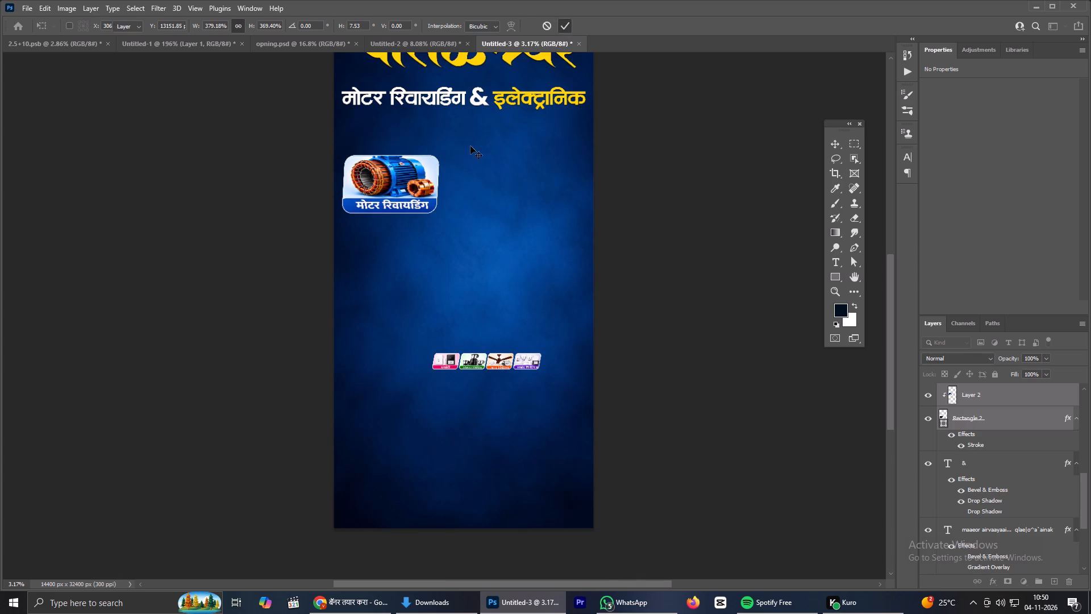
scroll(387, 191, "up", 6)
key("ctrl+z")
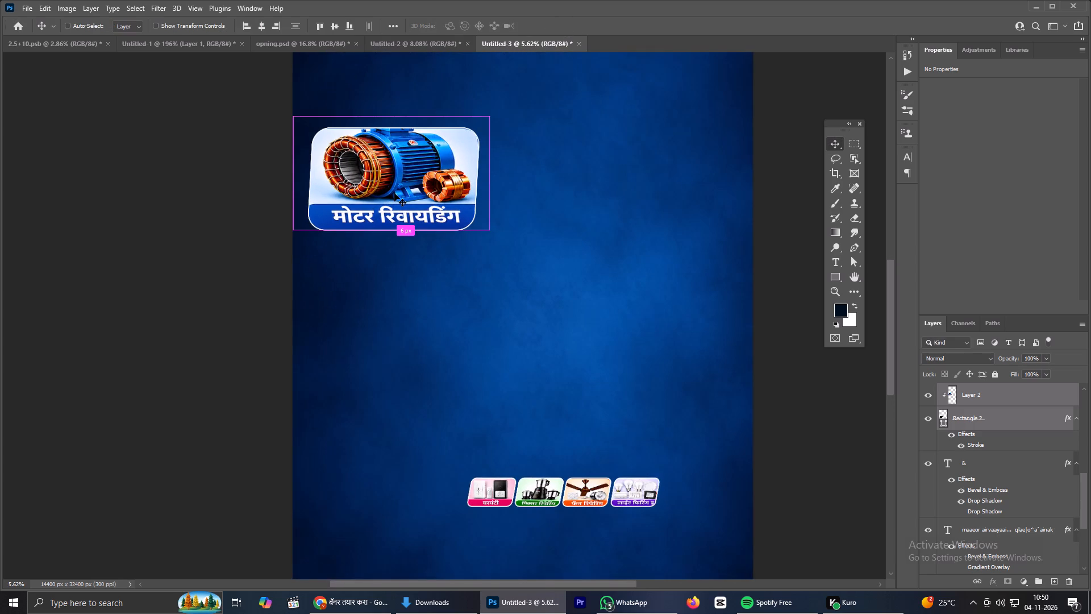
Enlarge the मोटर रिवायडिंग card to about 344% and place it near the banner's left edge beneath the subtitle.
key("ctrl+t")
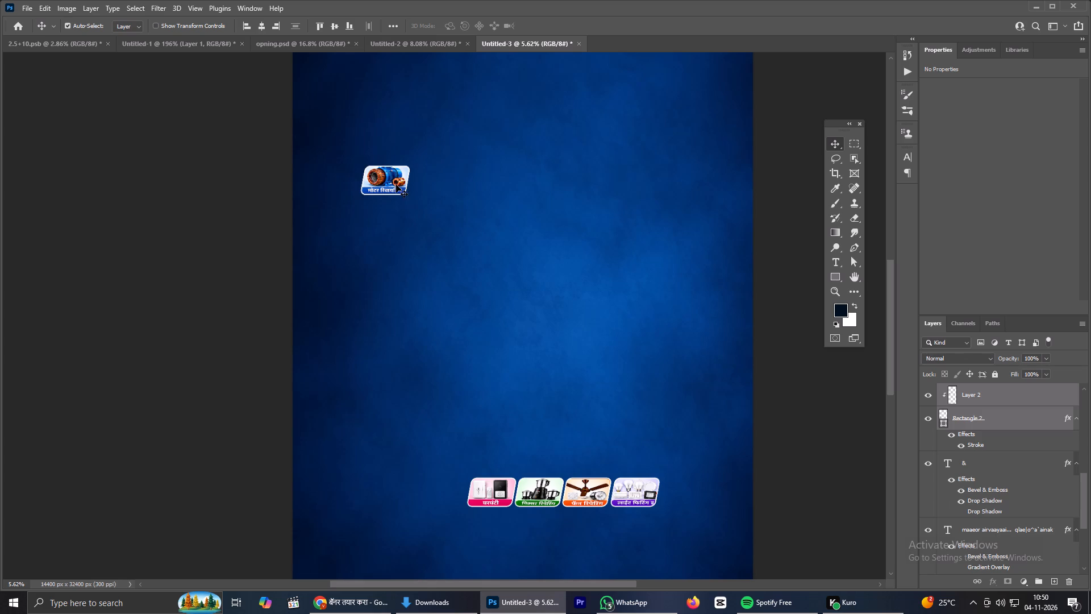
left_click_drag(409, 192, 438, 202, "alt")
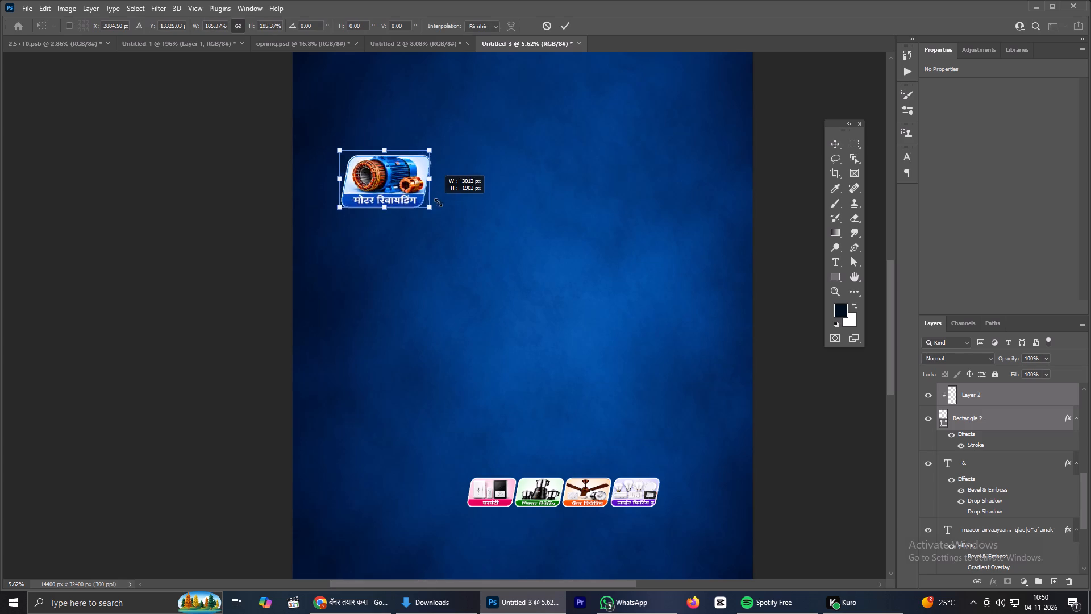
left_click_drag(438, 202, 480, 203, "alt")
scroll(451, 197, "down", 6)
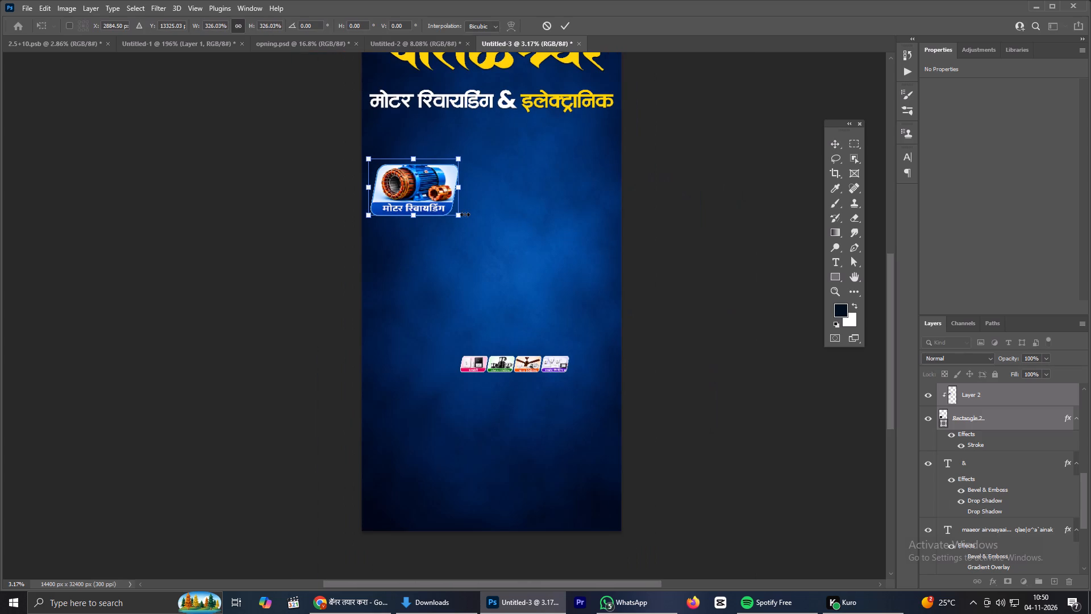
left_click(463, 215, "alt")
left_click_drag(434, 198, 433, 191)
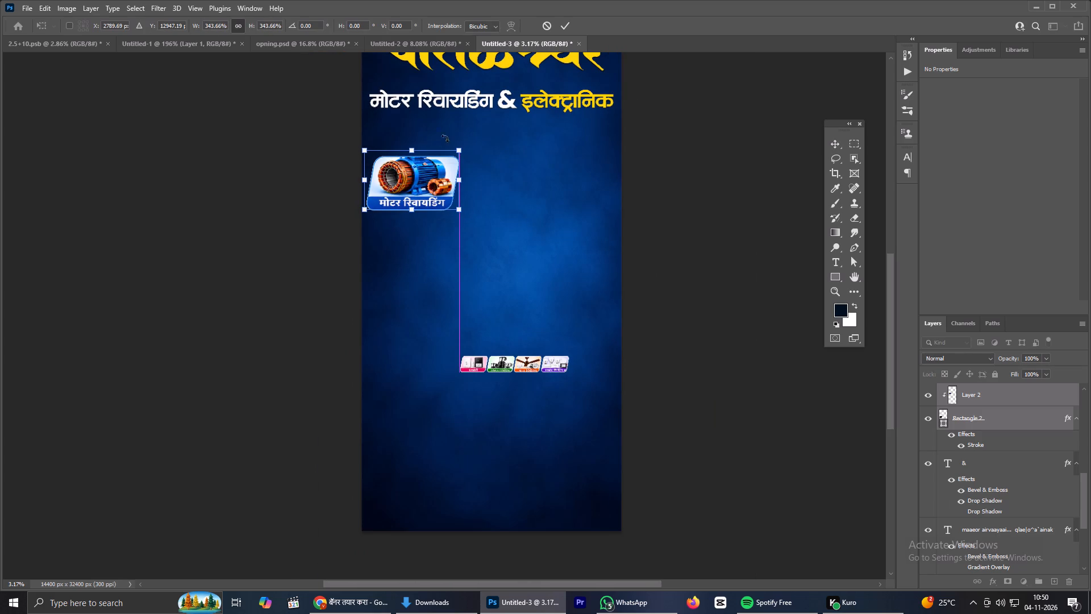
left_click(570, 26)
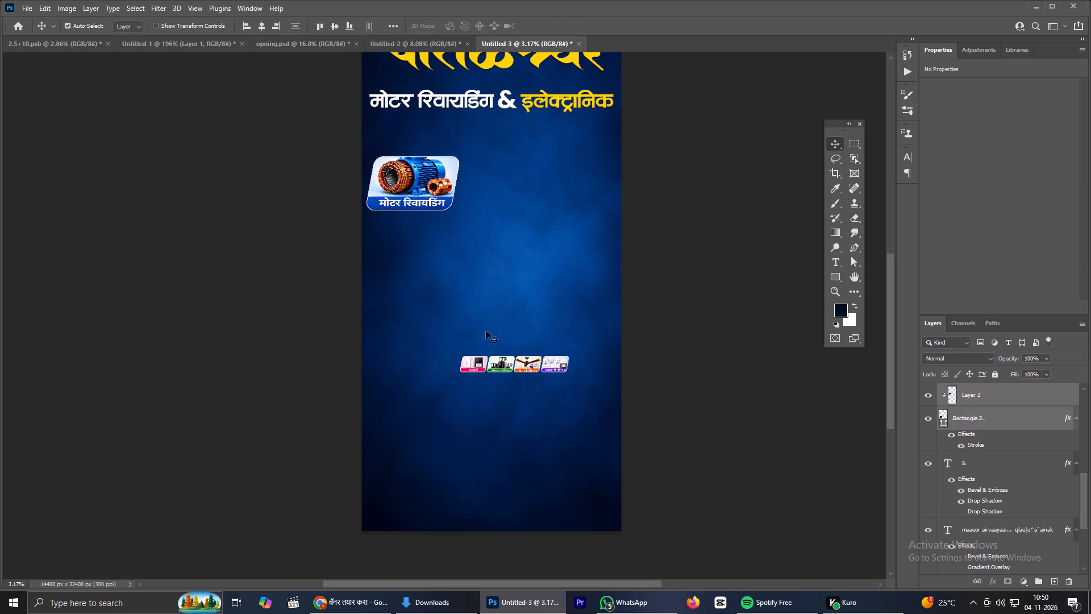
Move the घरघंटी card, frame and picture together, out of the row up beside the मोटर रिवायडिंग card.
left_click_drag(469, 362, 495, 218)
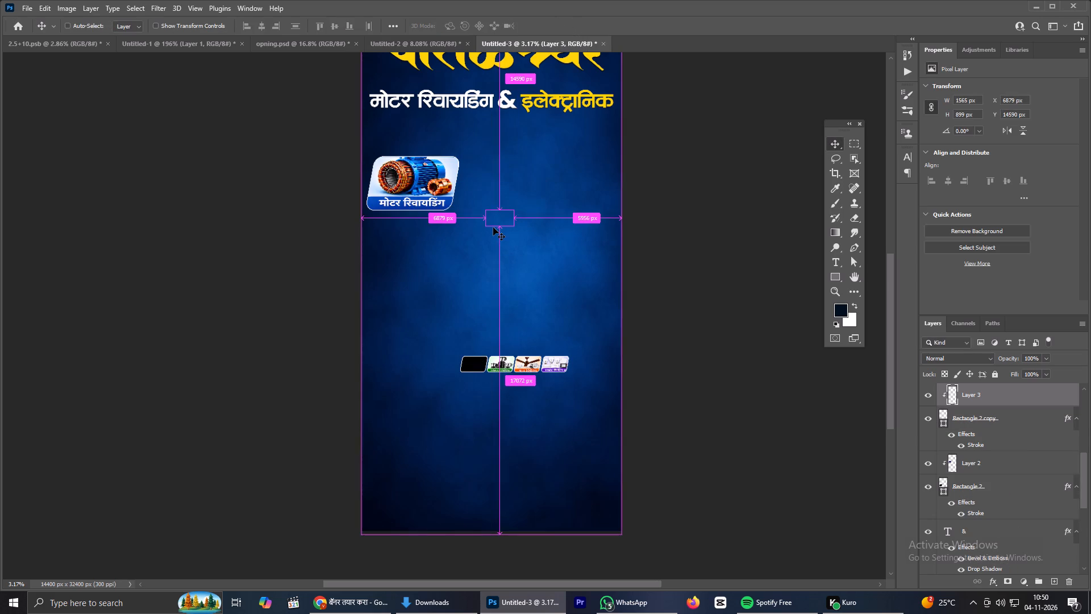
key("ctrl+z")
left_click_drag(426, 335, 481, 379)
left_click_drag(473, 364, 507, 163)
Enlarge the घरघंटी card to about 412% and place it near the banner's right edge beneath the subtitle.
key("ctrl+t")
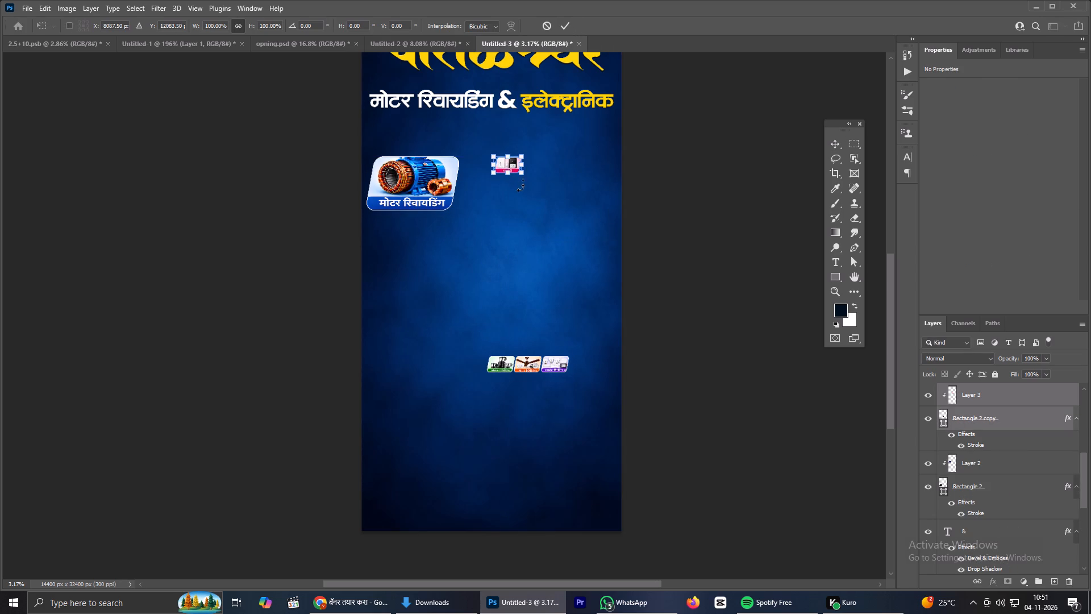
left_click_drag(522, 172, 570, 199, "alt")
left_click_drag(528, 179, 547, 199)
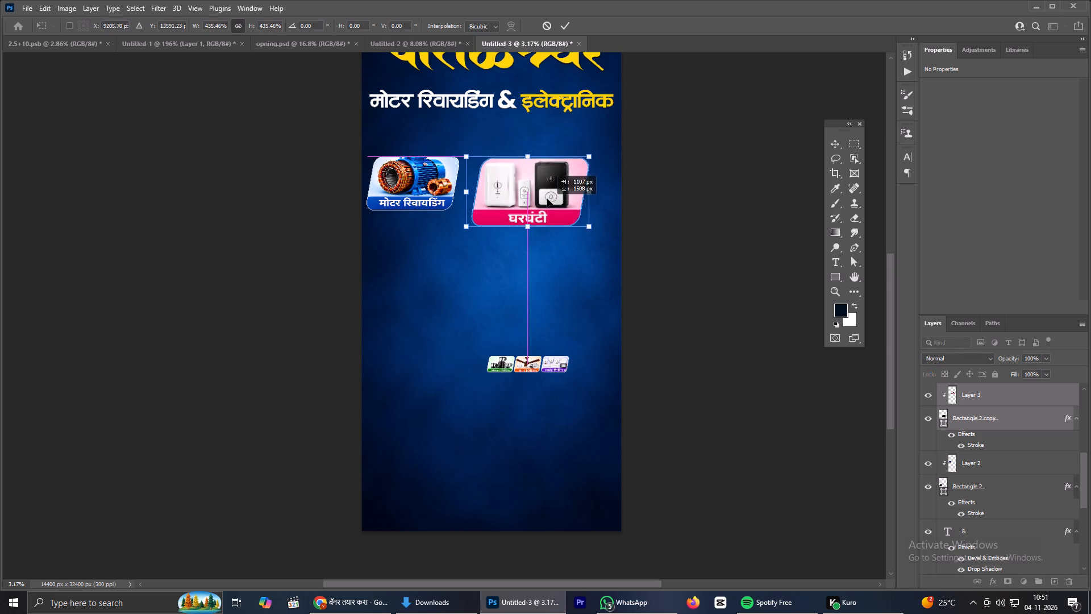
left_click_drag(547, 199, 551, 189)
left_click_drag(589, 136, 578, 145)
left_click_drag(542, 182, 578, 176)
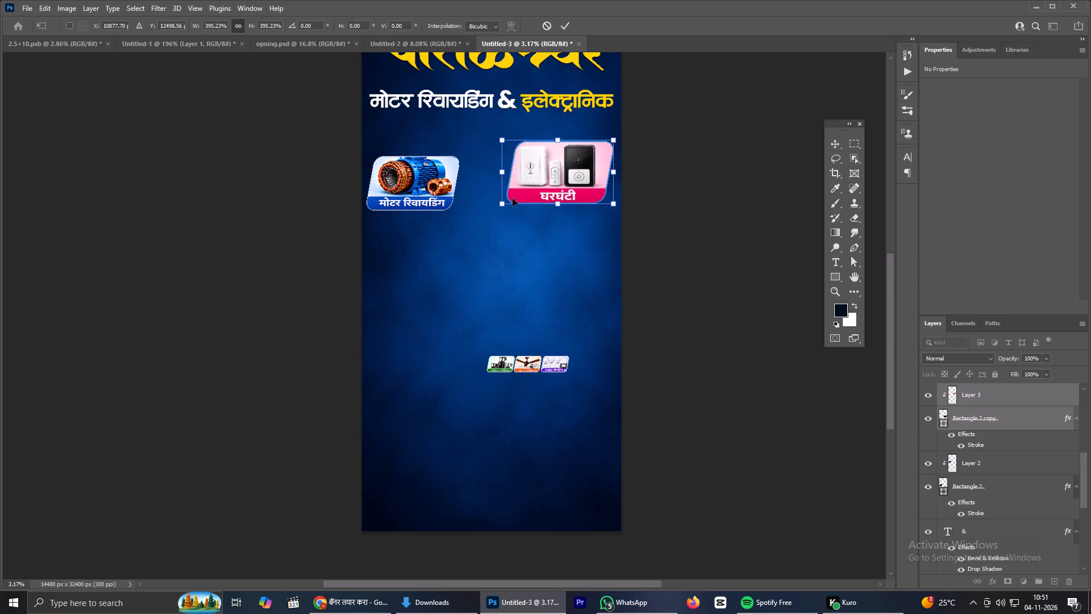
left_click_drag(498, 208, 492, 209)
left_click(565, 27)
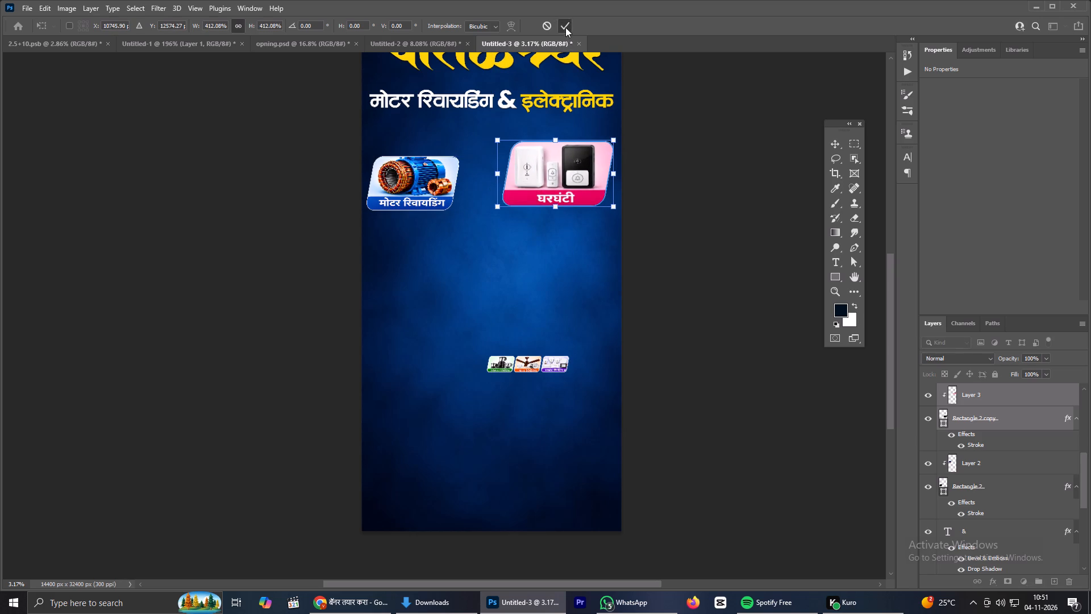
Enlarge the मोटर रिवायडिंग card, frame and picture together, up toward the subtitle to roughly match the घरघंटी card's size.
left_click_drag(449, 243, 398, 171)
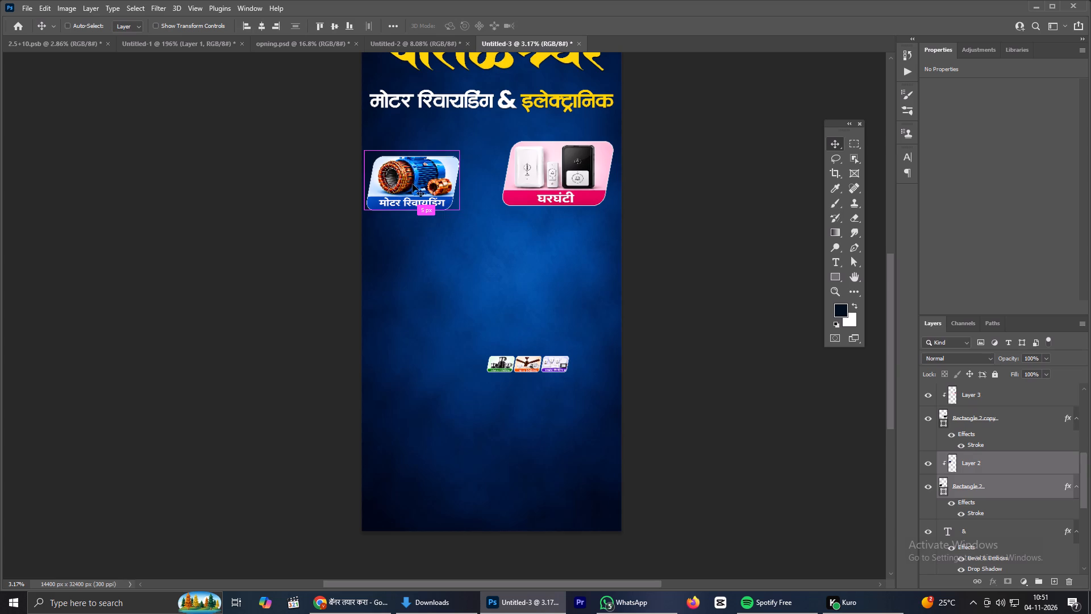
key("ctrl+t")
left_click_drag(457, 147, 478, 126)
left_click(563, 26)
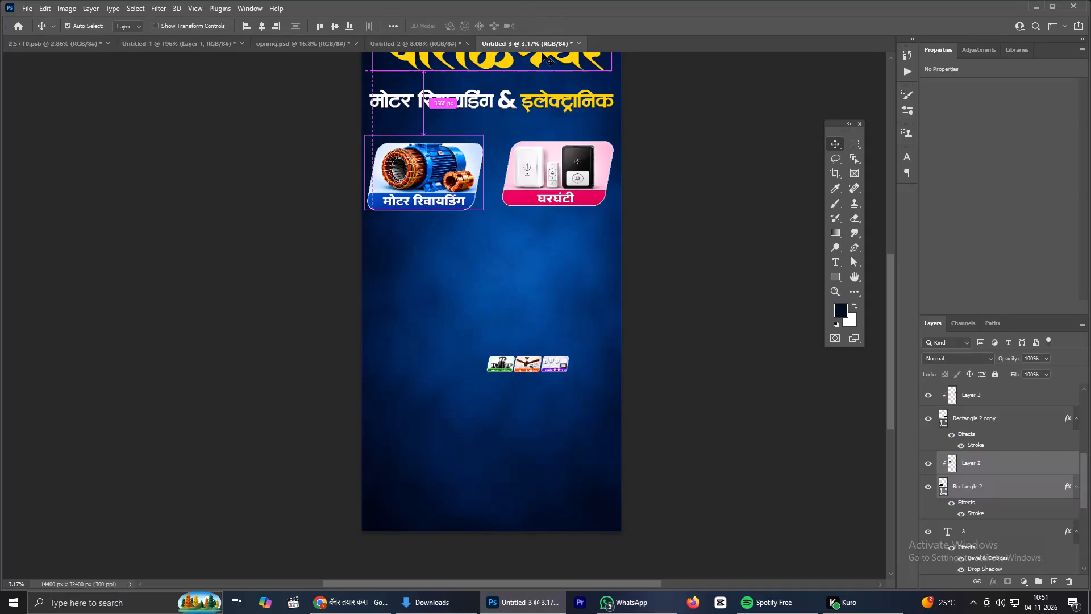
Show the rulers and place two horizontal guides along the top and bottom edges of the घरघंटी card.
key("ctrl+r")
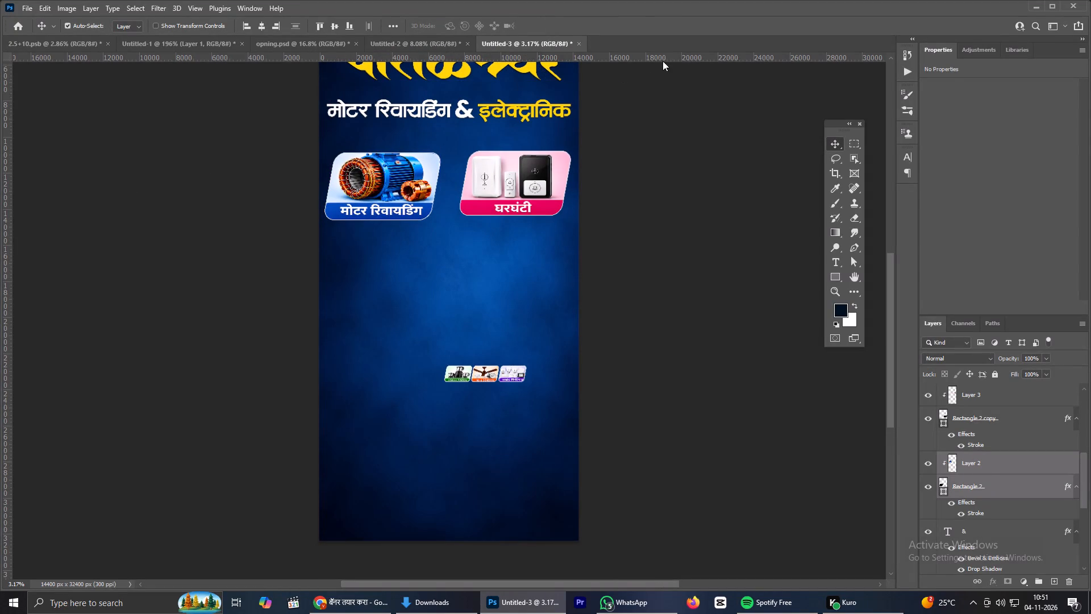
left_click_drag(651, 60, 636, 154)
scroll(538, 150, "up", 13)
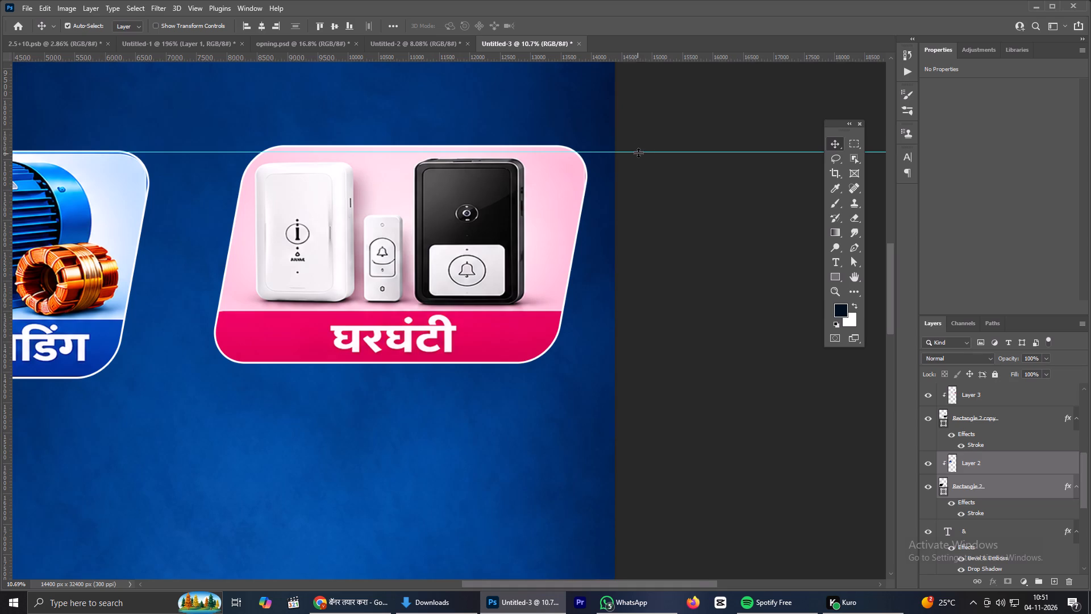
left_click_drag(638, 152, 638, 146)
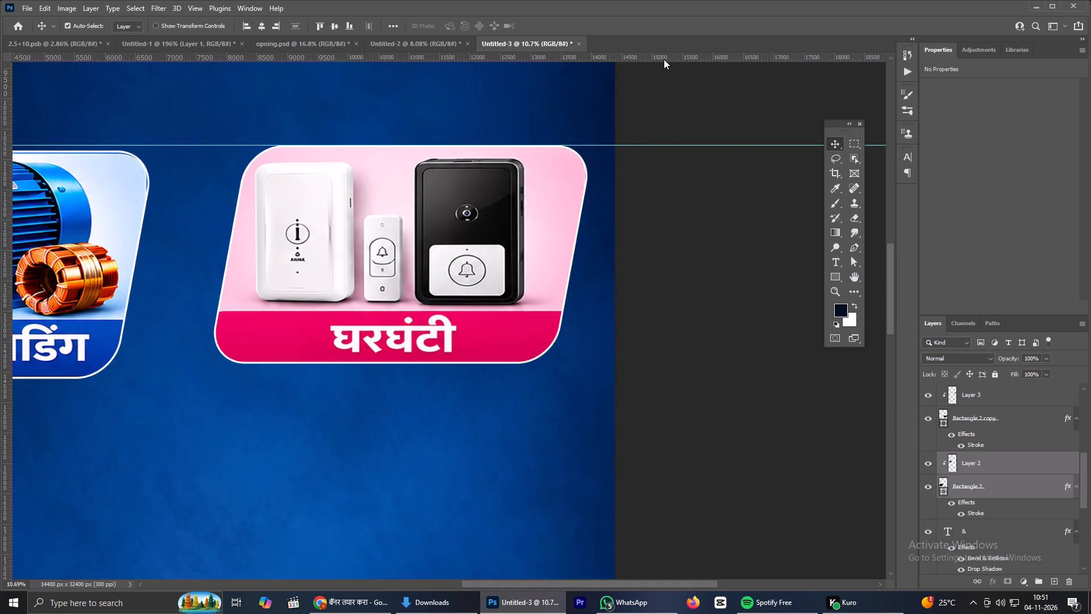
left_click_drag(664, 59, 651, 367)
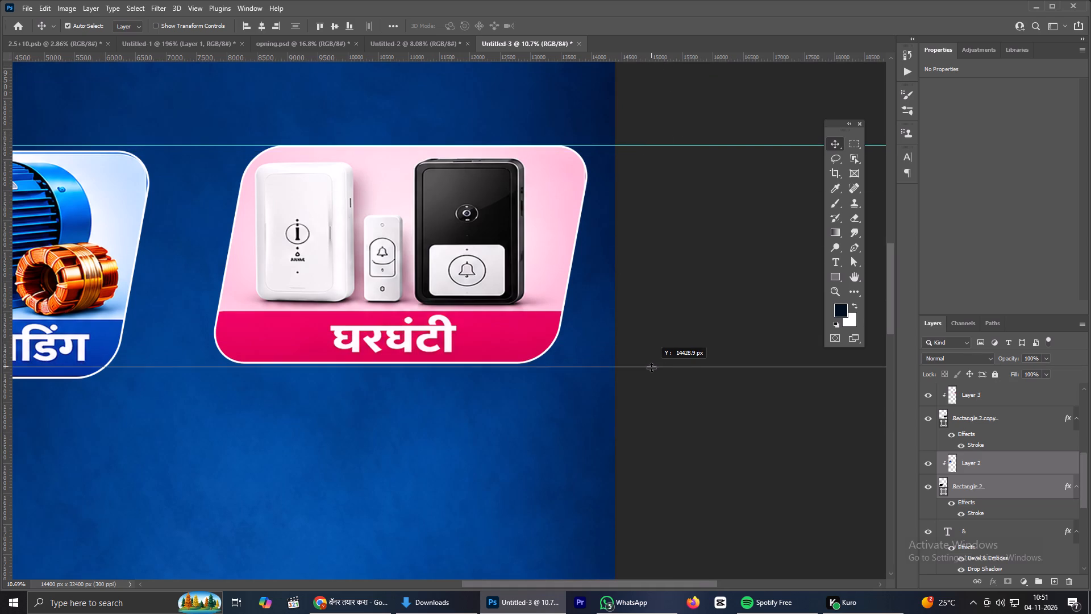
left_click_drag(651, 367, 651, 364)
scroll(646, 316, "down", 6)
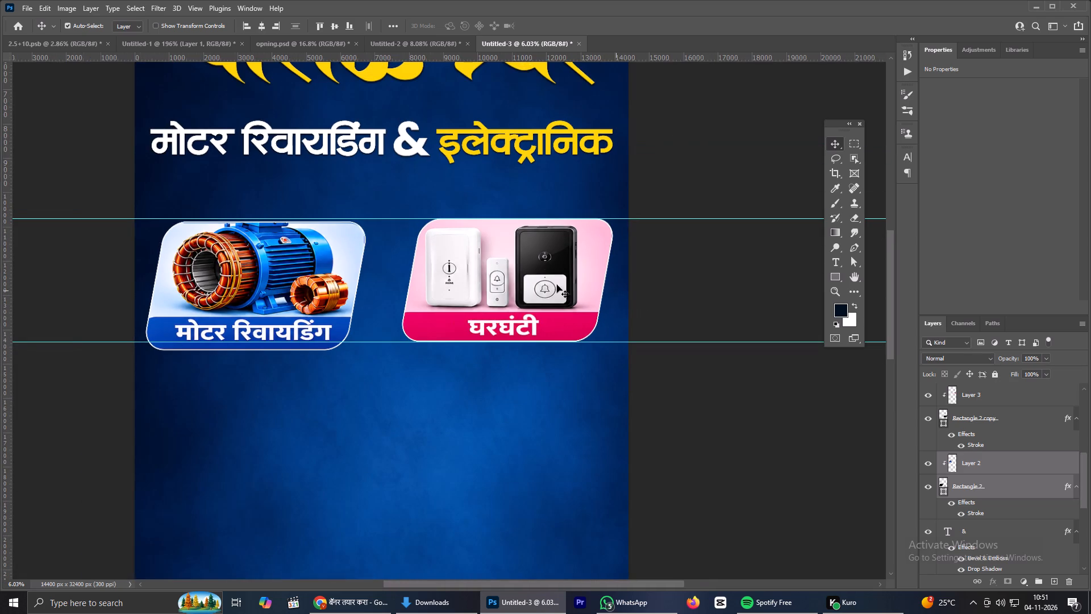
Fit the मोटर रिवायडिंग card between the two guides by moving it up, scaling it to about 95% and nudging it right.
left_click(302, 266)
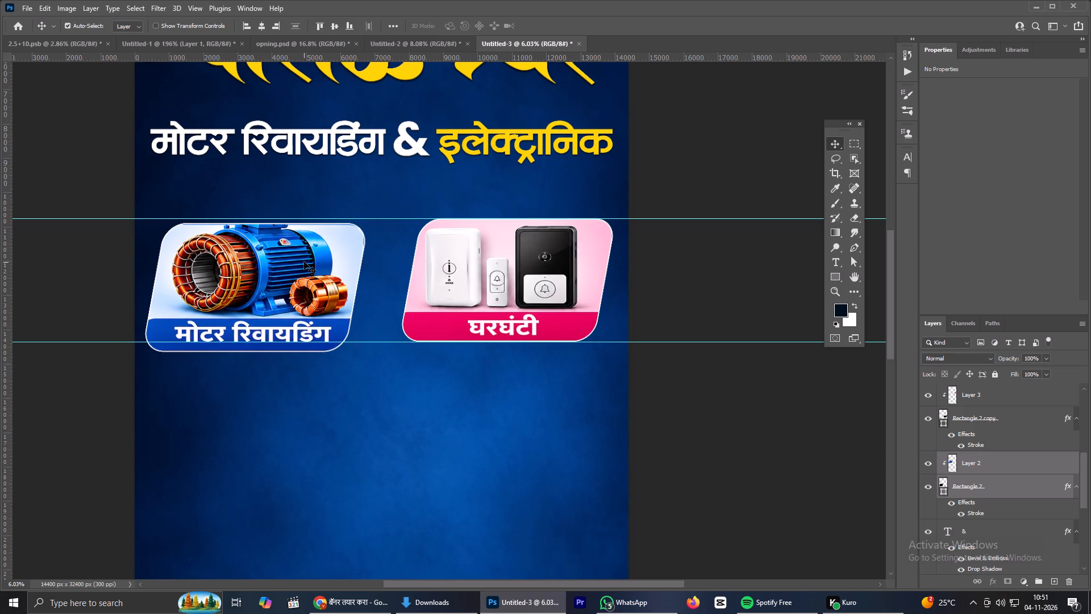
left_click_drag(304, 262, 304, 250)
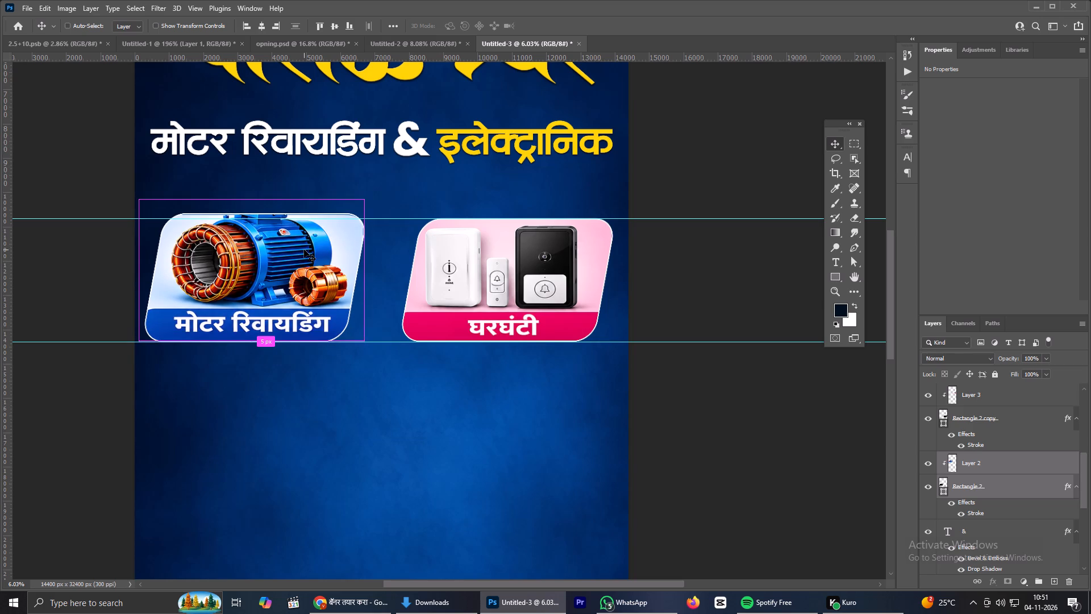
key("ctrl+t")
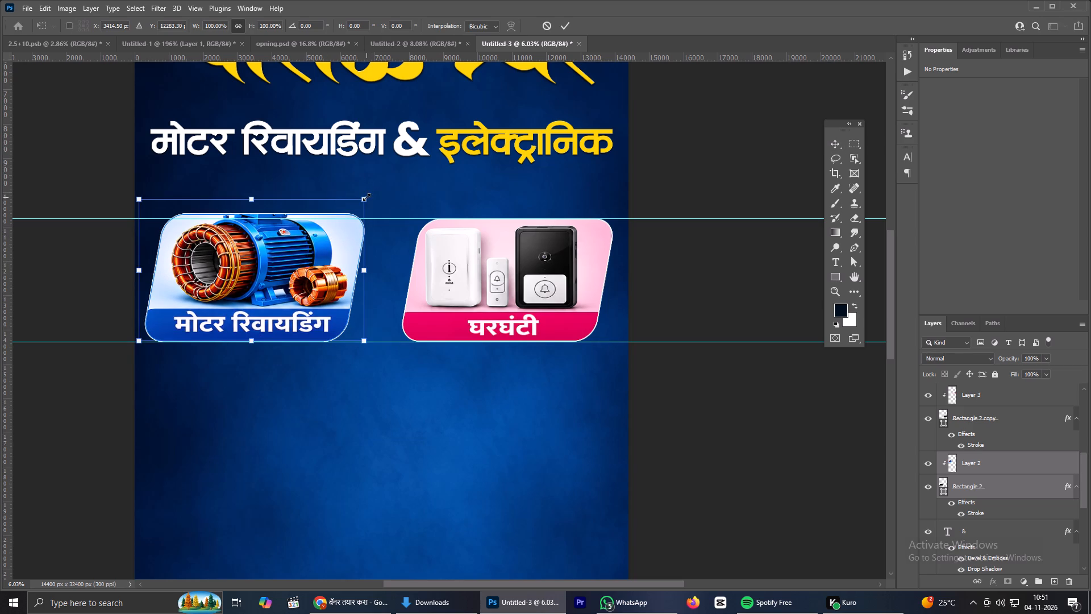
left_click_drag(367, 197, 358, 209)
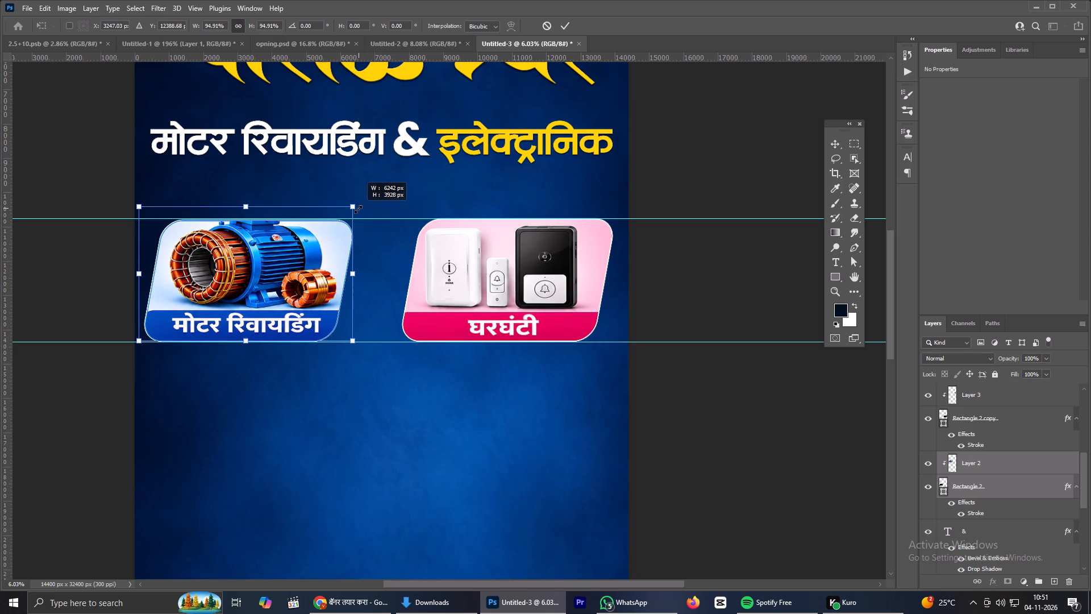
left_click_drag(358, 209, 358, 209)
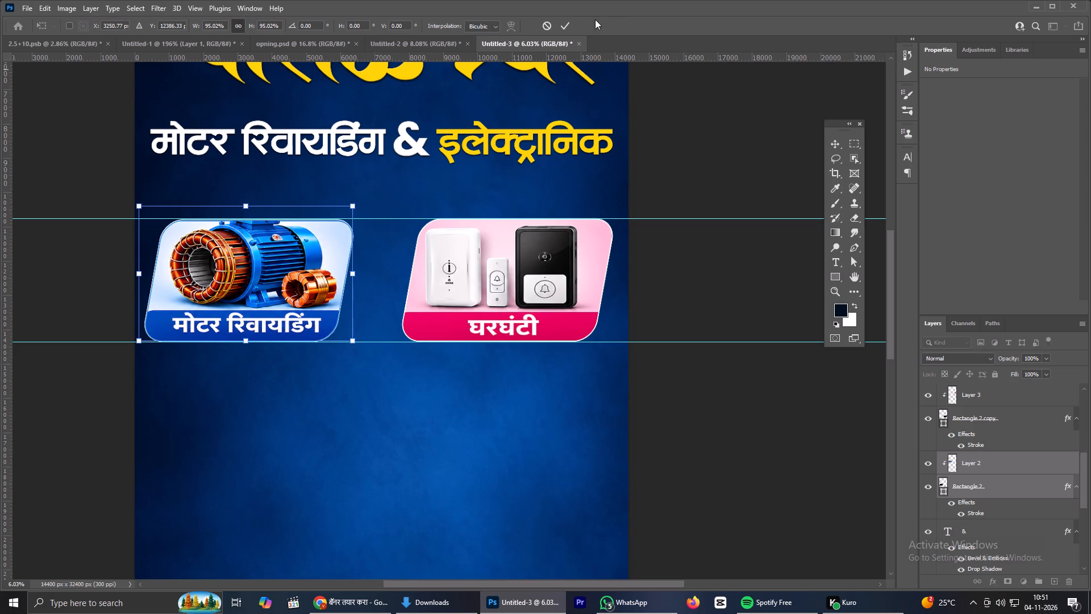
left_click(571, 24)
key("Right")
key("Right")
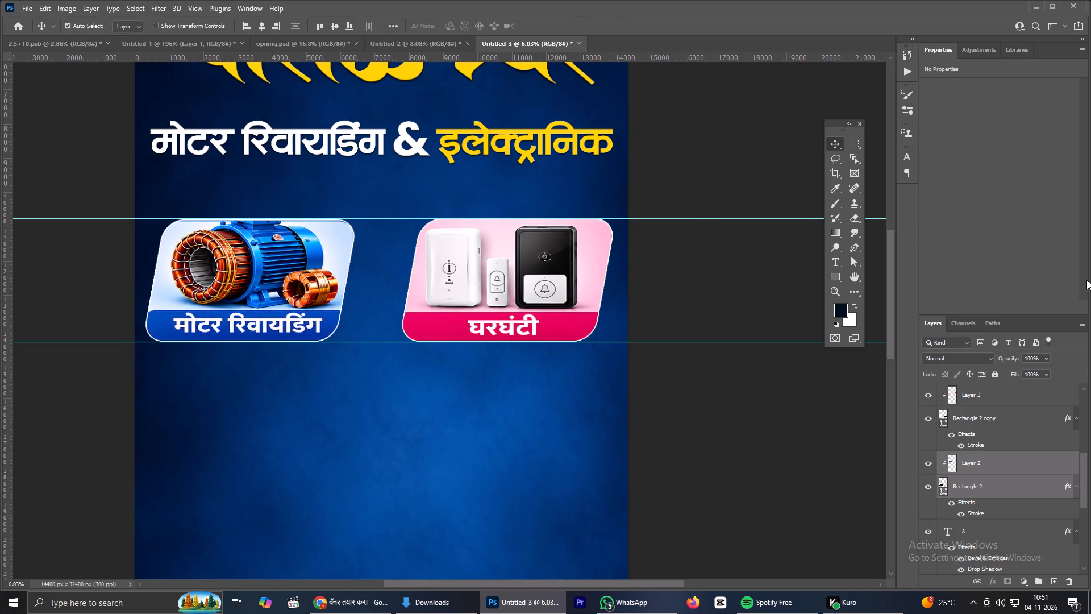
key("Right")
key("Right")
key("Right")
key("Right")
key("Right")
key("Right")
key("Right")
key("Right")
Move the मिक्सर रिपेरिंग card, frame and picture together, out of the row onto the मोटर रिवायडिंग card's upper-left corner.
scroll(634, 152, "down", 4)
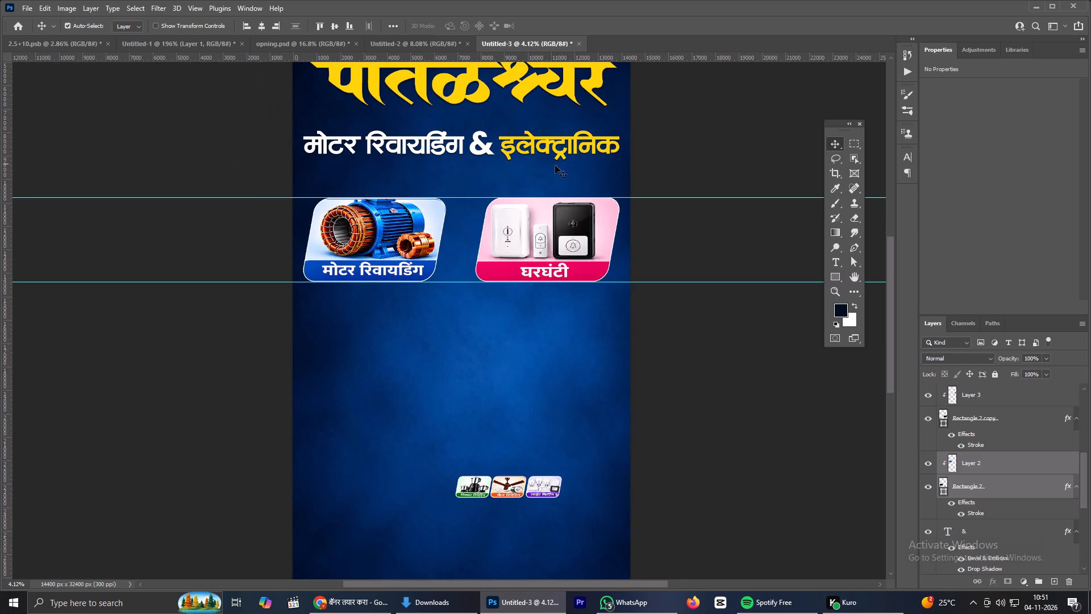
left_click(375, 438)
left_click_drag(375, 437, 403, 459)
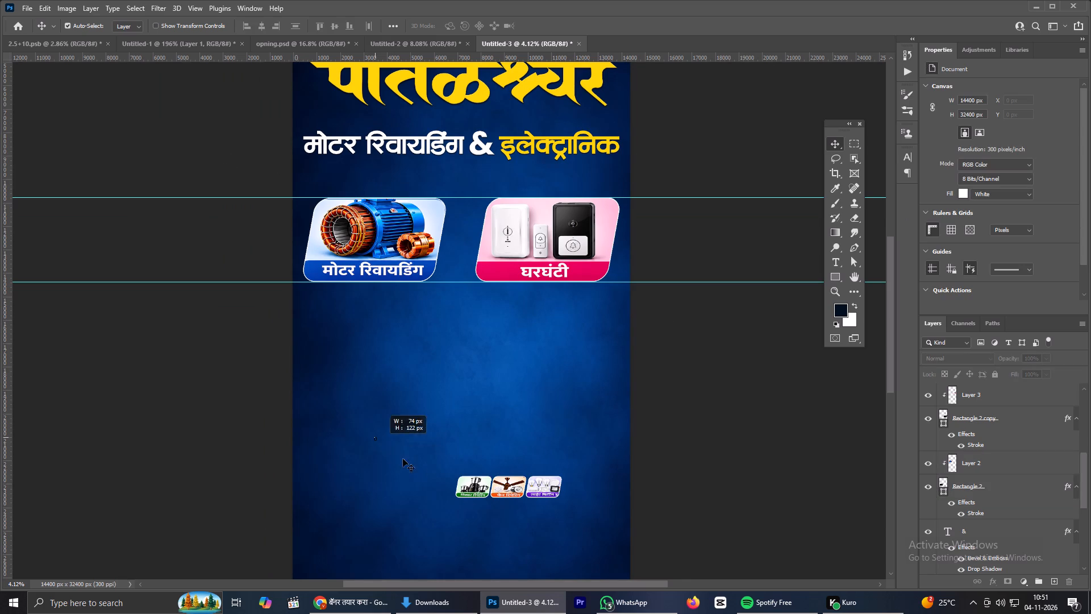
left_click_drag(403, 459, 477, 512)
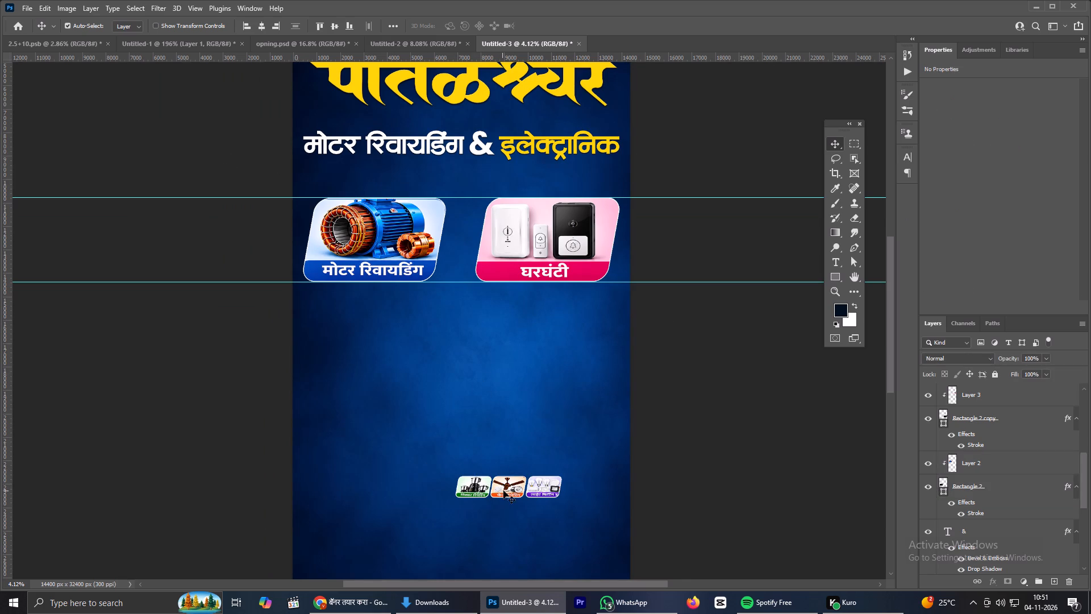
left_click_drag(473, 488, 393, 253)
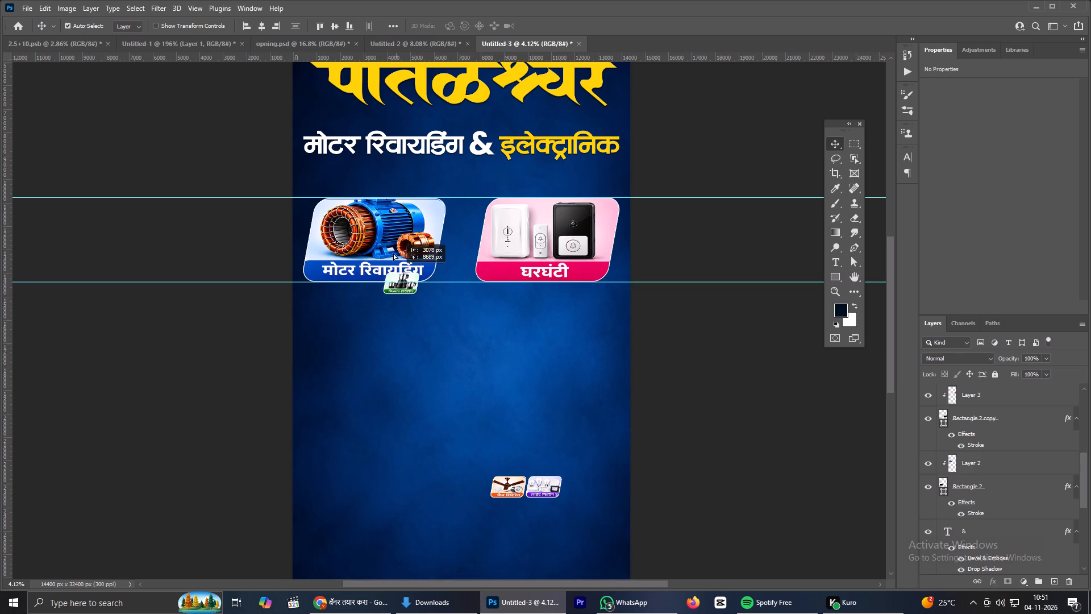
left_click_drag(393, 253, 332, 209)
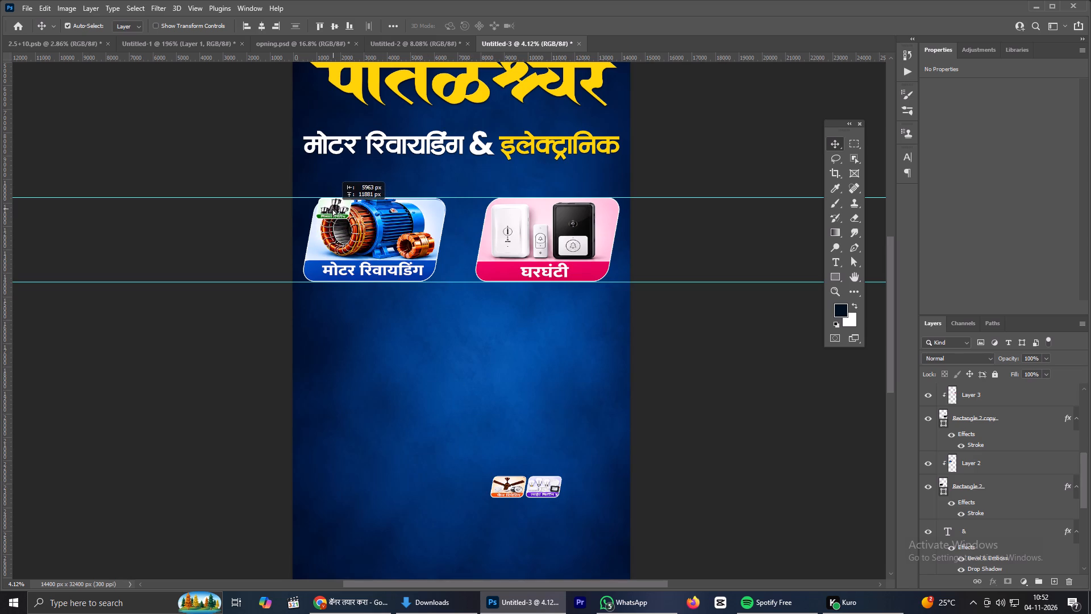
left_click_drag(332, 209, 329, 209)
Enlarge the मिक्सर रिपेरिंग card to about 419%, using the मोटर रिवायडिंग card as size reference, and place it directly below that card.
key("ctrl+t")
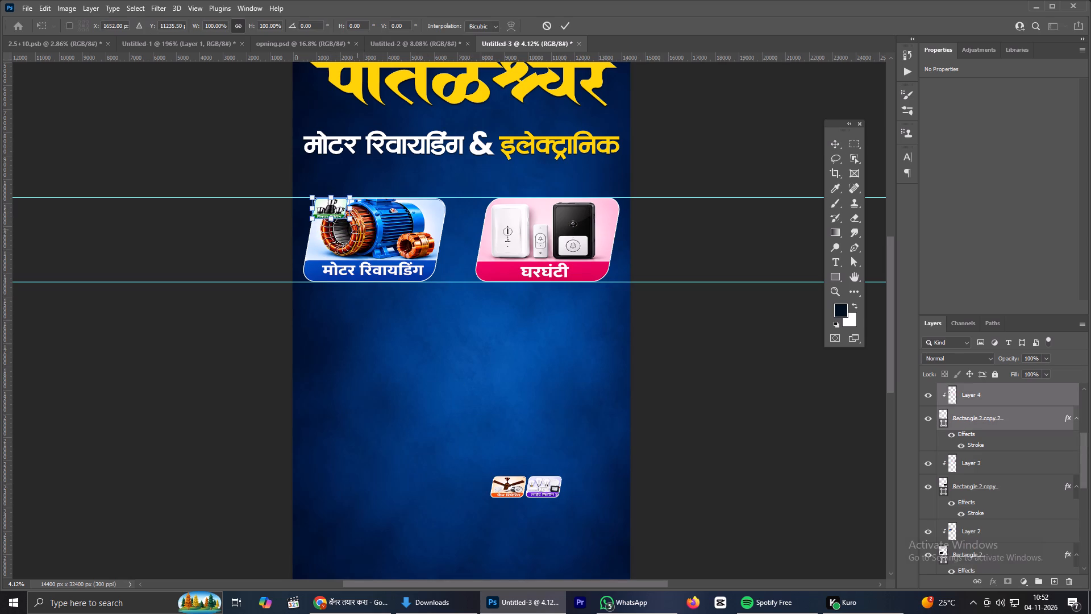
left_click_drag(350, 218, 461, 271)
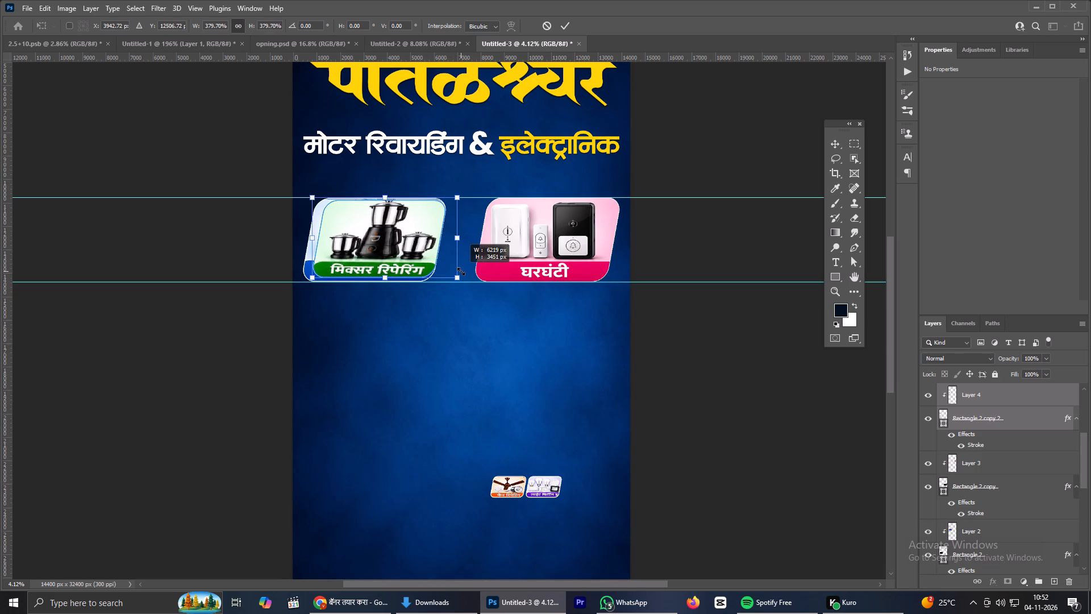
left_click_drag(461, 271, 461, 272)
left_click_drag(315, 198, 306, 195)
left_click(364, 222)
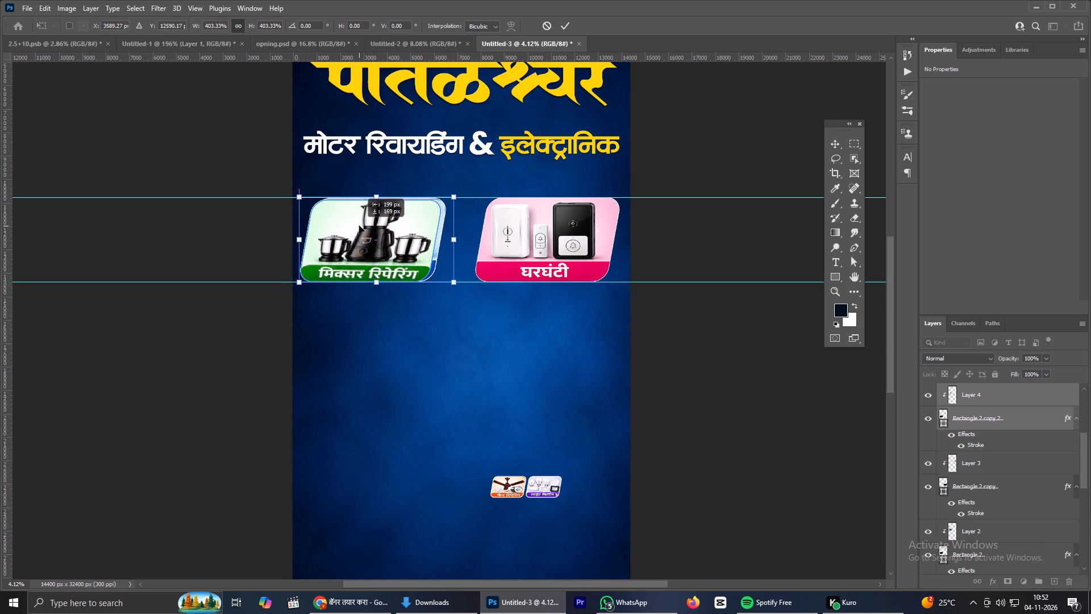
left_click_drag(455, 197, 461, 193)
left_click_drag(400, 229, 395, 346)
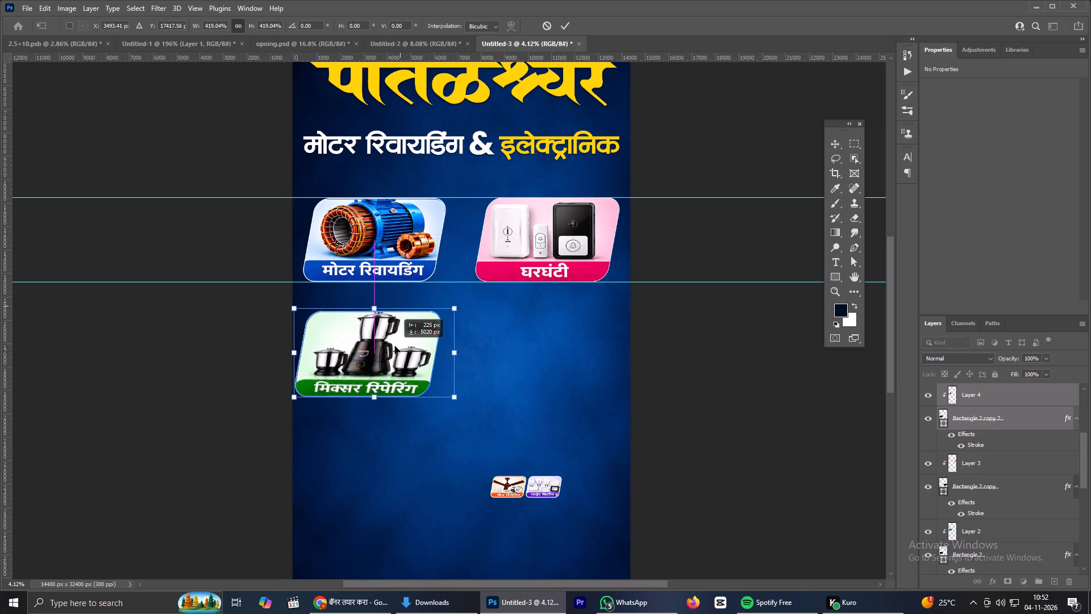
left_click_drag(395, 346, 394, 330)
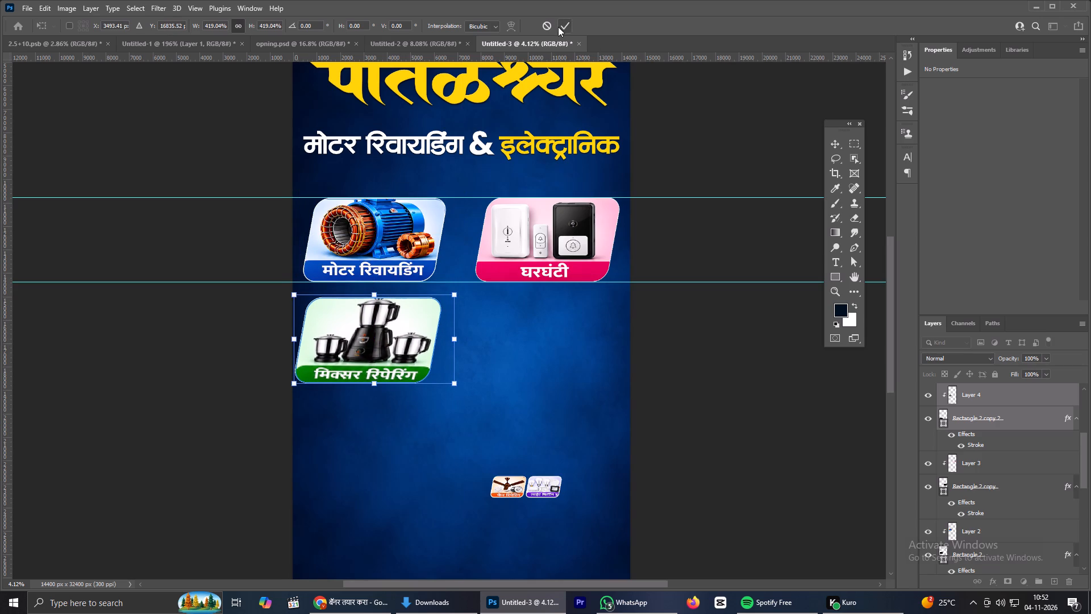
left_click(559, 27)
Move the फॅन रिपेरिंग card, frame and picture together, out of the row onto the घरघंटी card's upper-left corner.
left_click_drag(466, 469, 527, 508)
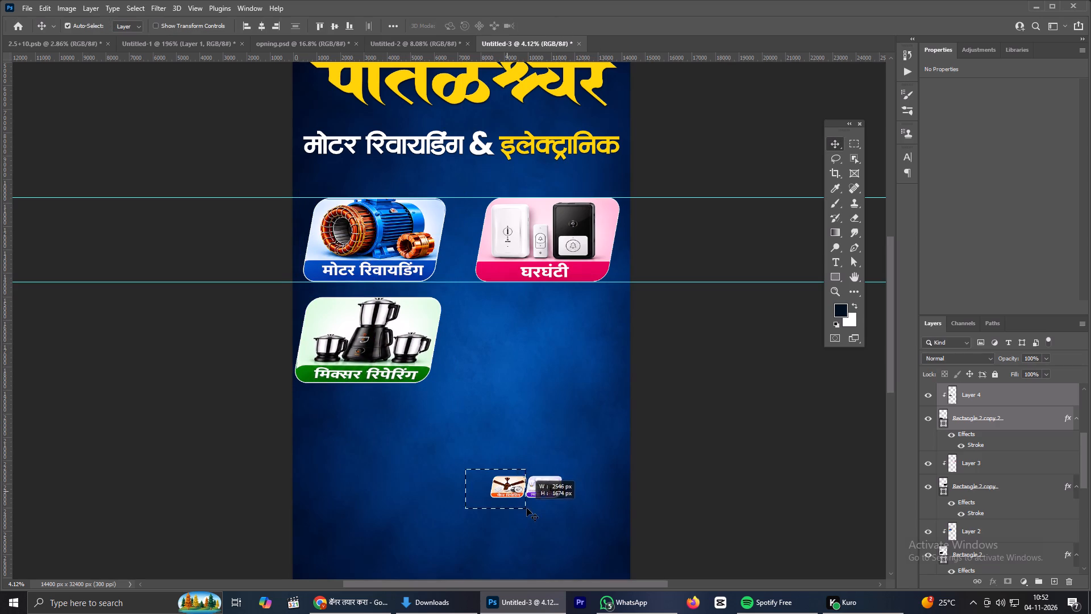
left_click_drag(527, 508, 524, 509)
left_click_drag(501, 482, 502, 210)
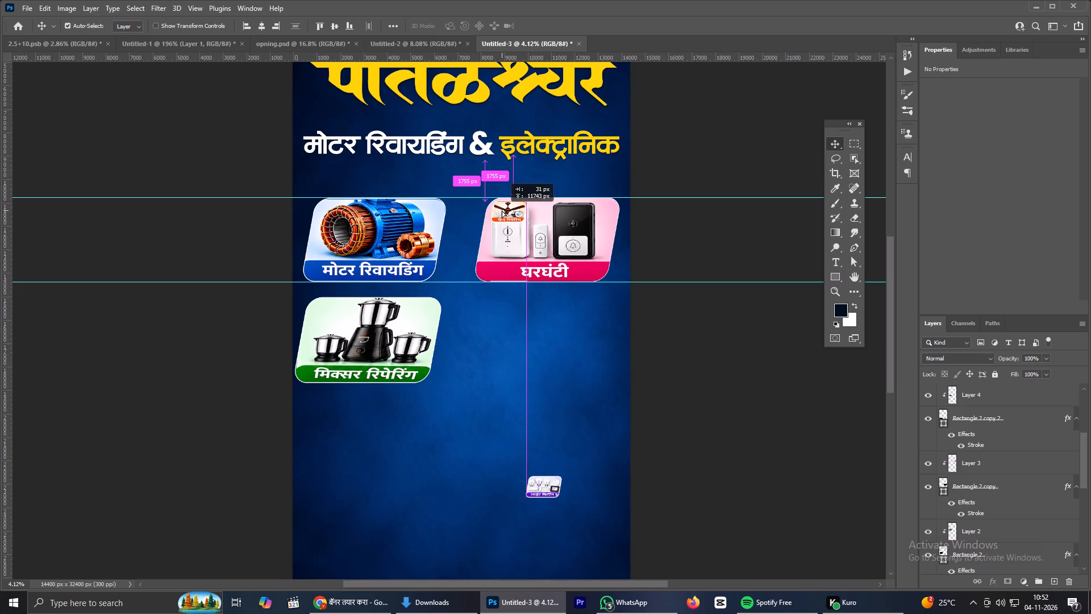
left_click_drag(502, 210, 493, 208)
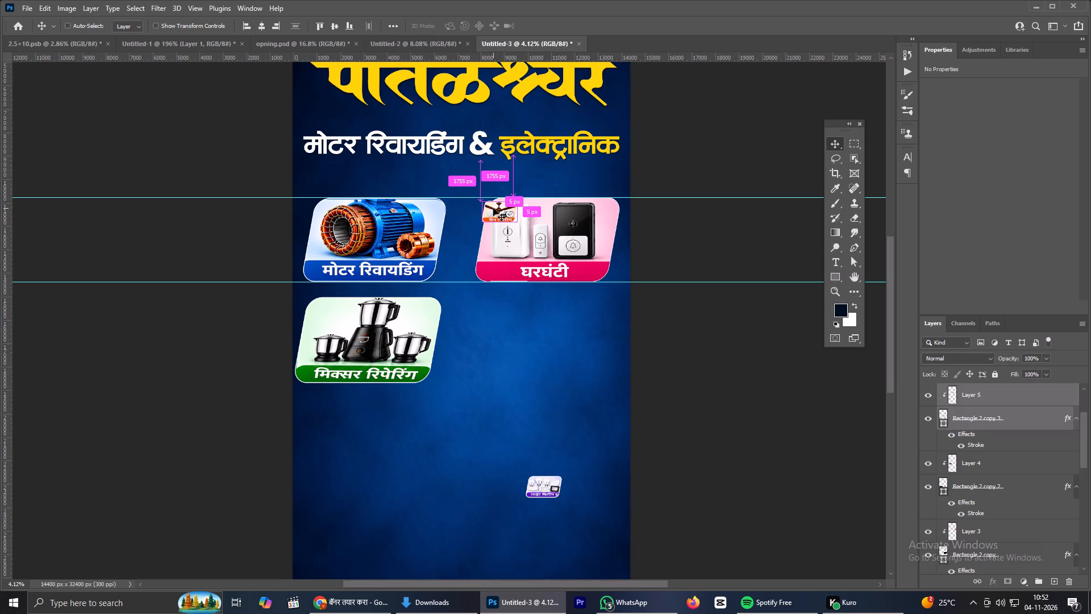
Enlarge the फॅन रिपेरिंग card to about 419%, using the घरघंटी card beneath it as size reference.
key("ctrl+t")
left_click_drag(516, 219, 601, 278)
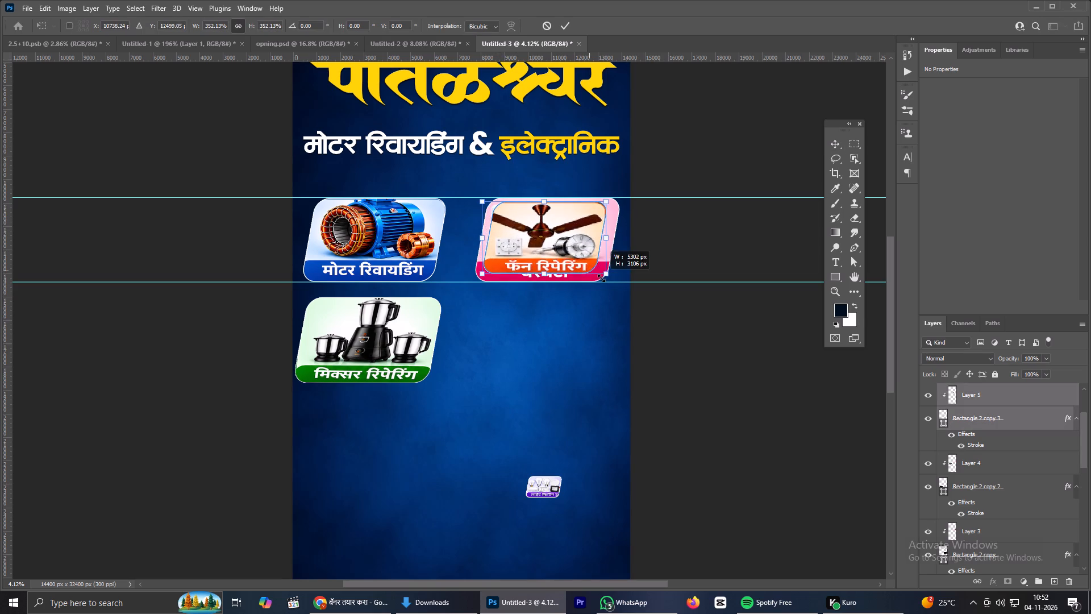
left_click_drag(601, 278, 617, 285)
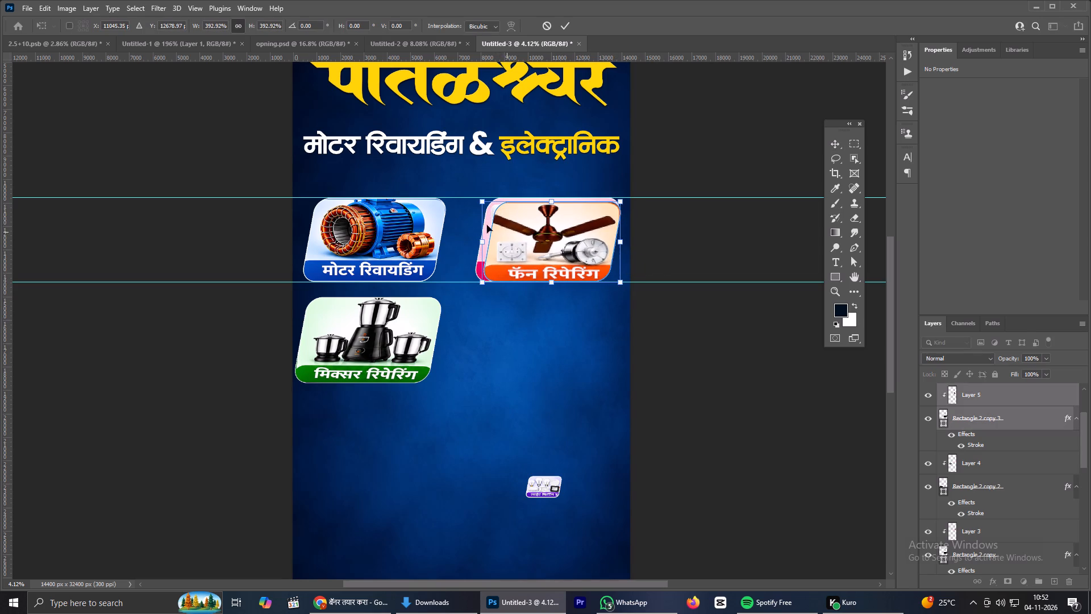
left_click_drag(480, 201, 469, 198)
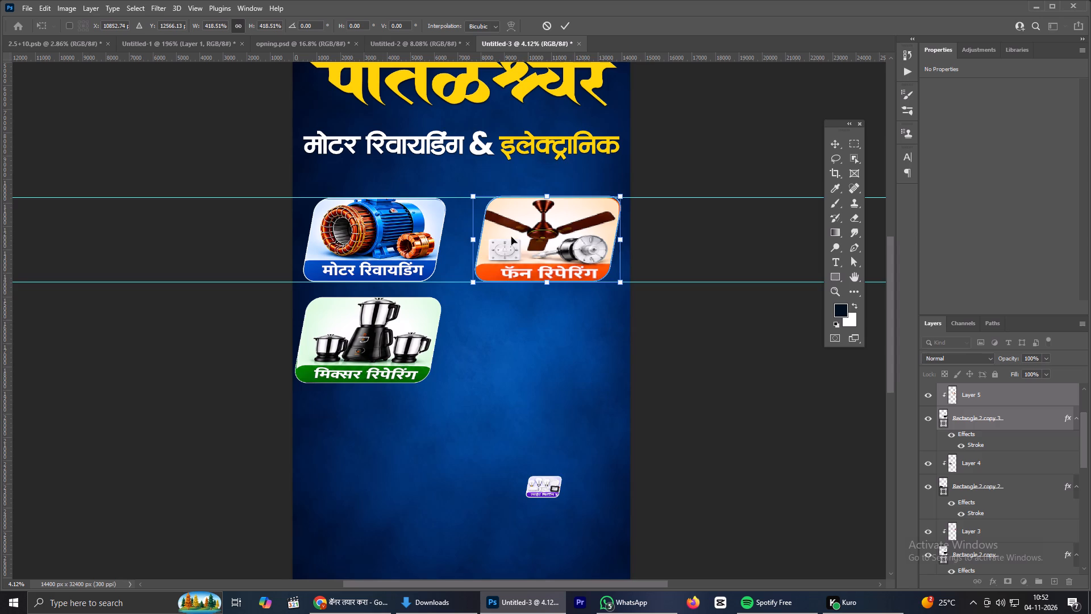
left_click(531, 243)
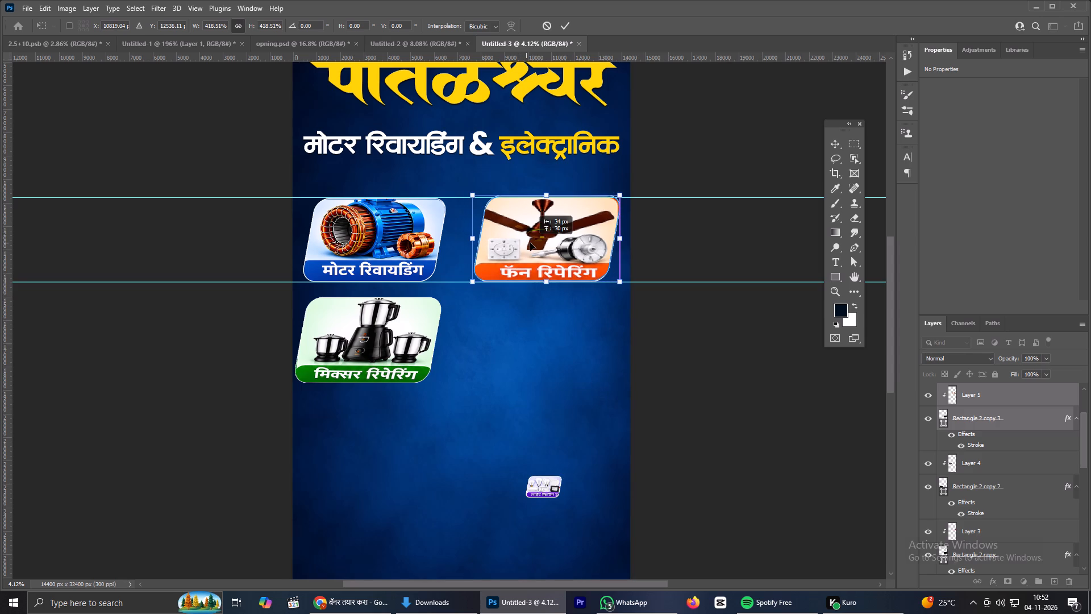
left_click(560, 21)
Move the फॅन रिपेरिंग card below the घरघंटी card, level with the मिक्सर रिपेरिंग card, and deselect it.
left_click_drag(549, 226, 535, 331)
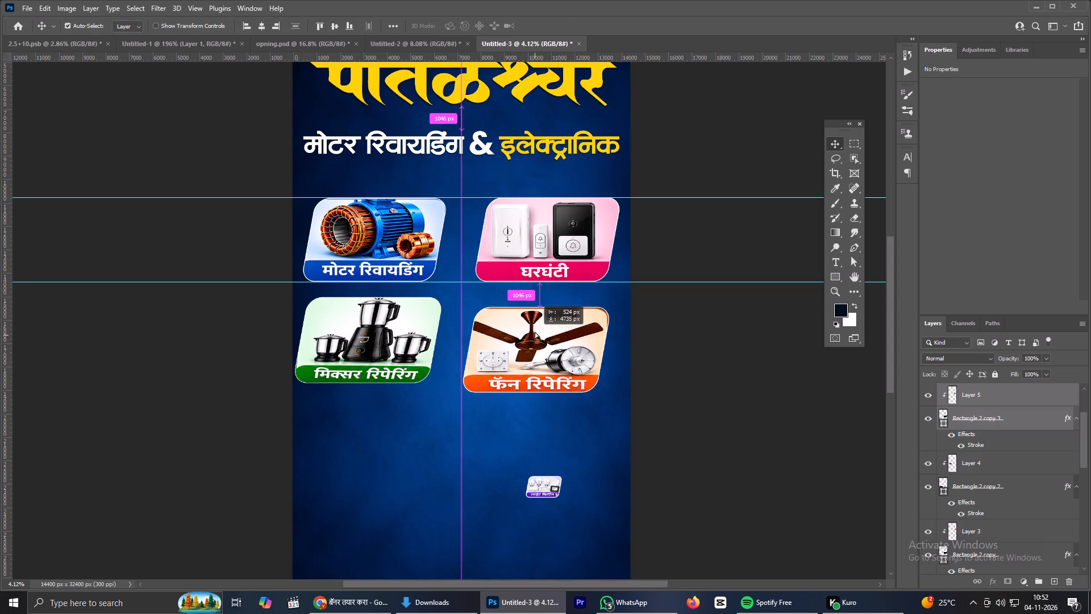
left_click_drag(535, 331, 534, 325)
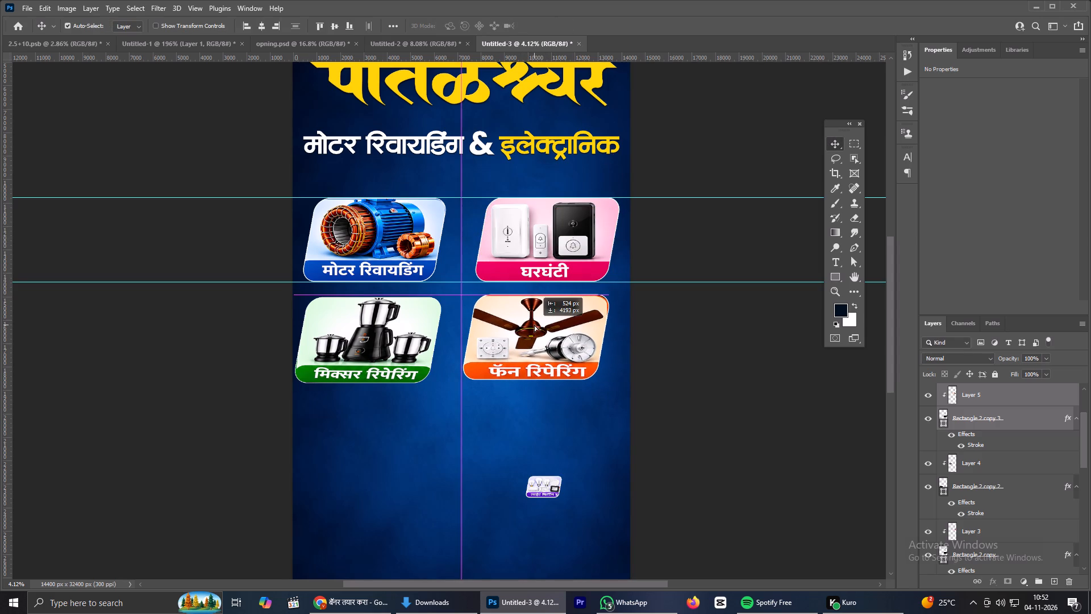
left_click_drag(534, 325, 534, 332)
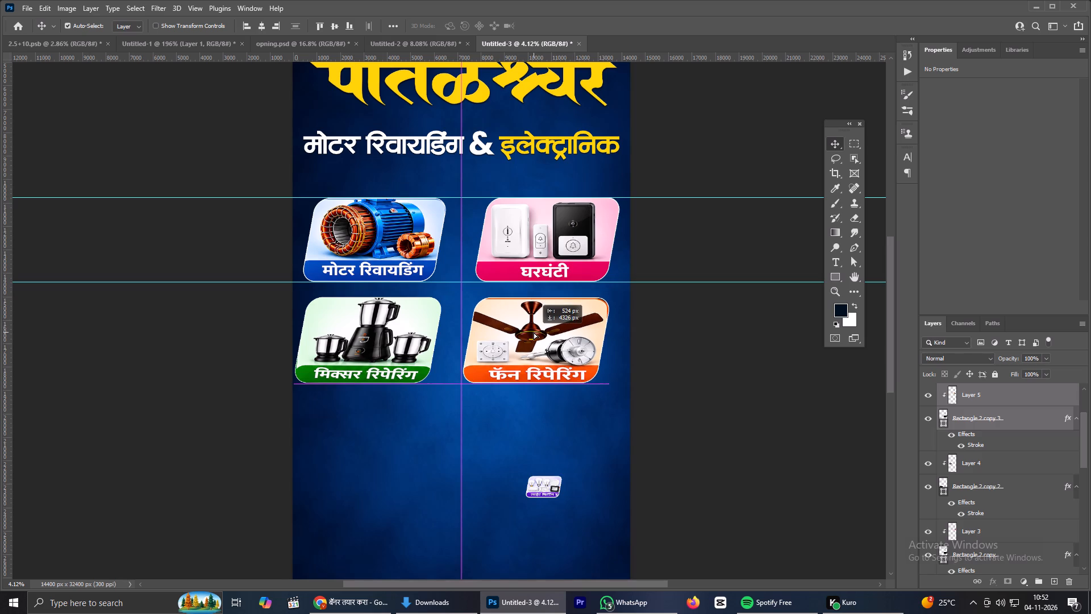
left_click_drag(534, 332, 538, 328)
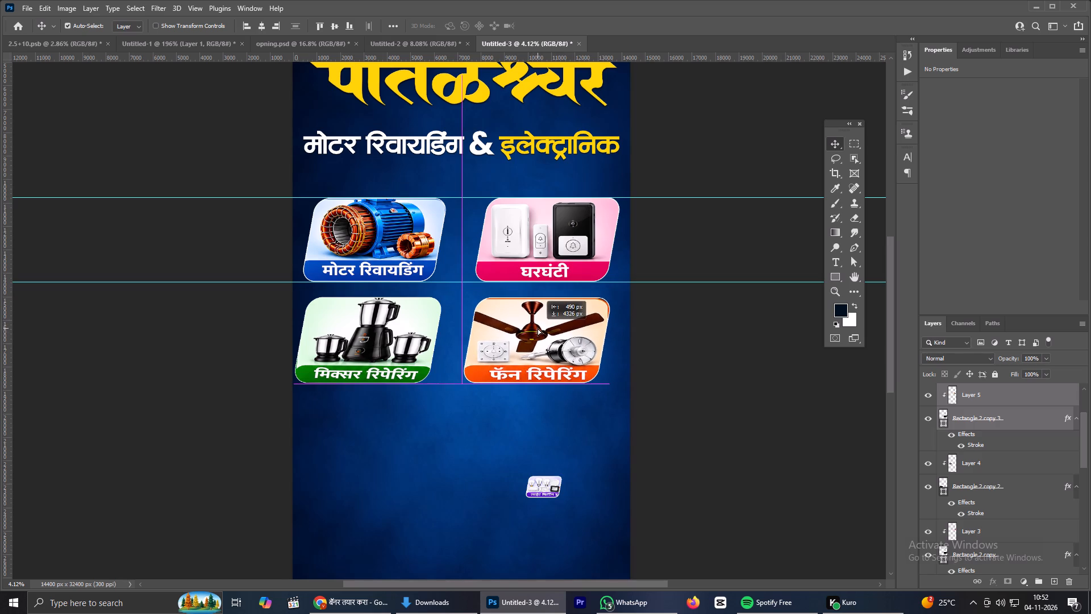
left_click_drag(538, 328, 537, 327)
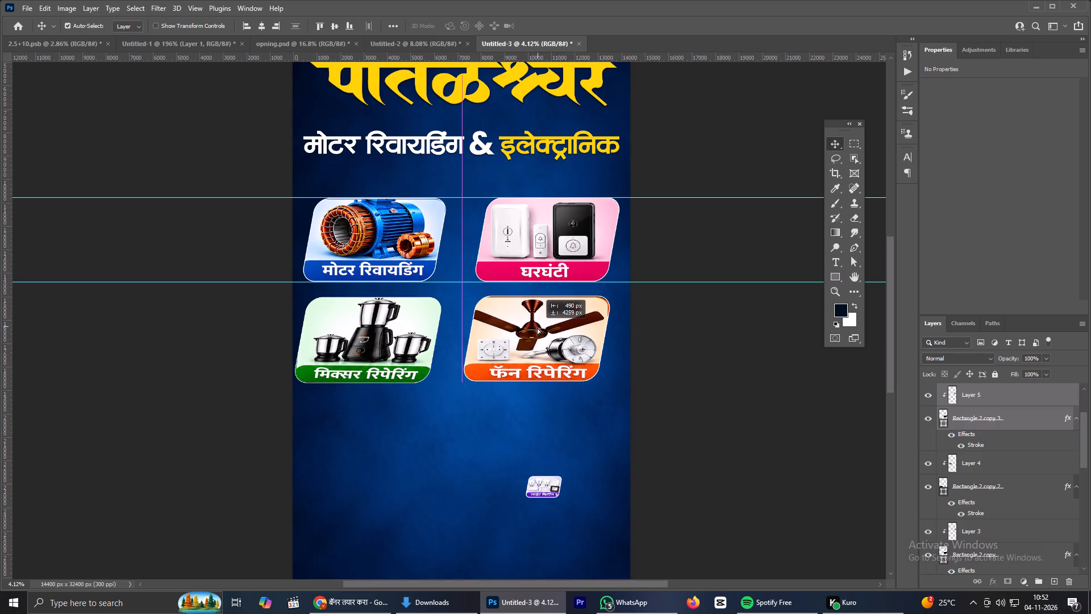
left_click_drag(537, 327, 540, 329)
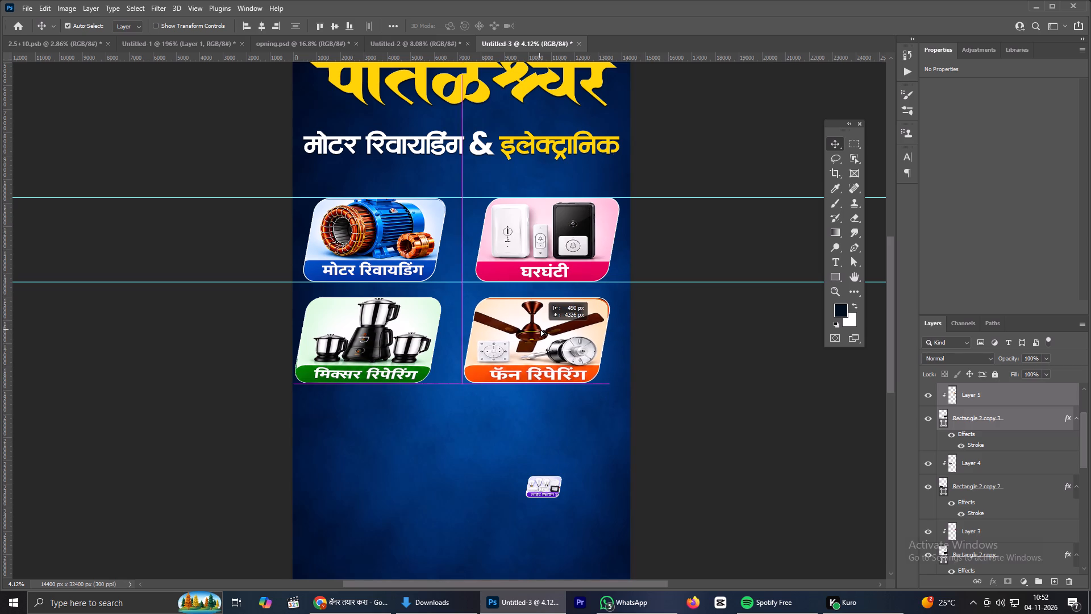
left_click_drag(540, 329, 539, 329)
scroll(544, 304, "up", 6)
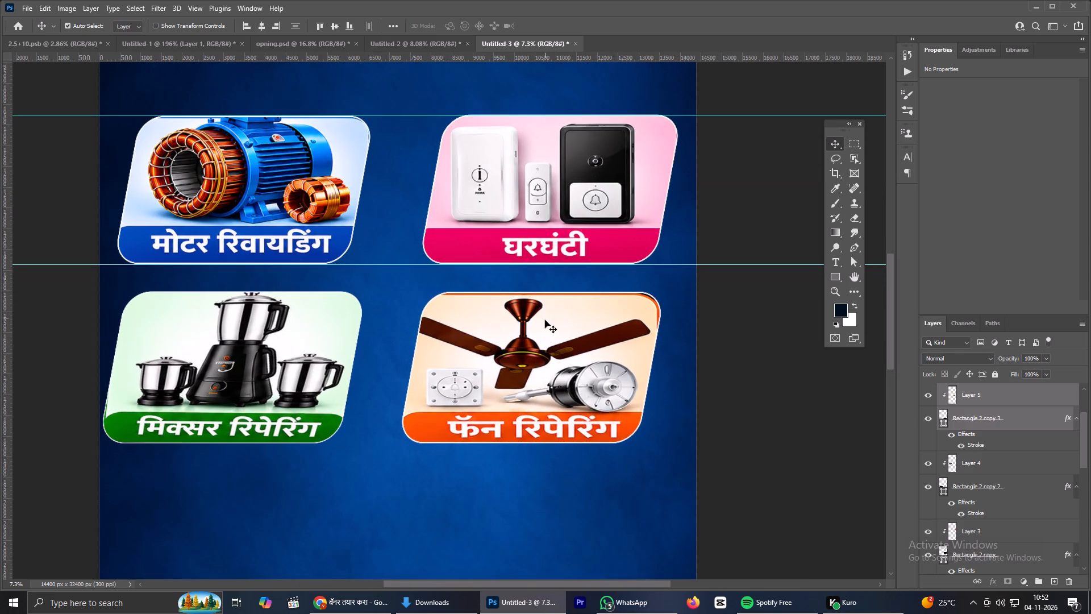
left_click(544, 322)
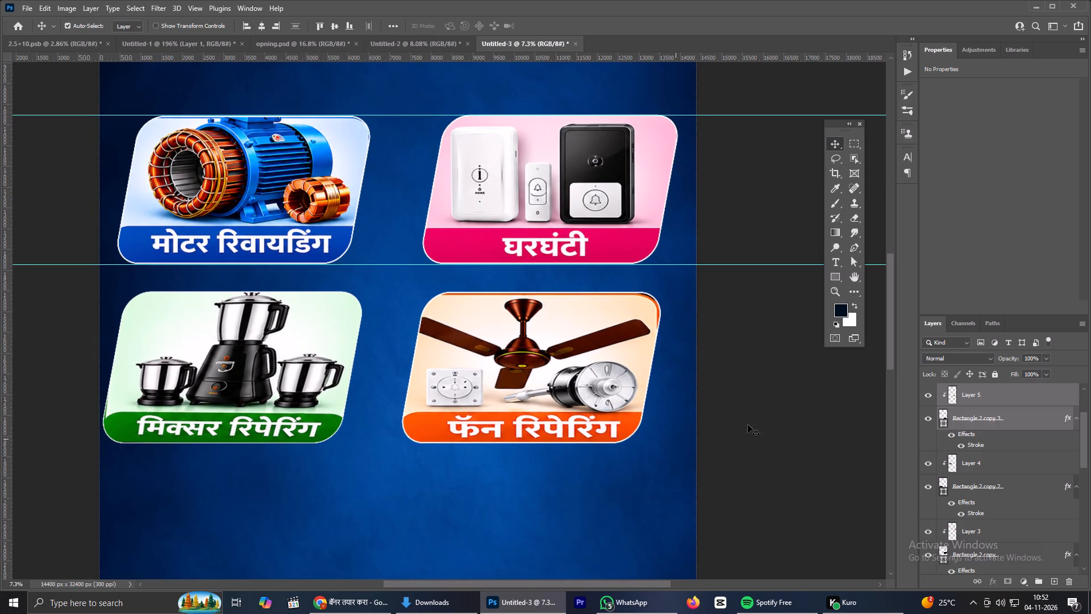
left_click(749, 422)
Move the लाईट फिटिंग card, frame and picture together, to the banner's middle below the two rows of cards.
scroll(520, 329, "down", 9)
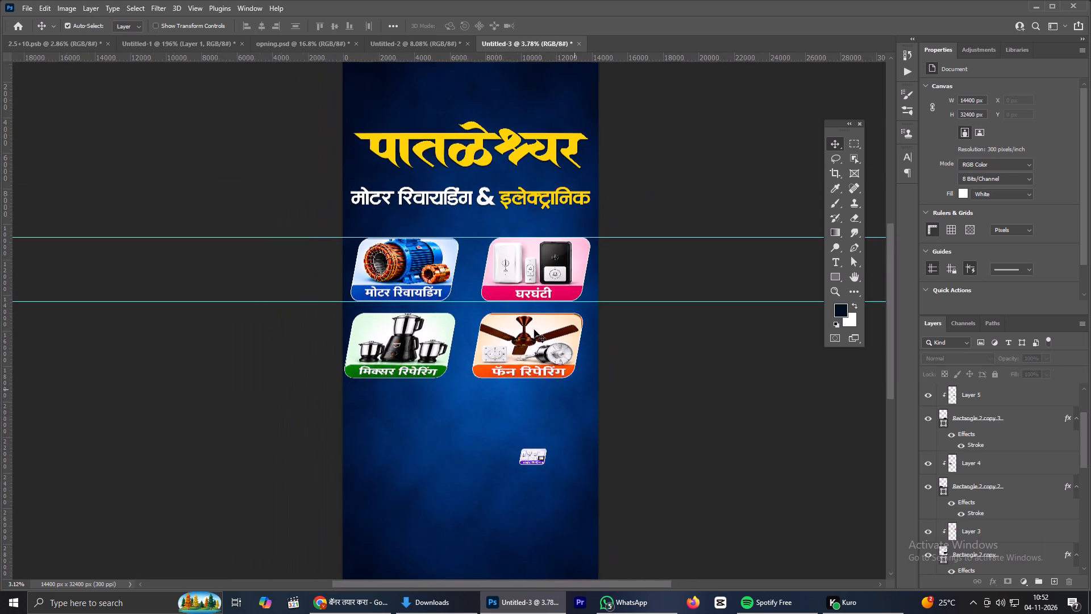
scroll(511, 330, "up", 7)
scroll(494, 323, "down", 7)
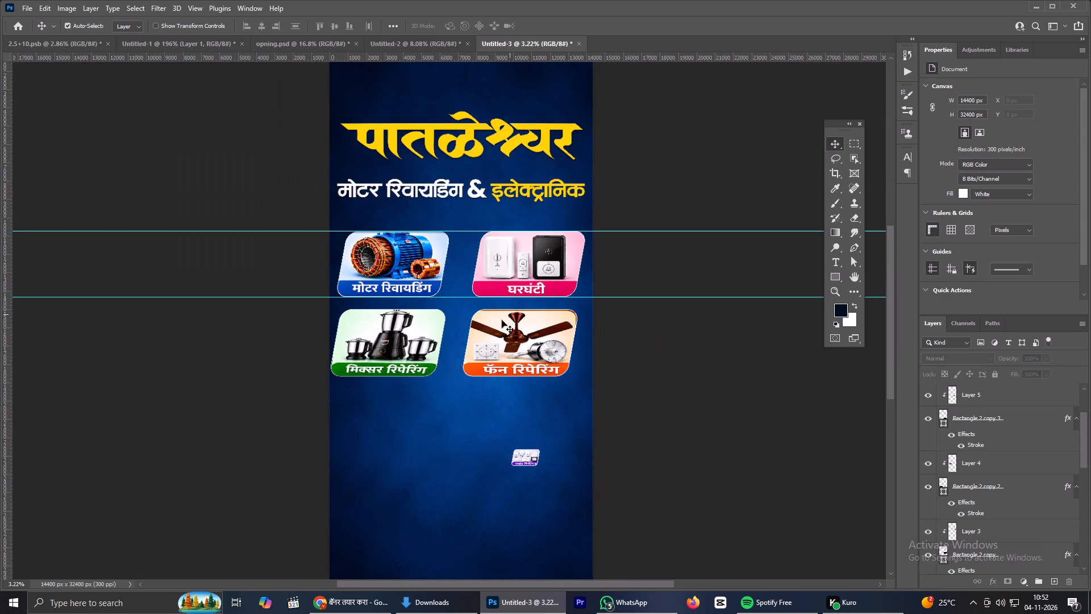
left_click_drag(496, 433, 548, 468)
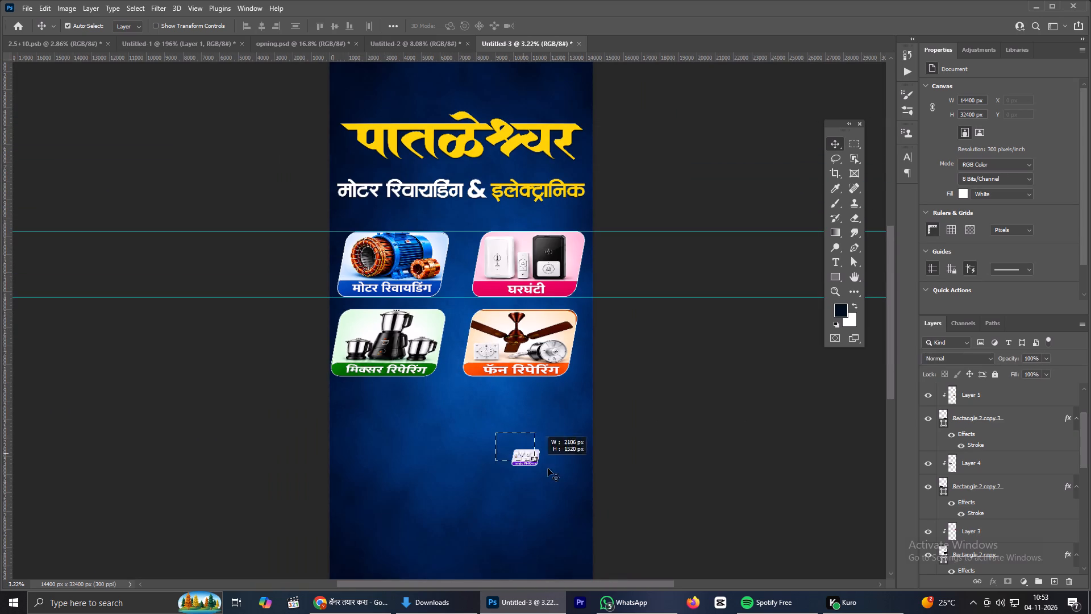
left_click_drag(548, 468, 557, 475)
left_click_drag(530, 458, 445, 426)
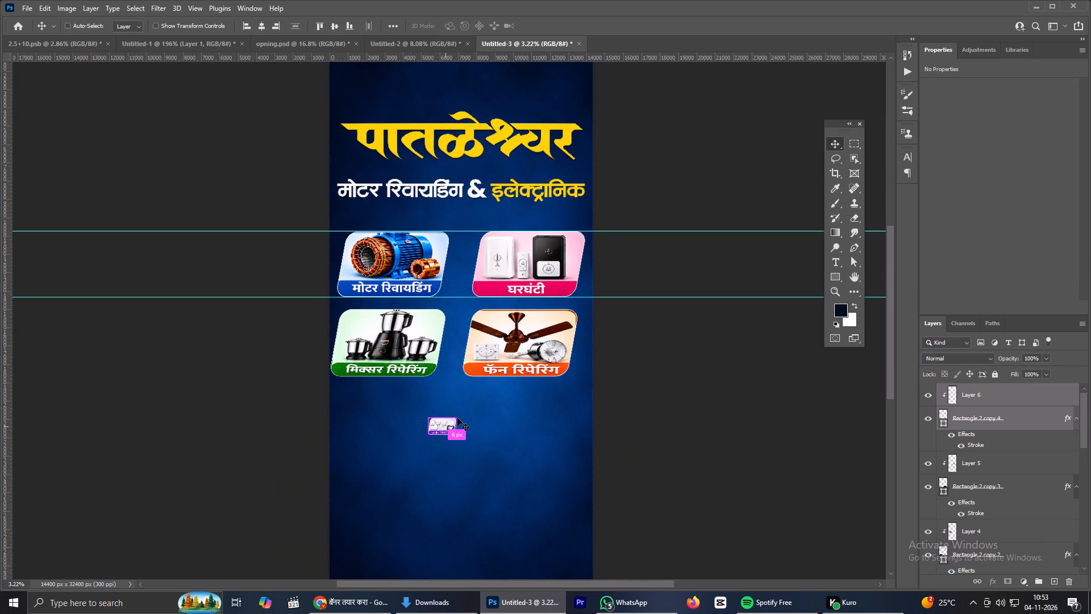
Hide the rulers.
key("ctrl+r")
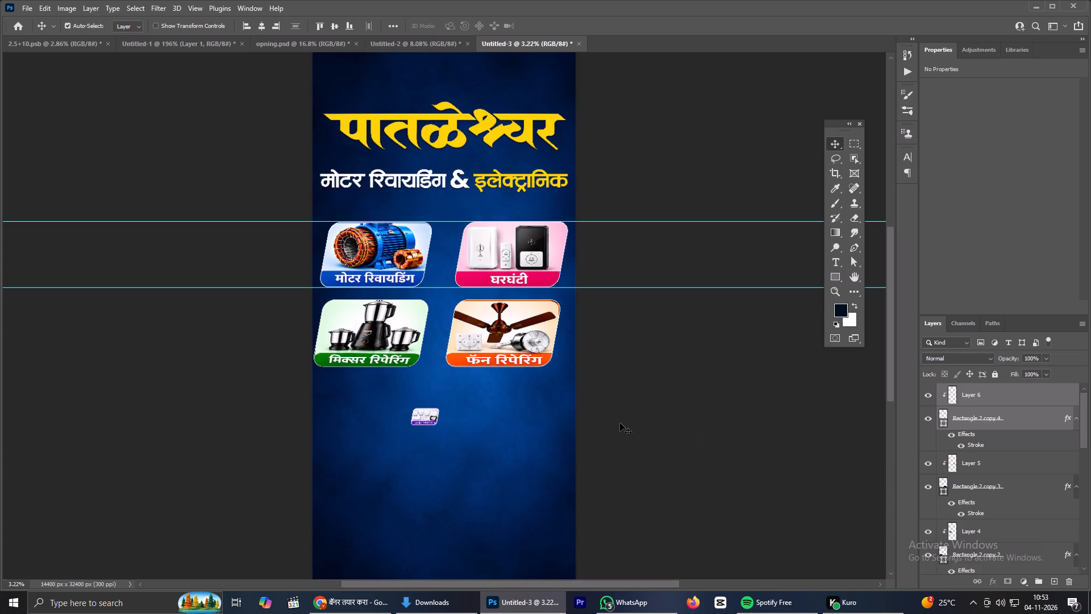
Enlarge the लाईट फिटिंग card to about 419%, using the मोटर रिवायडिंग card as size reference.
left_click(408, 420)
left_click(692, 436)
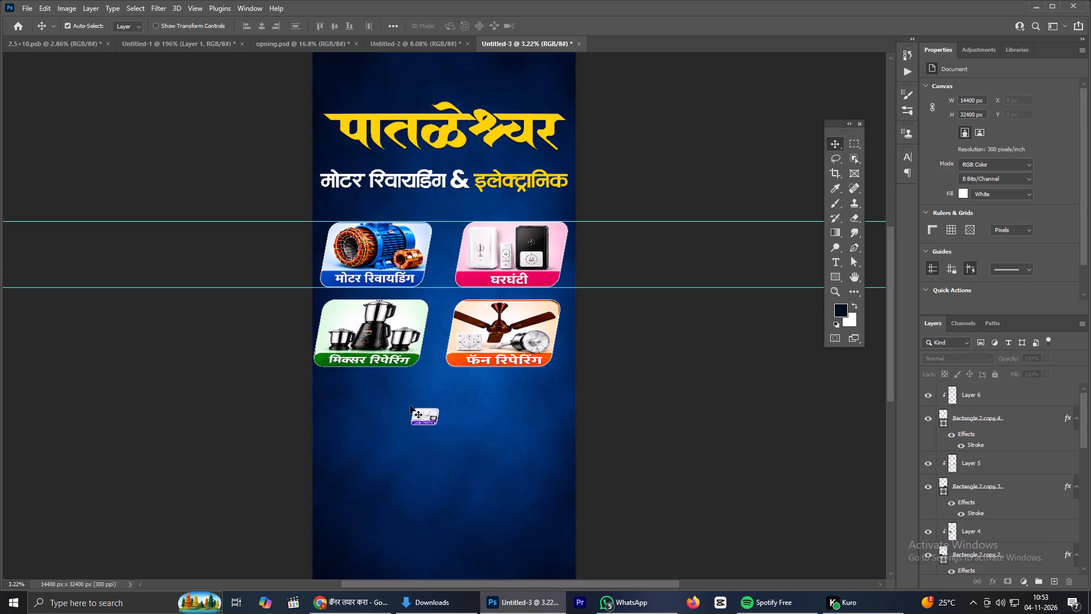
left_click_drag(400, 400, 463, 435)
key("ctrl+t")
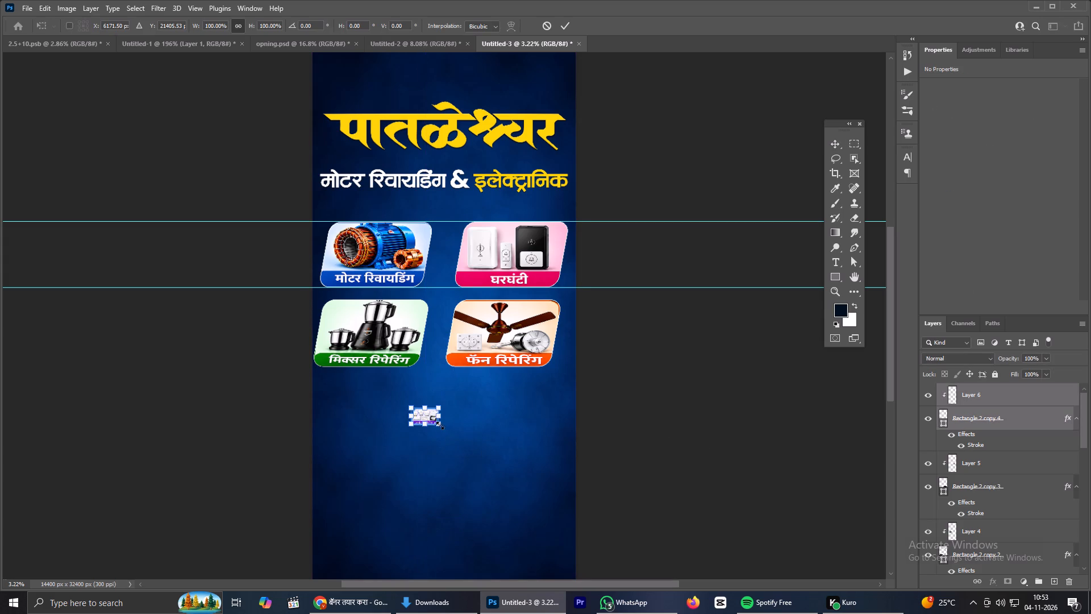
left_click_drag(442, 425, 505, 432, "alt")
left_click_drag(441, 419, 424, 395)
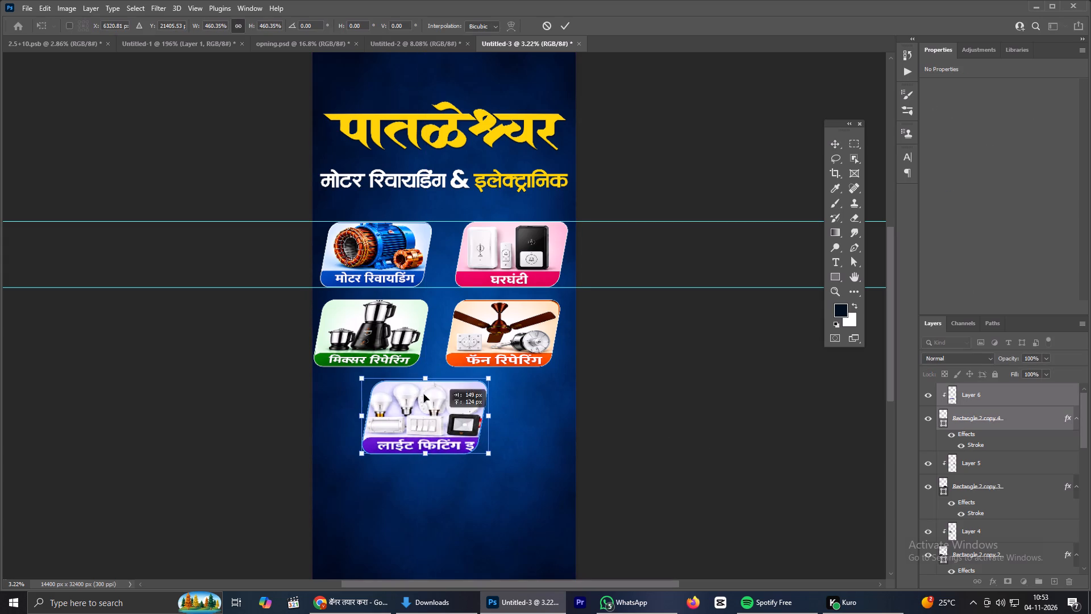
left_click_drag(424, 395, 395, 259)
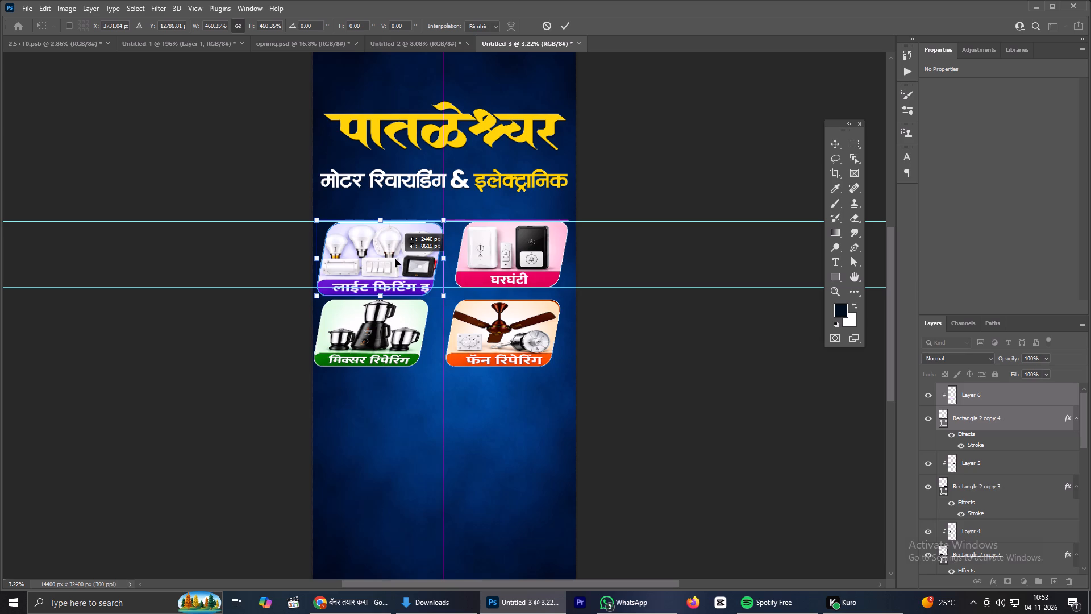
left_click_drag(395, 259, 396, 258)
left_click(444, 217)
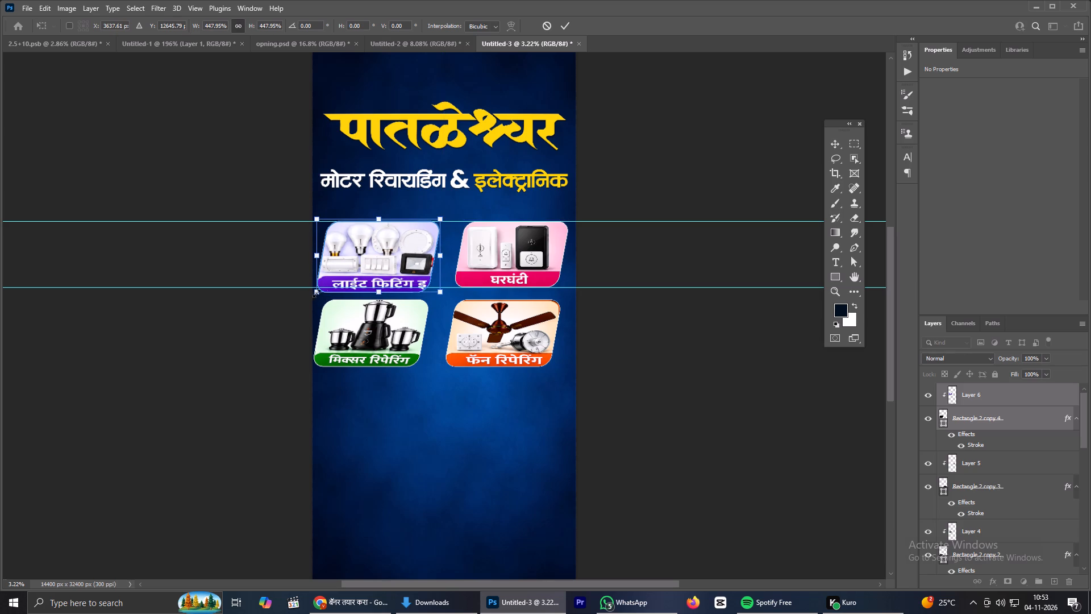
left_click_drag(437, 294, 432, 285)
Place the enlarged लाईट फिटिंग card alone in a third row, between the two columns, and apply the transform.
left_click_drag(386, 257, 445, 412)
left_click(455, 413)
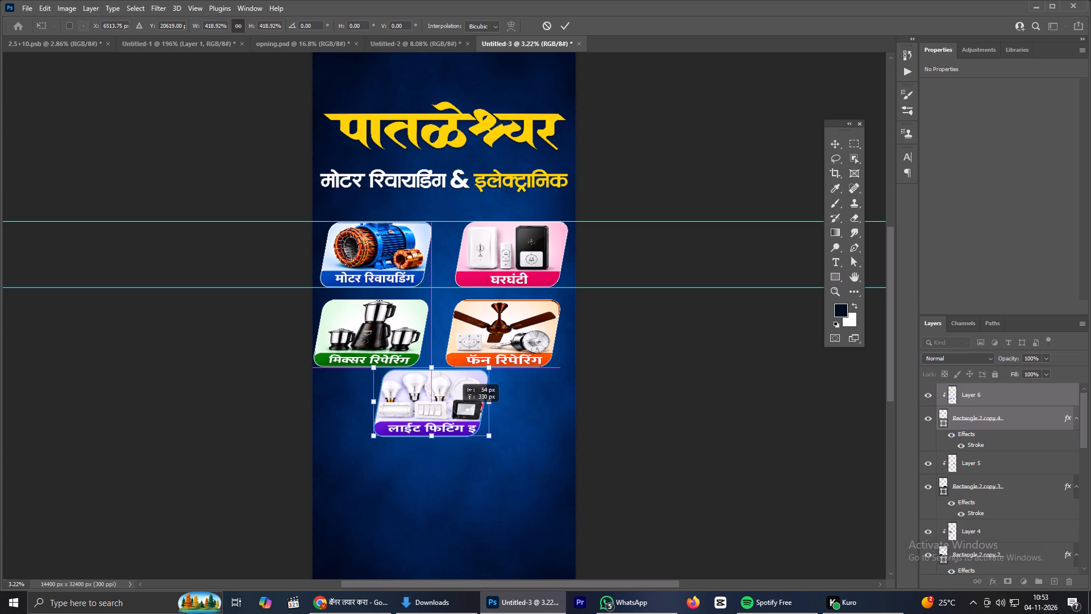
left_click_drag(463, 394, 463, 403)
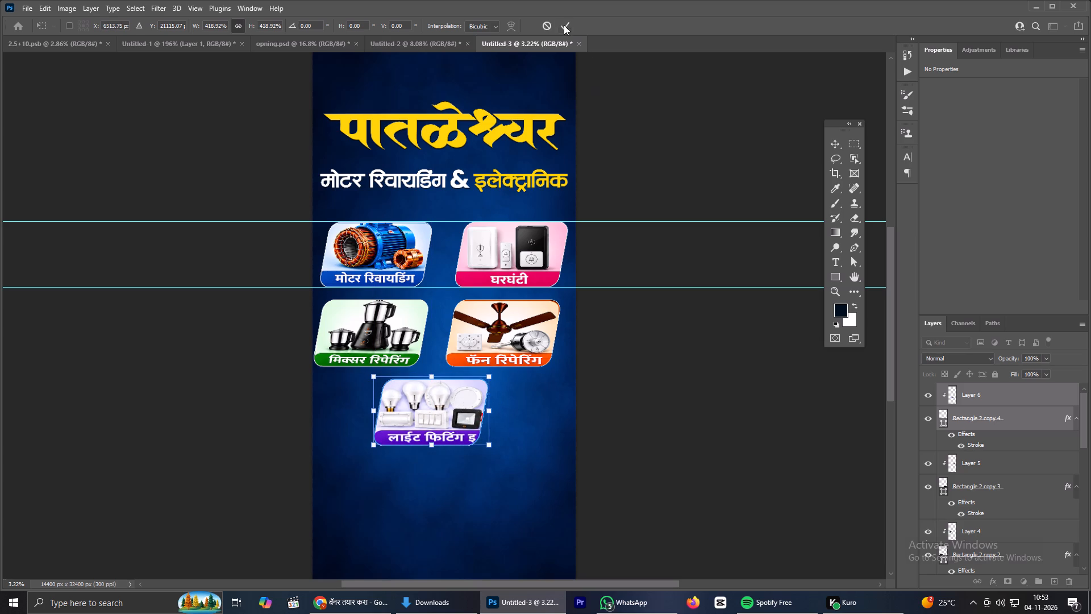
left_click(564, 25)
left_click(638, 139)
Move both horizontal guides off the artwork, above the banner's top edge.
scroll(507, 293, "down", 6)
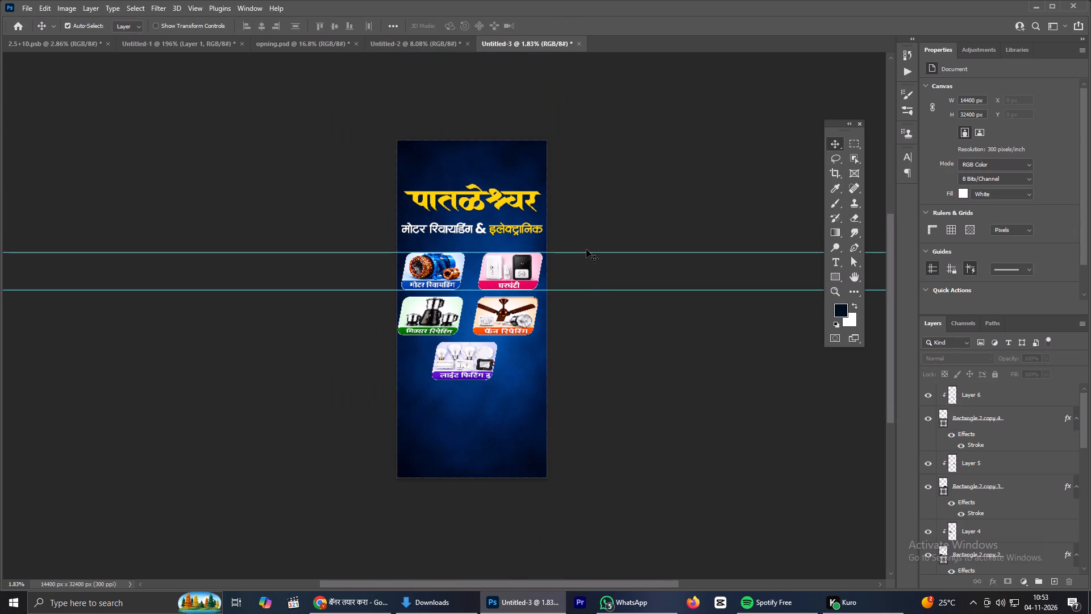
left_click(586, 250)
left_click_drag(583, 252, 605, 92)
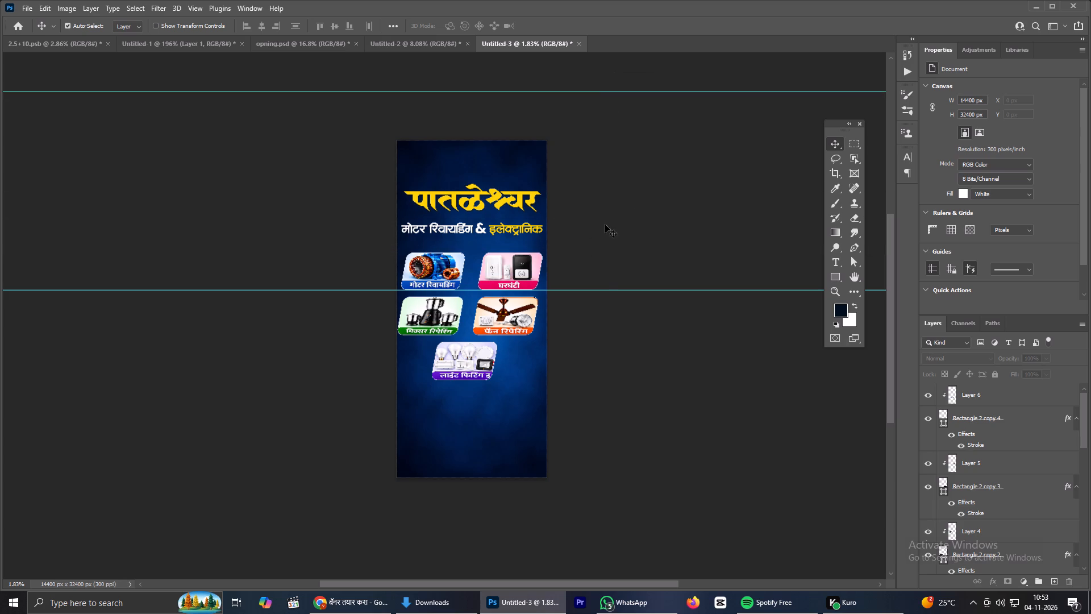
left_click_drag(604, 291, 646, 80)
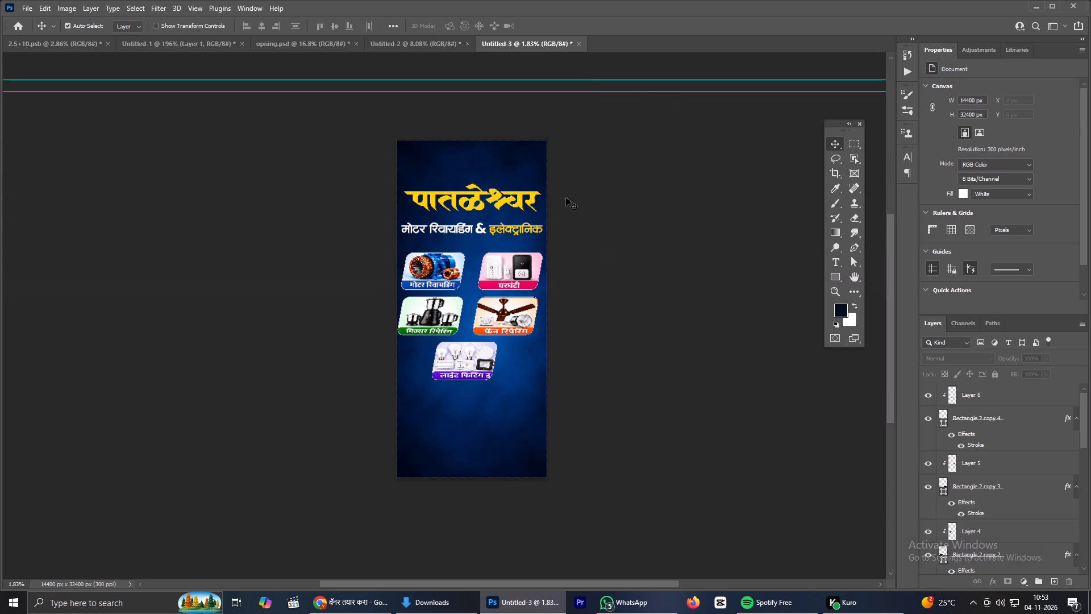
Examine the alignment and spacing of the five service cards and the overall banner layout.
scroll(478, 206, "up", 6)
scroll(508, 325, "up", 8)
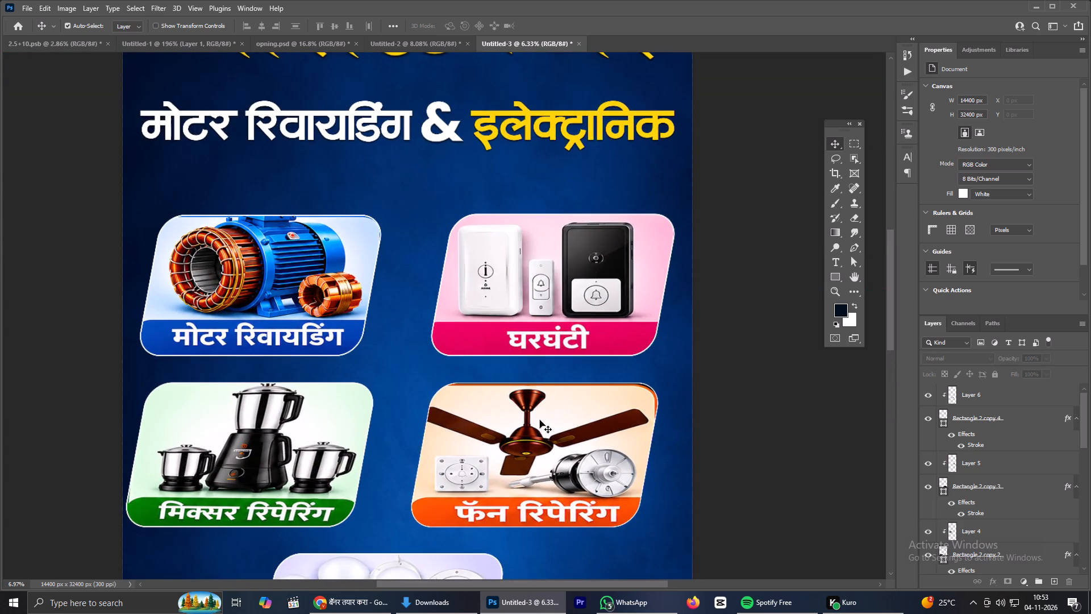
scroll(536, 421, "down", 8)
key("space")
key("space")
key("space")
key("space")
key("space")
key("space")
key("space")
key("space")
key("space")
key("space")
key("space")
key("space")
key("space")
key("space")
key("space")
key("space")
key("space")
key("space")
key("space")
key("space")
left_click_drag(508, 494, 495, 323)
scroll(452, 246, "down", 5)
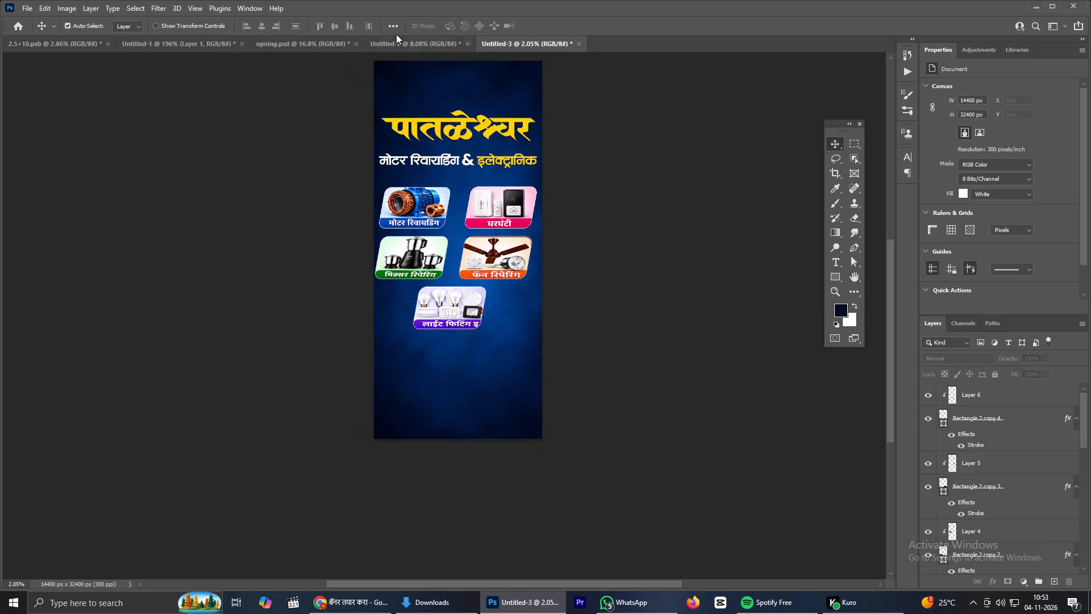
Copy the four service lines with their check marks from the Untitled-2 banner into Untitled-3, below the लाईट फिटिंग card.
left_click(396, 34)
left_click(398, 51)
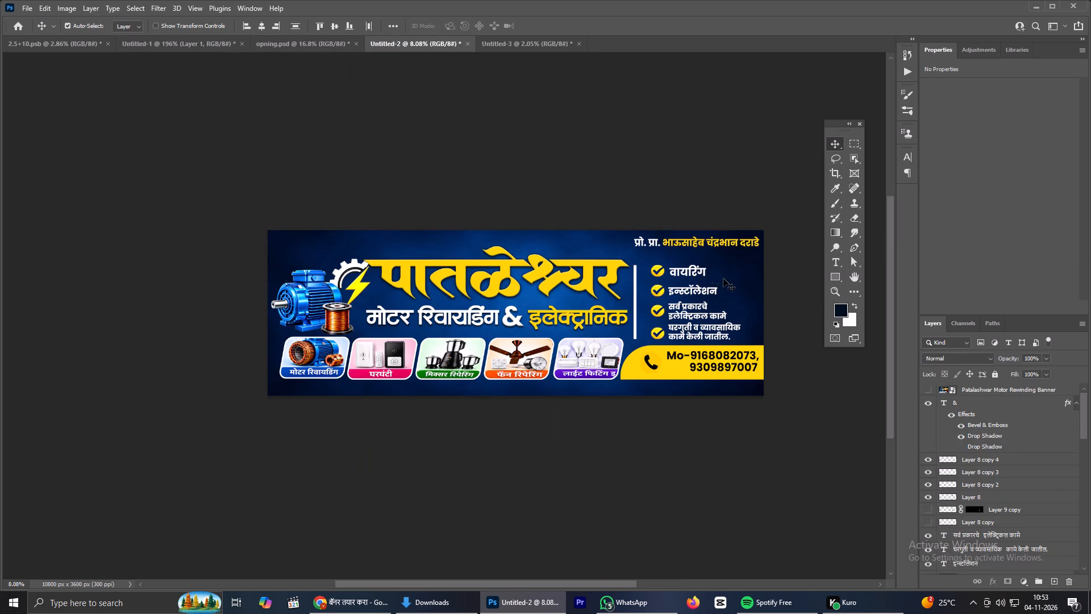
left_click_drag(647, 258, 723, 341)
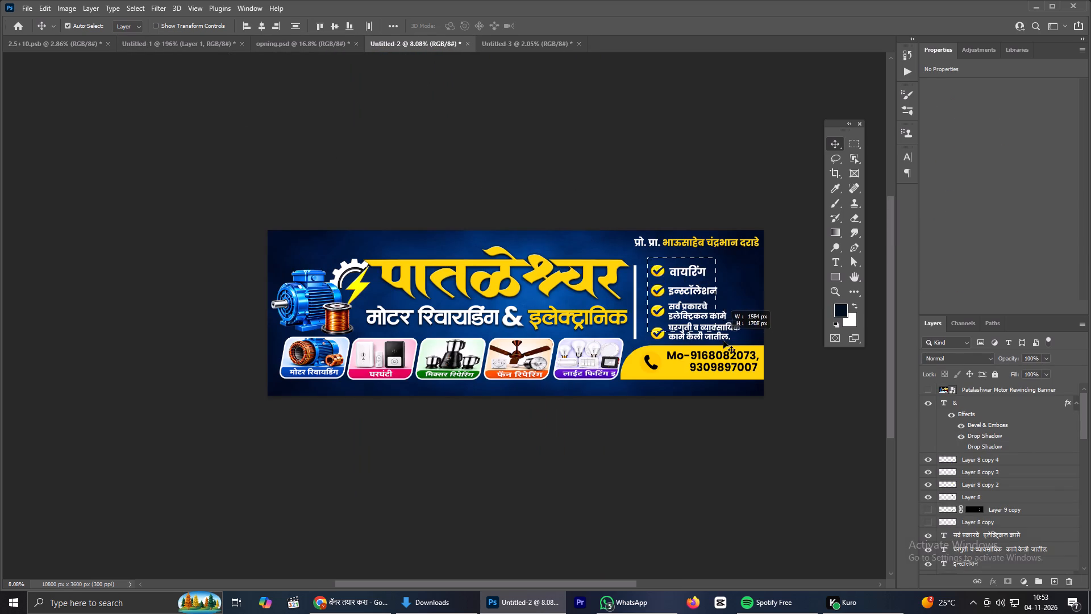
left_click_drag(723, 341, 732, 336)
left_click_drag(694, 317, 510, 47)
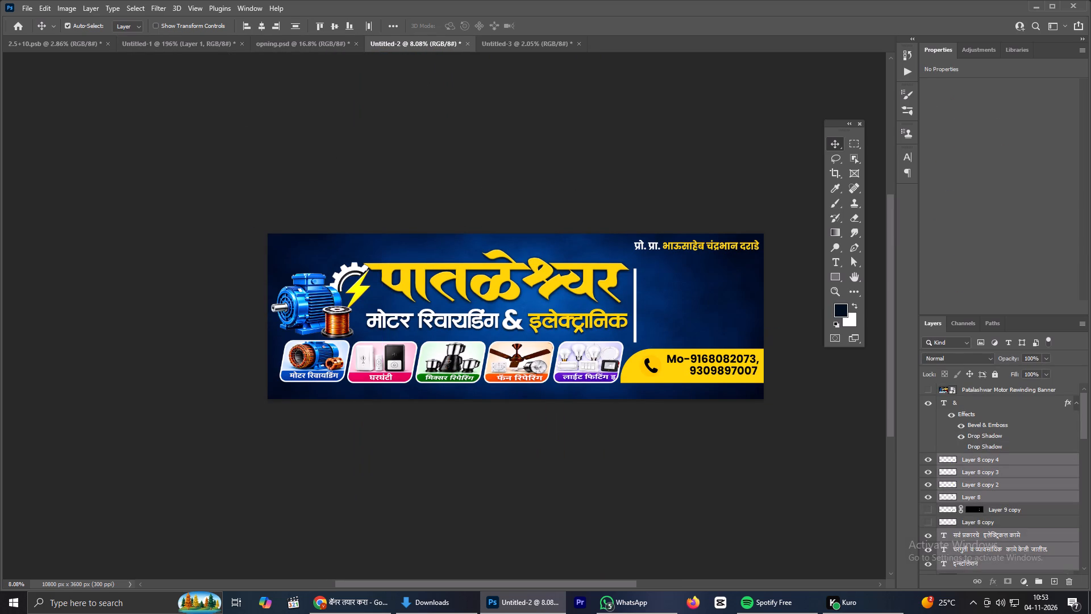
left_click_drag(510, 47, 452, 368)
Enlarge the four-line checklist with its check marks to about 397% and place it directly below the लाईट फिटिंग card.
scroll(452, 368, "up", 3)
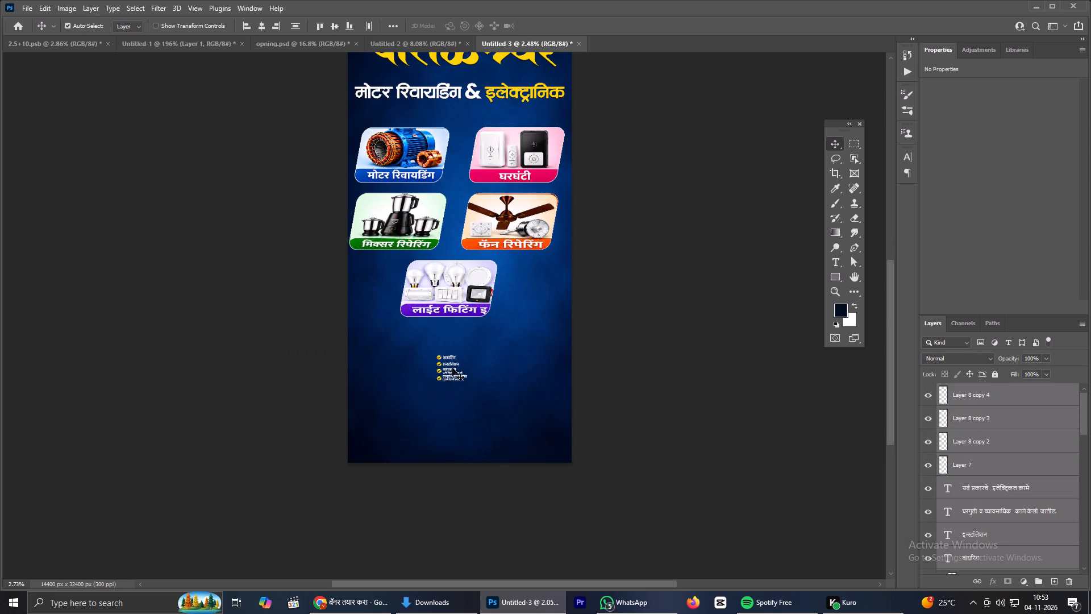
key("ctrl+t")
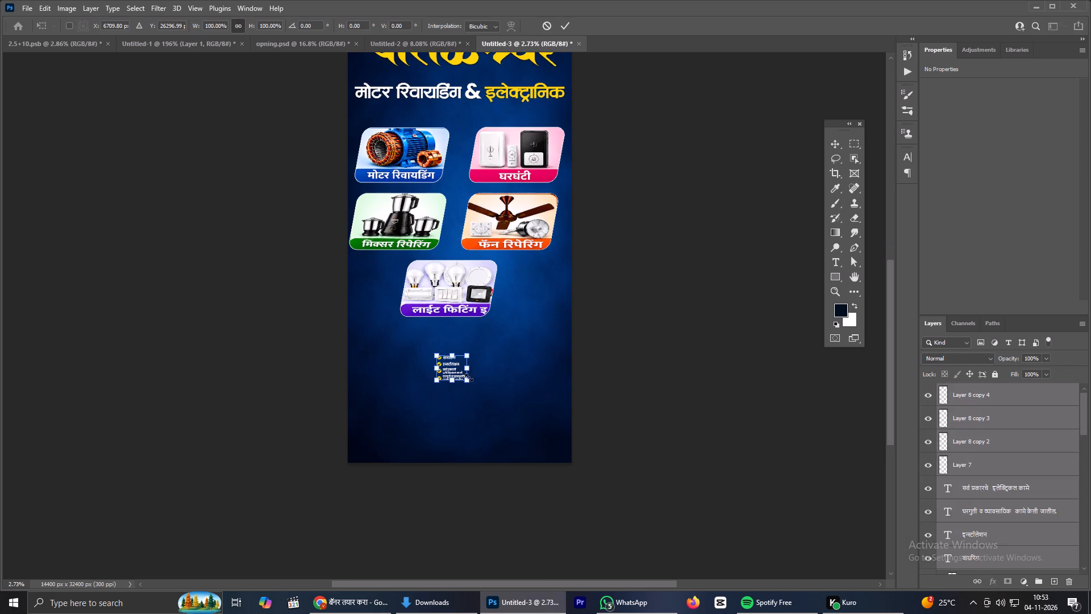
left_click_drag(467, 381, 520, 397, "alt")
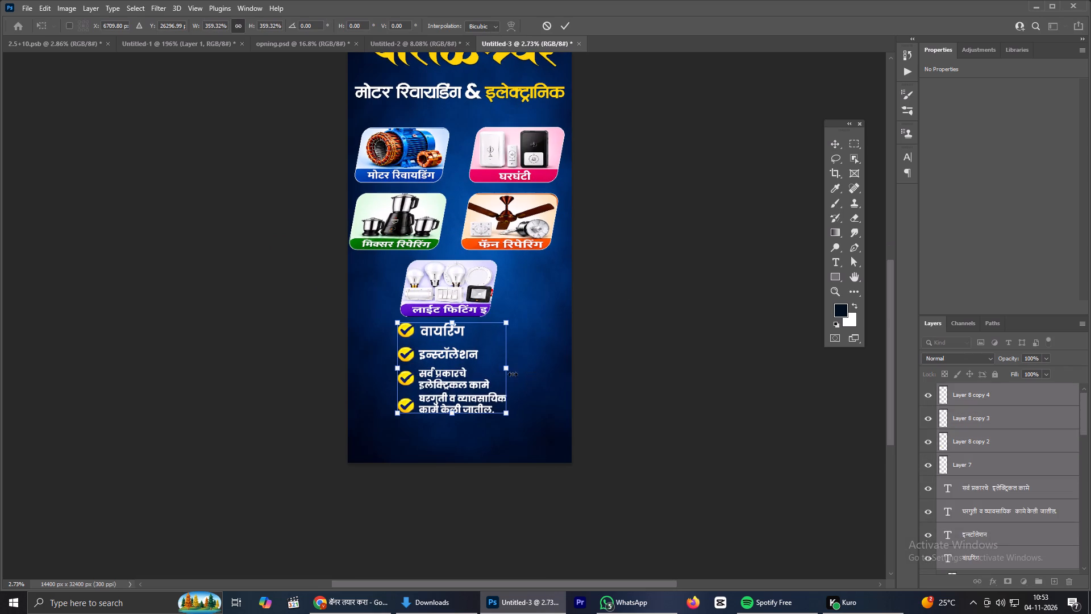
scroll(464, 342, "up", 3)
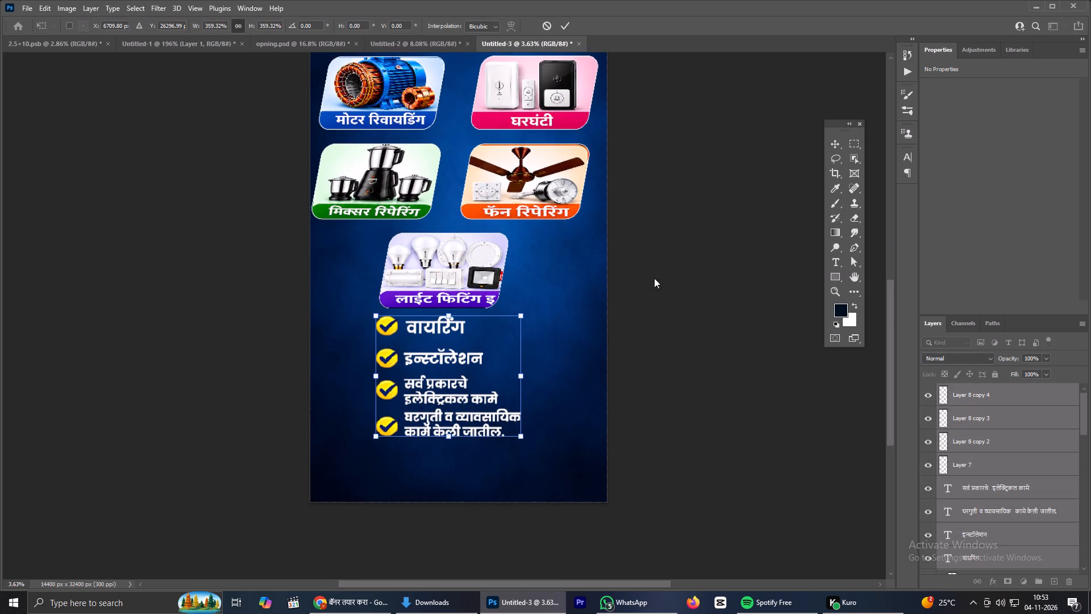
left_click(454, 353)
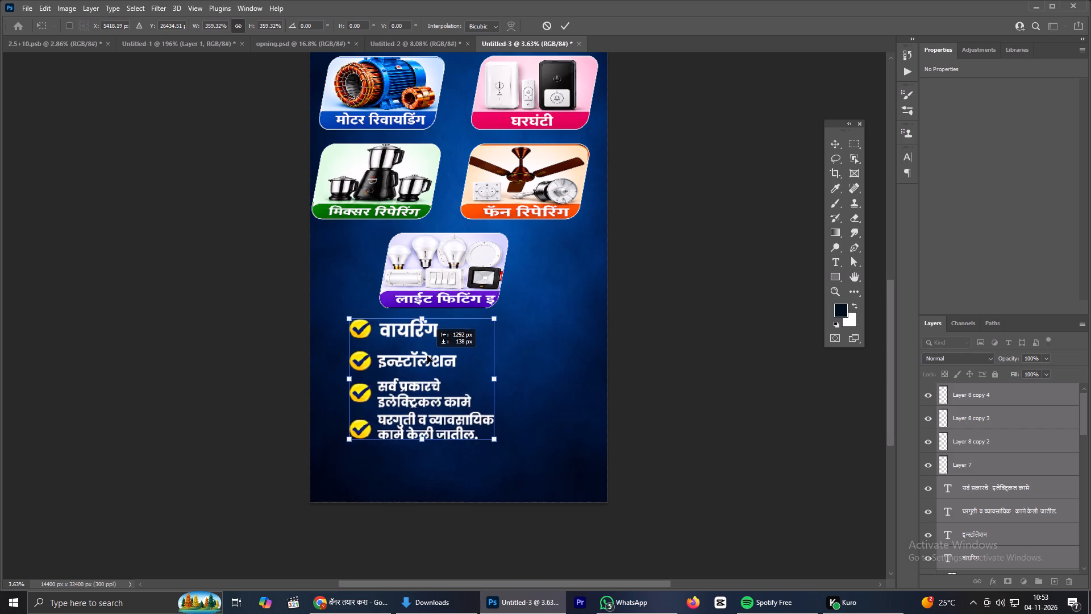
left_click_drag(518, 378, 527, 380)
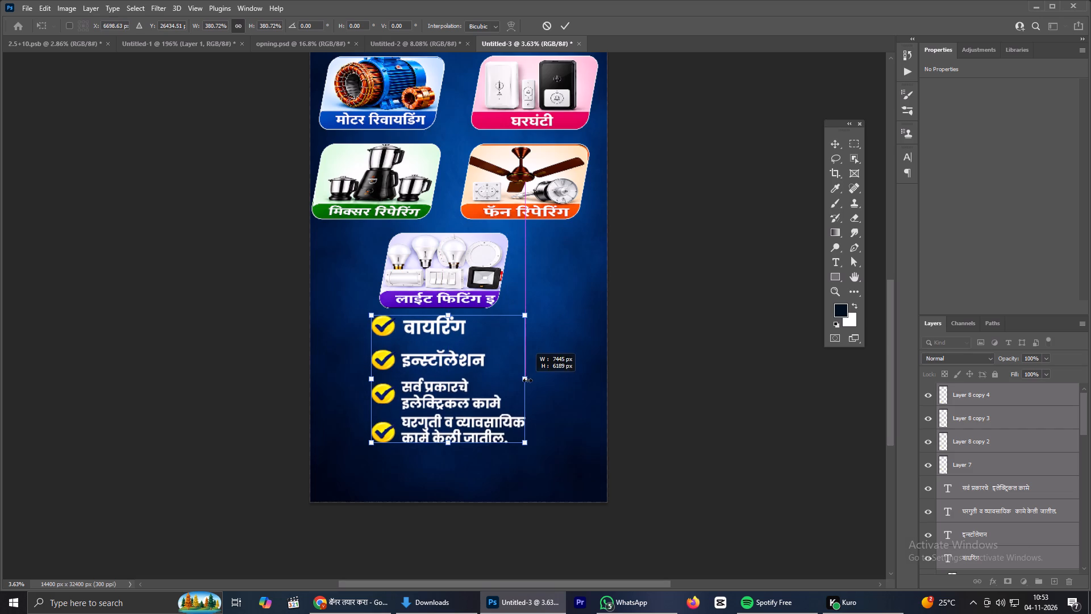
left_click_drag(527, 380, 532, 378)
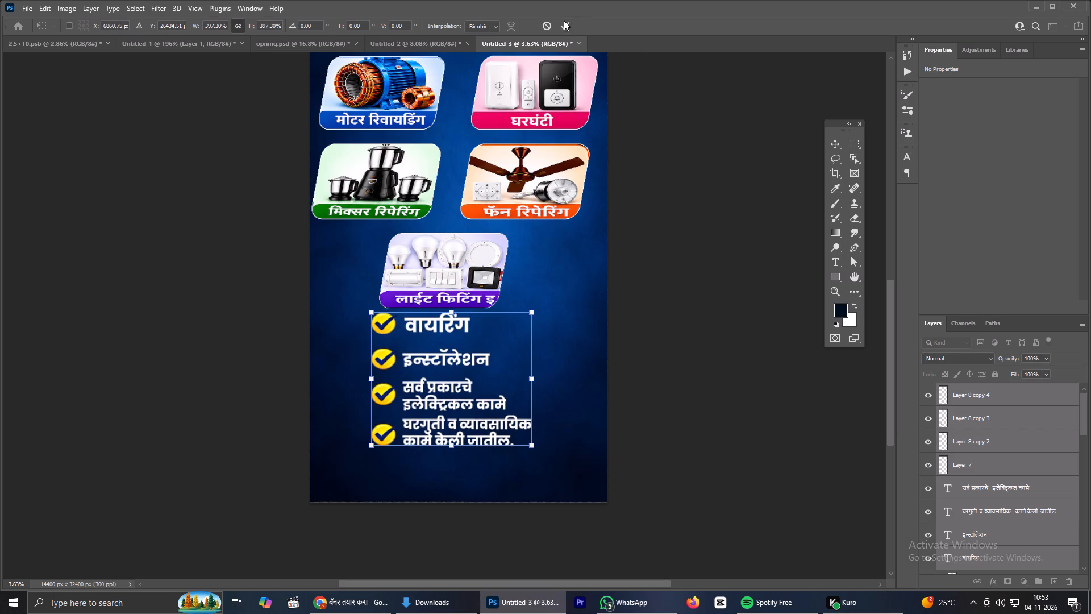
left_click(564, 20)
scroll(433, 333, "up", 4)
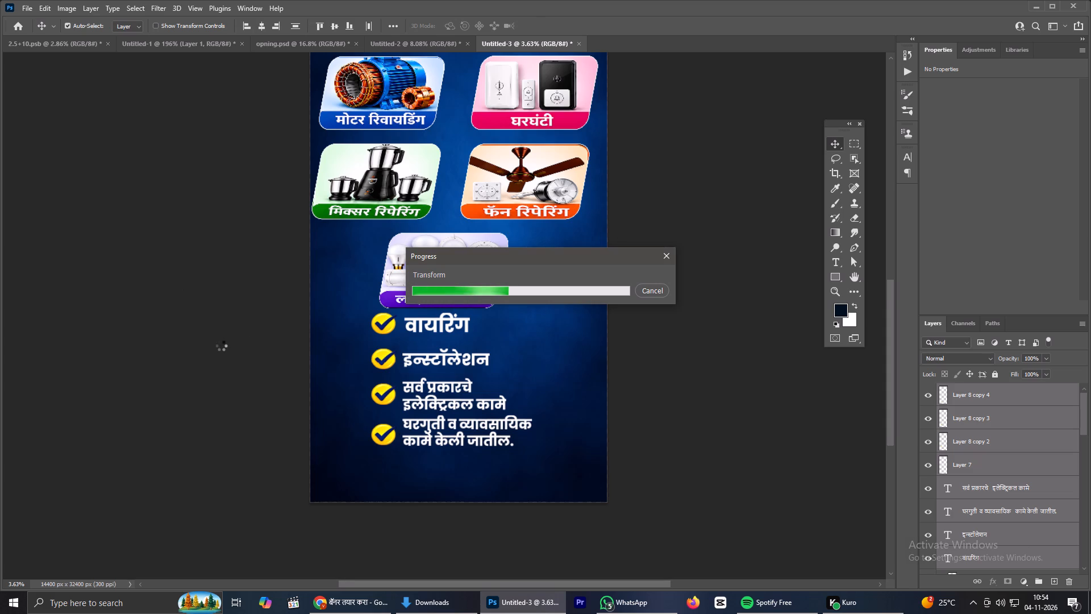
Move the वायरिंग and इन्स्टॉलेशन lines with their check marks about 1,900 px left, spacing the second line slightly lower.
scroll(250, 330, "down", 5)
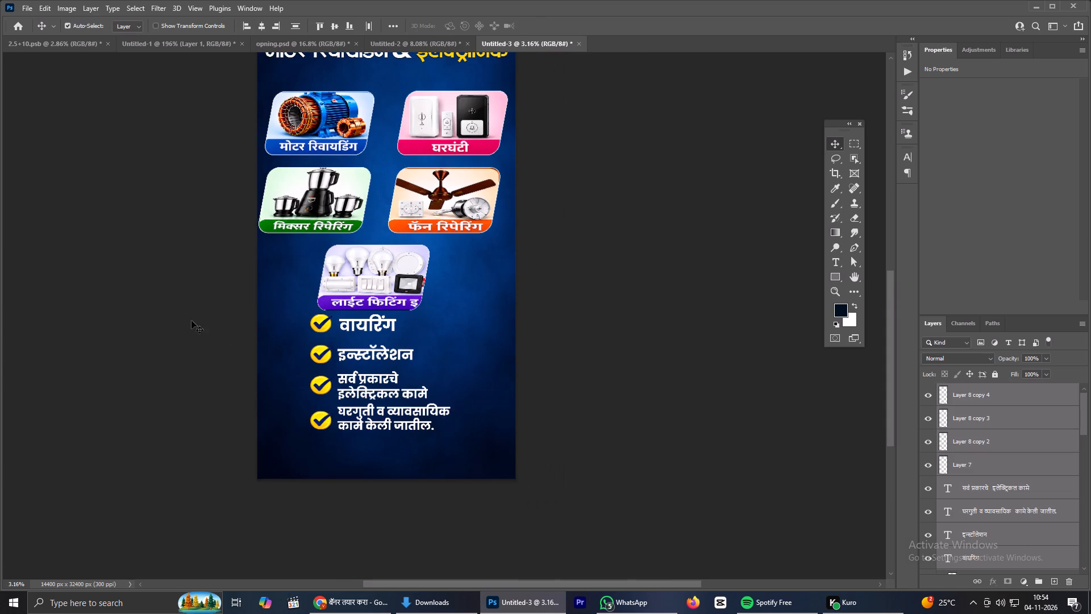
left_click(191, 320)
left_click_drag(272, 311, 344, 335)
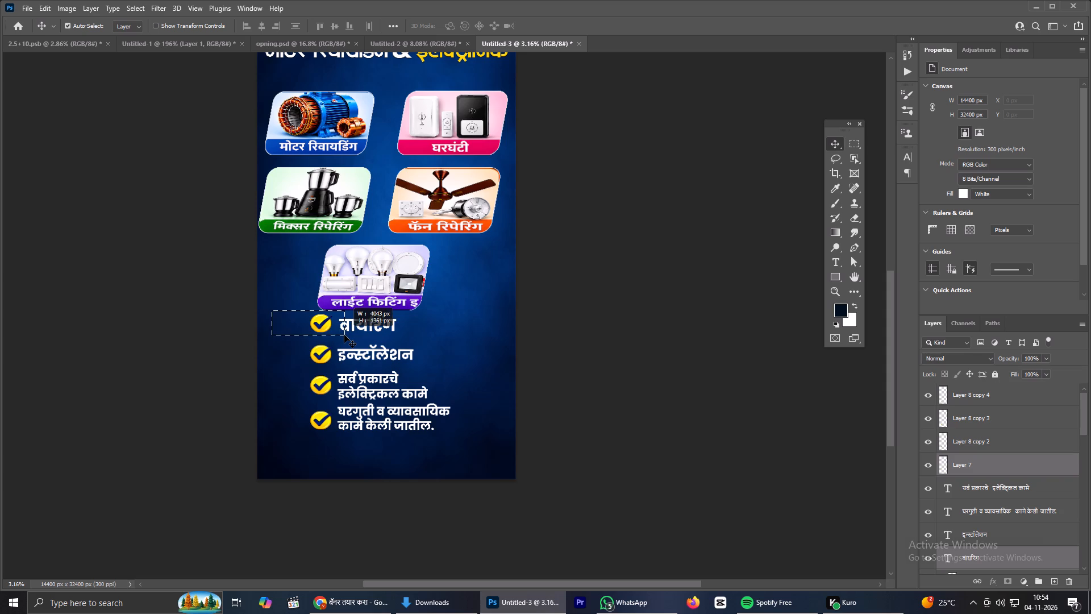
left_click_drag(344, 335, 347, 333)
left_click_drag(366, 326, 332, 331)
scroll(293, 308, "down", 3)
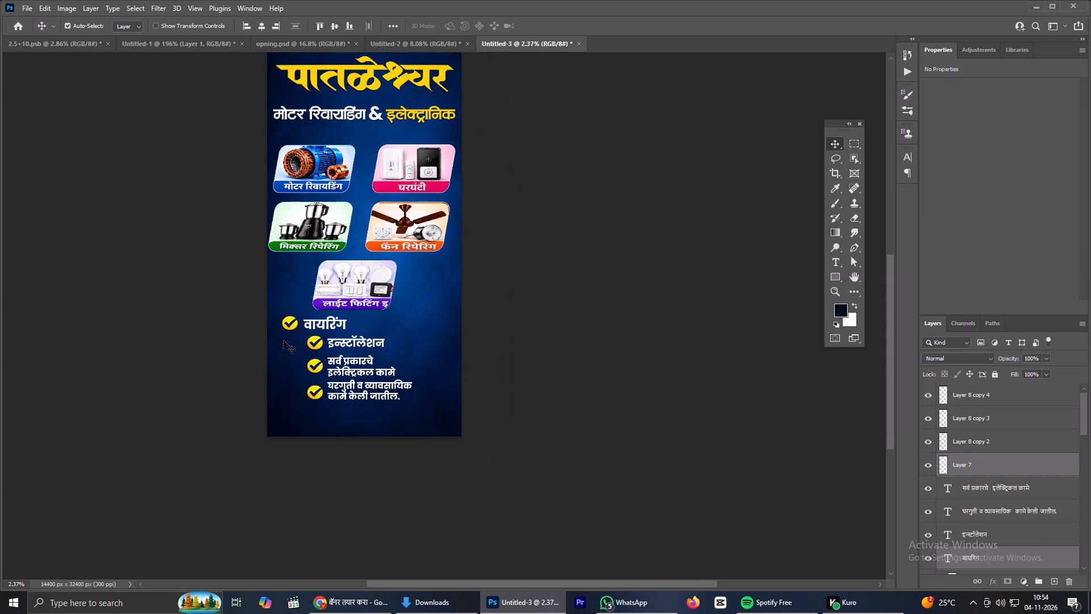
left_click_drag(285, 341, 339, 347)
left_click_drag(351, 345, 326, 349)
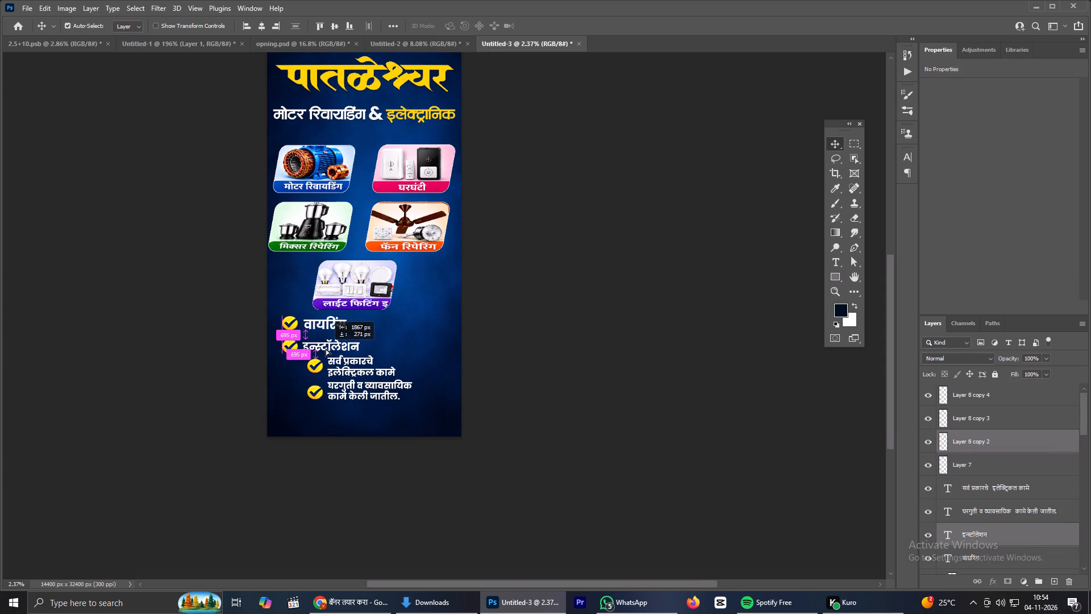
left_click_drag(326, 349, 325, 349)
Move the last two checklist lines with their check marks about 1,900 px left, lining them up under the first two.
left_click_drag(274, 367, 353, 367)
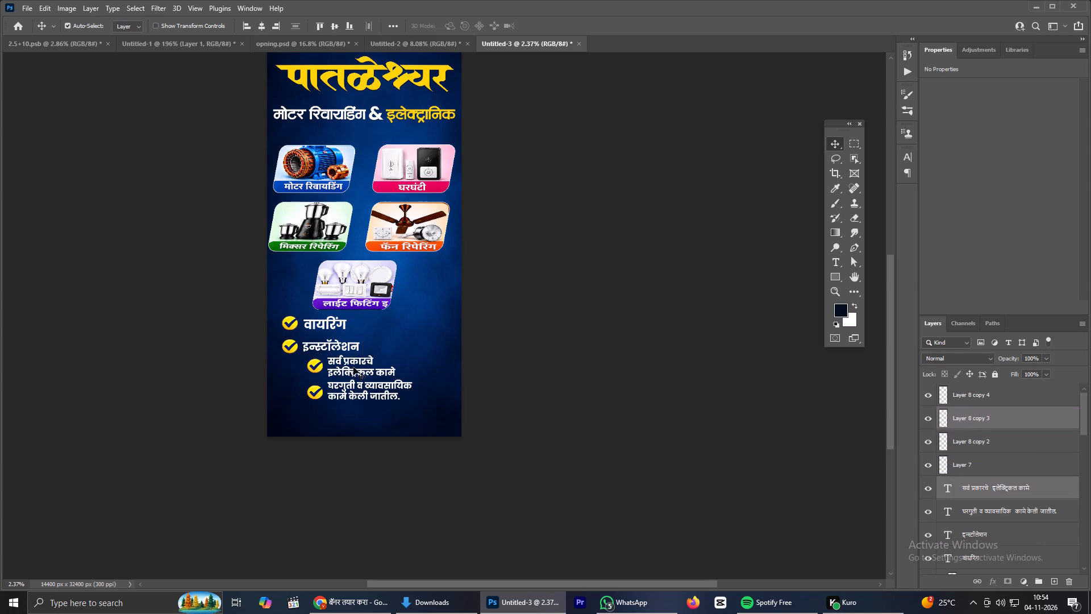
left_click_drag(355, 367, 328, 368)
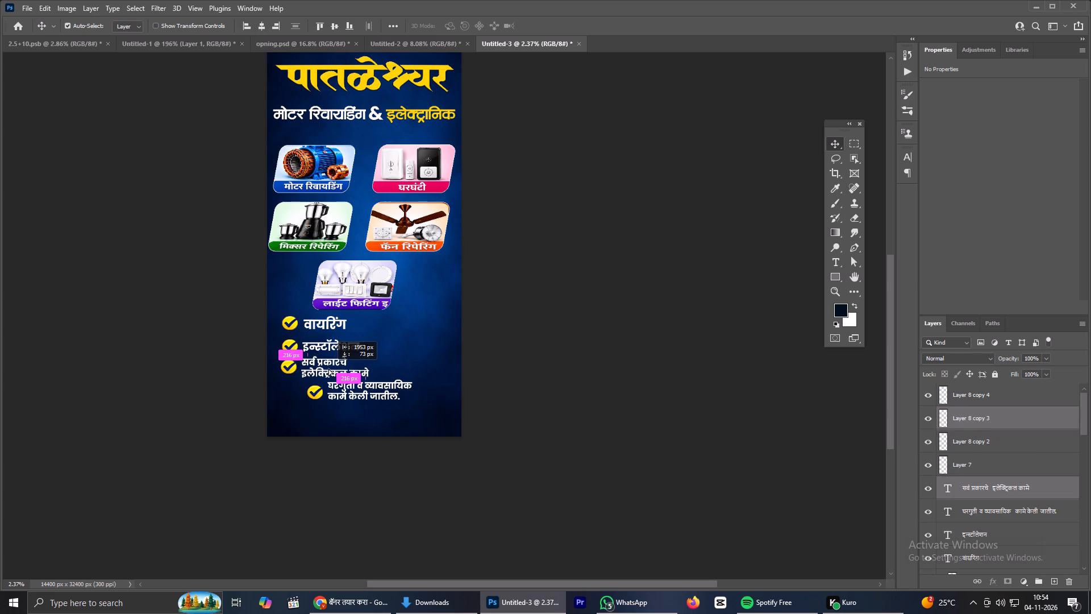
left_click_drag(328, 368, 330, 368)
left_click_drag(286, 393, 344, 396)
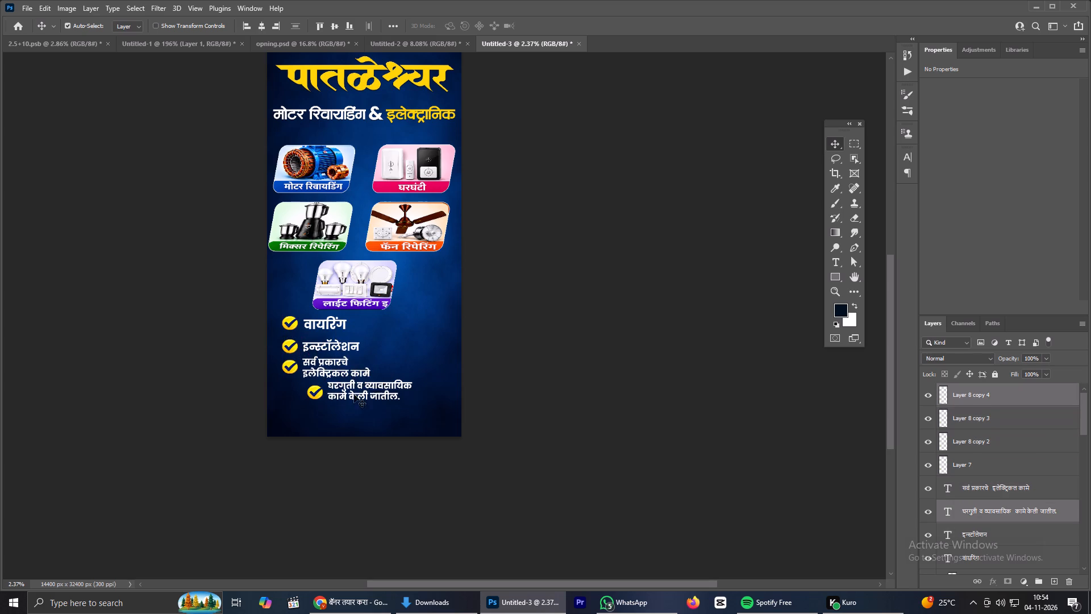
left_click_drag(359, 393, 333, 395)
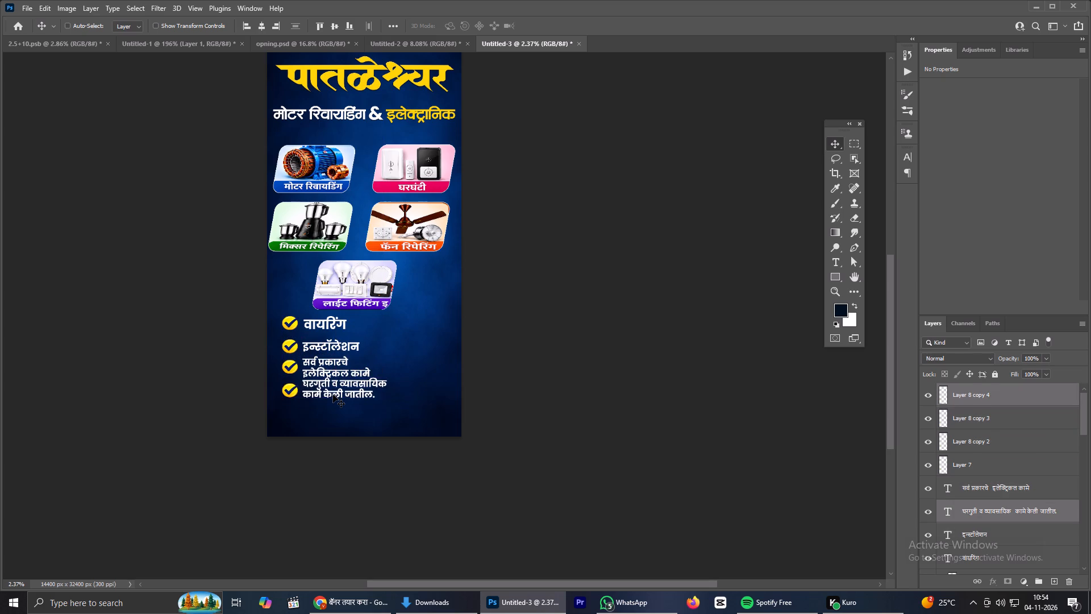
left_click(333, 395)
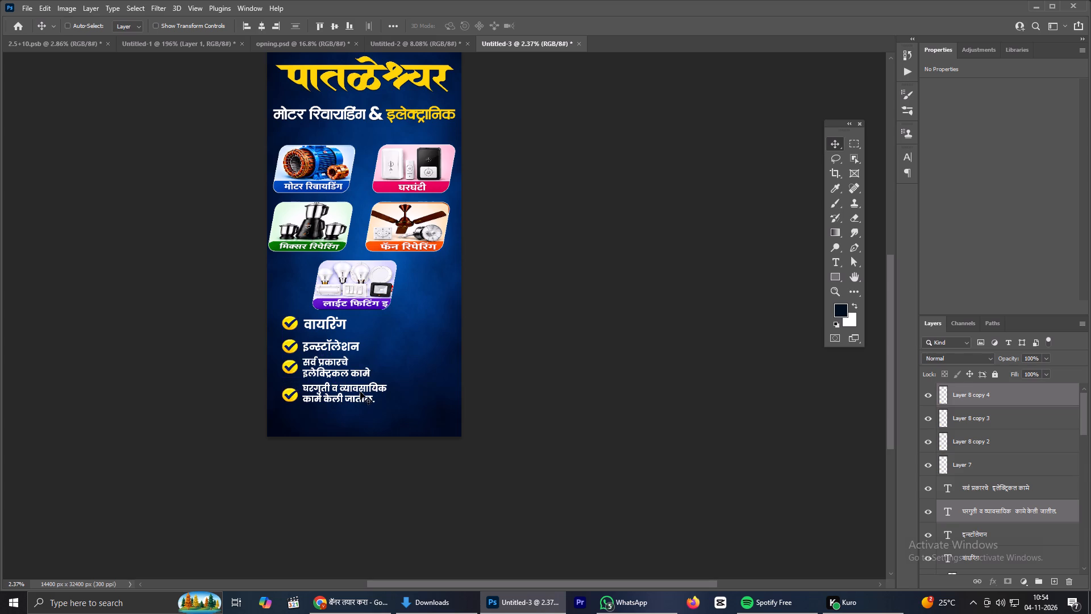
key("ctrl+t")
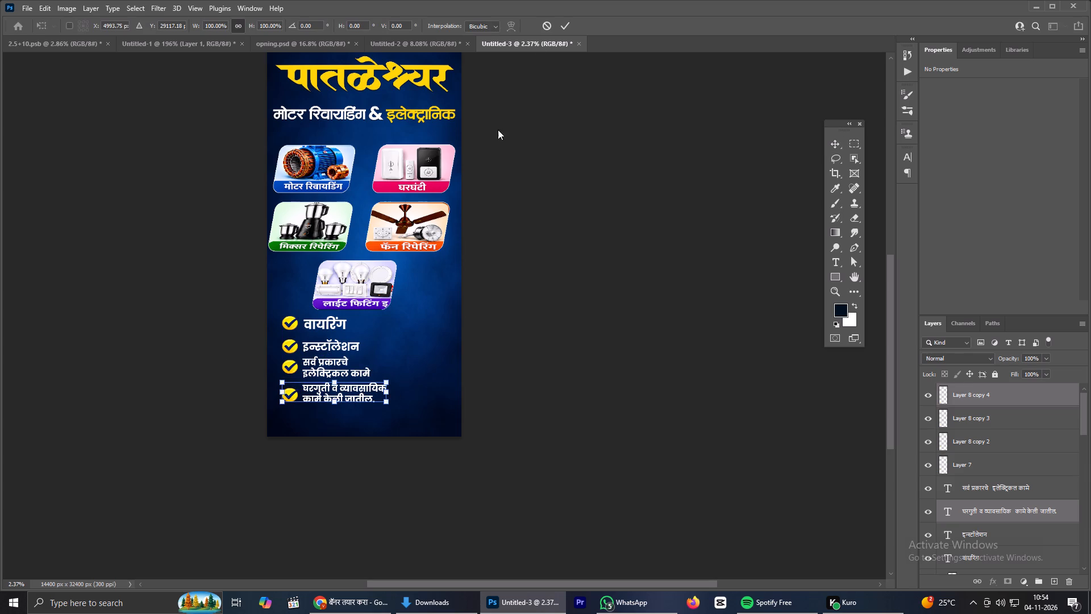
left_click(561, 24)
Select the whole four-line checklist, scale it to about 133%, shift it slightly right and apply the transform.
left_click_drag(219, 309, 340, 390)
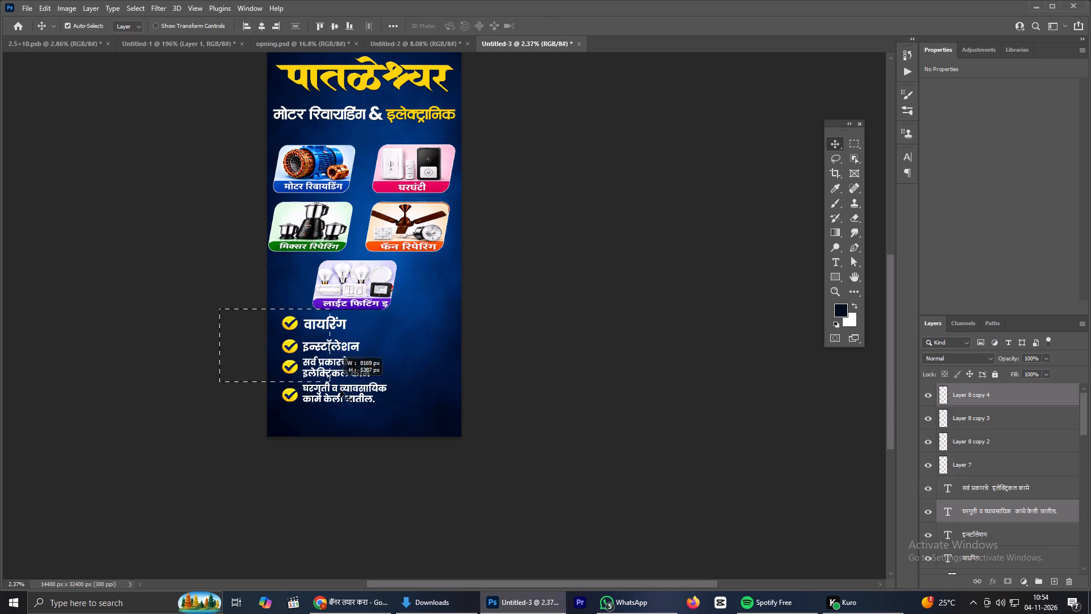
left_click_drag(340, 390, 349, 397)
left_click(154, 371)
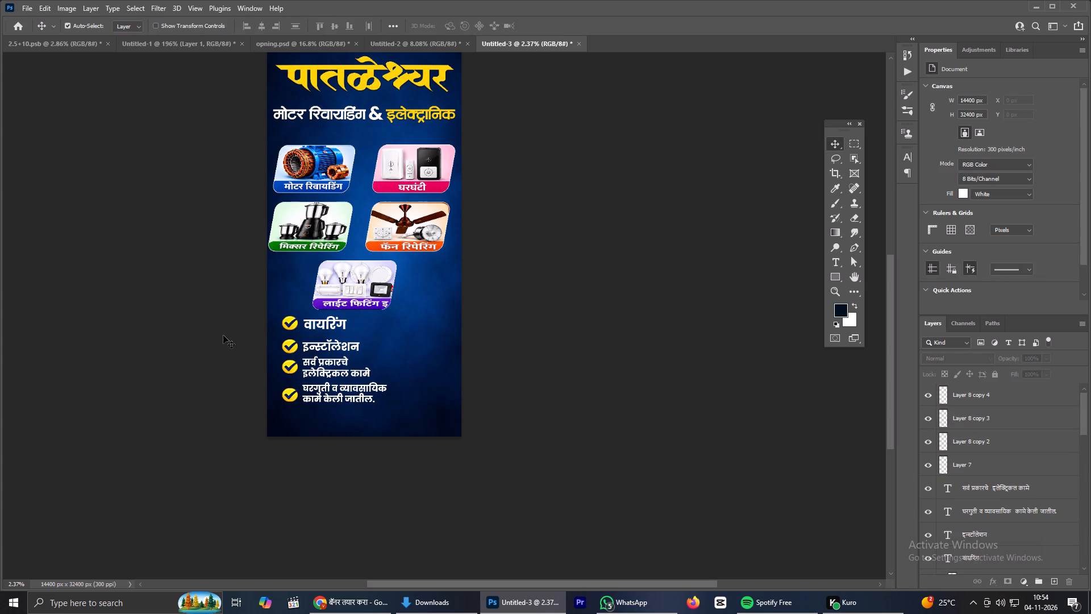
left_click_drag(227, 333, 360, 397)
left_click(156, 340)
left_click_drag(226, 316, 227, 316)
left_click_drag(227, 316, 363, 406)
key("ctrl+t")
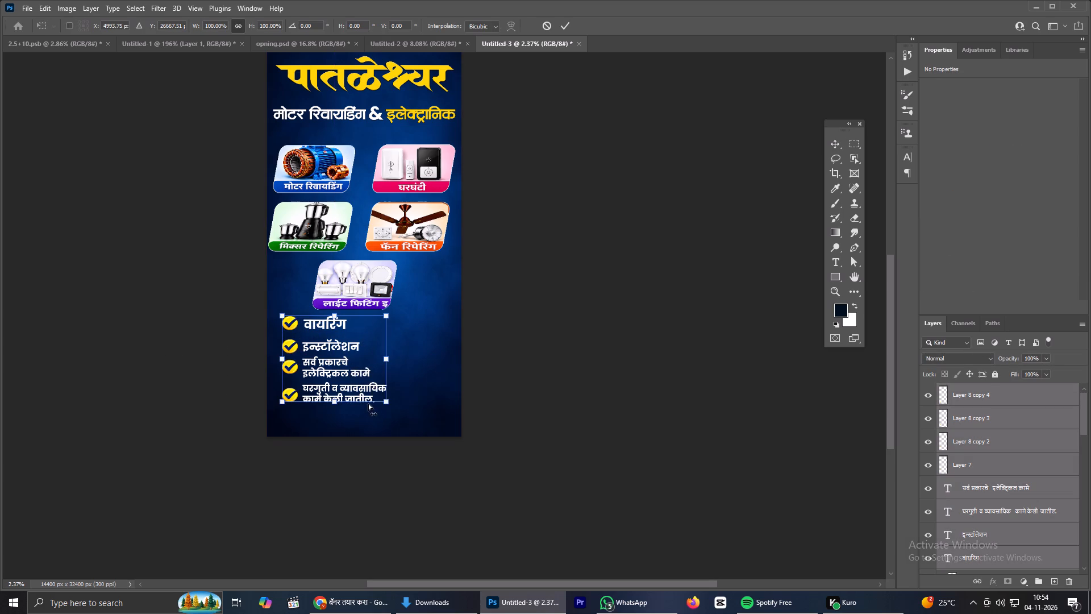
left_click_drag(392, 403, 440, 416)
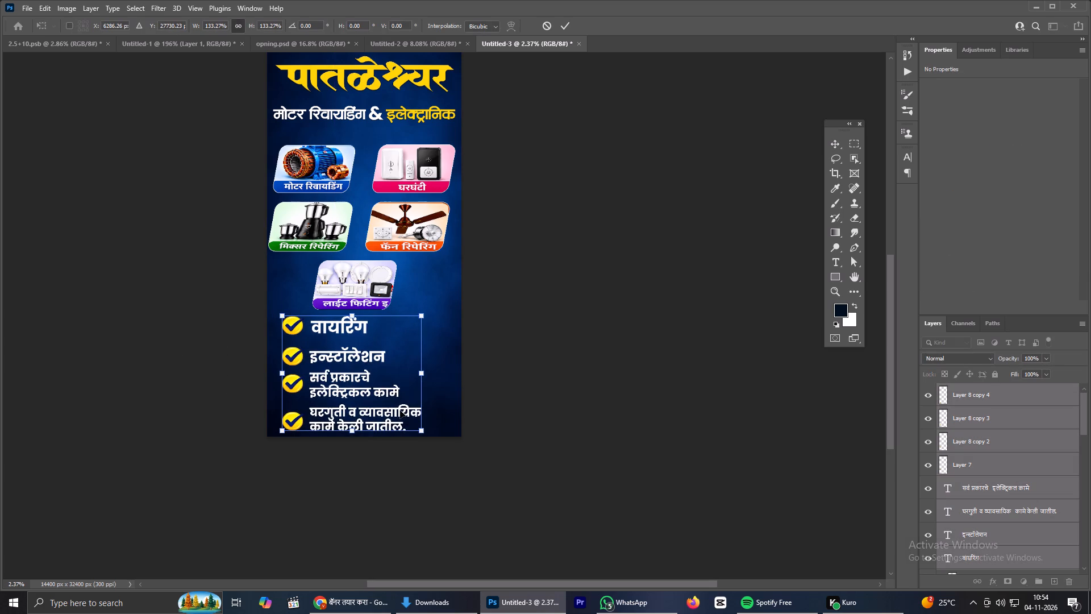
left_click_drag(397, 410, 407, 410)
left_click(567, 20)
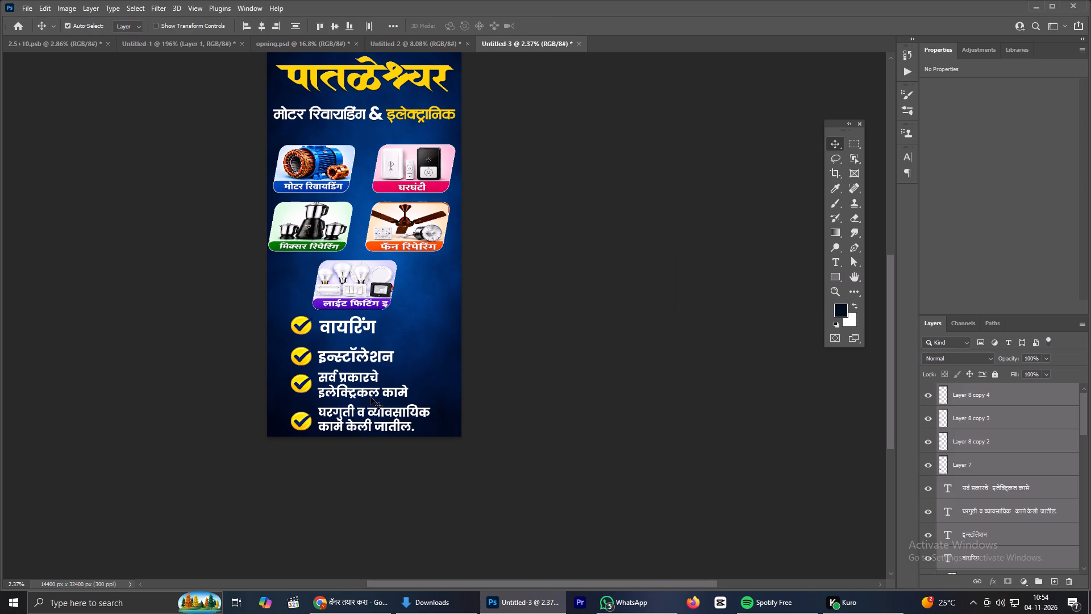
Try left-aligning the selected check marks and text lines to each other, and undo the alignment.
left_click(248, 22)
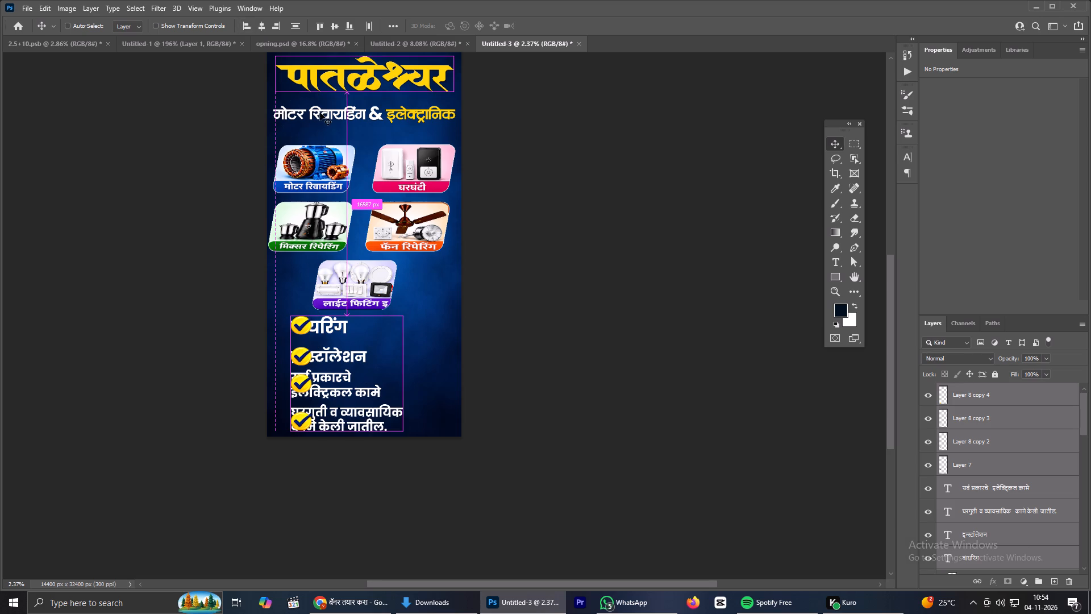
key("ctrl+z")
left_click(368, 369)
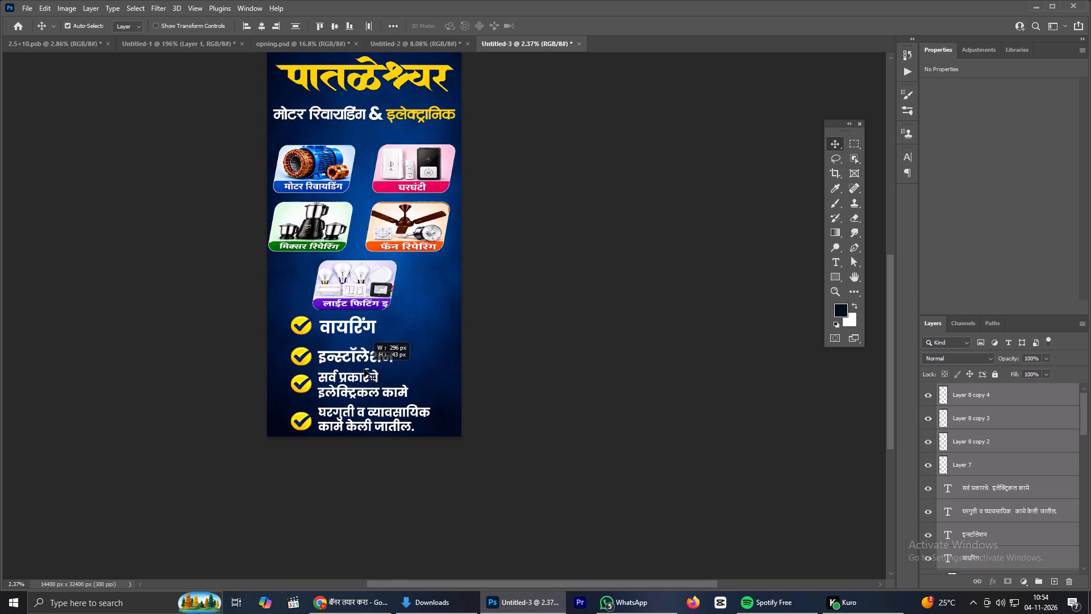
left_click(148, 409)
Move the complete checklist left so it starts about 620 px from the banner's left edge, and deselect it.
left_click_drag(116, 320, 188, 349)
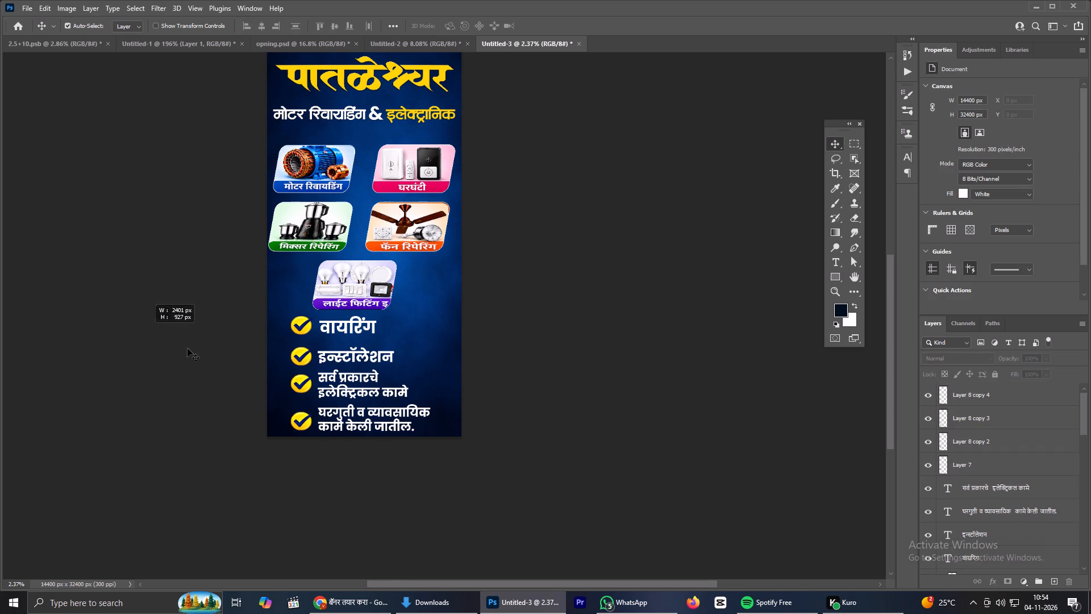
left_click_drag(188, 349, 430, 445)
left_click_drag(355, 413, 342, 412)
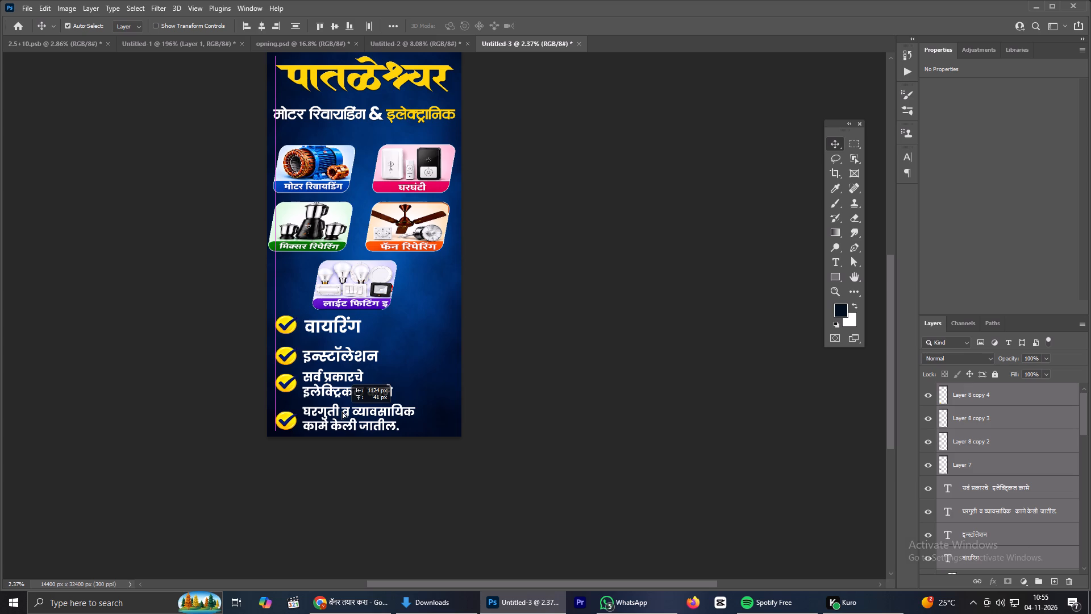
left_click_drag(342, 412, 340, 412)
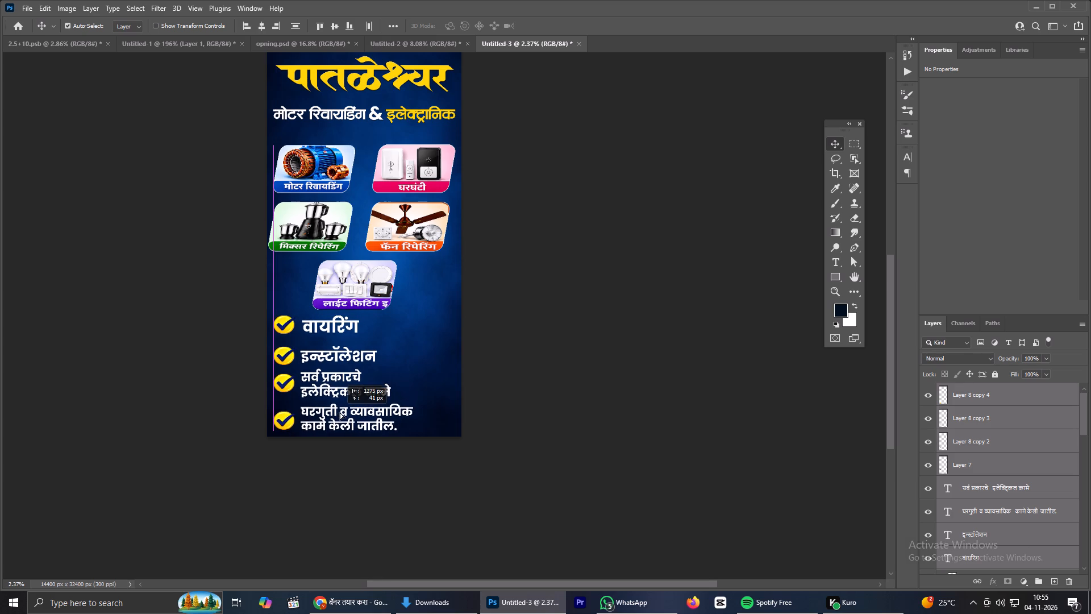
left_click_drag(340, 412, 343, 412)
left_click(537, 184)
Examine the overall banner layout and the checklist's position relative to the service cards.
scroll(479, 202, "down", 5)
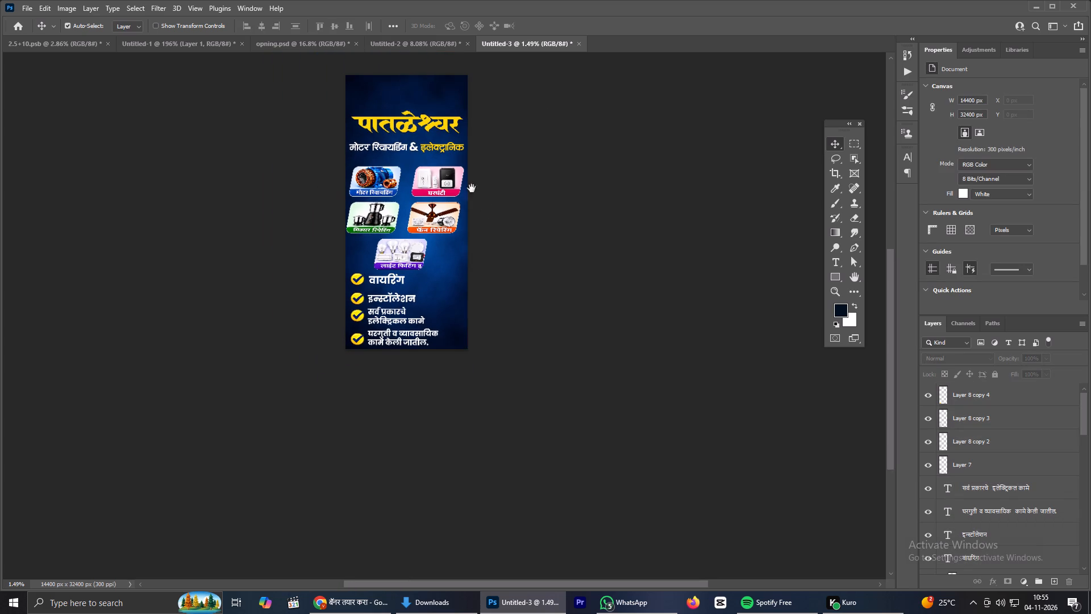
key("space")
key("space")
key("space")
key("space")
scroll(438, 158, "up", 7)
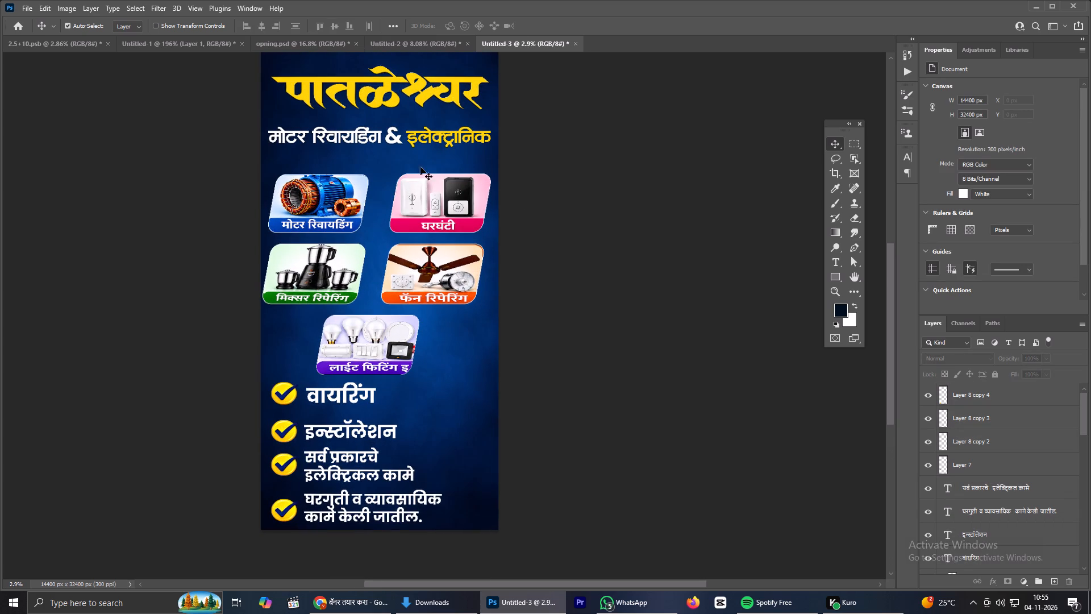
scroll(409, 186, "down", 1)
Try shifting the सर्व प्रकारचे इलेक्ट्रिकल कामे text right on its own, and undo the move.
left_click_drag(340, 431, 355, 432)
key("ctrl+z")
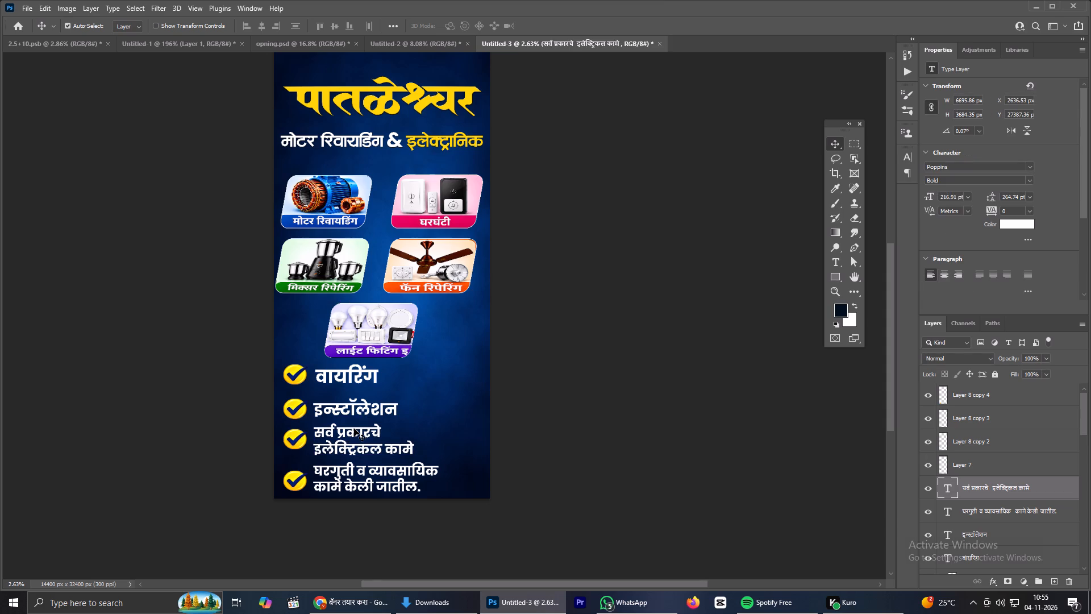
Move the complete checklist, check marks and text together, horizontally about 1700 px to the right beneath the service cards.
left_click_drag(225, 370, 414, 479)
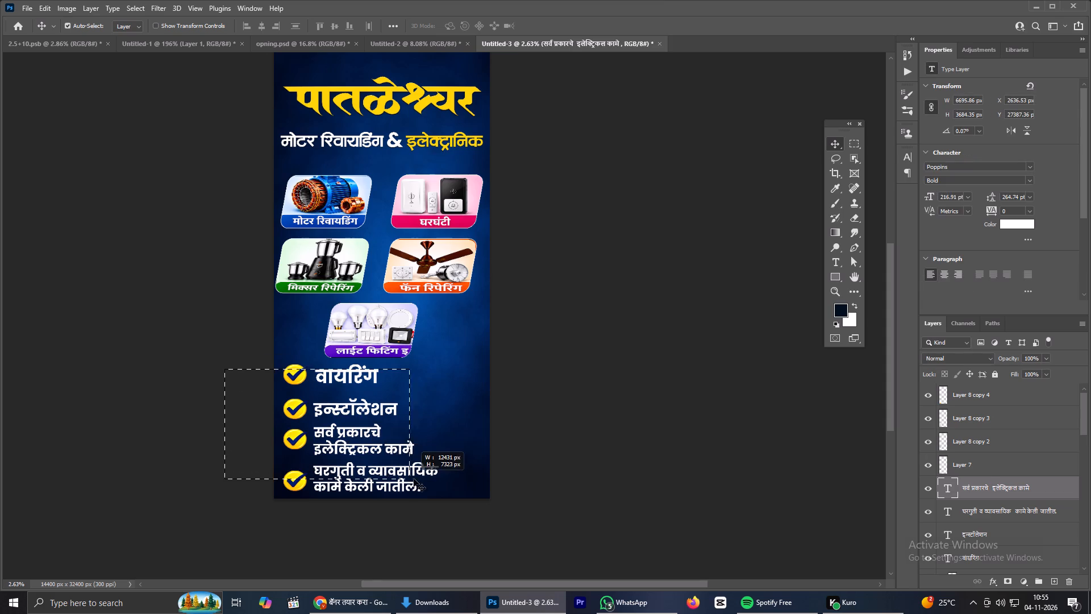
left_click_drag(414, 479, 442, 496)
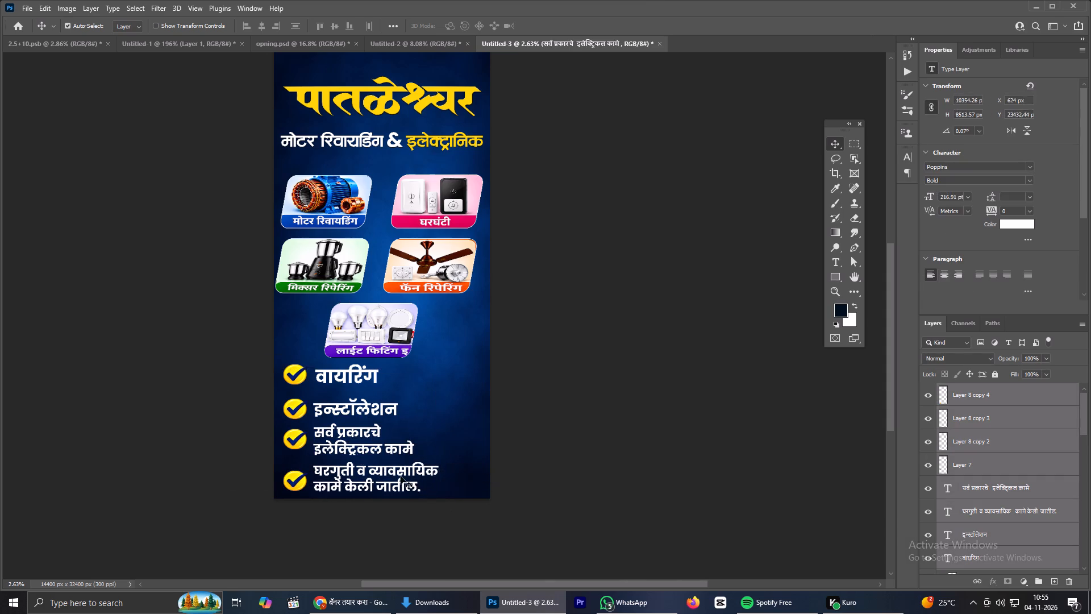
left_click_drag(342, 444, 370, 443)
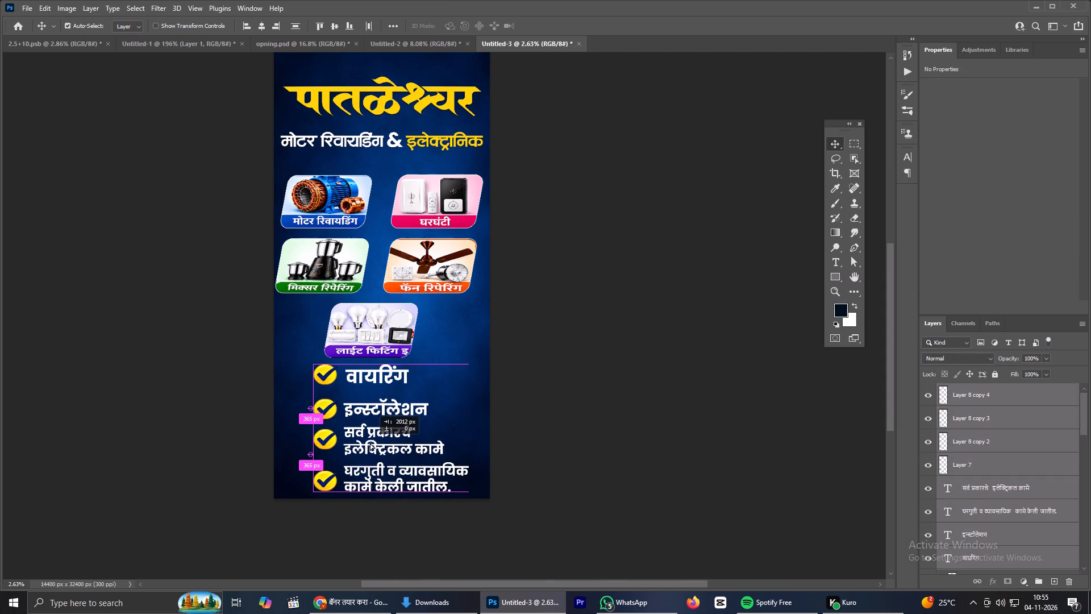
left_click_drag(370, 443, 370, 441)
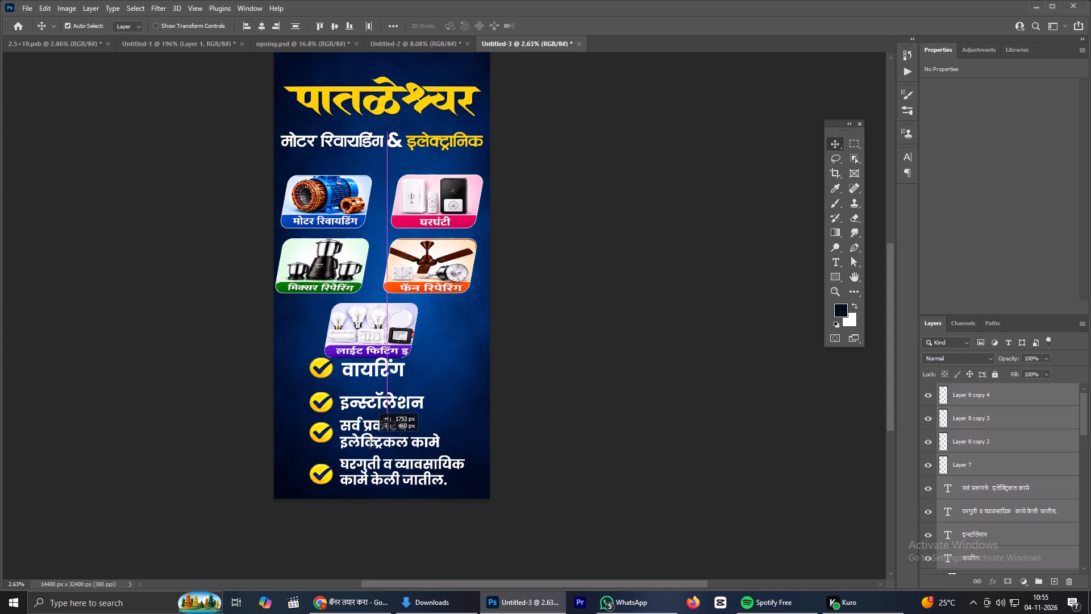
left_click_drag(370, 441, 368, 443)
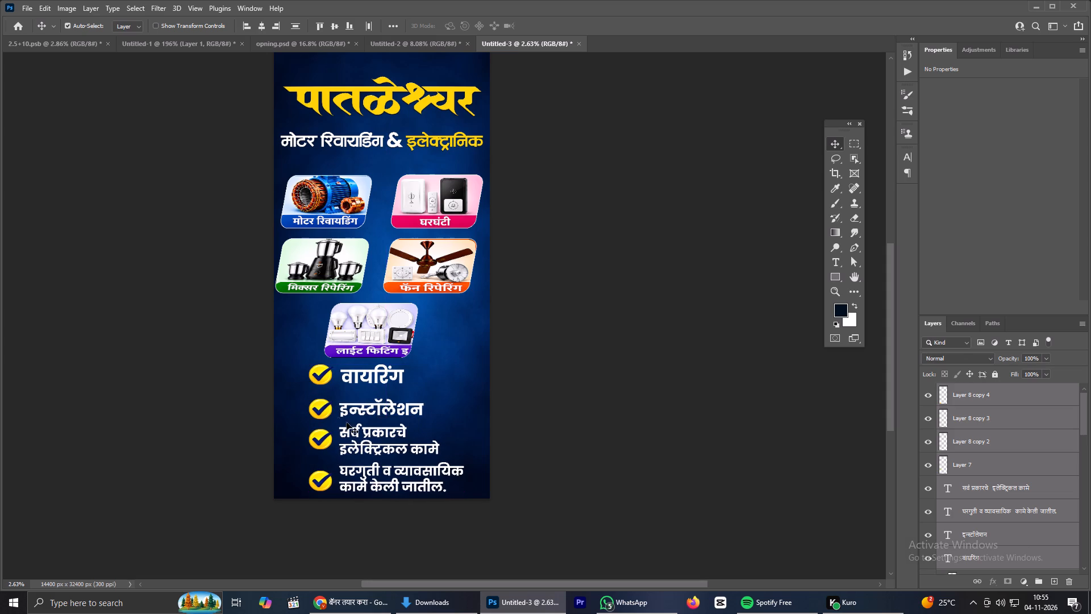
Scale the complete checklist to 73.84% and centre it at about X 4798, Y 27403 px, below the light-fitting card, and deselect it.
scroll(342, 390, "up", 3)
scroll(342, 390, "down", 6)
scroll(359, 395, "up", 2)
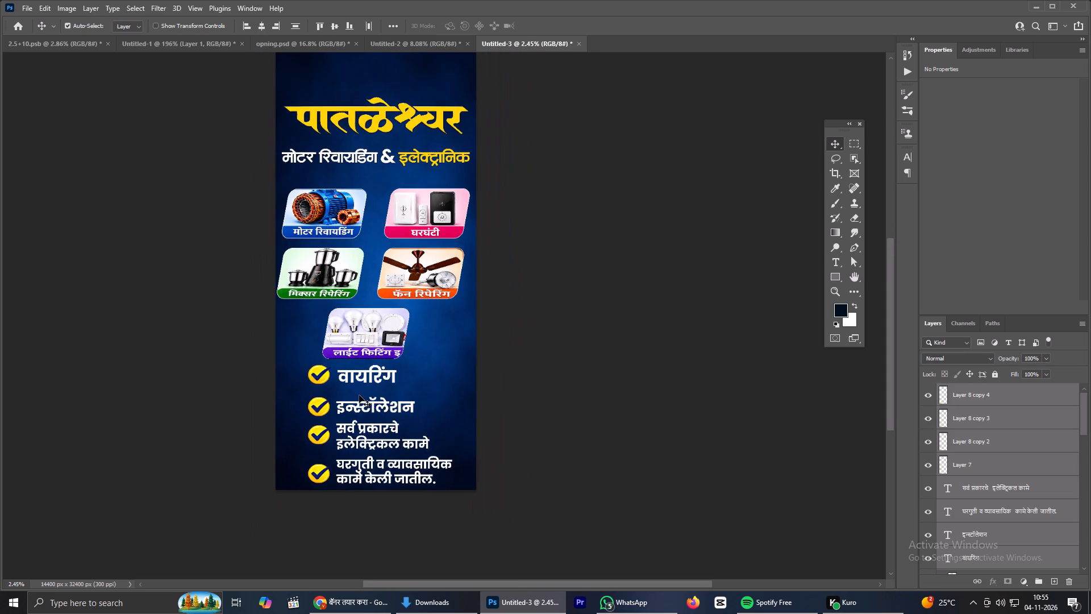
scroll(359, 395, "down", 3)
scroll(318, 385, "up", 3)
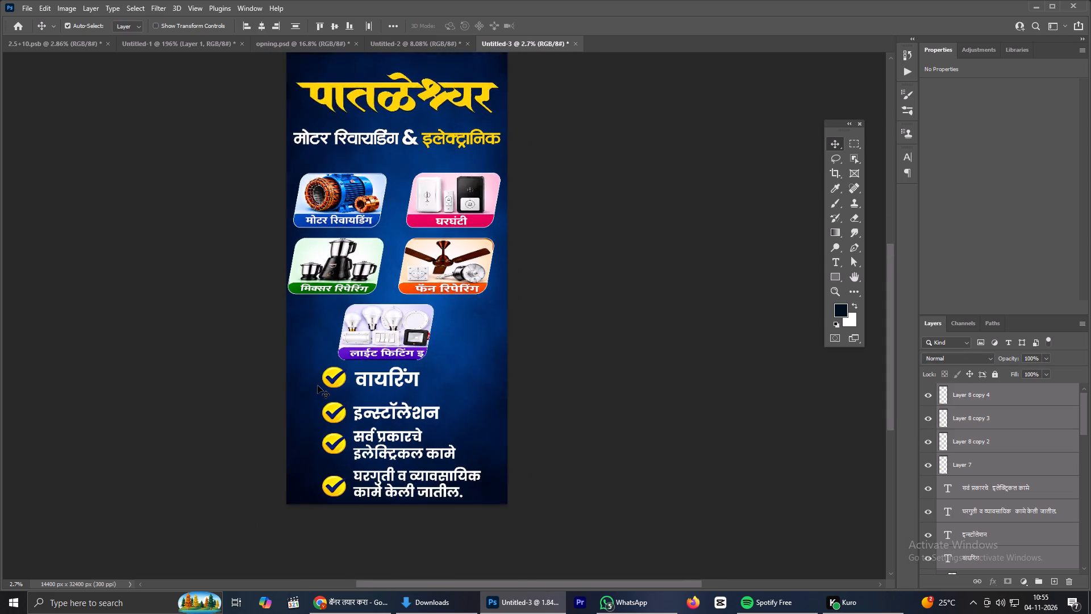
scroll(318, 385, "up", 3)
left_click_drag(292, 359, 470, 478)
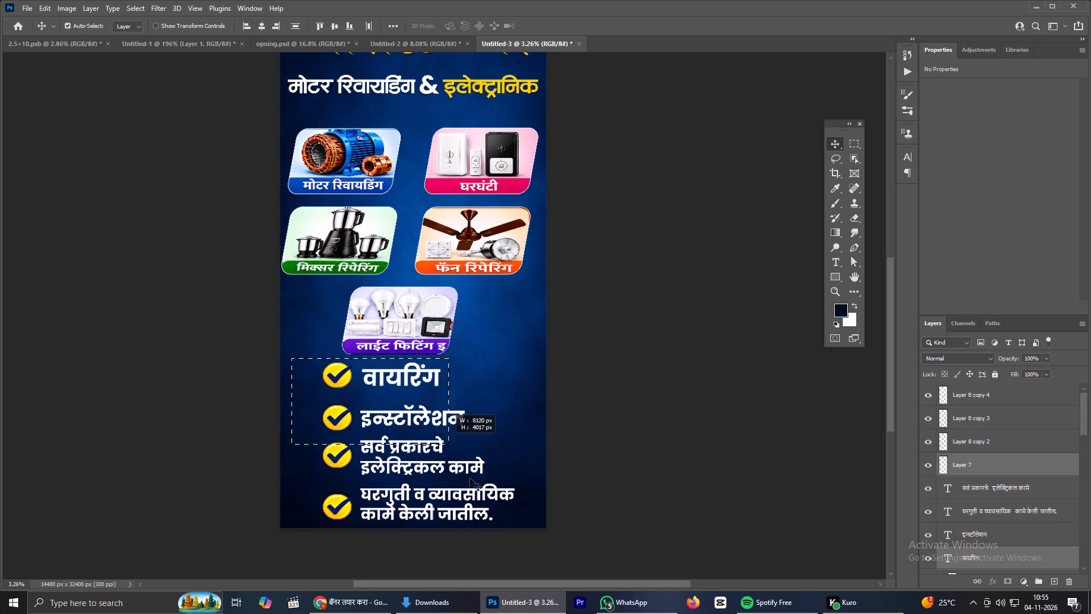
left_click_drag(470, 478, 528, 541)
key("ctrl+t")
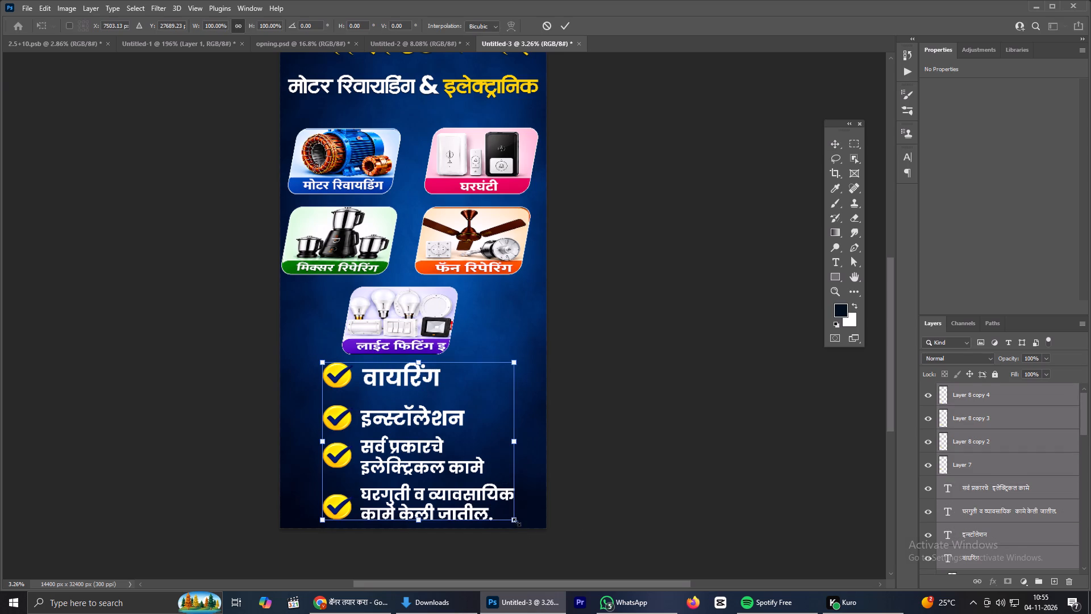
left_click_drag(520, 518, 464, 483)
left_click_drag(390, 435, 368, 443)
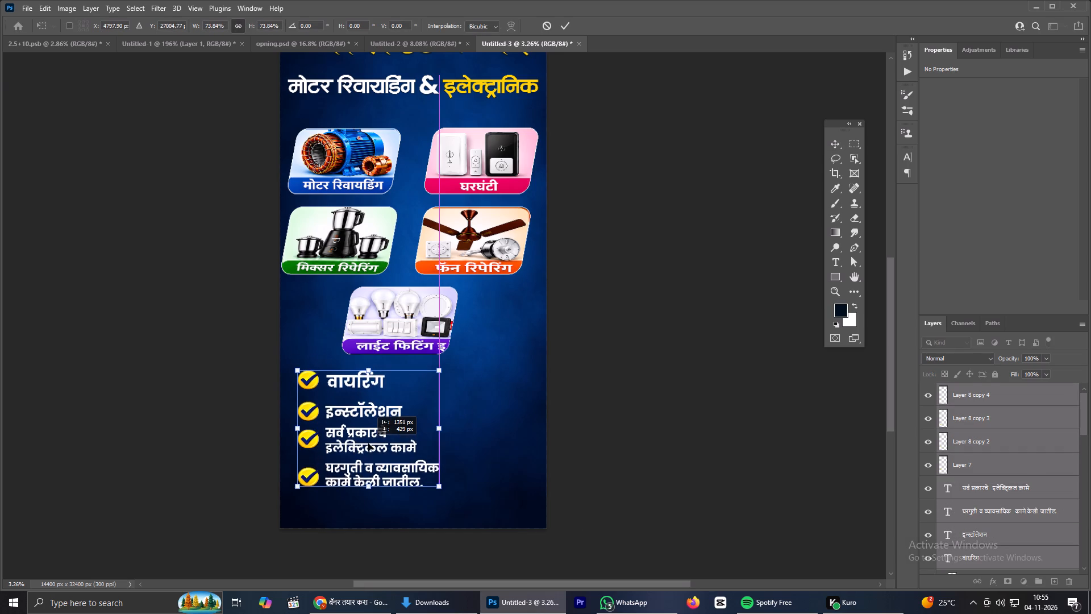
left_click_drag(368, 443, 368, 451)
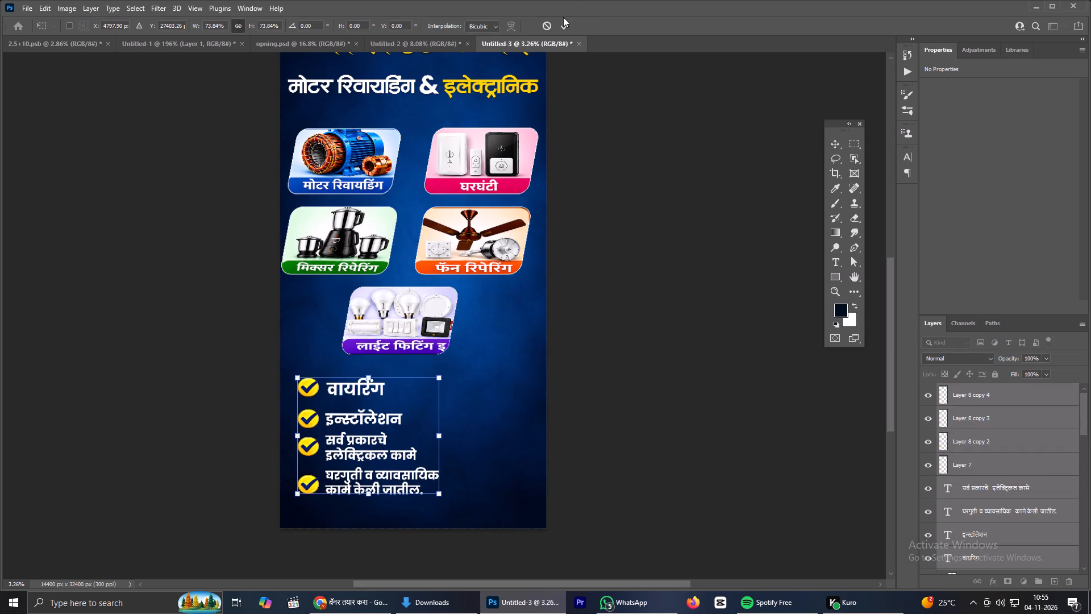
left_click(563, 17)
left_click(564, 24)
left_click(219, 425)
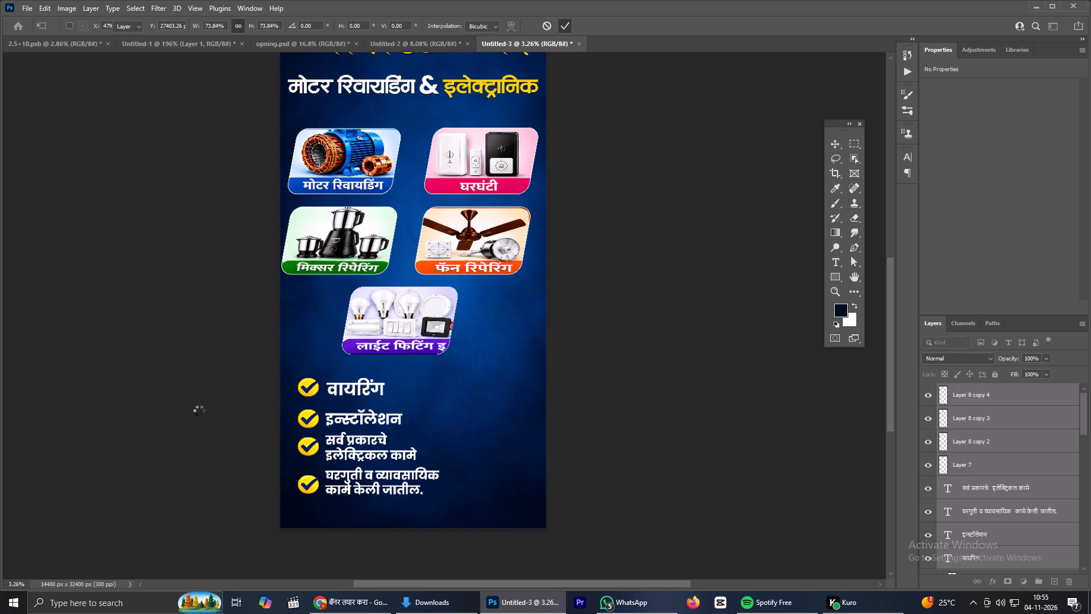
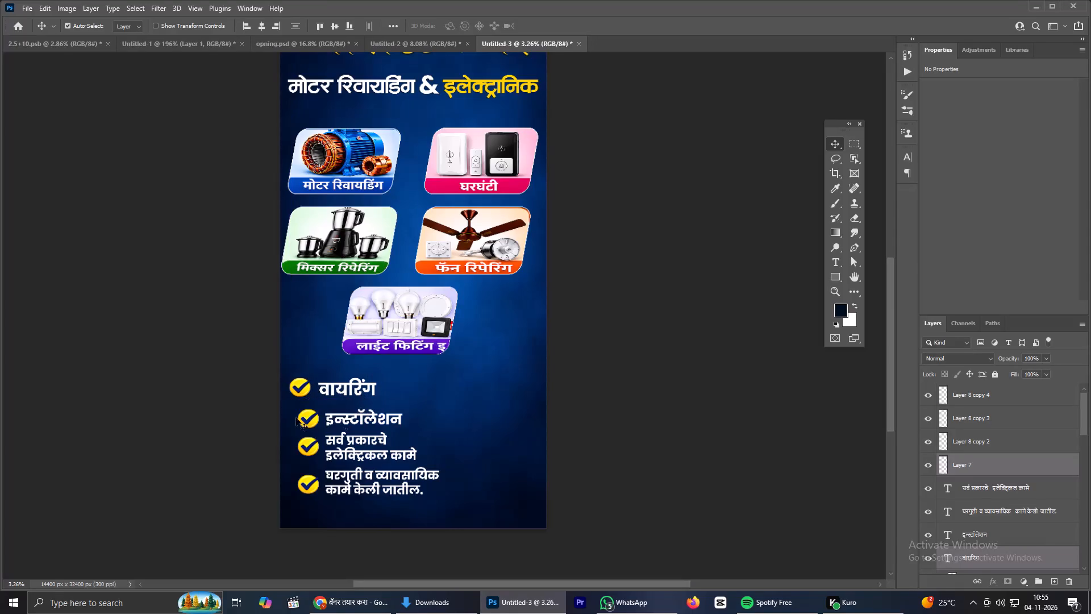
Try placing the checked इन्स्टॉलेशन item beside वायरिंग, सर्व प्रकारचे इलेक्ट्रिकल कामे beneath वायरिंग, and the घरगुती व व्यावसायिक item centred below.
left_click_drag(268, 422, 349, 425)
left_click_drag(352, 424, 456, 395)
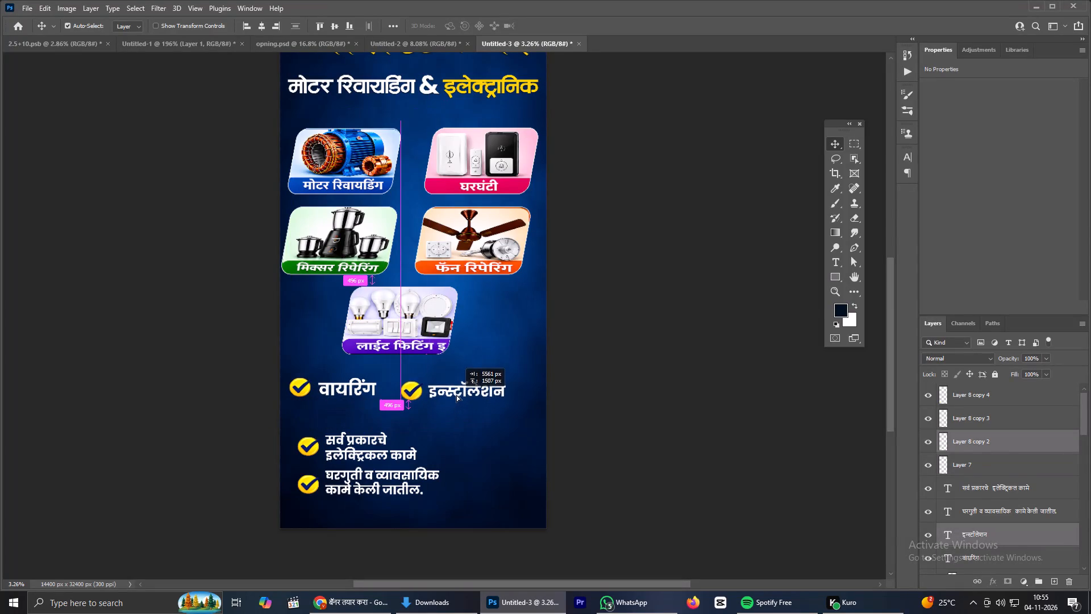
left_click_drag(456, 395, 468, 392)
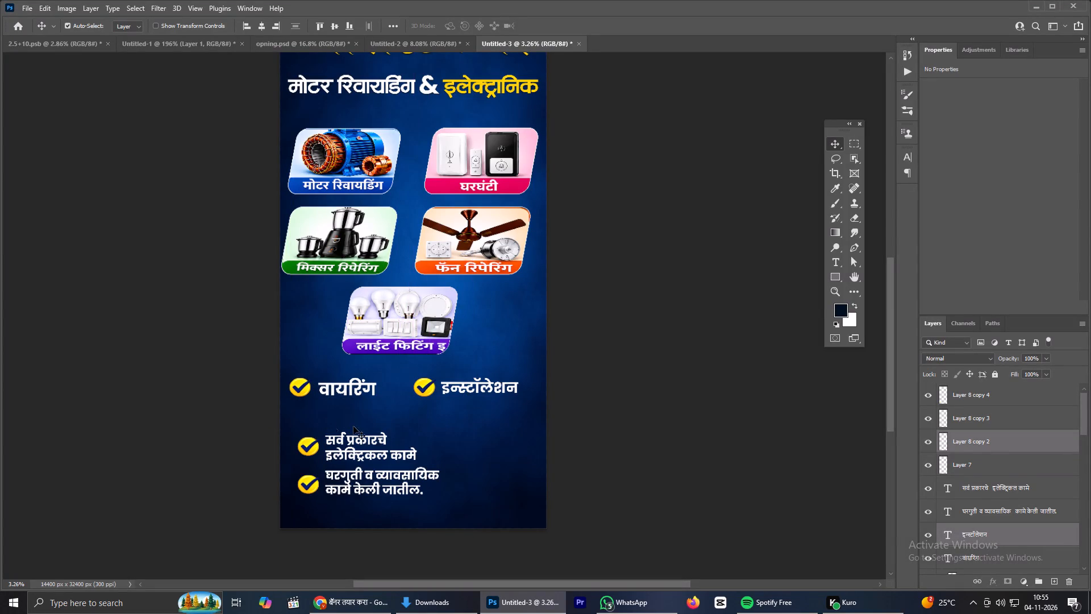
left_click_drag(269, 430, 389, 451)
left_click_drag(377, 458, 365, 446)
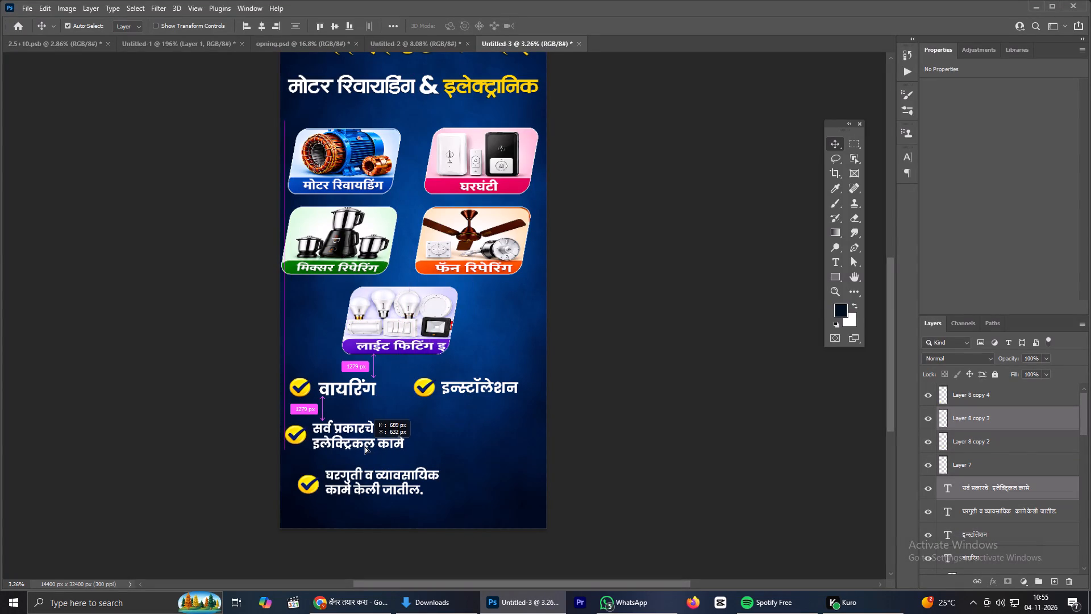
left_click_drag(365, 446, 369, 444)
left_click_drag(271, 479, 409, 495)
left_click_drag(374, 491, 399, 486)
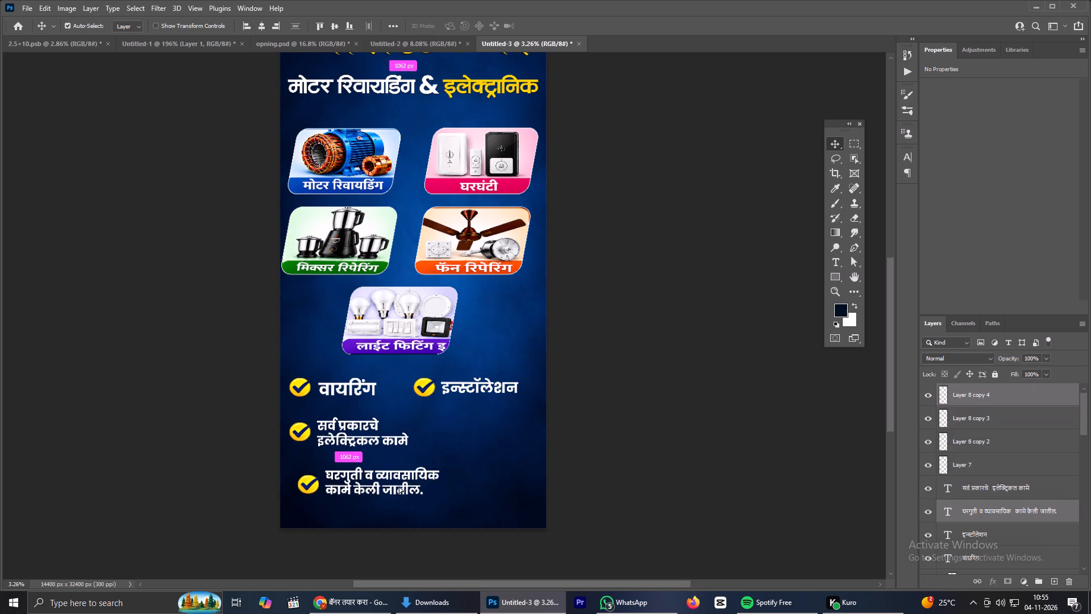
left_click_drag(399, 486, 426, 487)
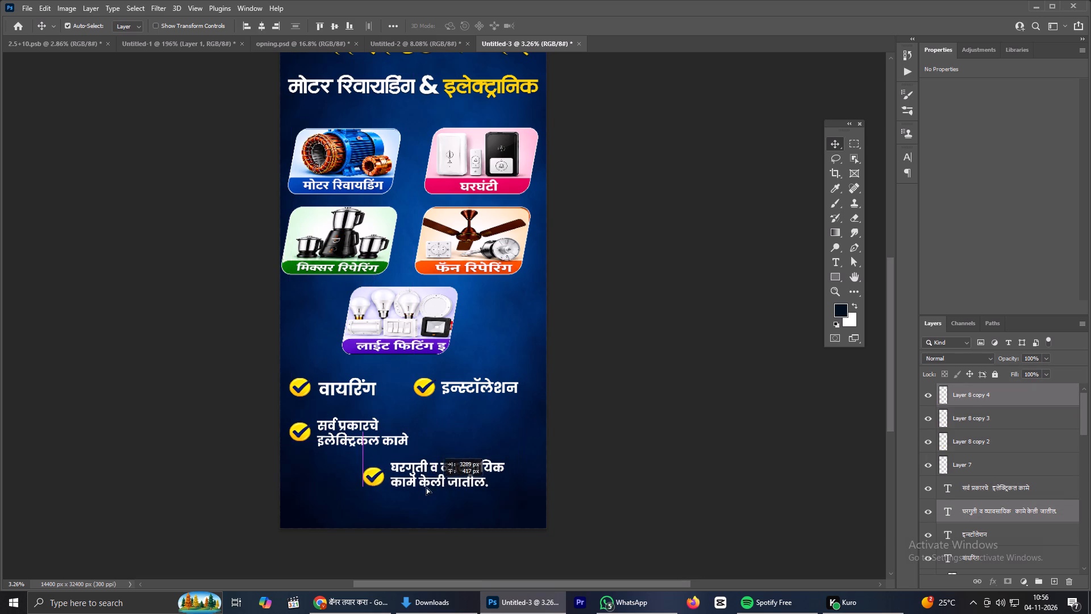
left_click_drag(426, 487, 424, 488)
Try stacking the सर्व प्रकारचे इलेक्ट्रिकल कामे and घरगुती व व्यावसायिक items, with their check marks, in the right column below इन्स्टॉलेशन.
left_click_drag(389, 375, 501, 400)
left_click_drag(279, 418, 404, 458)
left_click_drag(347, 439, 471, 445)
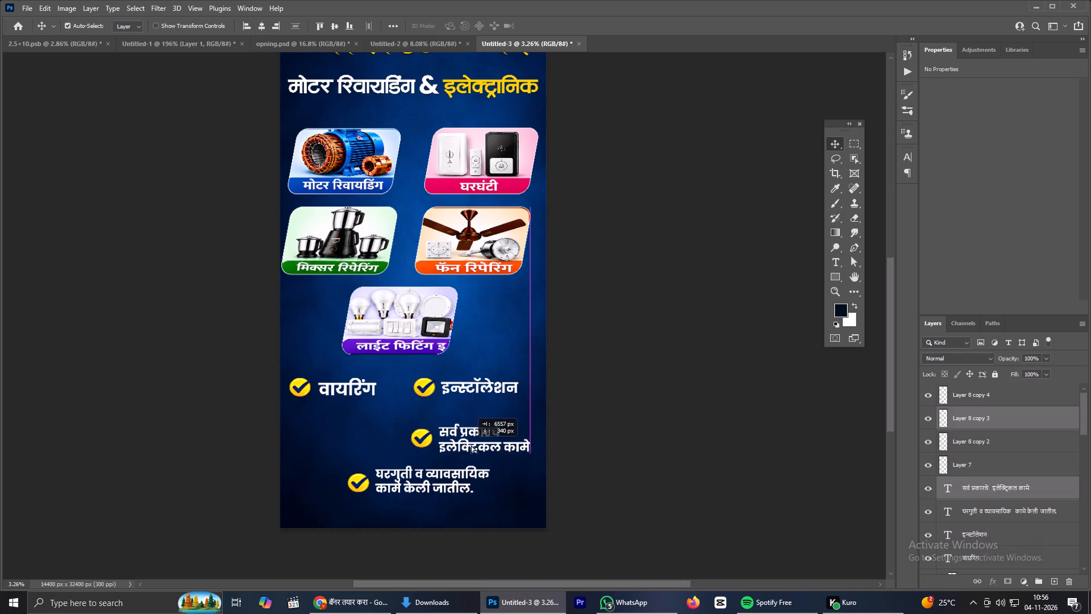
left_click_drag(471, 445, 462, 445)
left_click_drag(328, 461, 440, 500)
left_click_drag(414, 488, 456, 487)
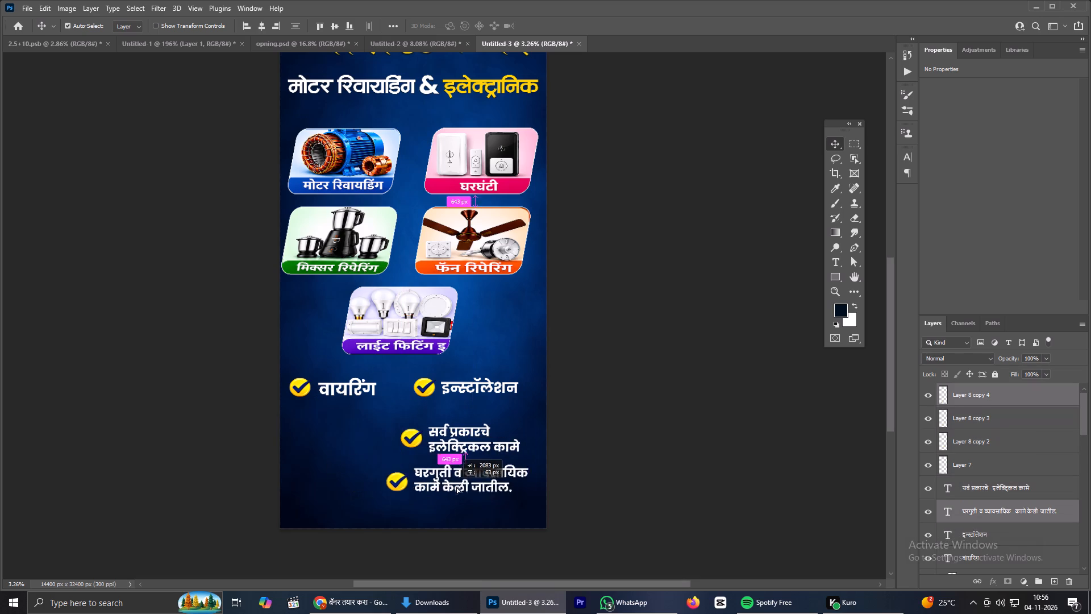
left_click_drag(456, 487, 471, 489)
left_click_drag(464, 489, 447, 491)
Arrange the checklist in two columns: इन्स्टॉलेशन beneath वायरिंग, with सर्व प्रकारचे इलेक्ट्रिकल कामे above घरगुती व व्यावसायिक alongside them.
left_click_drag(398, 373, 479, 394)
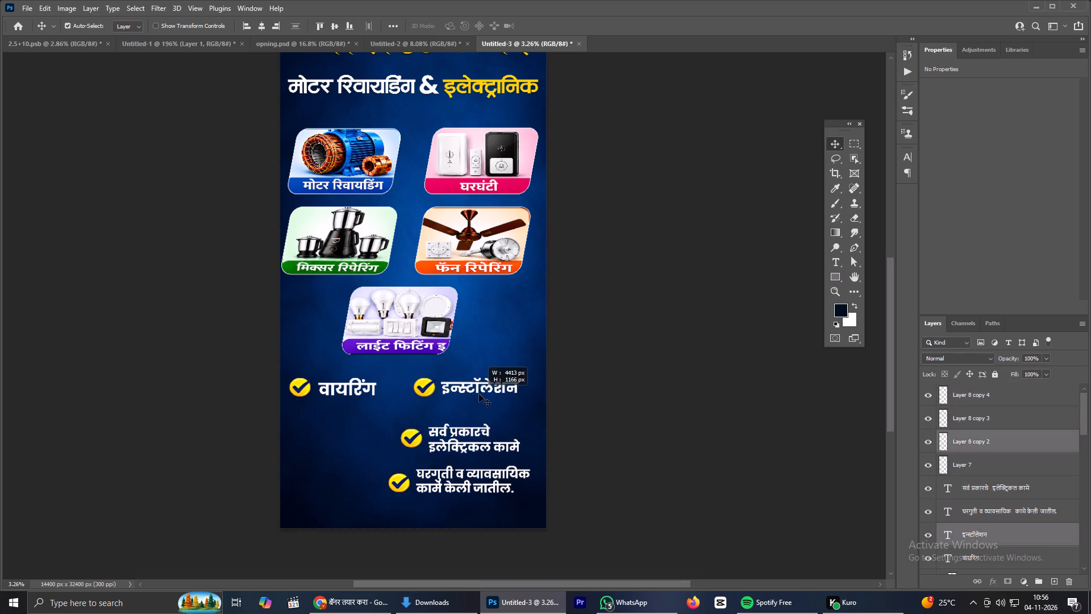
left_click_drag(479, 391, 354, 439)
left_click_drag(407, 416, 417, 451)
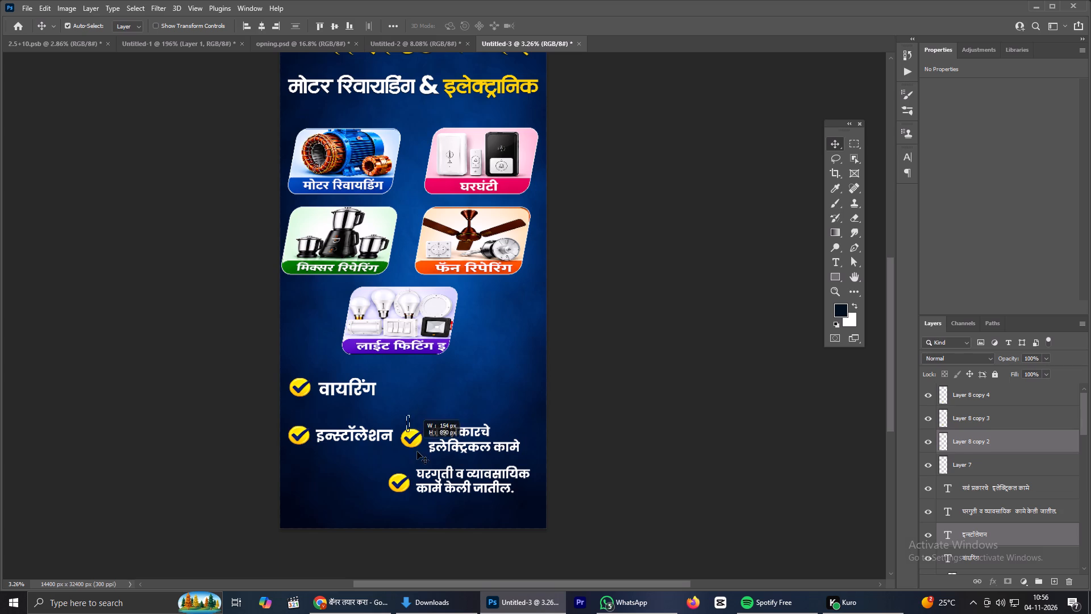
left_click_drag(417, 451, 488, 453)
left_click_drag(488, 449, 480, 394)
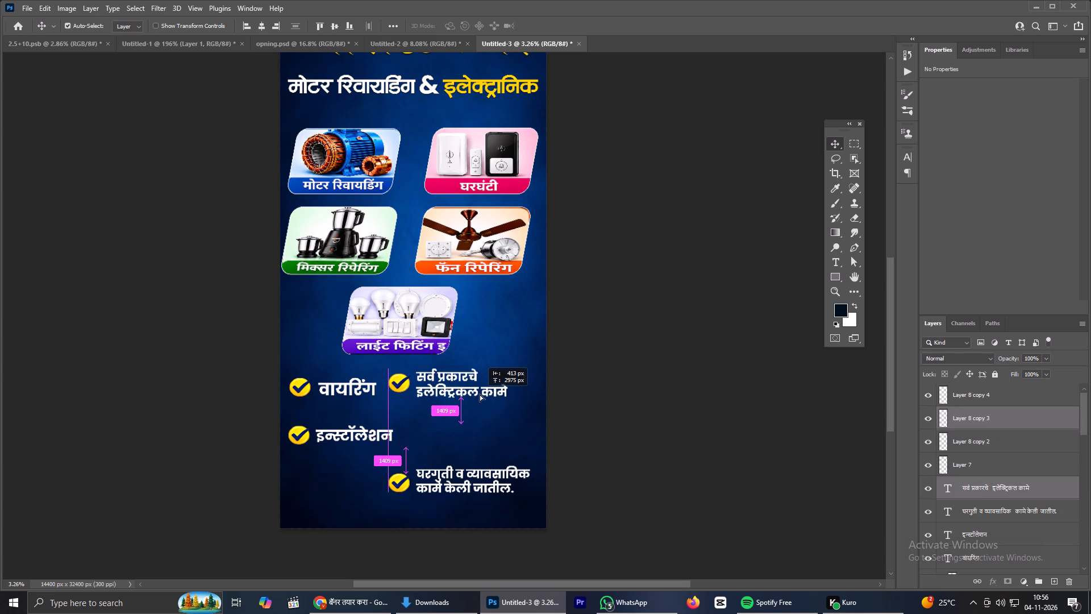
left_click_drag(480, 394, 488, 399)
left_click_drag(378, 472, 479, 509)
left_click_drag(476, 489, 480, 458)
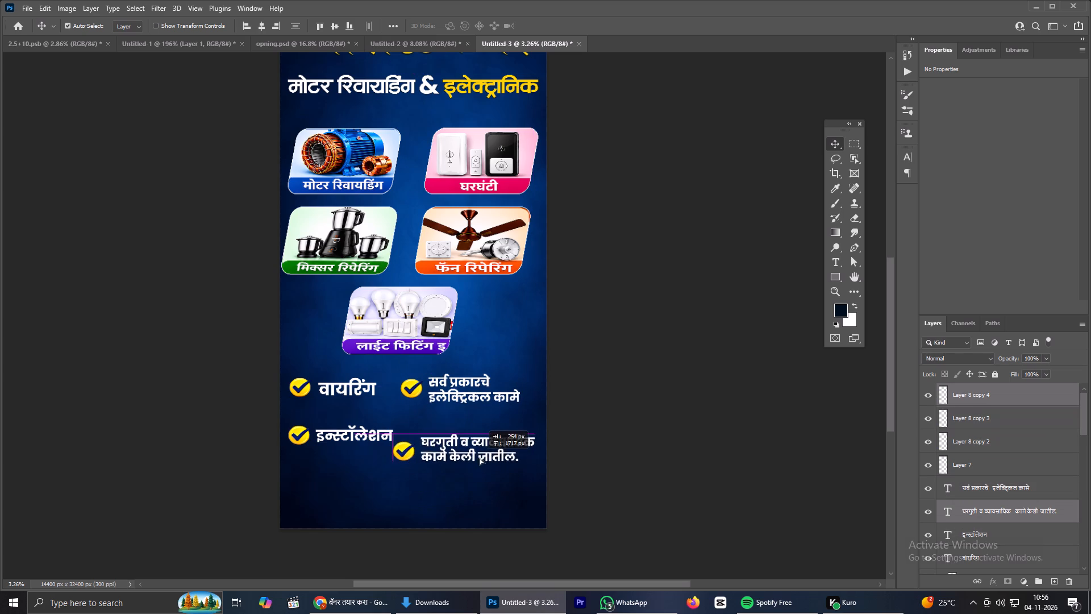
left_click_drag(480, 458, 489, 445)
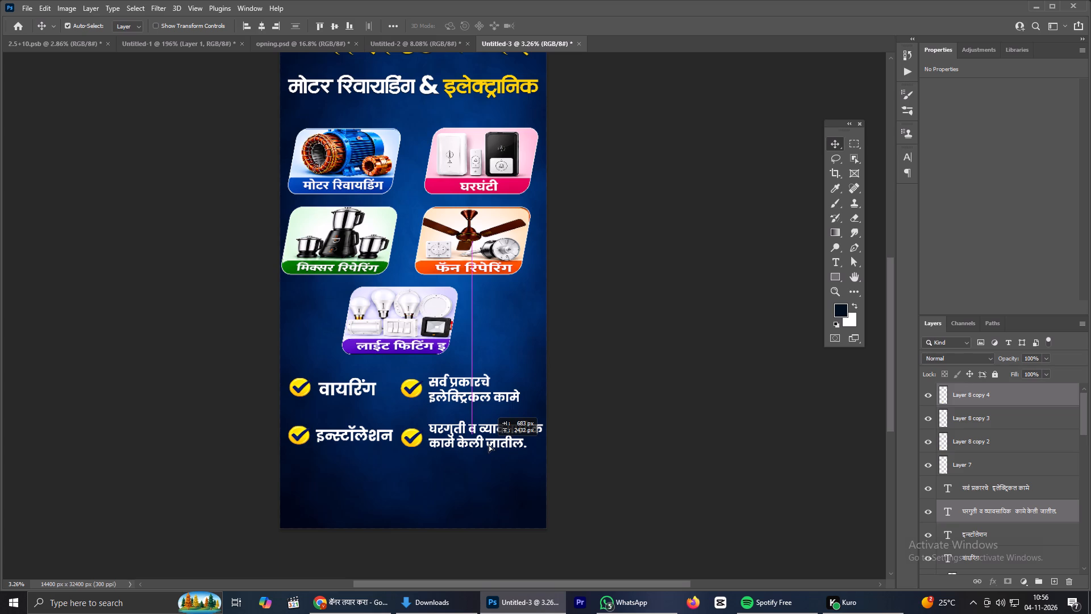
left_click_drag(489, 445, 488, 445)
Copy the yellow contact strip with its phone icon and number text from Untitled-2 into the Untitled-3 portrait banner.
scroll(509, 350, "down", 3)
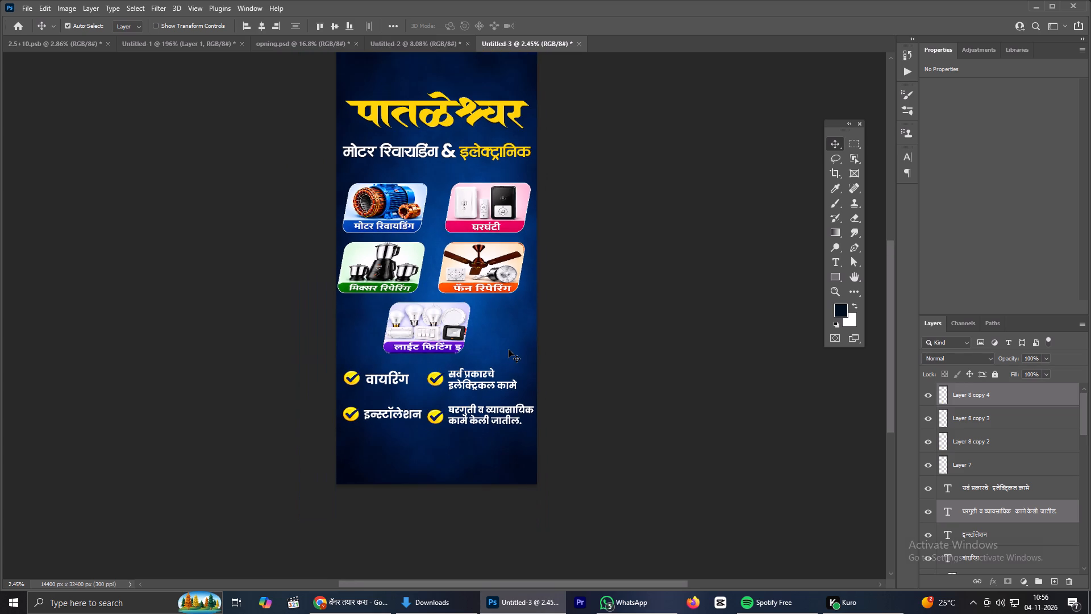
scroll(509, 350, "up", 4)
scroll(509, 350, "down", 3)
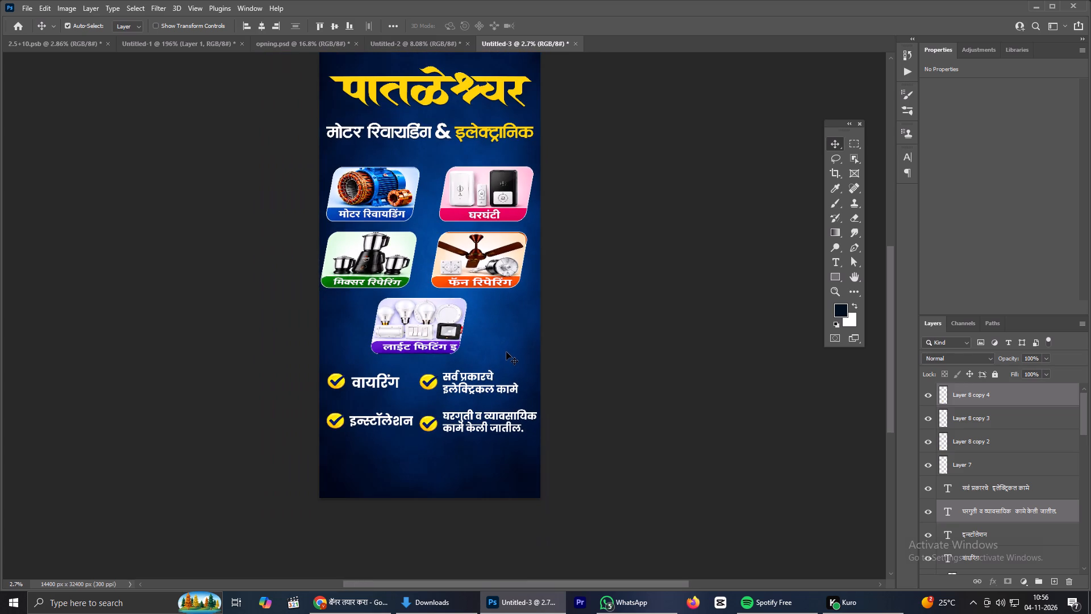
scroll(503, 354, "down", 2)
scroll(424, 428, "up", 5)
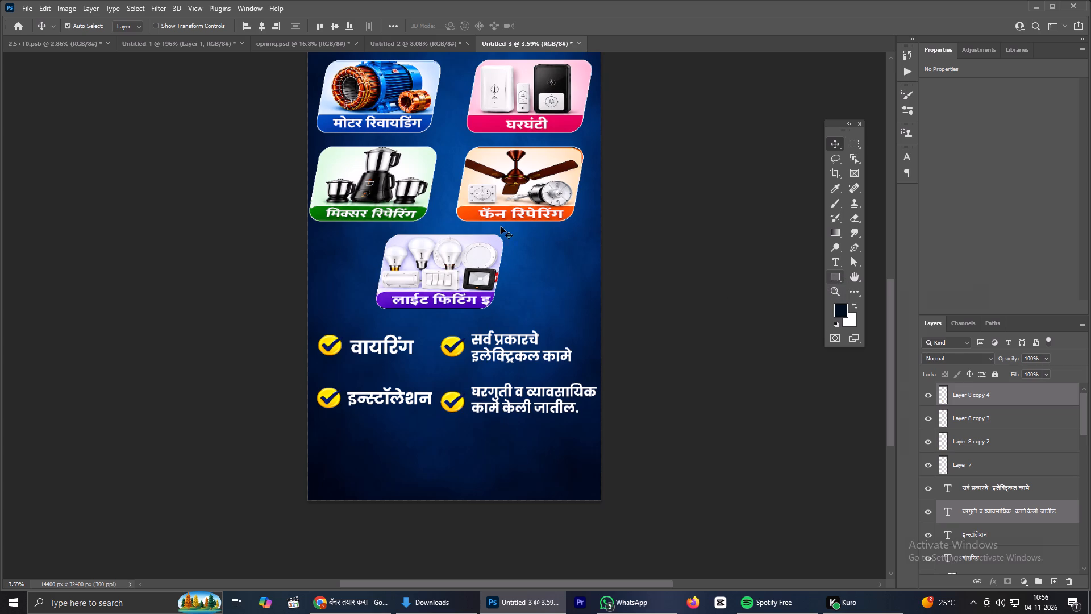
left_click(419, 47)
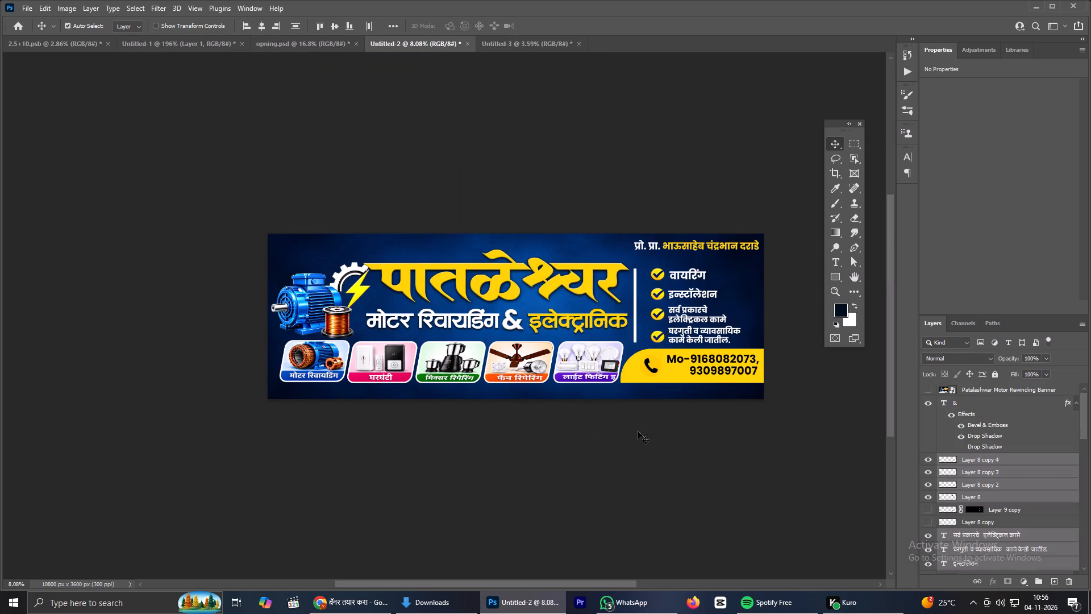
left_click_drag(638, 431, 742, 354)
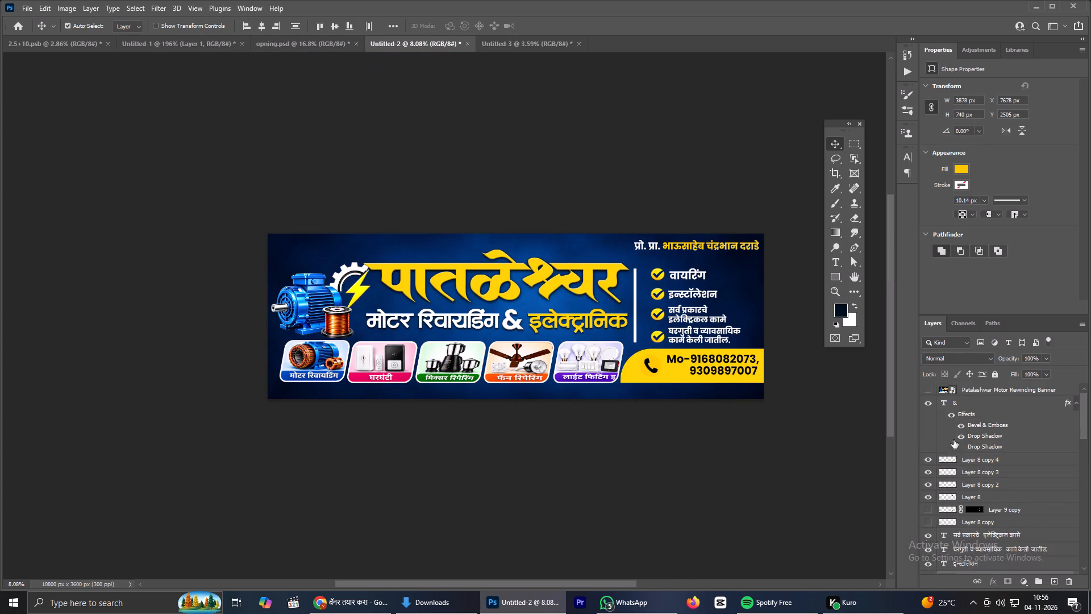
scroll(1014, 487, "down", 6)
left_click_drag(1005, 501, 468, 90)
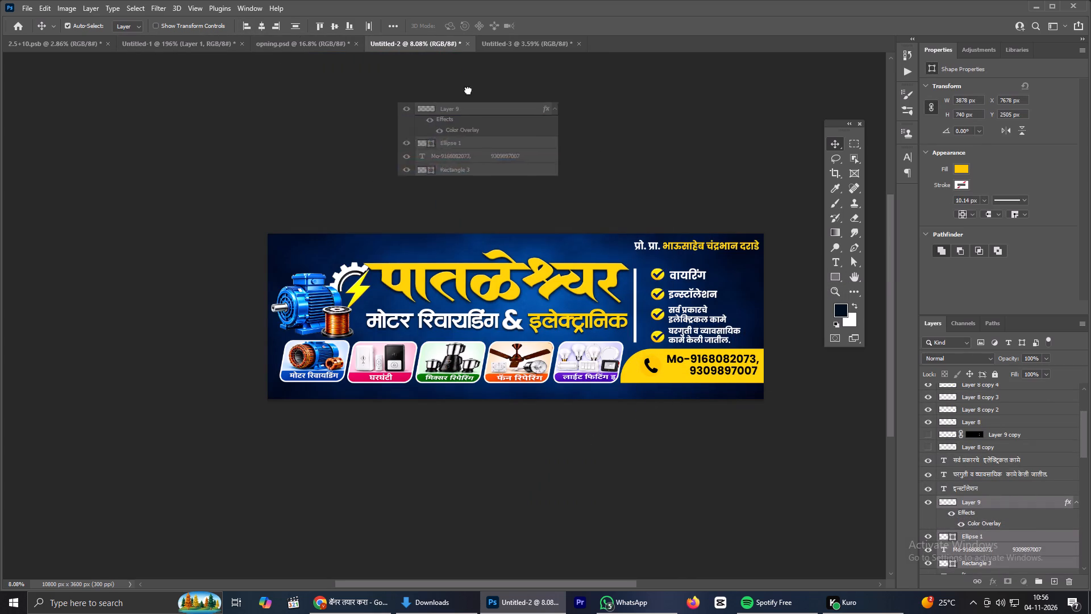
left_click_drag(468, 90, 450, 486)
Scale the complete contact strip to 406.19% and place it across the full width of the banner's bottom edge.
scroll(476, 464, "down", 5)
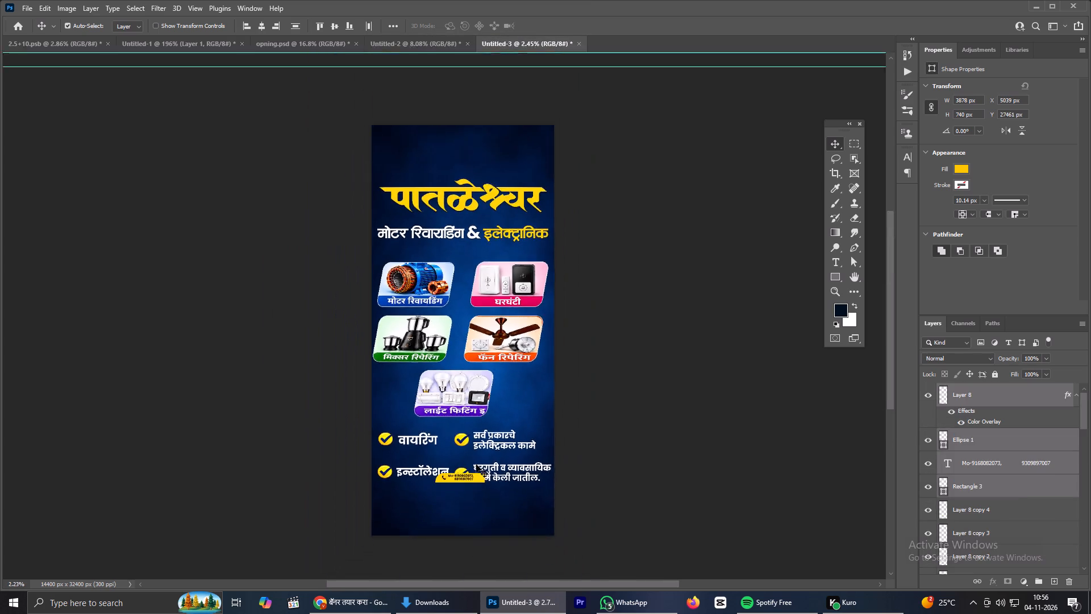
scroll(476, 464, "down", 2)
left_click_drag(471, 476, 468, 500)
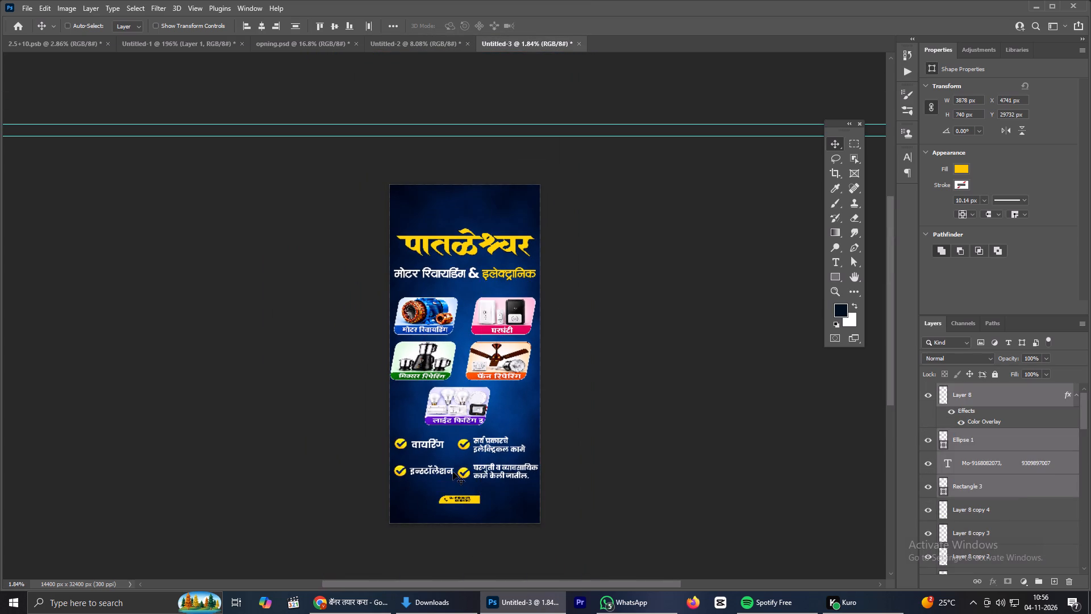
key("ctrl+t")
left_click_drag(484, 506, 520, 513, "alt")
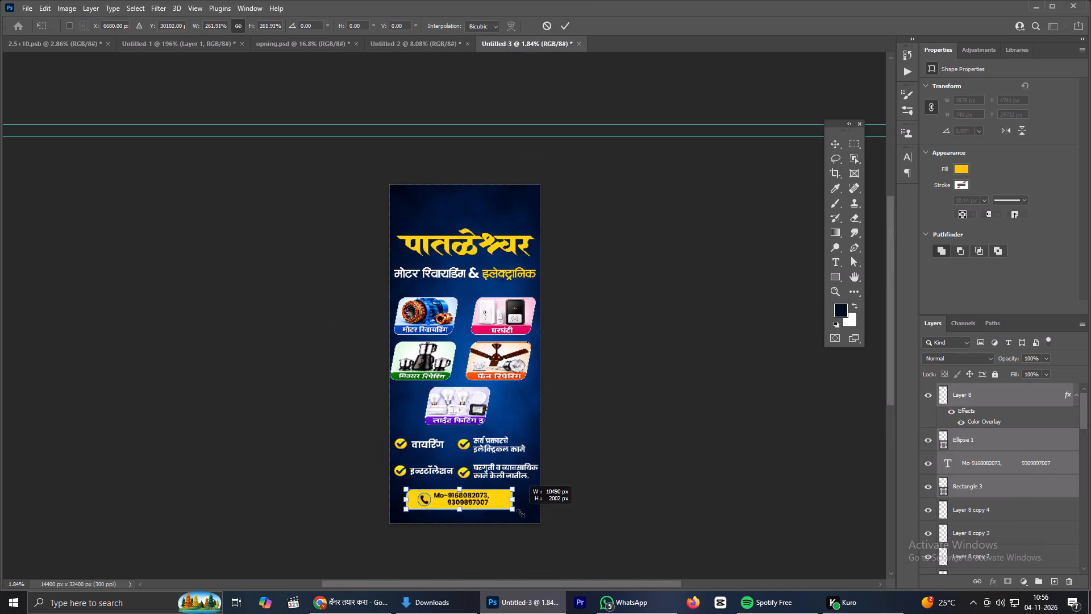
left_click_drag(520, 513, 539, 515, "alt")
left_click_drag(509, 499, 517, 501)
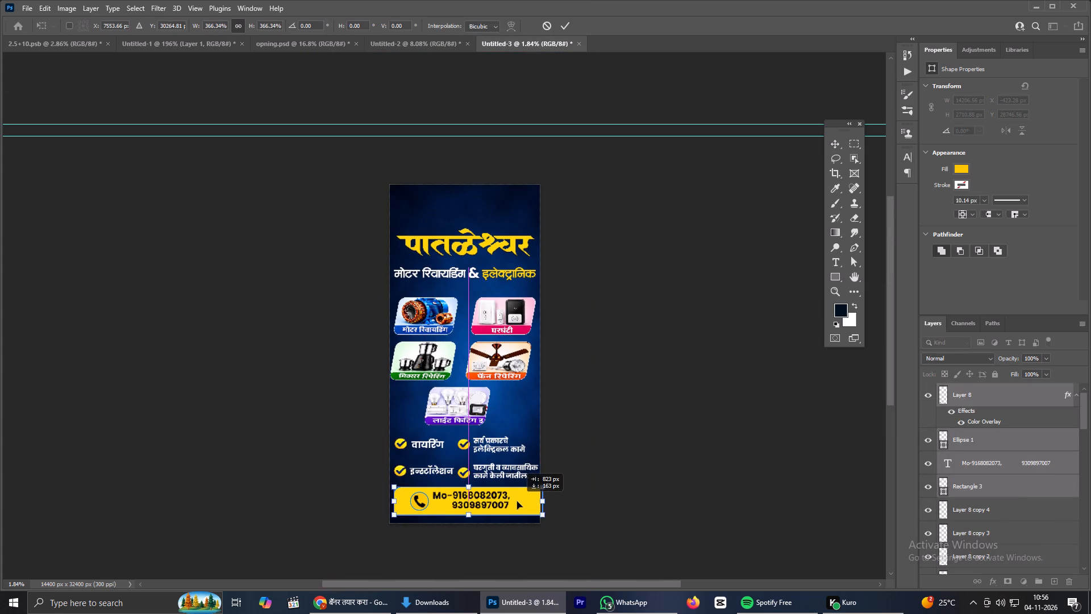
left_click_drag(517, 501, 515, 502)
left_click_drag(394, 518, 390, 529)
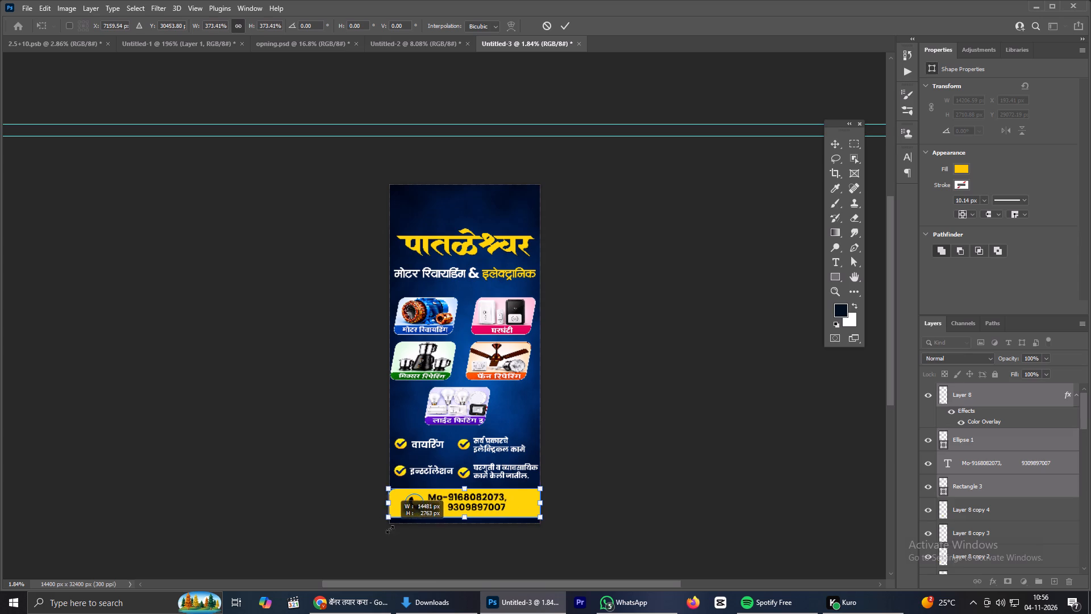
left_click_drag(390, 529, 380, 532)
left_click_drag(495, 505, 495, 512)
left_click(561, 19)
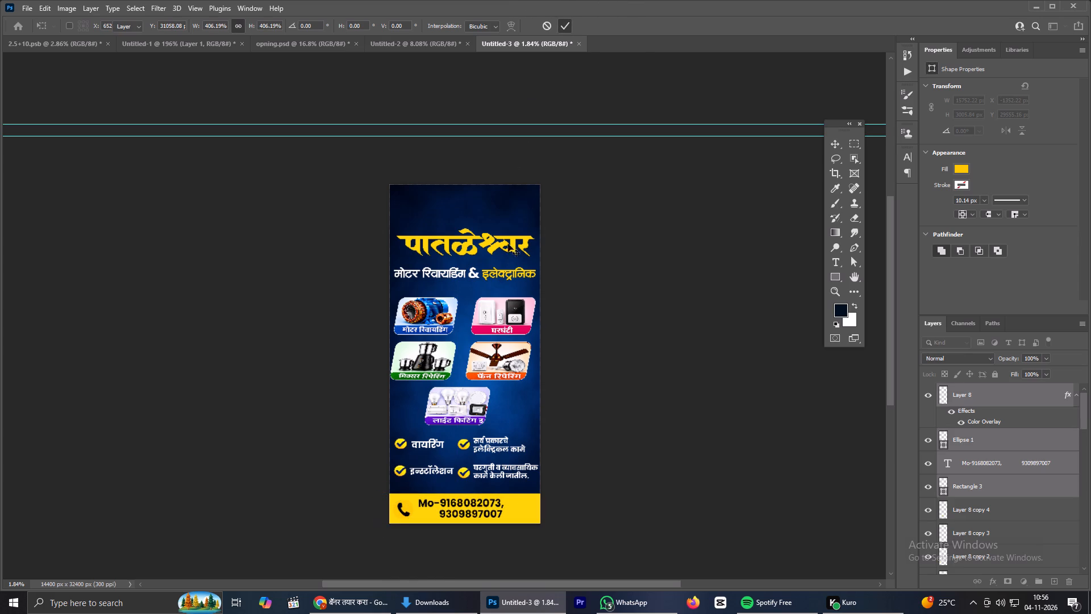
Shift the complete contact strip so its yellow shape sits at about X -548, Y 29589 px.
scroll(442, 567, "up", 7)
scroll(452, 499, "up", 1)
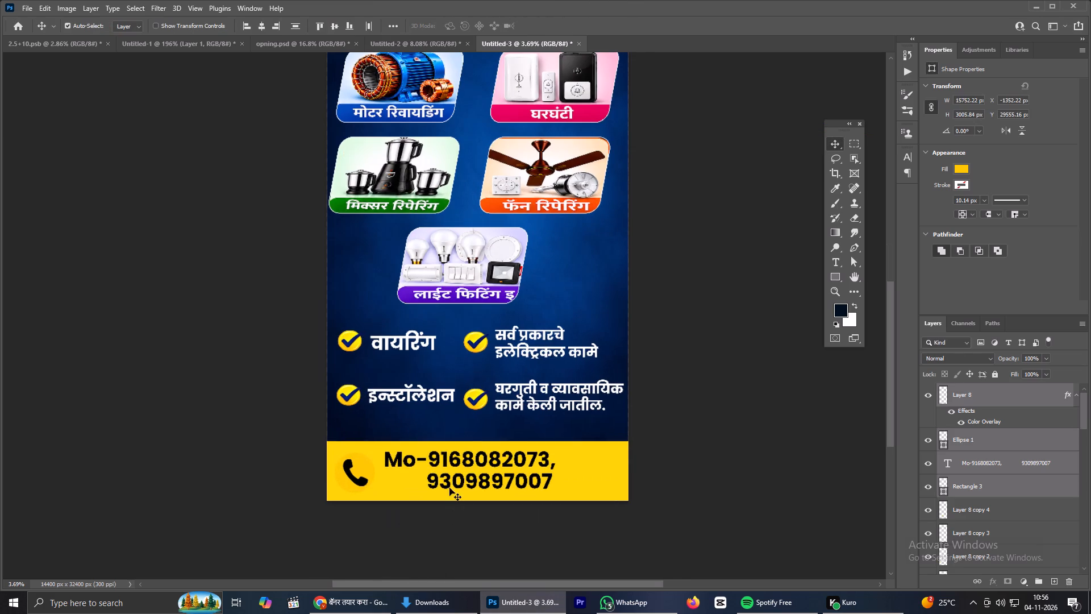
left_click_drag(466, 462, 493, 464)
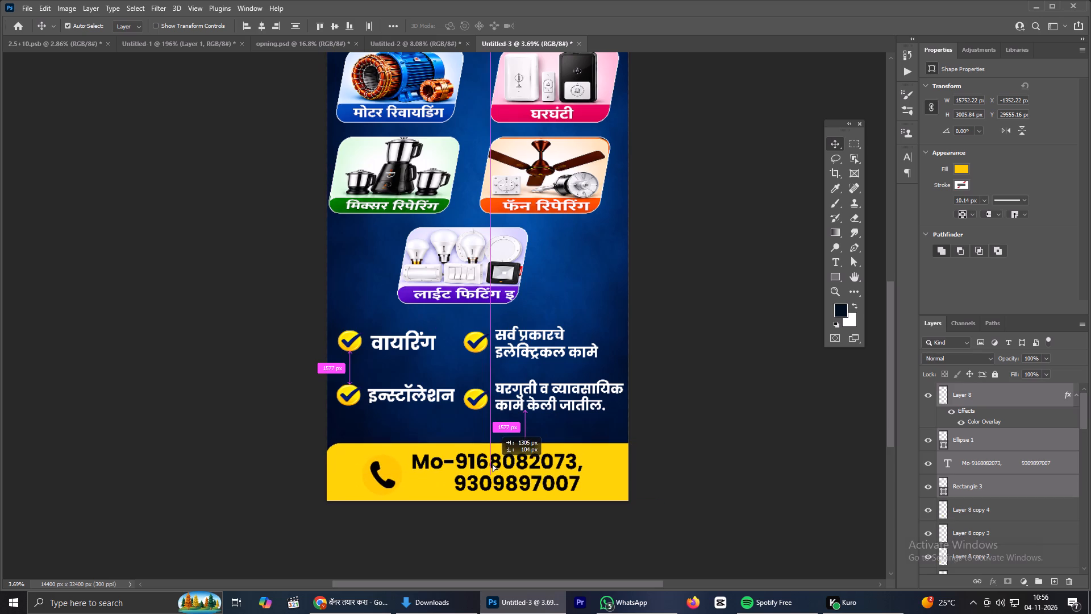
left_click_drag(493, 464, 482, 463)
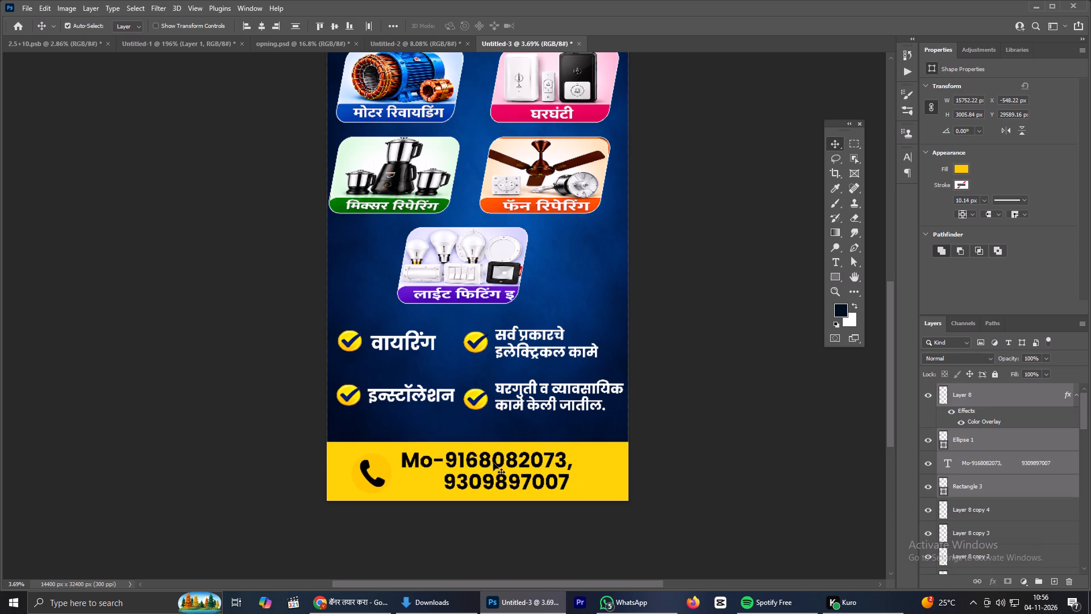
Move only the phone-number text farther from the phone icon, to about X 4792, Y 30021 px.
scroll(499, 464, "up", 2)
left_click(497, 464)
left_click(761, 470)
left_click_drag(483, 459, 513, 459)
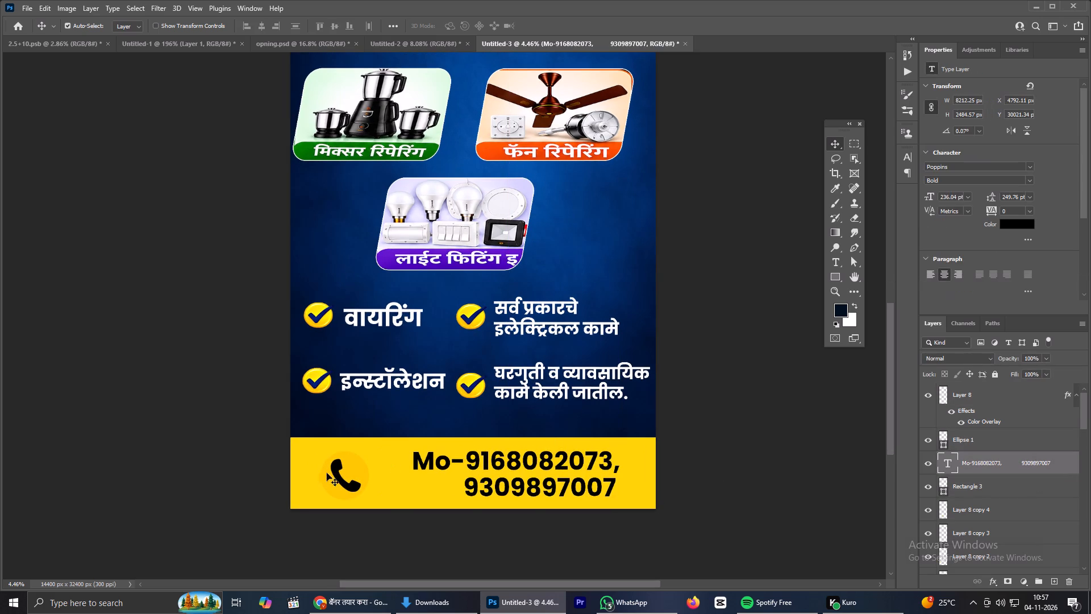
Nudge the phone icon and its circle up together to about Y 29973 px within the yellow strip, and deselect them.
left_click(345, 562)
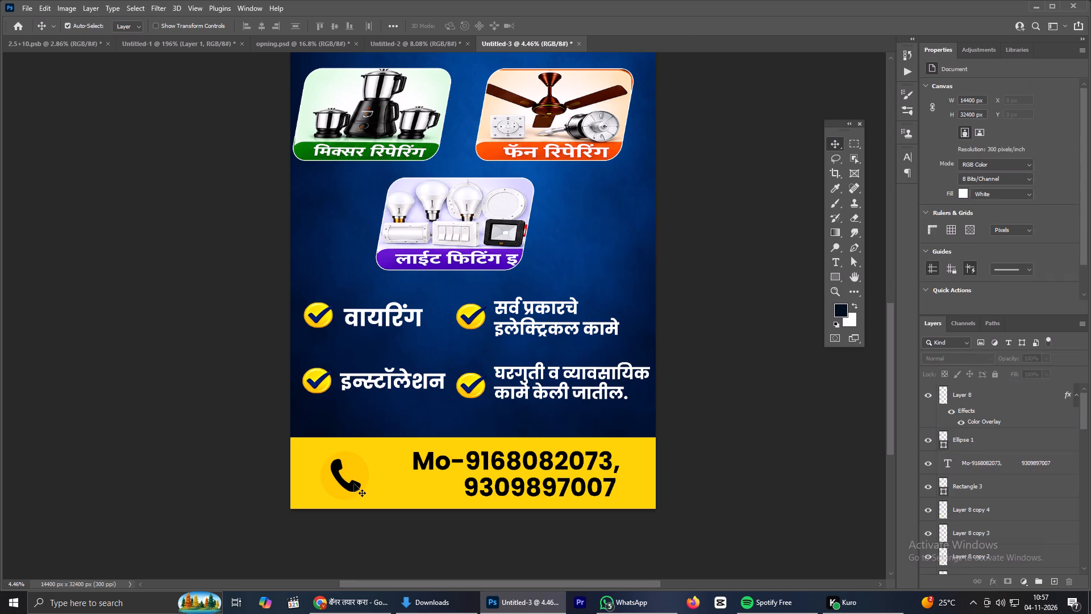
left_click(351, 484)
left_click(991, 439, "ctrl")
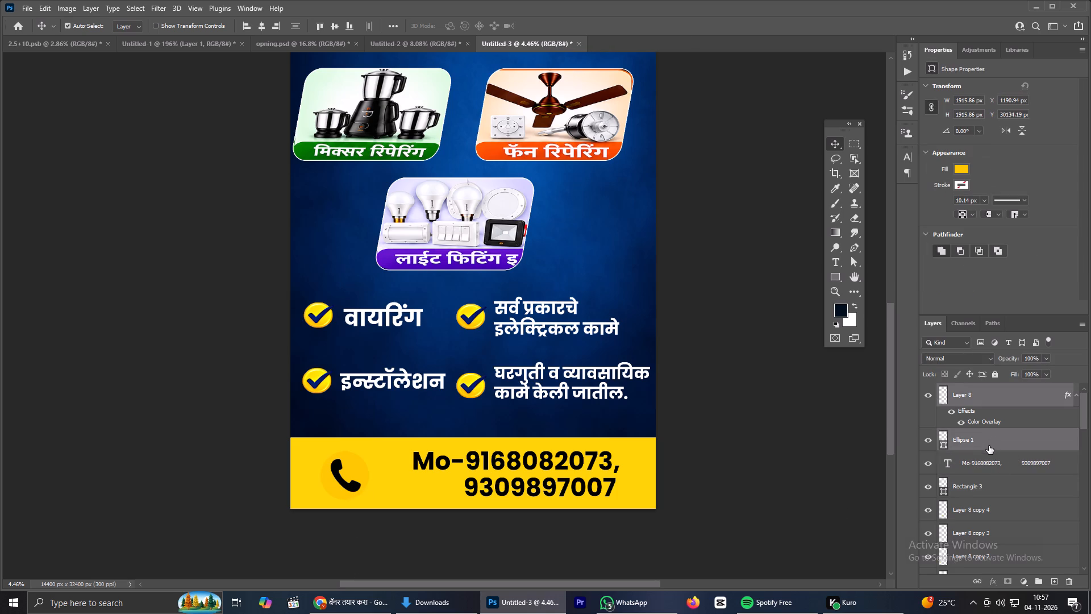
key("Up")
key("Up")
key("Up")
key("Up")
key("Up")
key("Up")
key("Up")
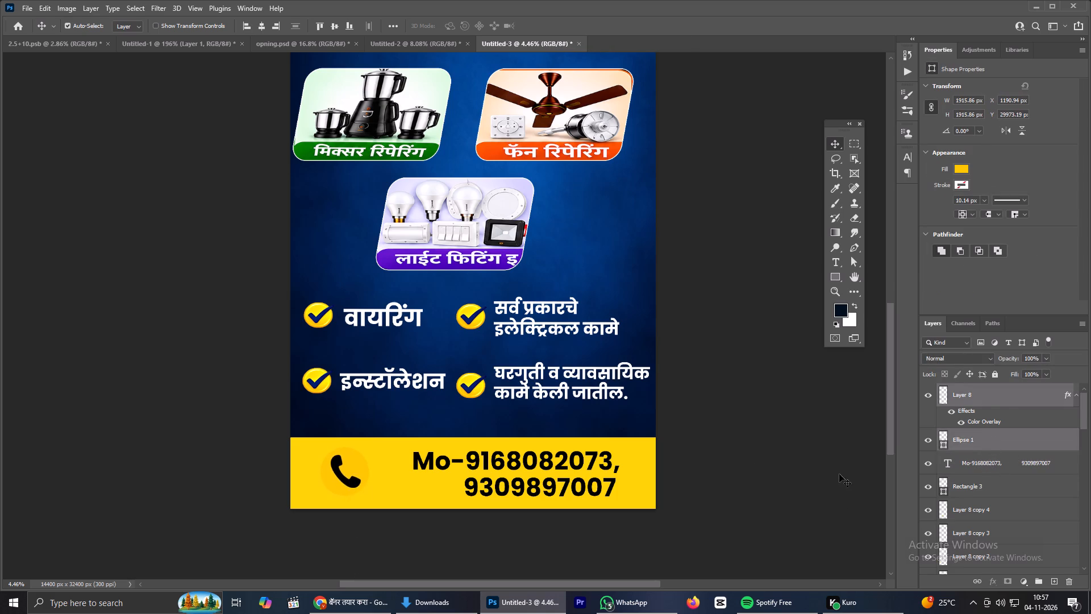
left_click(743, 447)
Examine the overall banner layout and the empty area above the पातळेश्वर title.
scroll(590, 380, "down", 6)
scroll(553, 291, "down", 5)
key("space")
key("space")
key("space")
key("space")
key("space")
key("space")
key("space")
key("space")
left_click_drag(534, 111, 508, 211)
scroll(505, 216, "up", 6)
scroll(514, 204, "down", 6)
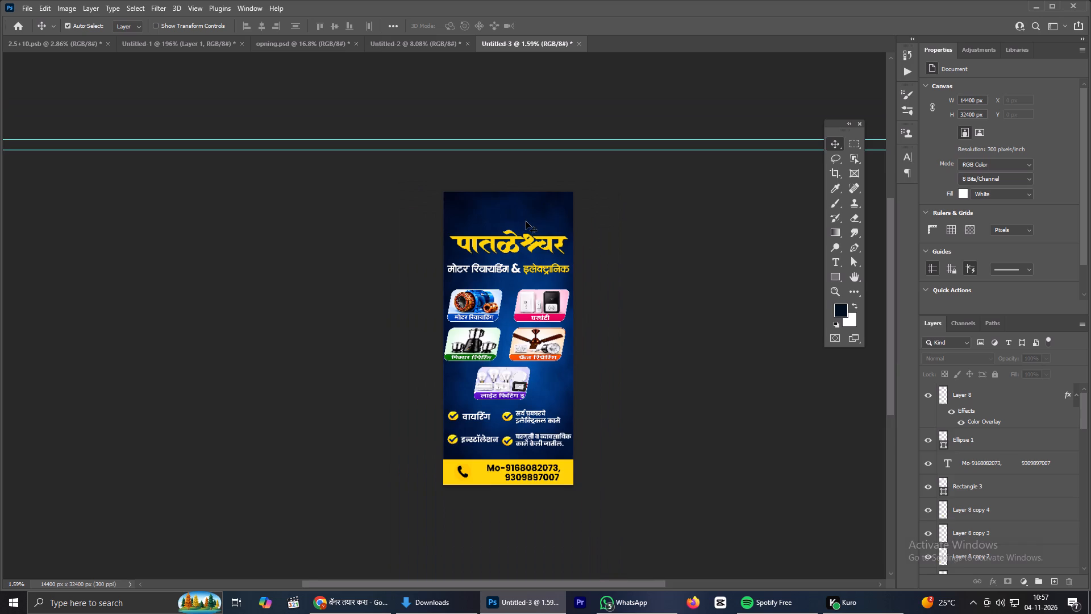
scroll(524, 222, "up", 5)
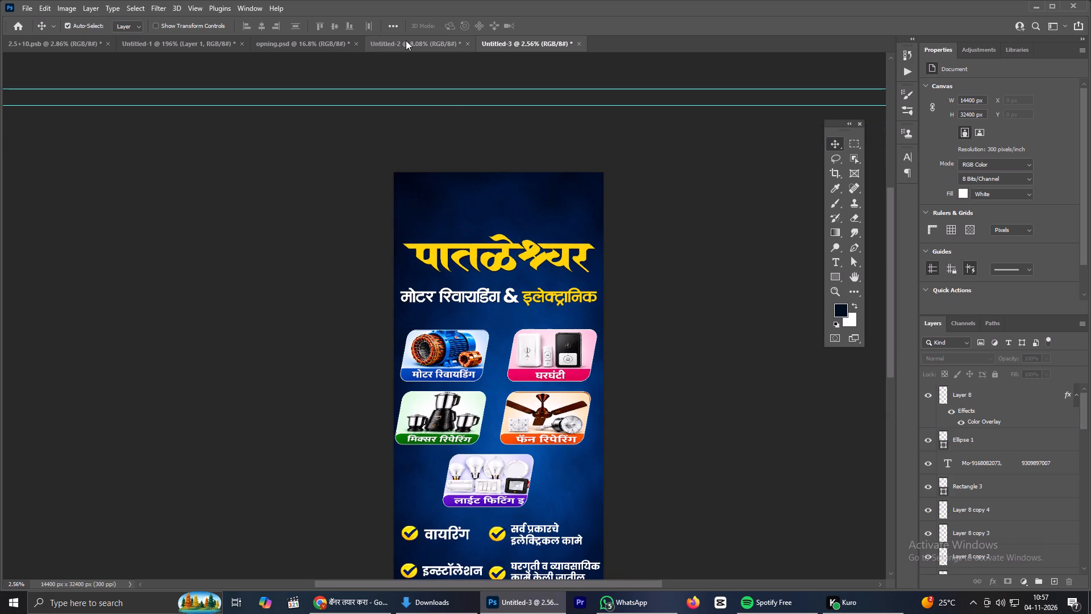
Copy the proprietor text layer from Untitled-2 into the portrait banner Untitled-3, placing it above the पातळेश्वर title.
left_click(406, 40)
left_click(677, 242)
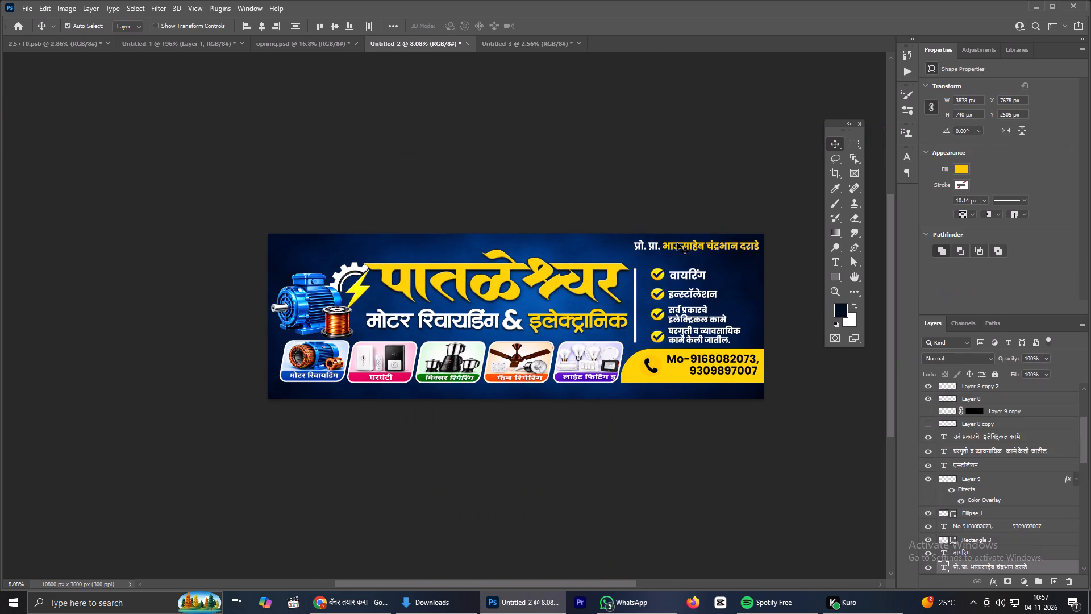
left_click_drag(993, 565, 556, 49)
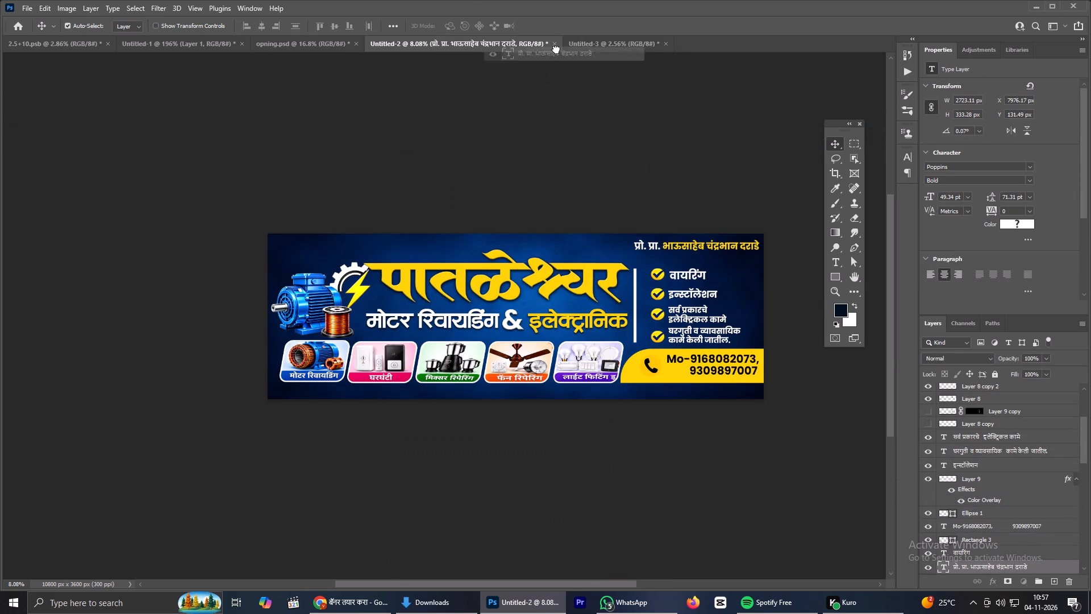
left_click_drag(556, 49, 519, 115)
scroll(519, 115, "up", 2)
left_click_drag(519, 115, 519, 123)
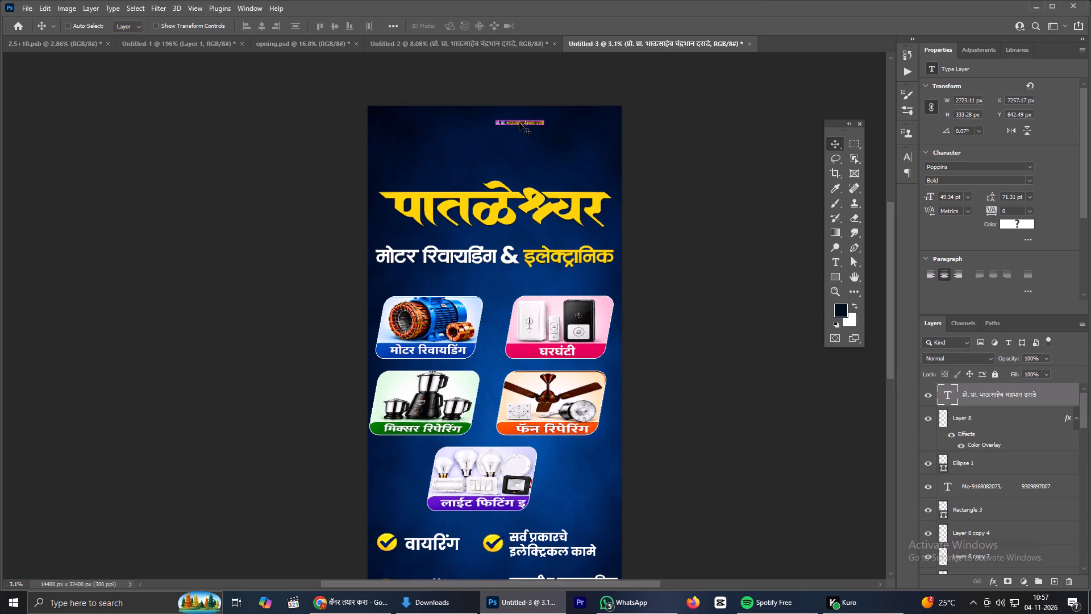
Enlarge the proprietor text to about 286% and move it to about X 5913, Y 919 px.
key("ctrl+t")
left_click_drag(546, 128, 582, 130, "alt")
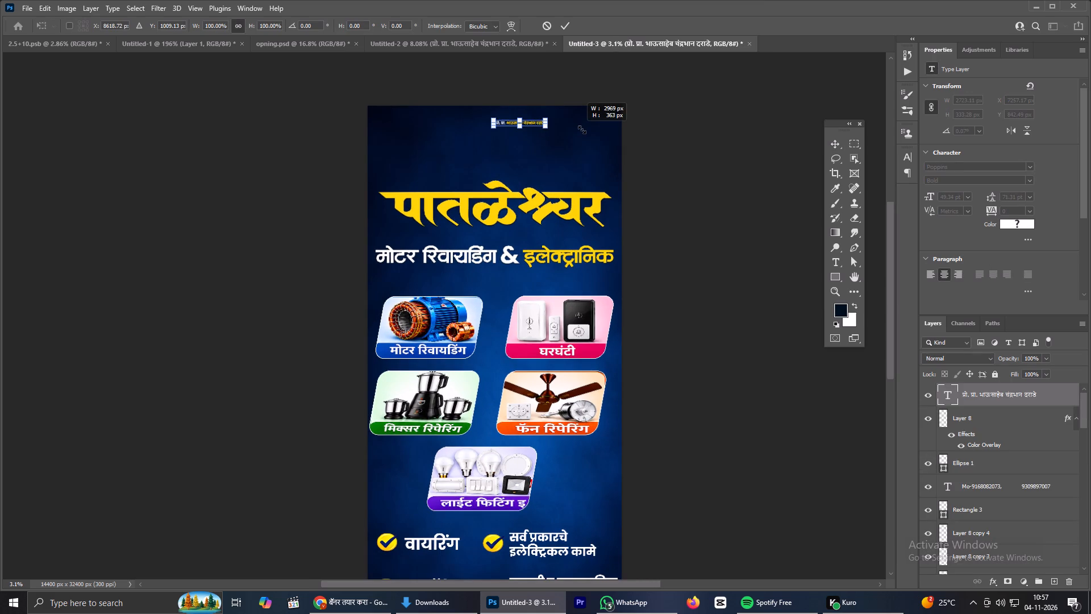
left_click_drag(582, 130, 591, 131, "alt")
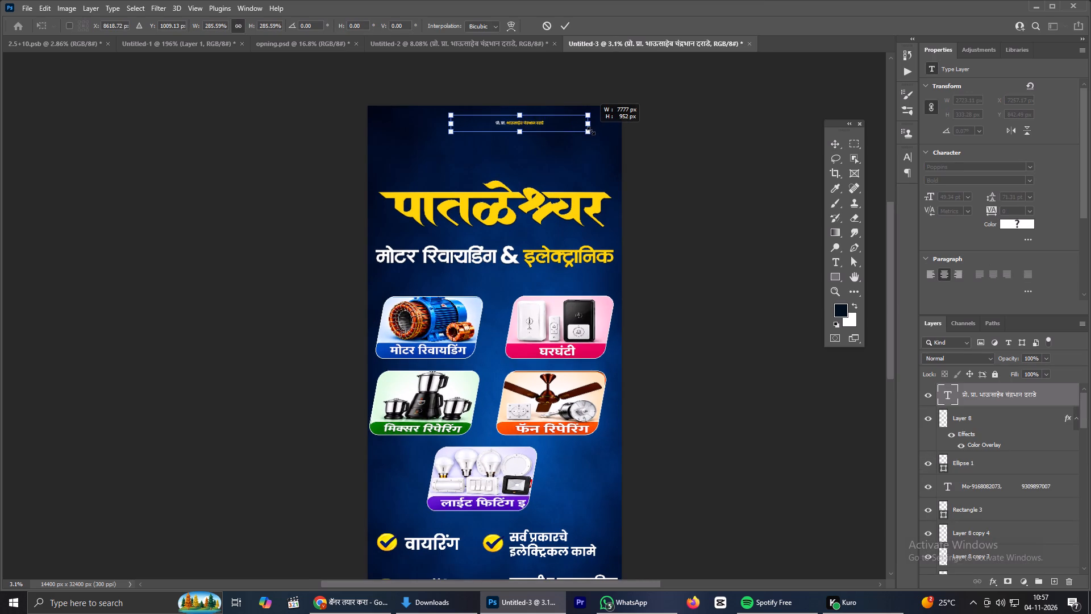
left_click(564, 21)
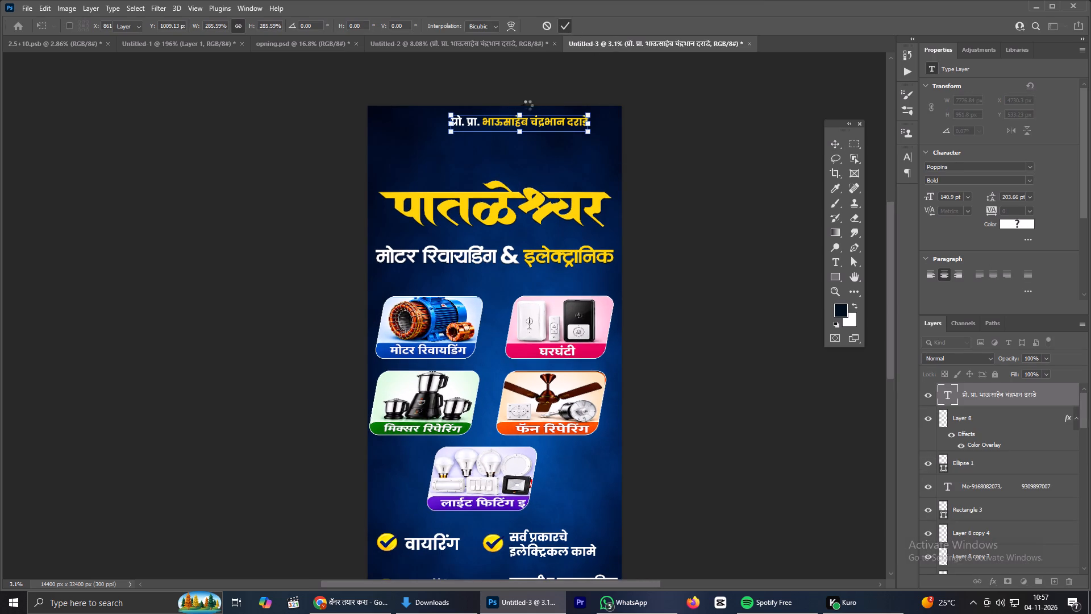
scroll(513, 128, "down", 3)
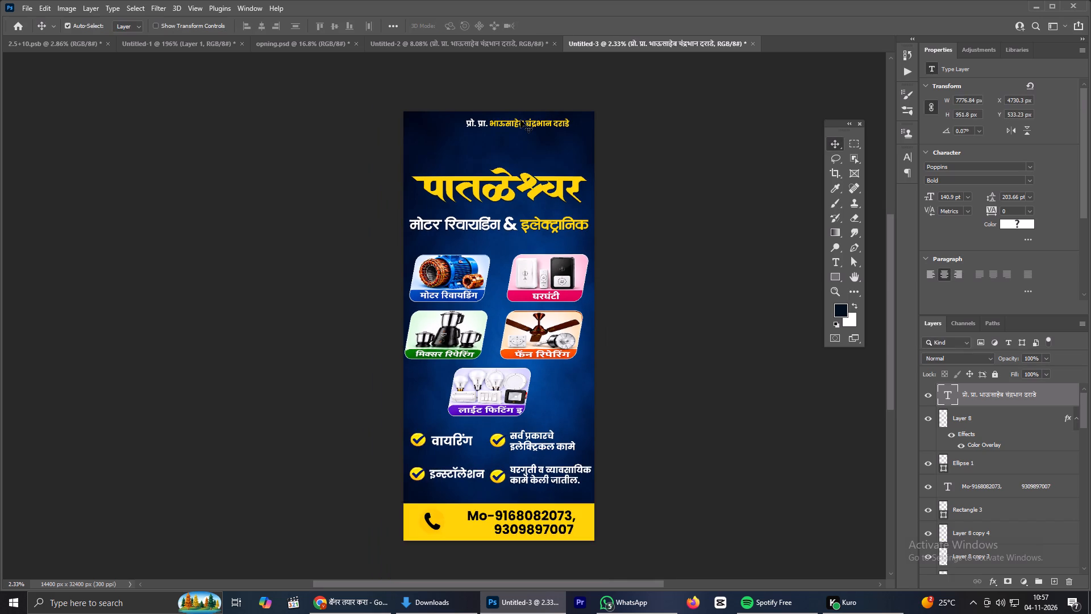
left_click_drag(520, 120, 537, 125)
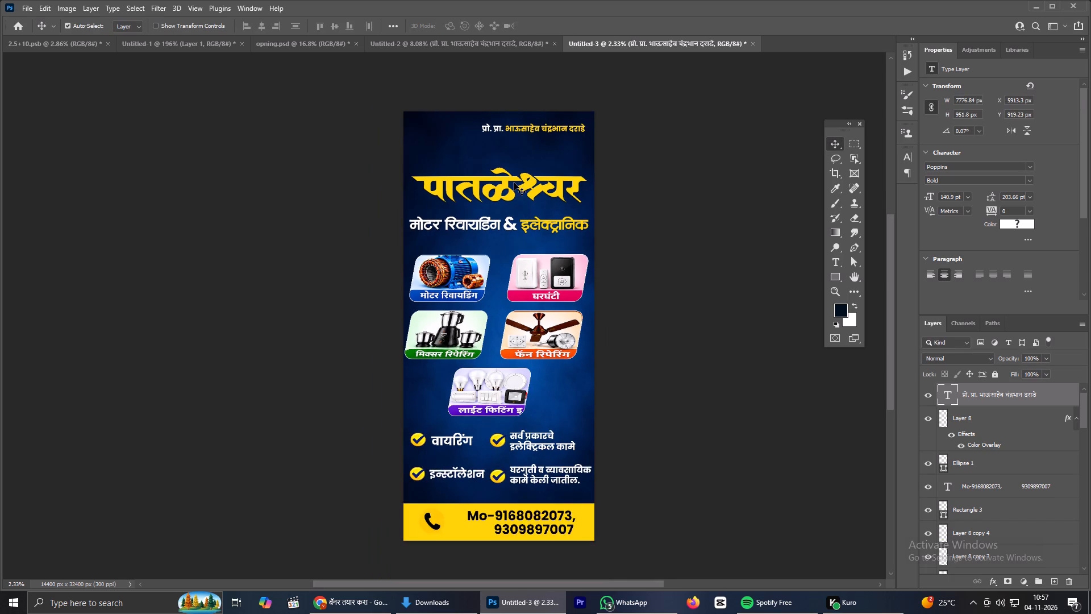
Move the पातळेश्वर title up to about X 458, Y 2200 px.
left_click_drag(514, 182, 511, 161)
Move the motor rewinding subtitle together with its ampersand up under the title, to about X 590, Y 6735 px.
left_click(499, 222)
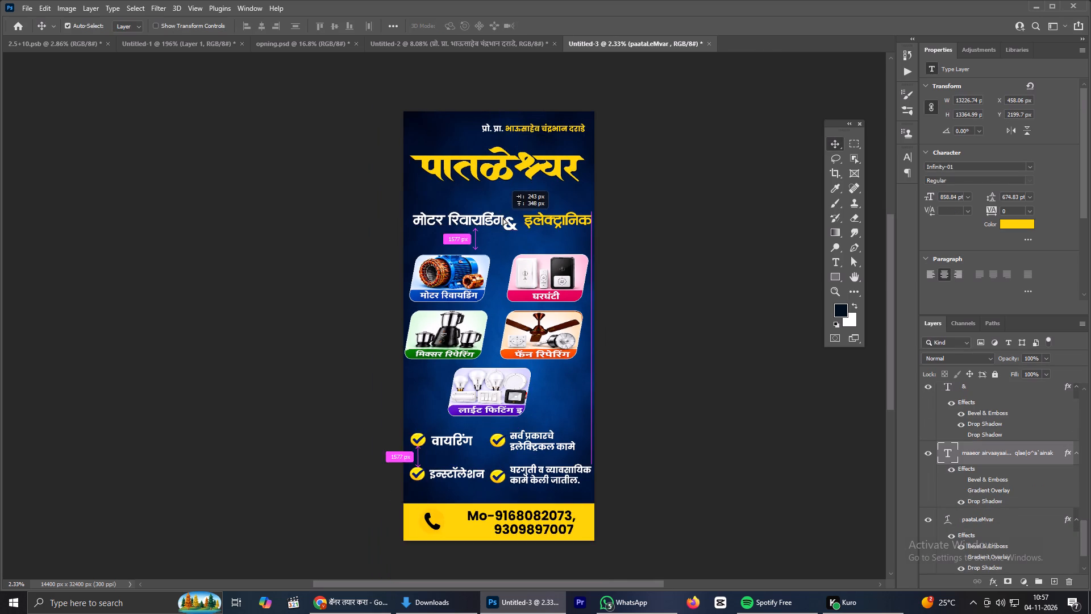
key("ctrl+z")
left_click_drag(465, 199, 540, 234)
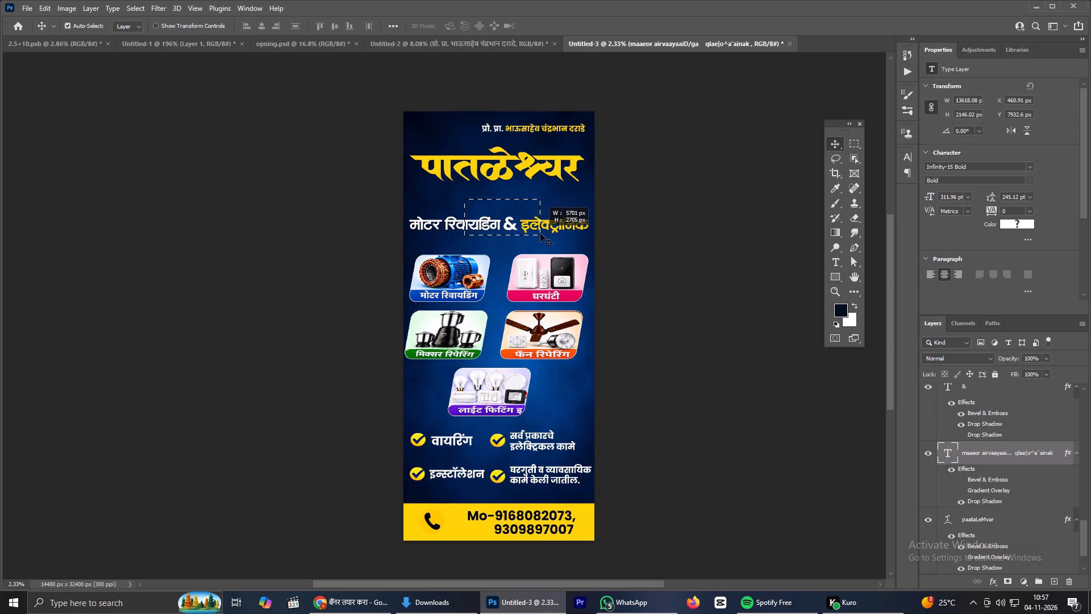
left_click_drag(540, 234, 541, 231)
left_click_drag(515, 225, 518, 208)
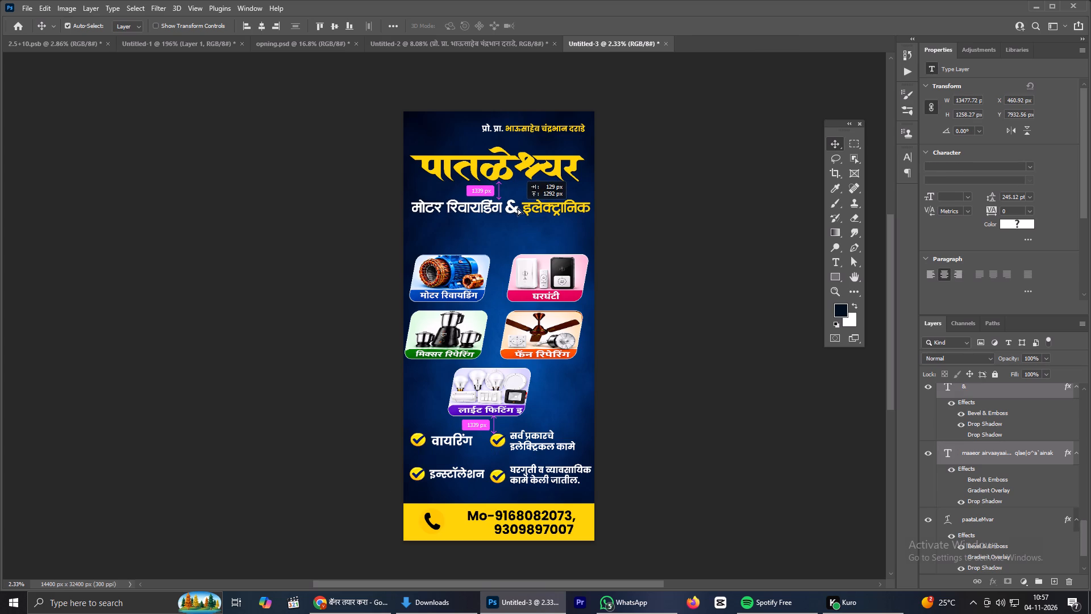
left_click_drag(518, 208, 518, 209)
Move the service cards up toward the subtitle row by row: the first pair, the second pair, and the single लाईट फिटिंग card.
left_click_drag(417, 241, 558, 277)
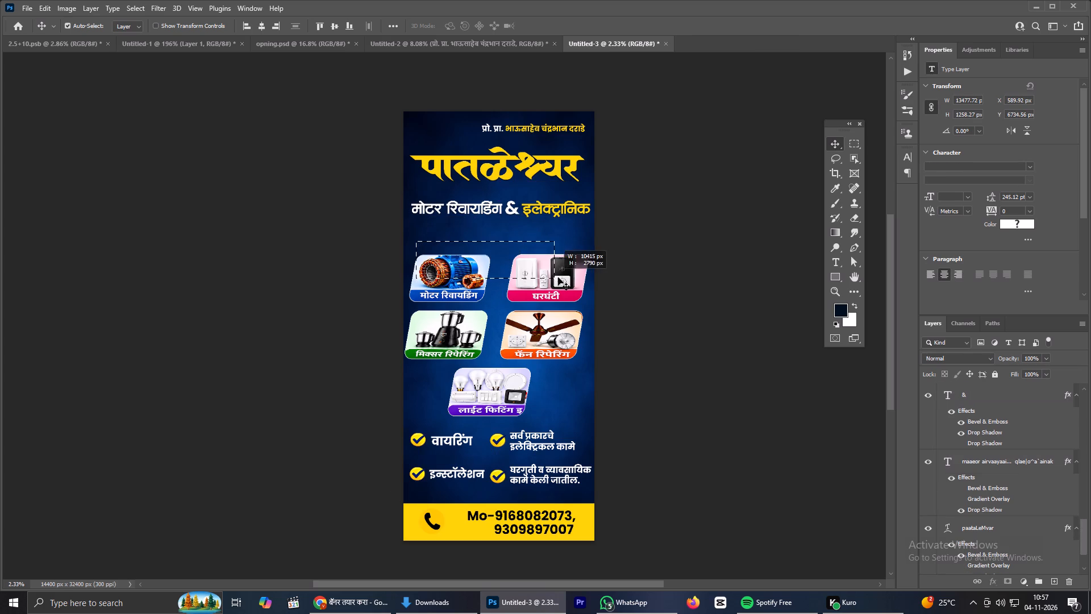
left_click_drag(558, 277, 574, 283)
left_click_drag(533, 280, 537, 262)
left_click_drag(430, 302, 559, 338)
left_click_drag(549, 339, 547, 330)
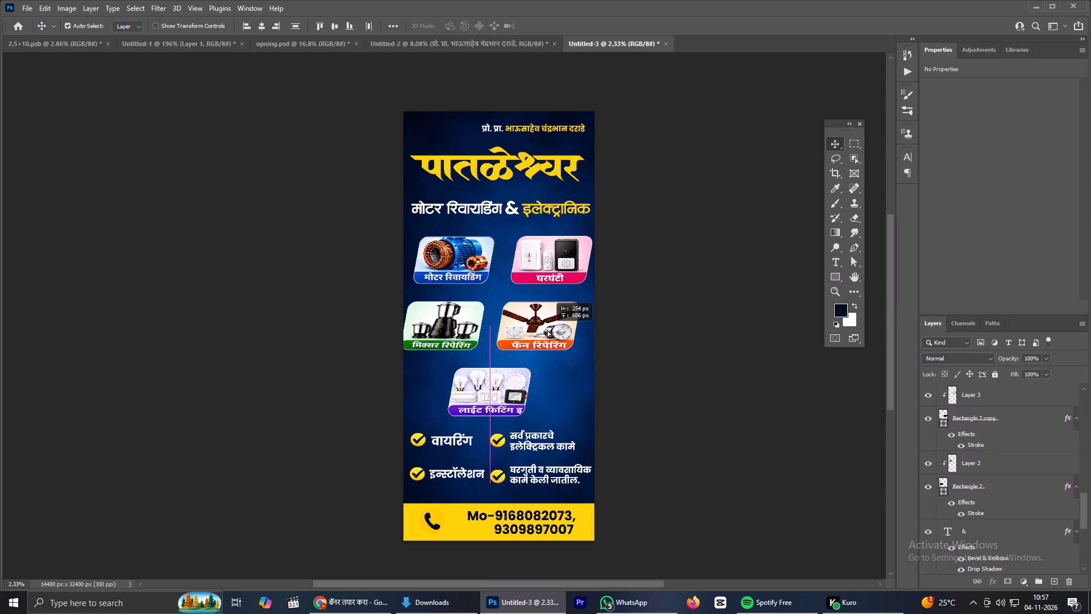
left_click_drag(547, 330, 552, 328)
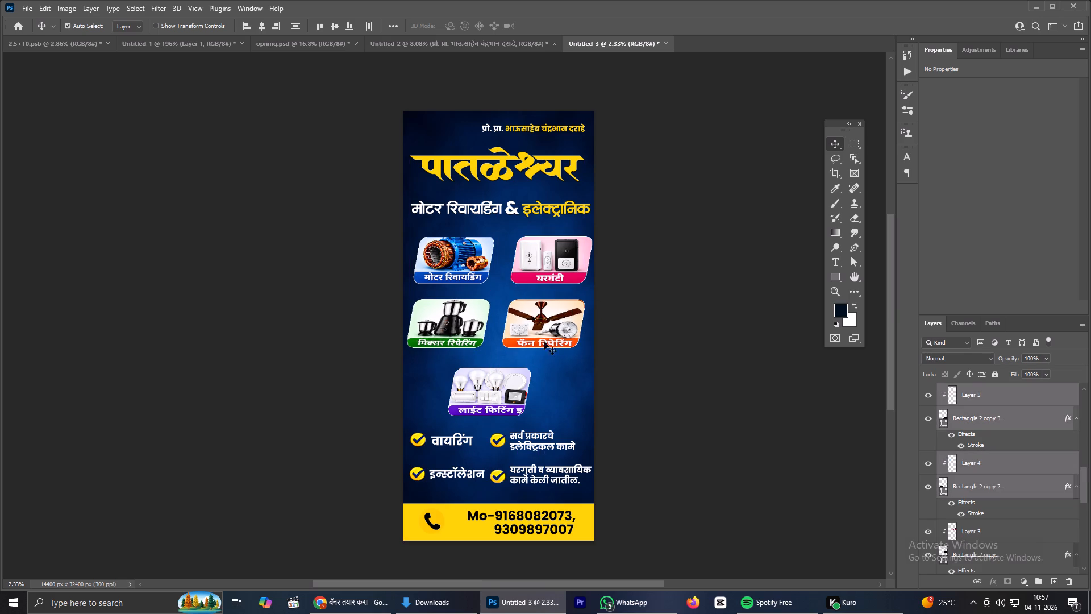
left_click_drag(433, 377, 523, 393)
left_click_drag(513, 397, 513, 387)
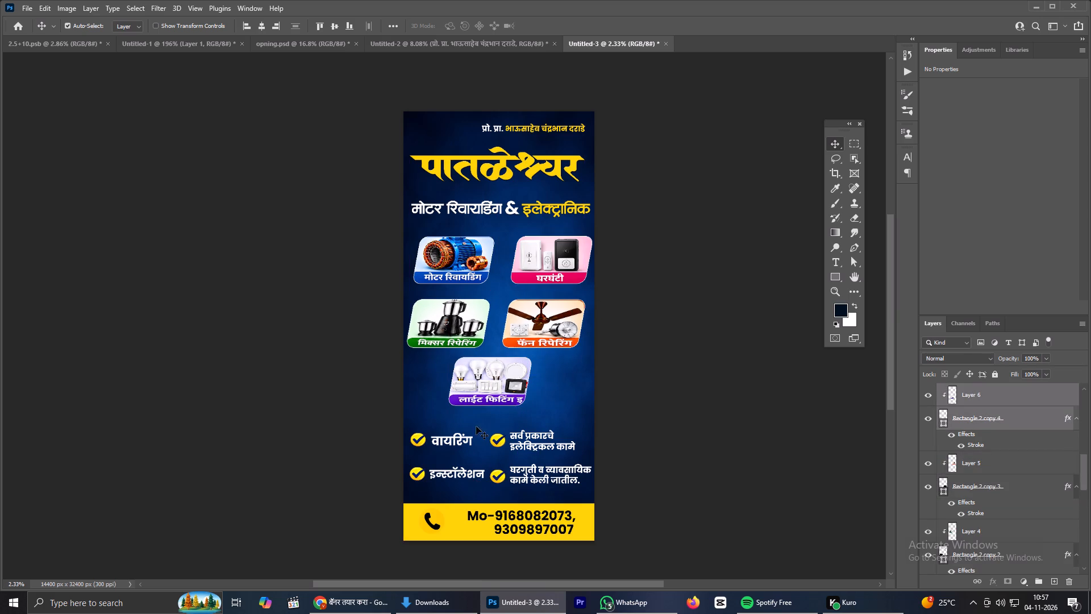
Move the whole four-item checklist slightly up toward the लाईट फिटिंग card and deselect it.
left_click_drag(405, 425, 577, 486)
left_click_drag(531, 472, 532, 463)
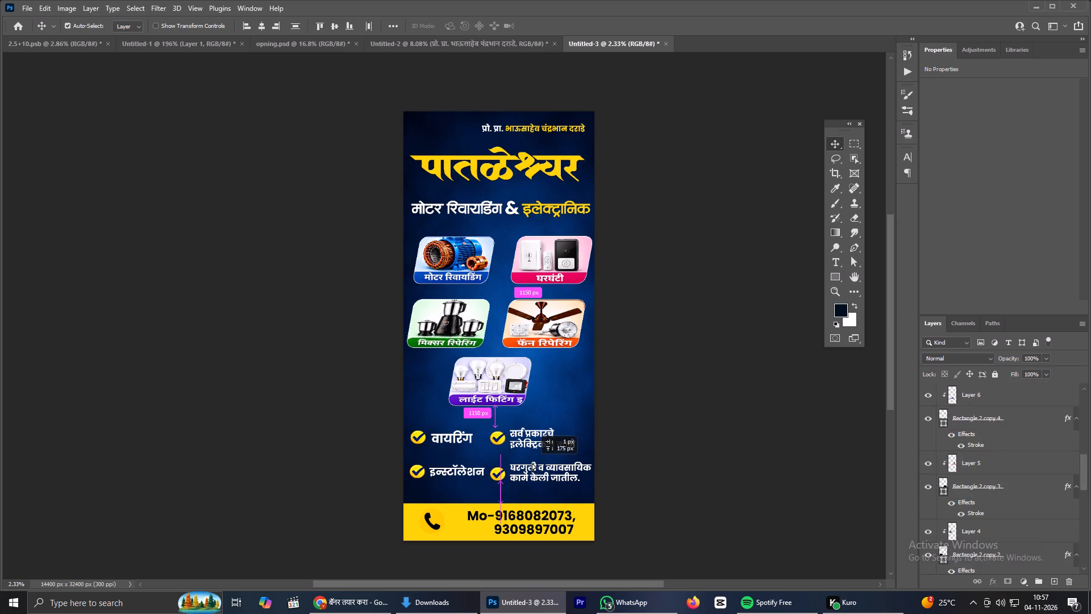
left_click_drag(532, 463, 533, 462)
scroll(559, 290, "down", 4)
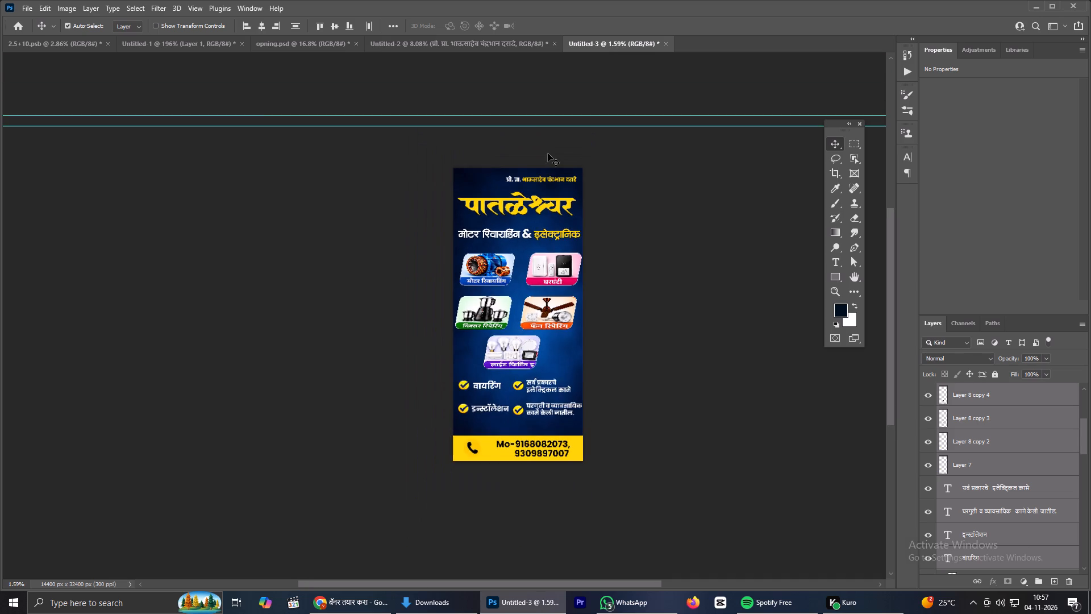
scroll(548, 153, "up", 7)
scroll(558, 182, "down", 6)
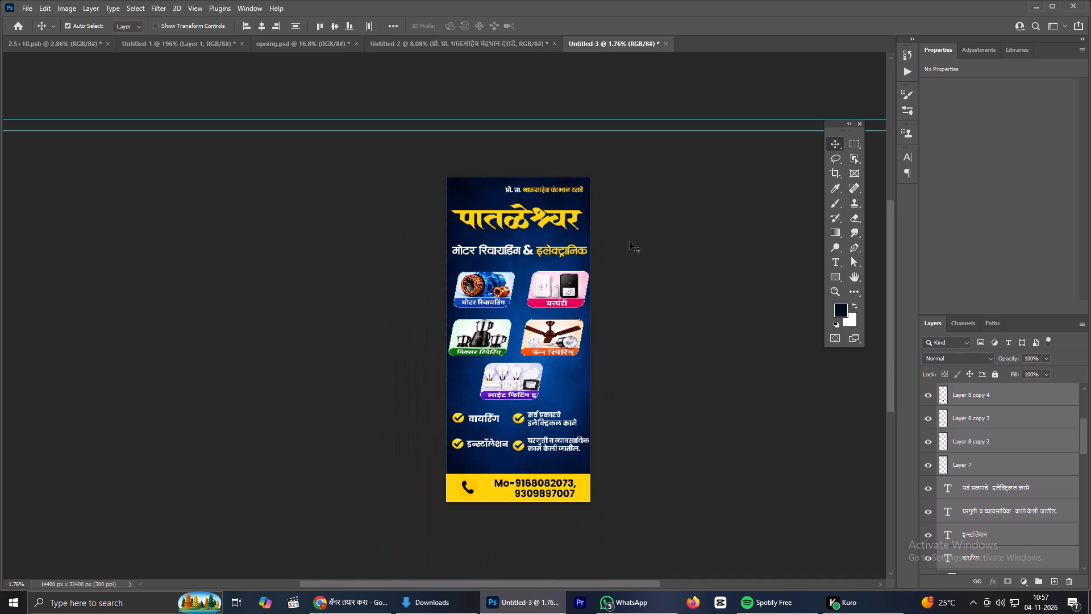
double_click(642, 247)
scroll(566, 298, "up", 5)
scroll(567, 295, "down", 1)
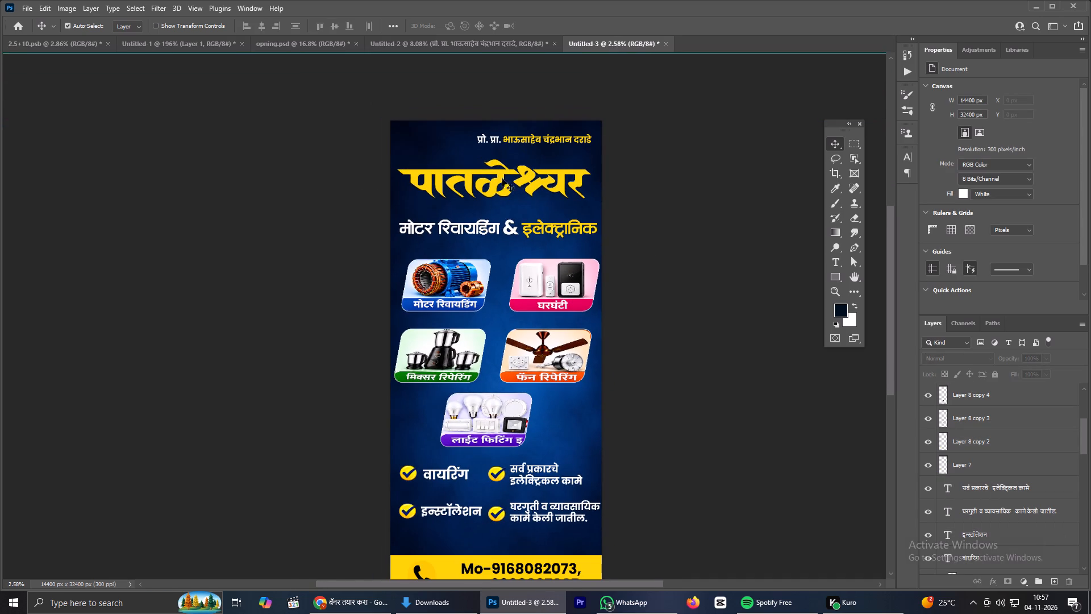
Copy the shrine image layers 27 and download (26) from opning.psd into Untitled-3, placing them beside the proprietor text.
left_click(469, 40)
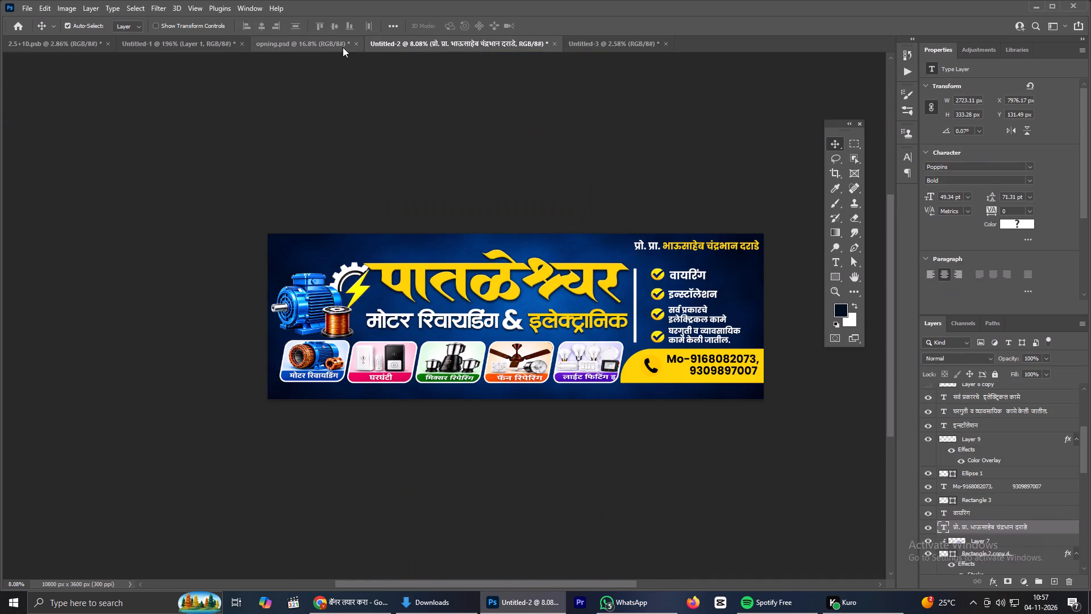
left_click(291, 41)
left_click(348, 188)
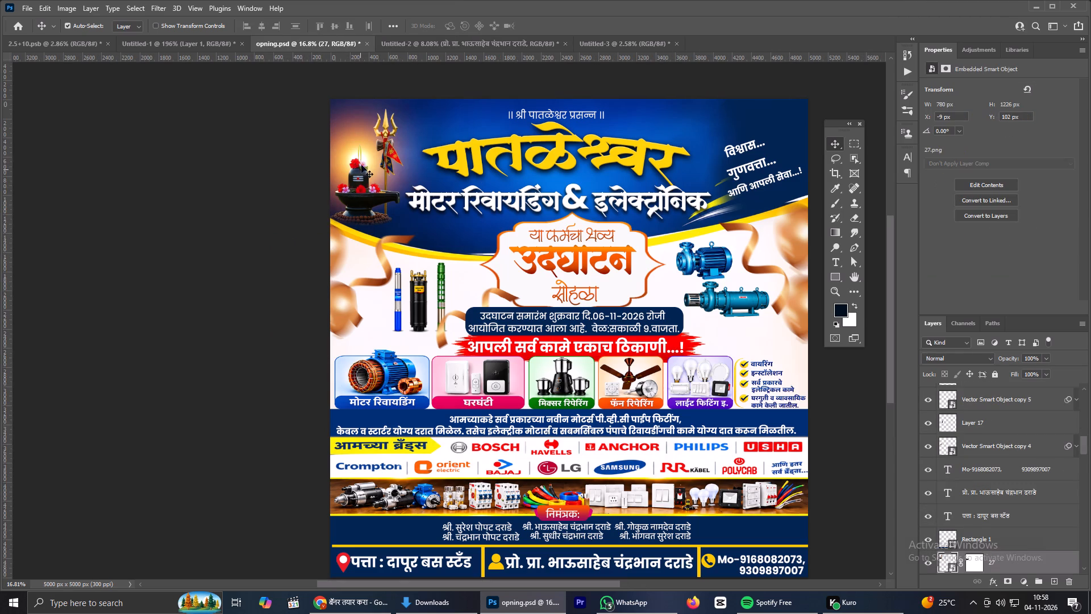
left_click(361, 144)
scroll(981, 507, "down", 2)
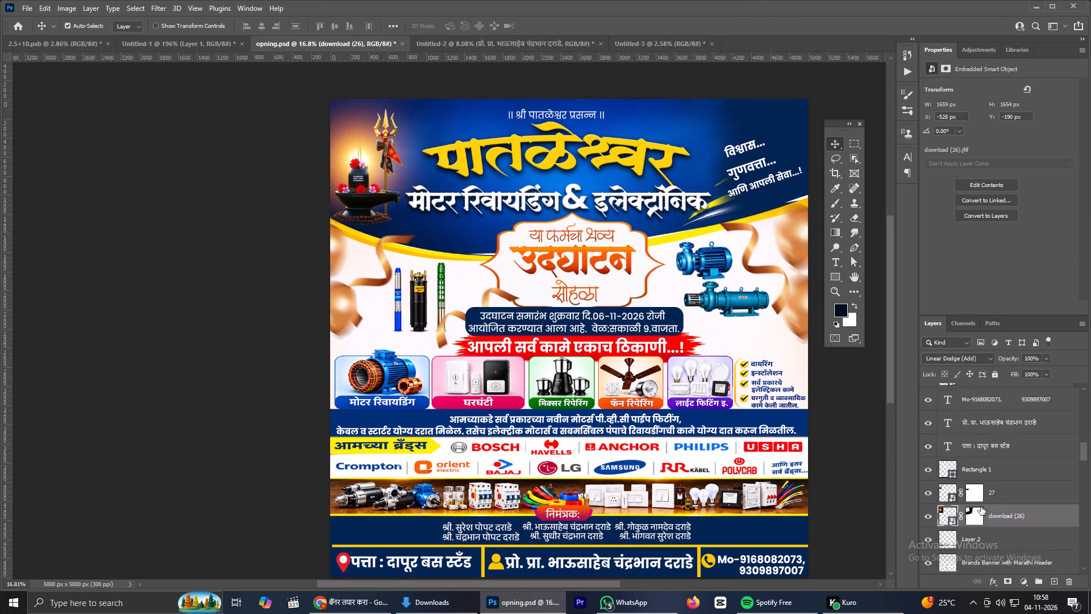
scroll(981, 507, "down", 2)
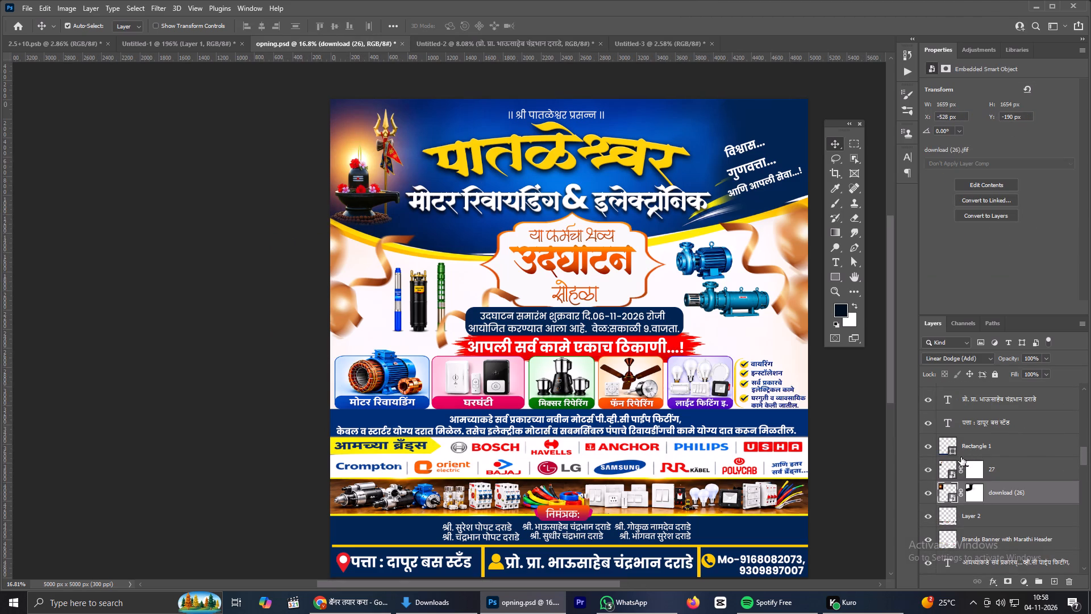
left_click(1000, 446, "ctrl")
left_click_drag(1006, 462, 589, 216)
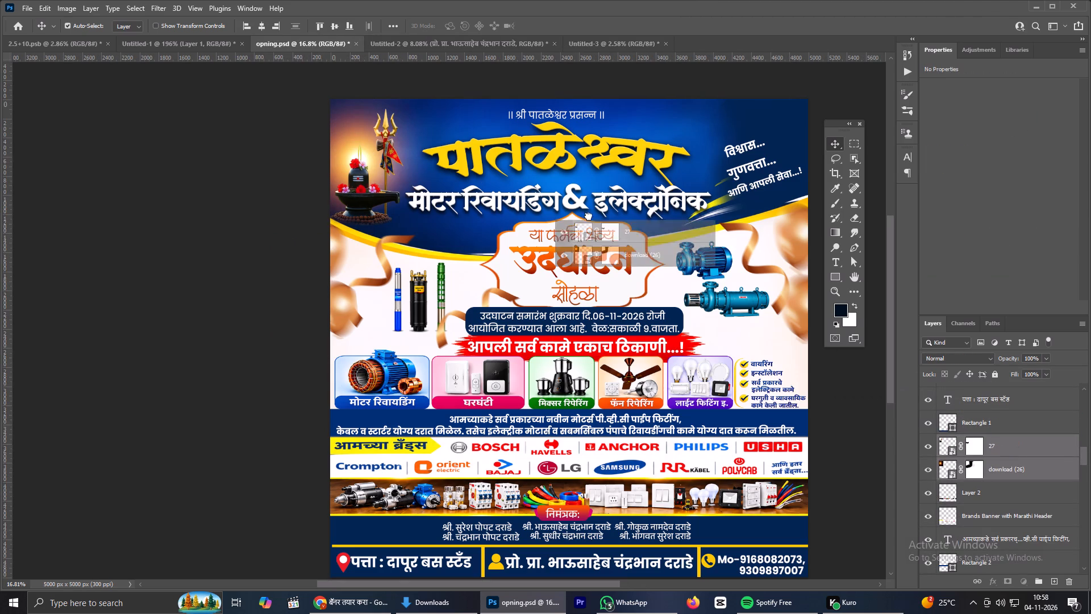
left_click_drag(589, 216, 452, 151)
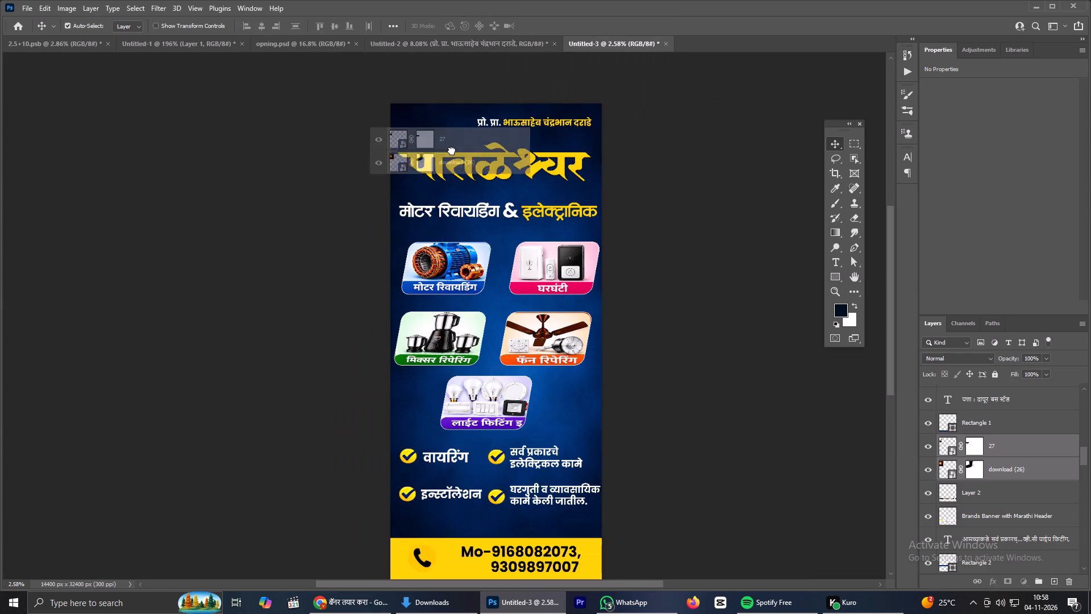
left_click_drag(452, 151, 447, 123)
Scale both shrine image layers together to about 263% and fit them into the banner's top-left corner above the title.
key("ctrl+t")
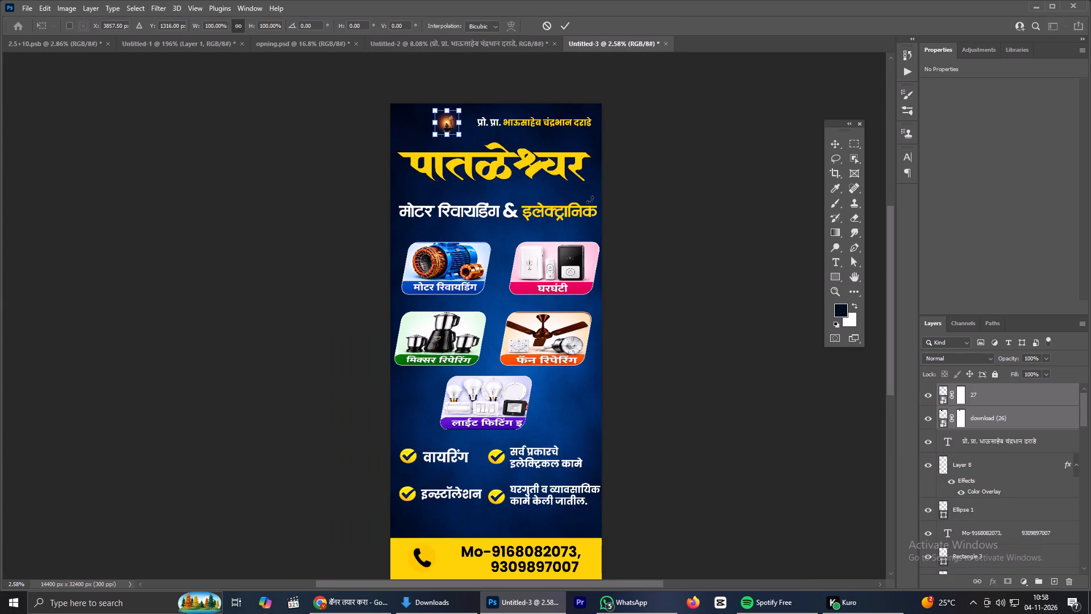
left_click_drag(460, 131, 487, 136, "alt")
left_click_drag(459, 133, 440, 131)
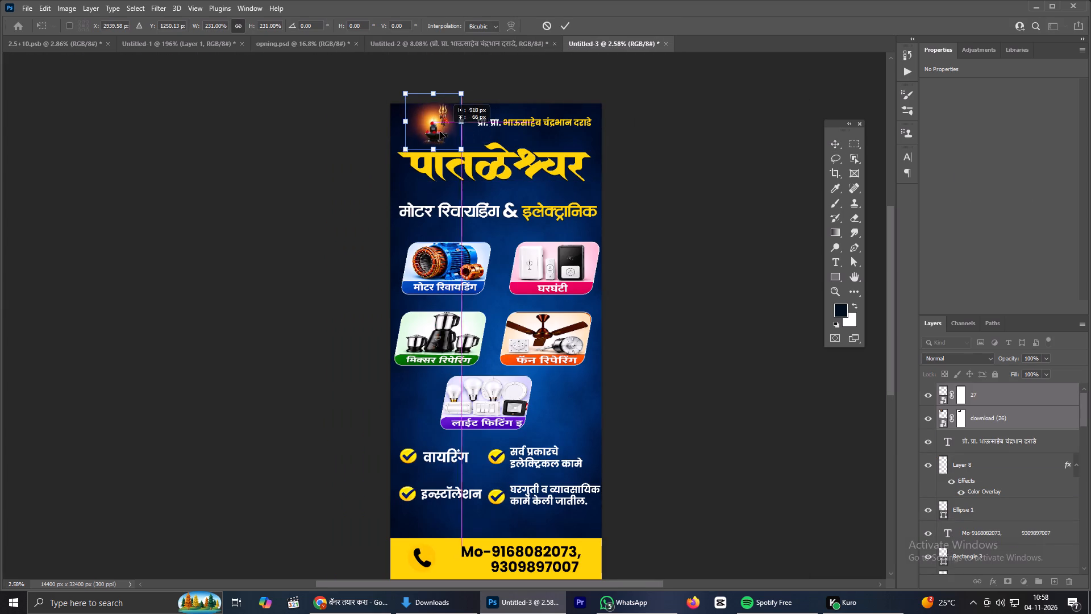
left_click_drag(440, 131, 418, 132)
left_click_drag(433, 151, 446, 152)
left_click(418, 138)
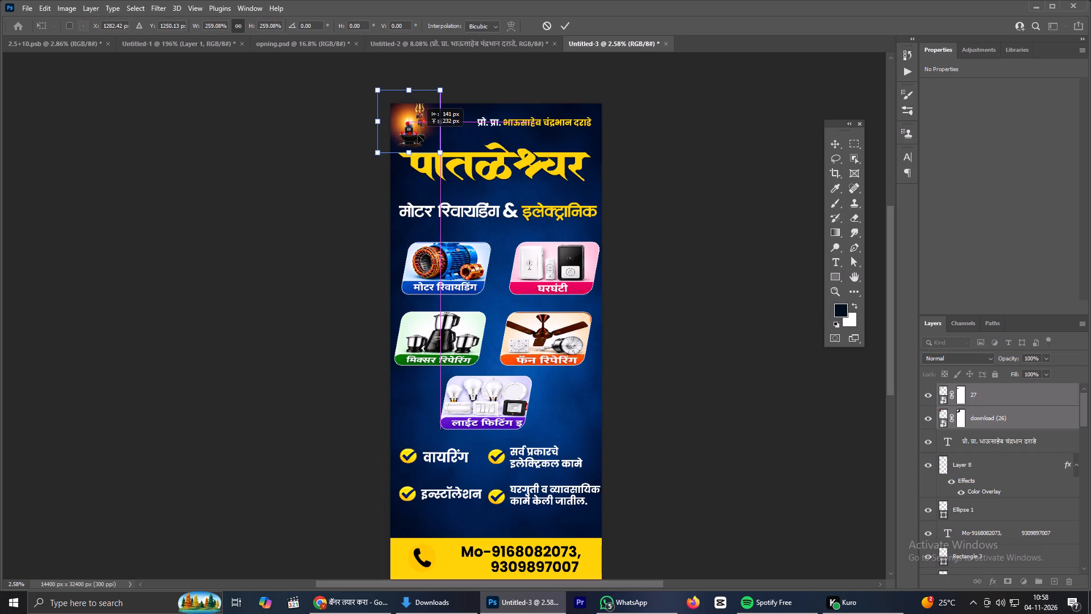
left_click_drag(380, 152, 375, 161)
left_click(407, 138)
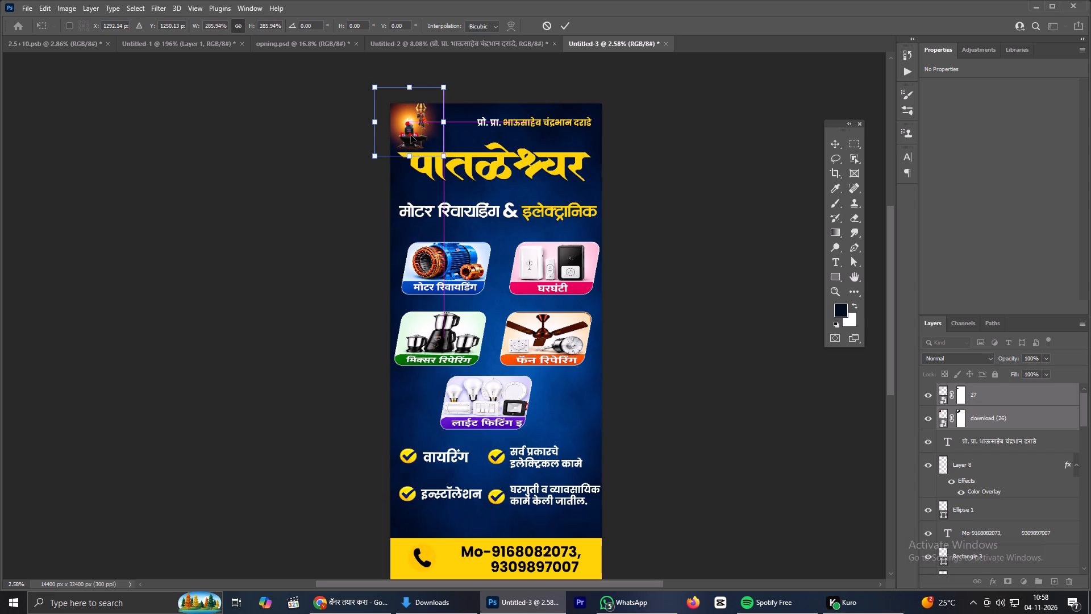
left_click_drag(445, 88, 439, 94)
left_click(557, 27)
left_click(561, 27)
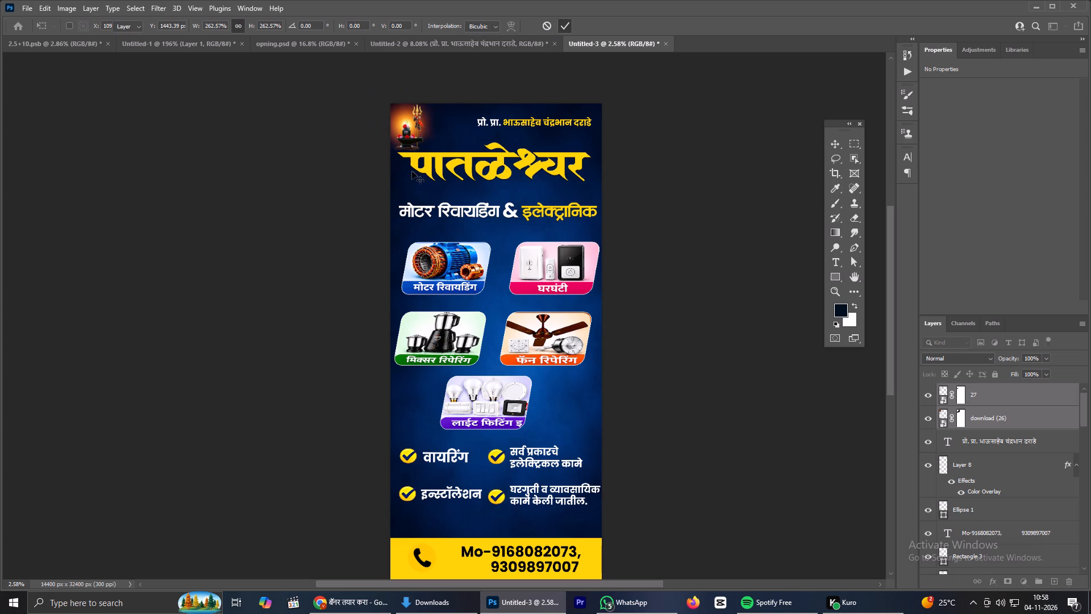
Lower the opacity of the download (26) glow layer behind the shrine image and deselect it.
scroll(389, 113, "up", 4)
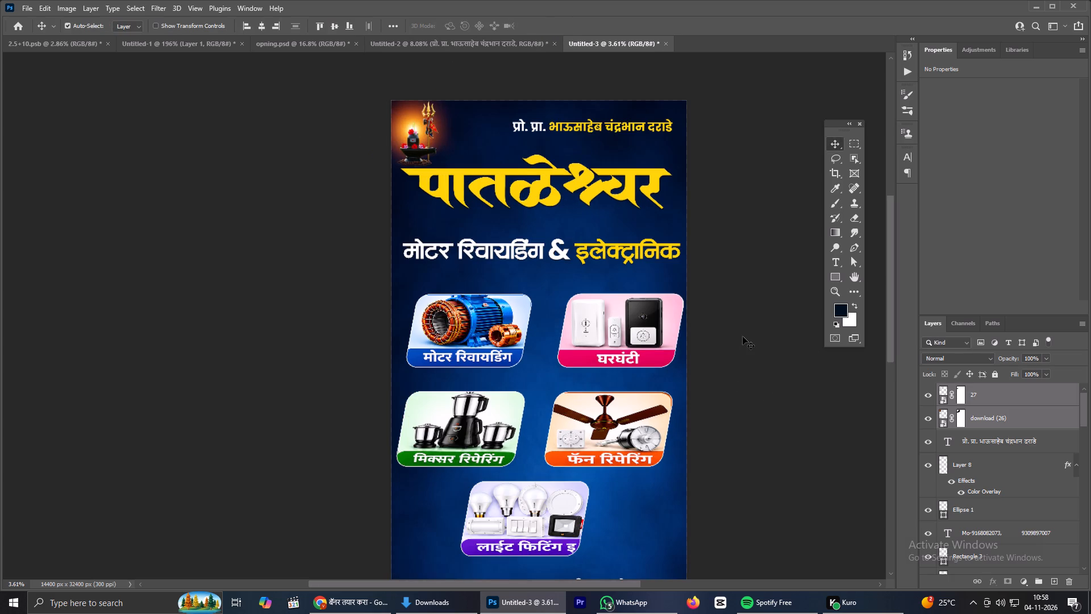
left_click(743, 337)
left_click(1011, 402)
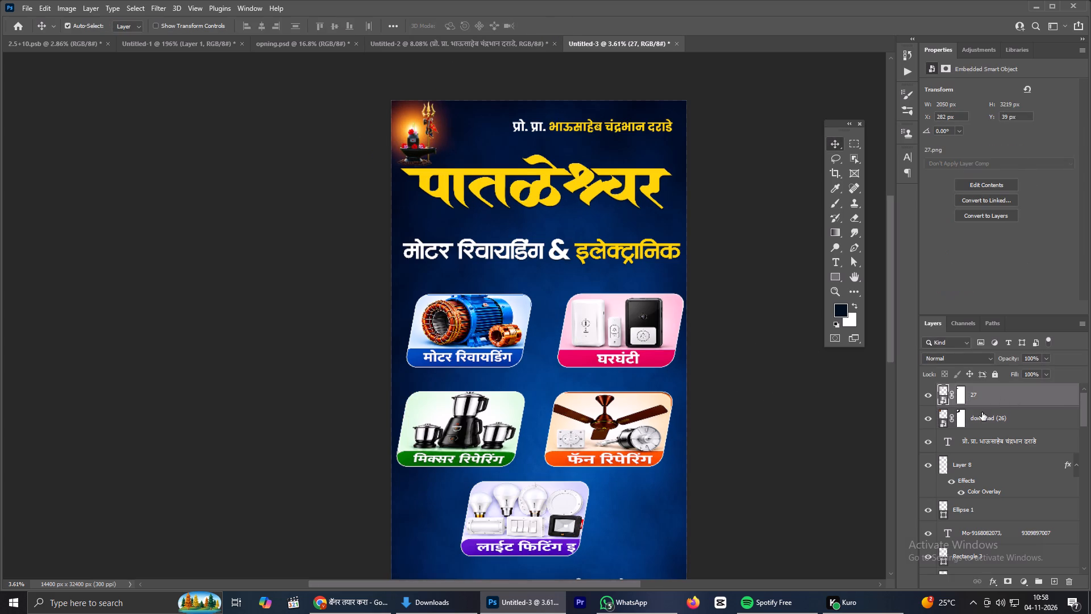
left_click(978, 422)
left_click_drag(1014, 355, 1004, 355)
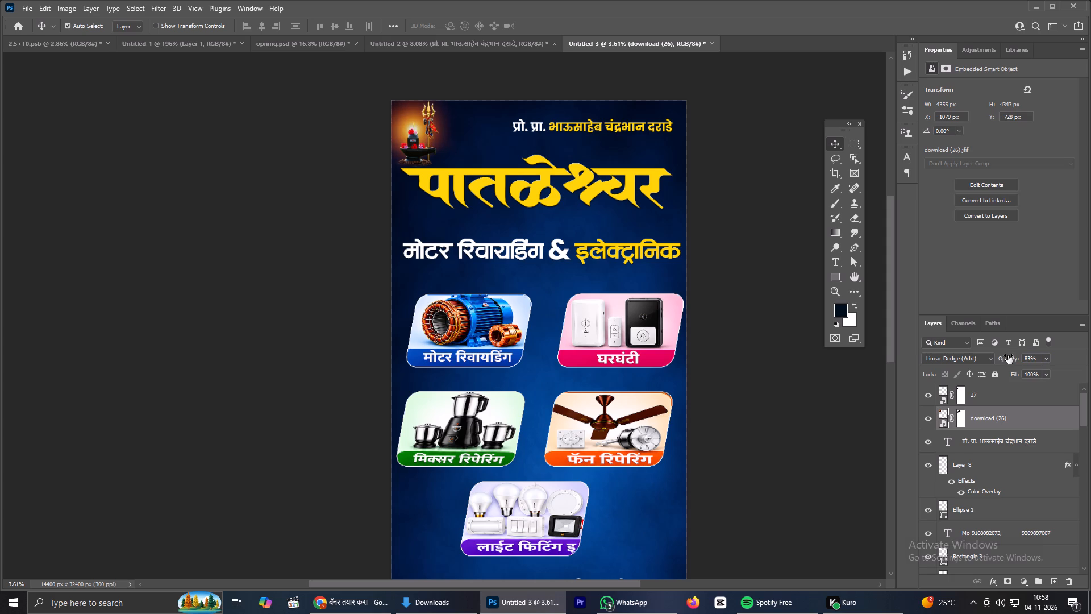
left_click_drag(1008, 355, 1001, 355)
left_click(1006, 353)
left_click(858, 377)
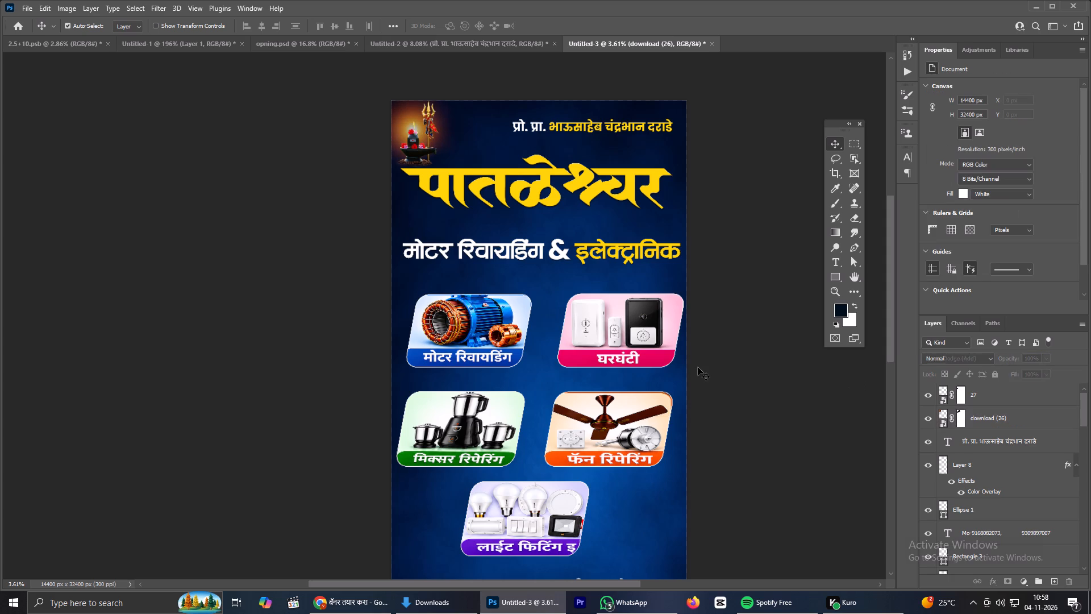
scroll(458, 226, "down", 2)
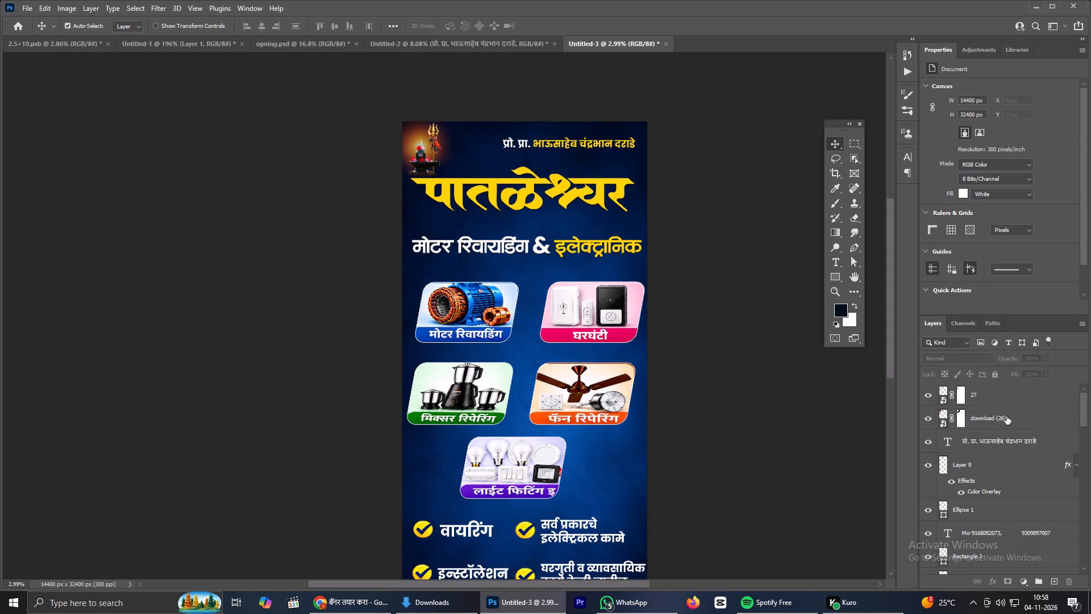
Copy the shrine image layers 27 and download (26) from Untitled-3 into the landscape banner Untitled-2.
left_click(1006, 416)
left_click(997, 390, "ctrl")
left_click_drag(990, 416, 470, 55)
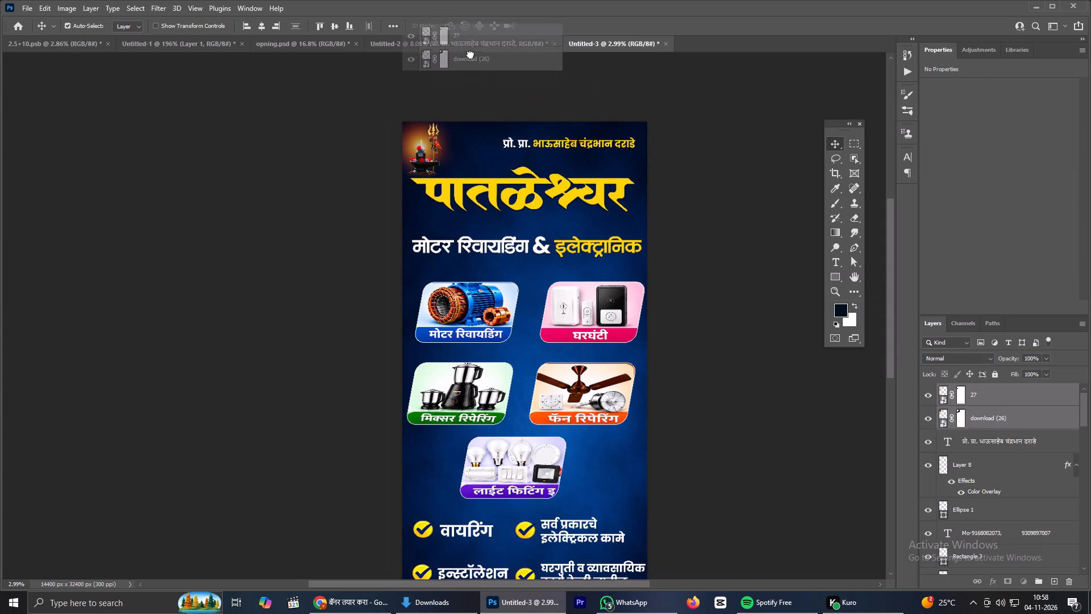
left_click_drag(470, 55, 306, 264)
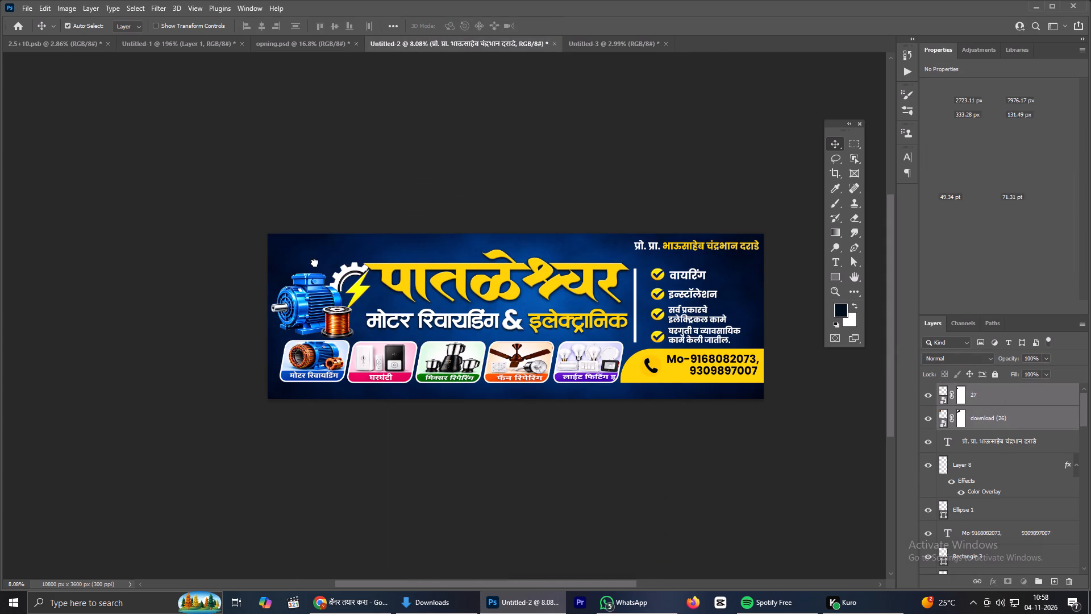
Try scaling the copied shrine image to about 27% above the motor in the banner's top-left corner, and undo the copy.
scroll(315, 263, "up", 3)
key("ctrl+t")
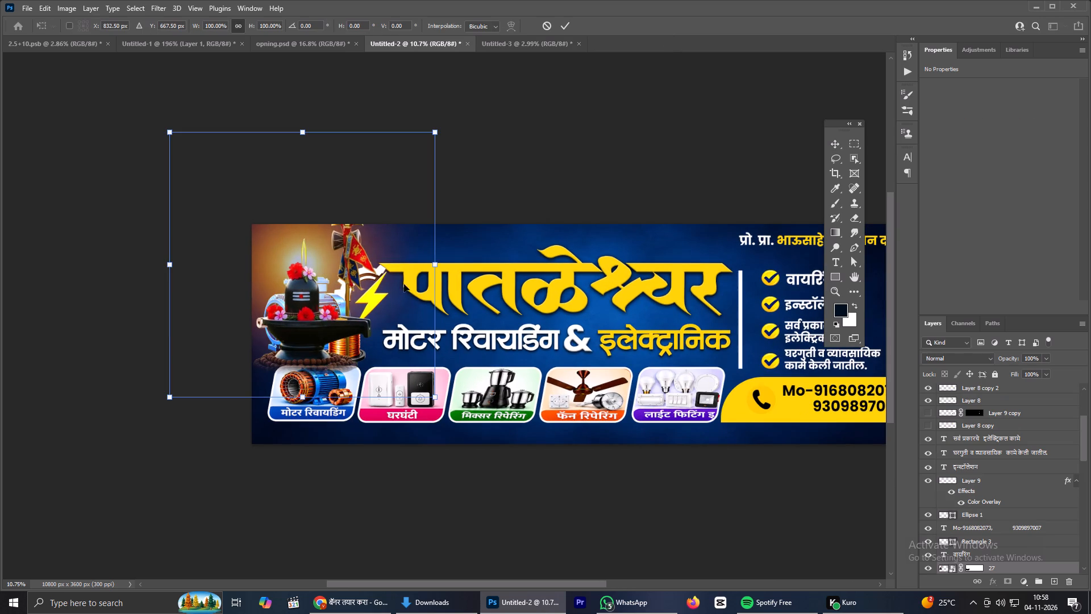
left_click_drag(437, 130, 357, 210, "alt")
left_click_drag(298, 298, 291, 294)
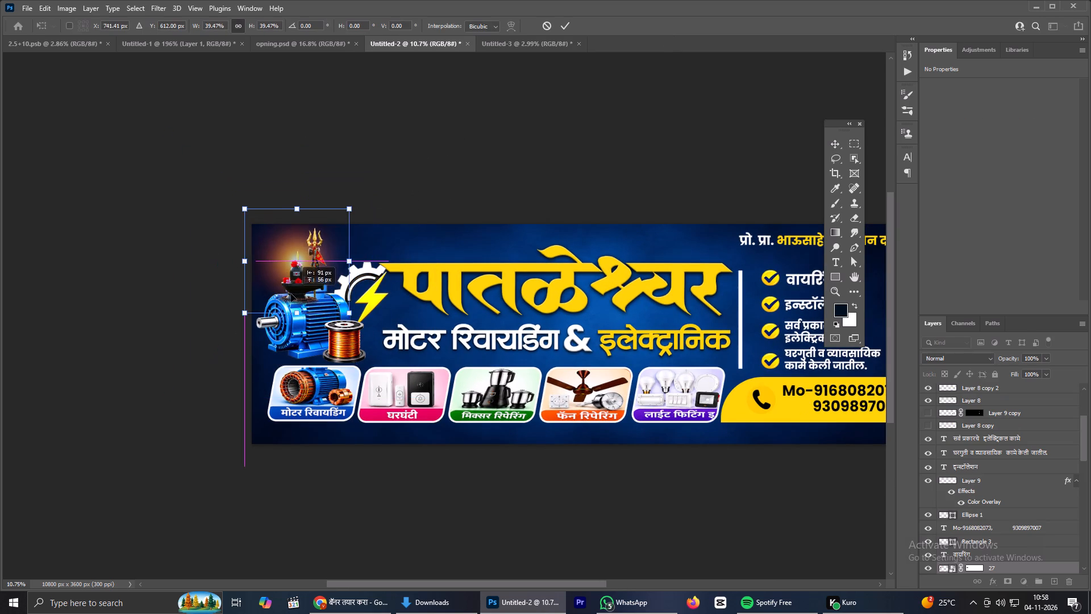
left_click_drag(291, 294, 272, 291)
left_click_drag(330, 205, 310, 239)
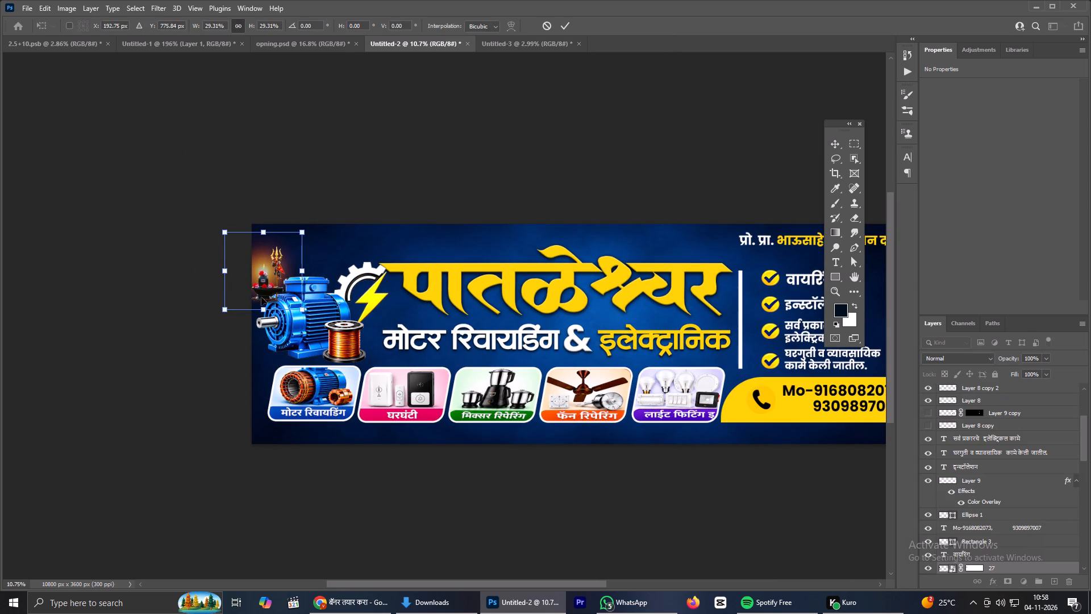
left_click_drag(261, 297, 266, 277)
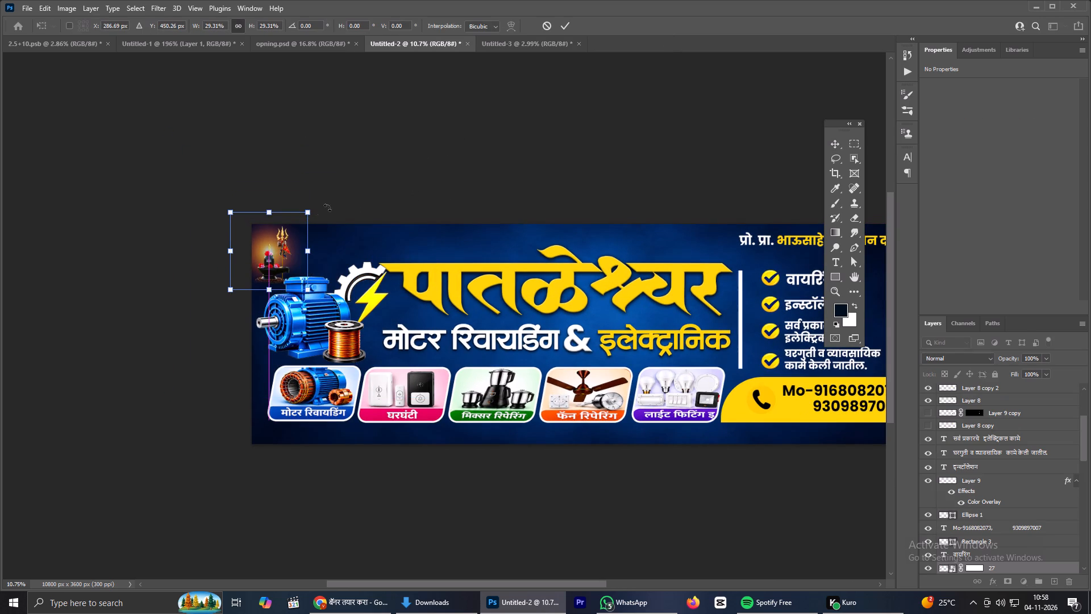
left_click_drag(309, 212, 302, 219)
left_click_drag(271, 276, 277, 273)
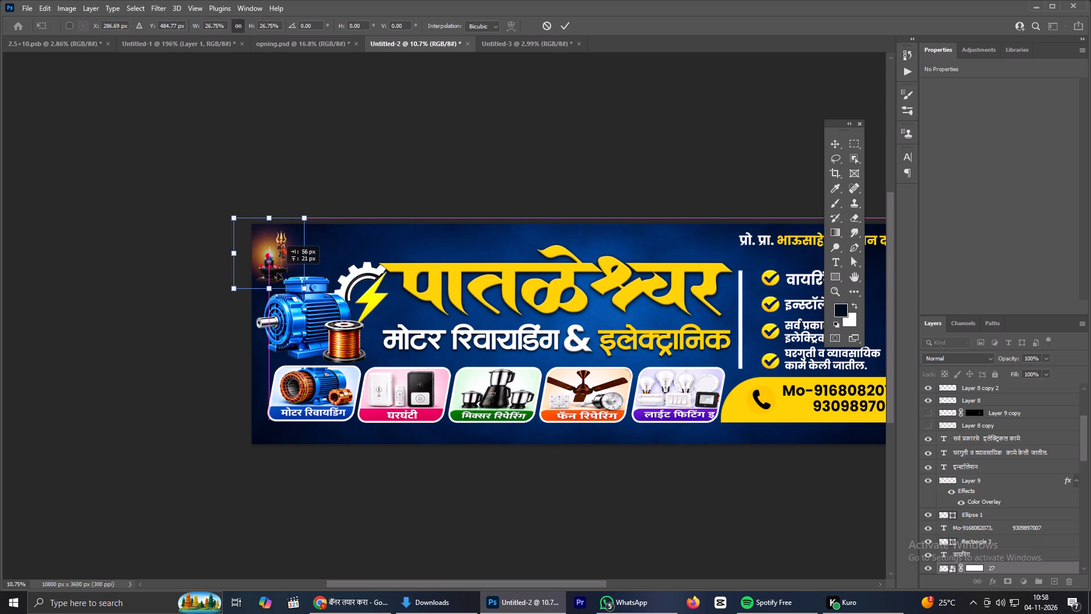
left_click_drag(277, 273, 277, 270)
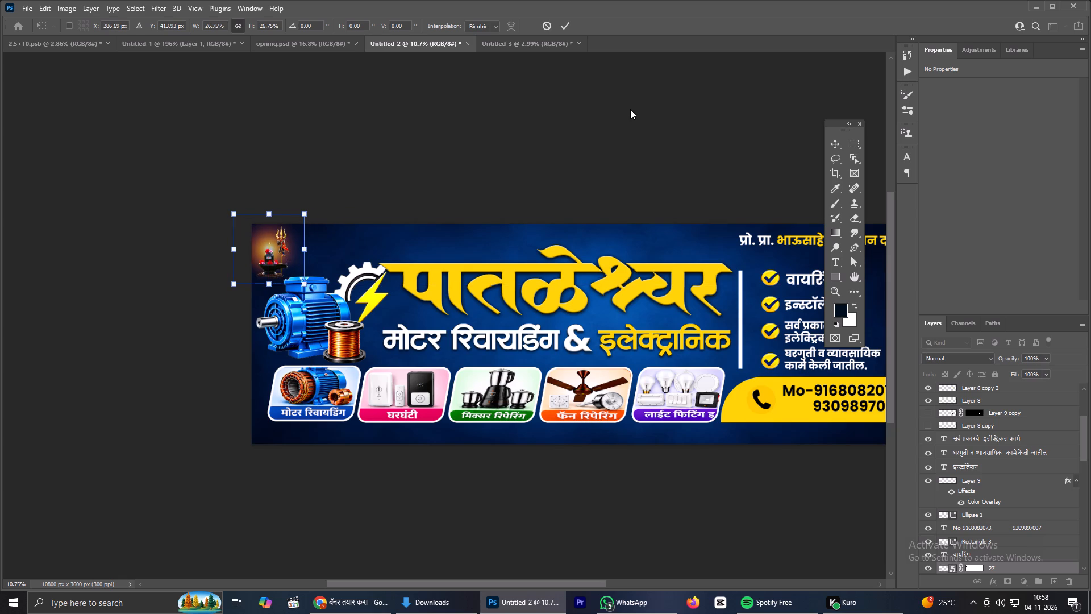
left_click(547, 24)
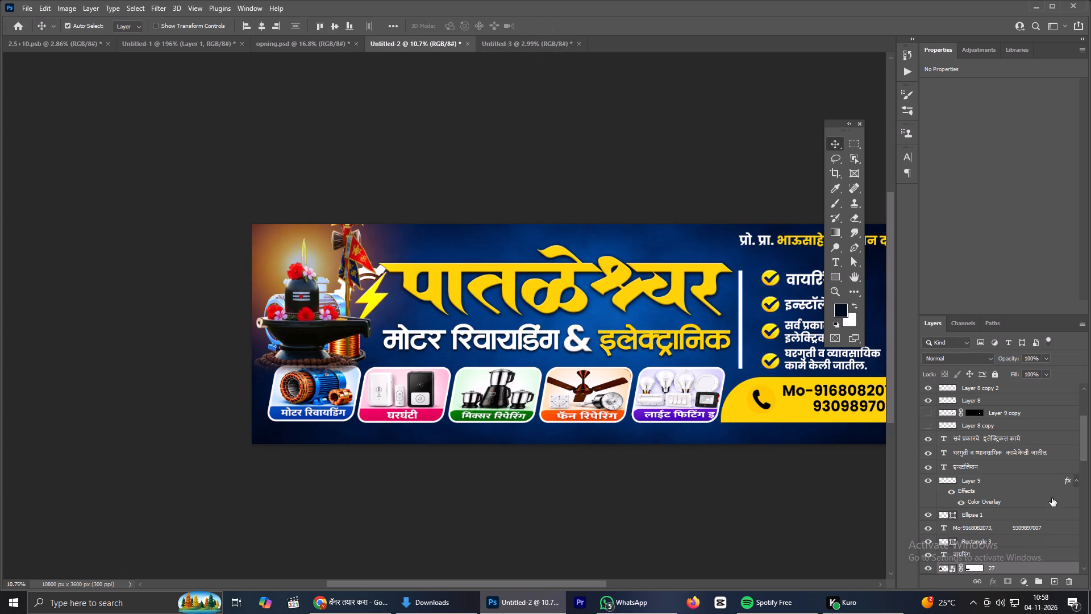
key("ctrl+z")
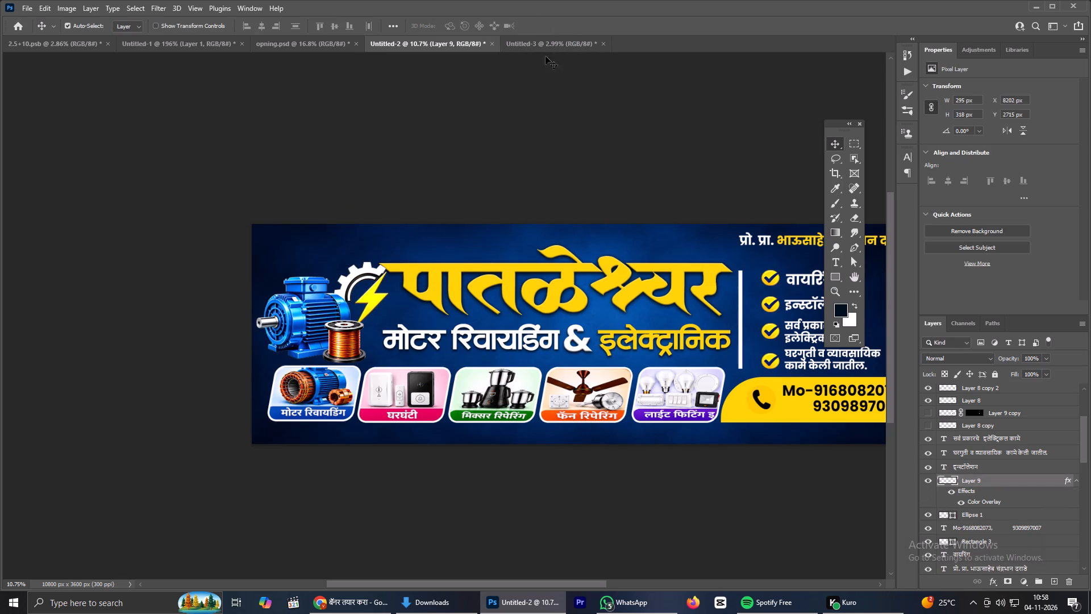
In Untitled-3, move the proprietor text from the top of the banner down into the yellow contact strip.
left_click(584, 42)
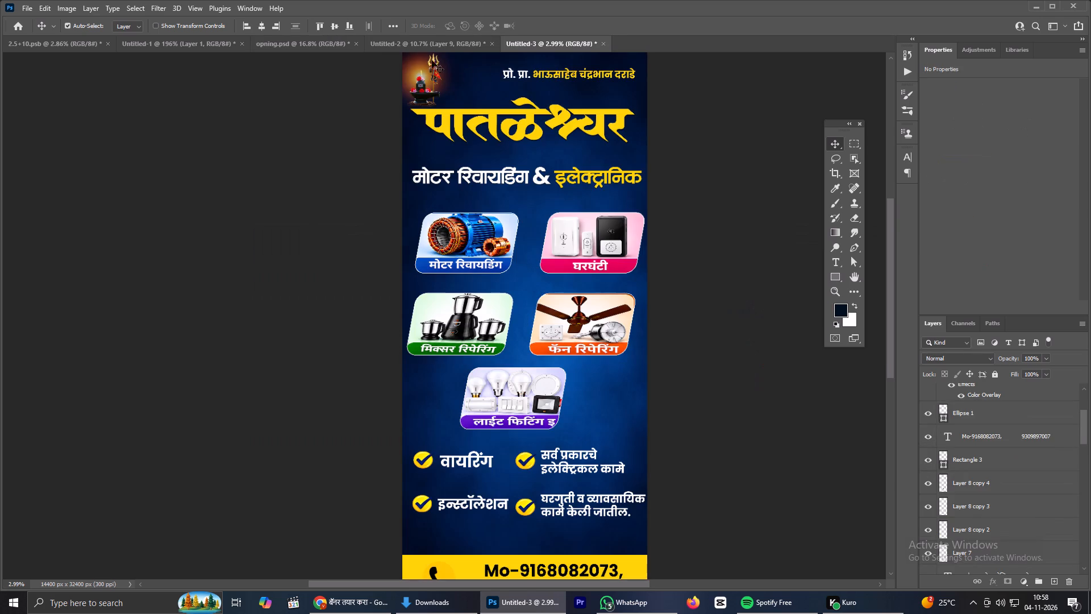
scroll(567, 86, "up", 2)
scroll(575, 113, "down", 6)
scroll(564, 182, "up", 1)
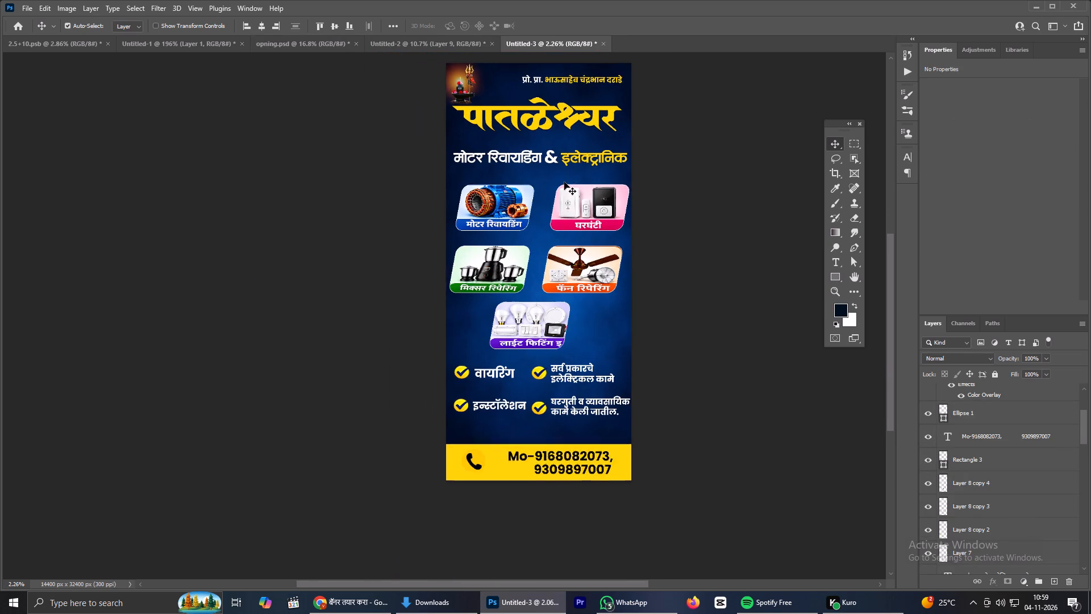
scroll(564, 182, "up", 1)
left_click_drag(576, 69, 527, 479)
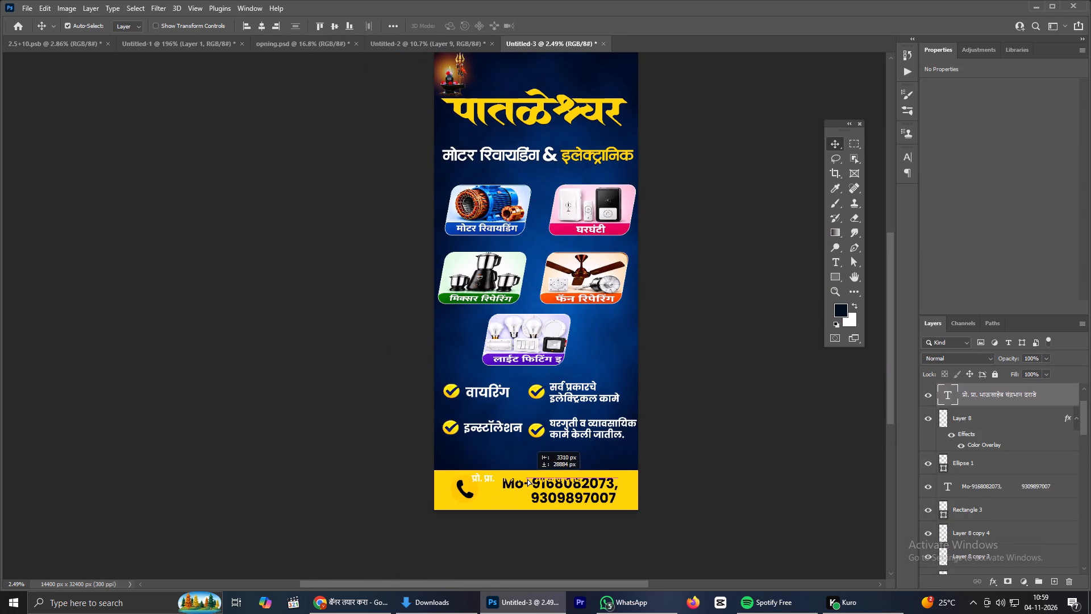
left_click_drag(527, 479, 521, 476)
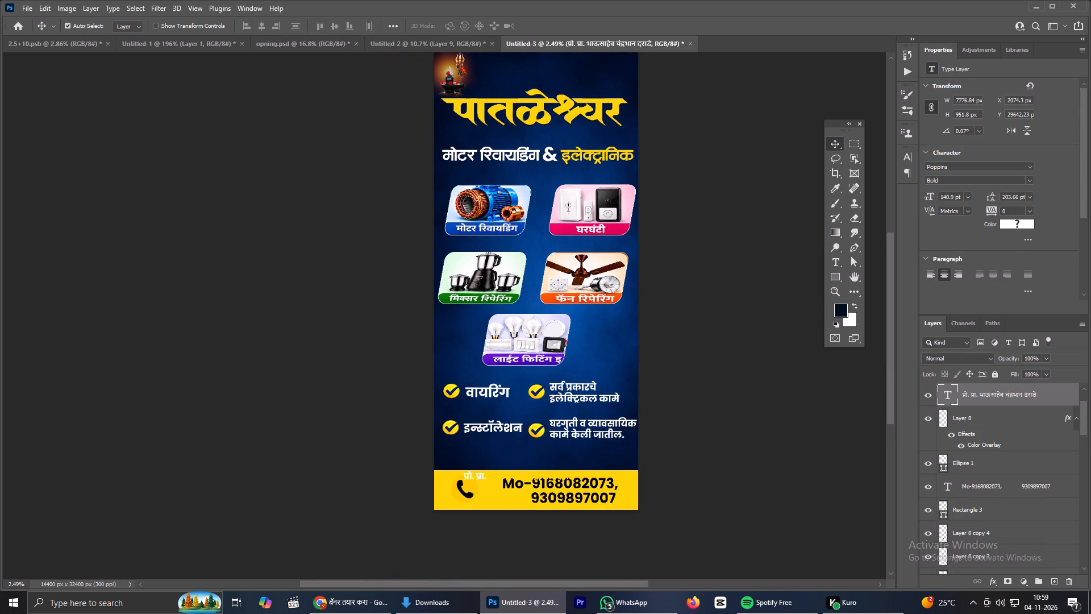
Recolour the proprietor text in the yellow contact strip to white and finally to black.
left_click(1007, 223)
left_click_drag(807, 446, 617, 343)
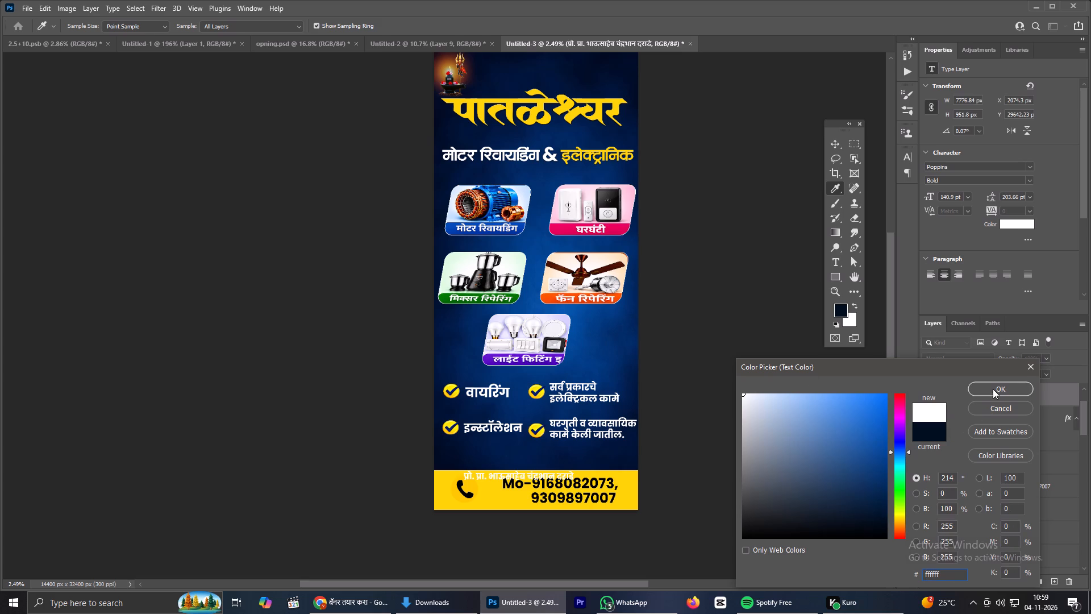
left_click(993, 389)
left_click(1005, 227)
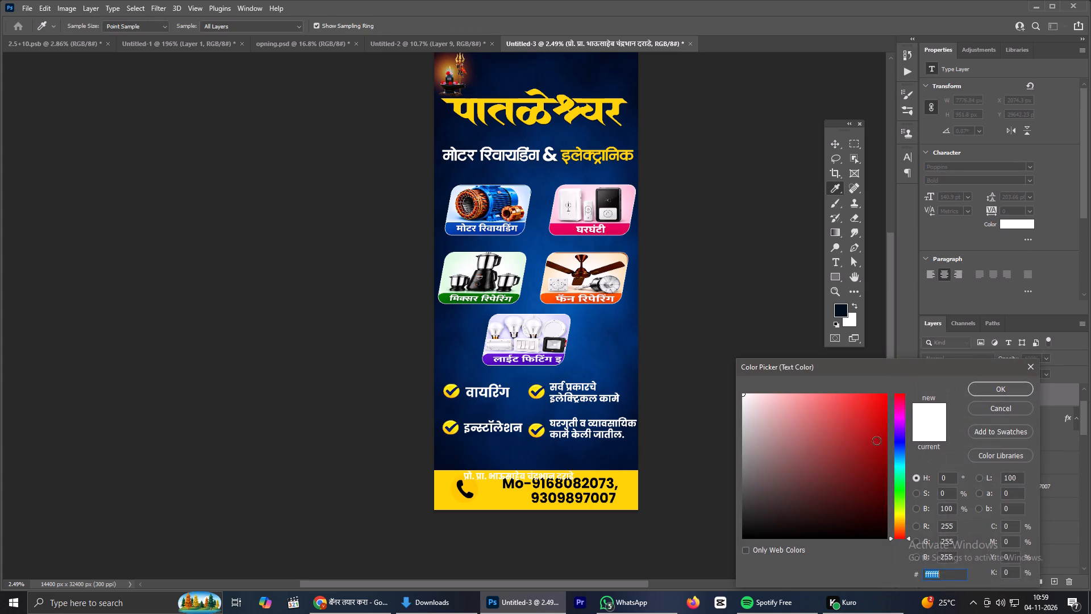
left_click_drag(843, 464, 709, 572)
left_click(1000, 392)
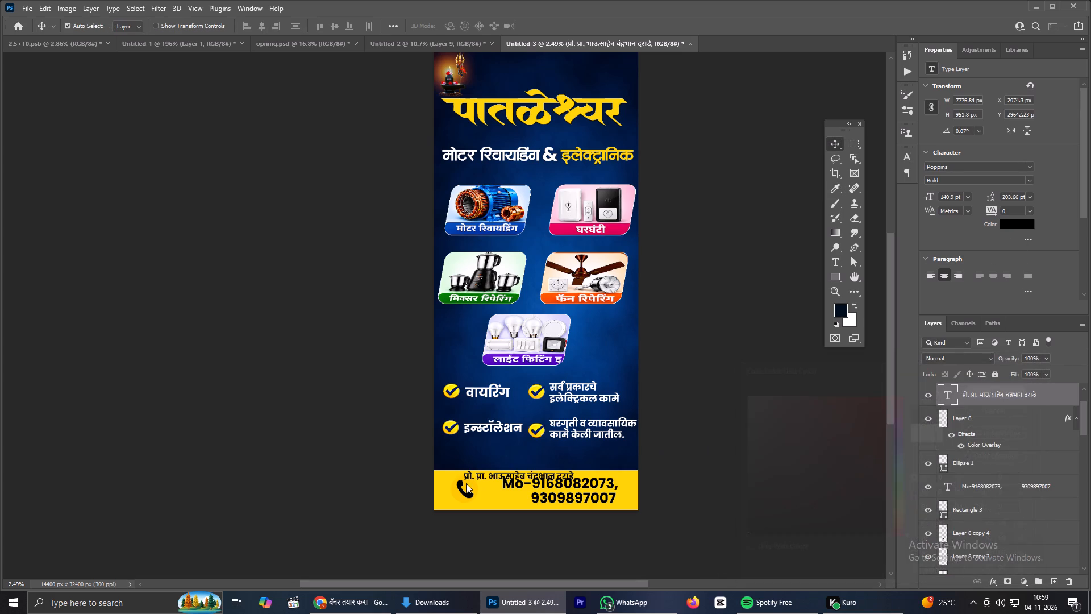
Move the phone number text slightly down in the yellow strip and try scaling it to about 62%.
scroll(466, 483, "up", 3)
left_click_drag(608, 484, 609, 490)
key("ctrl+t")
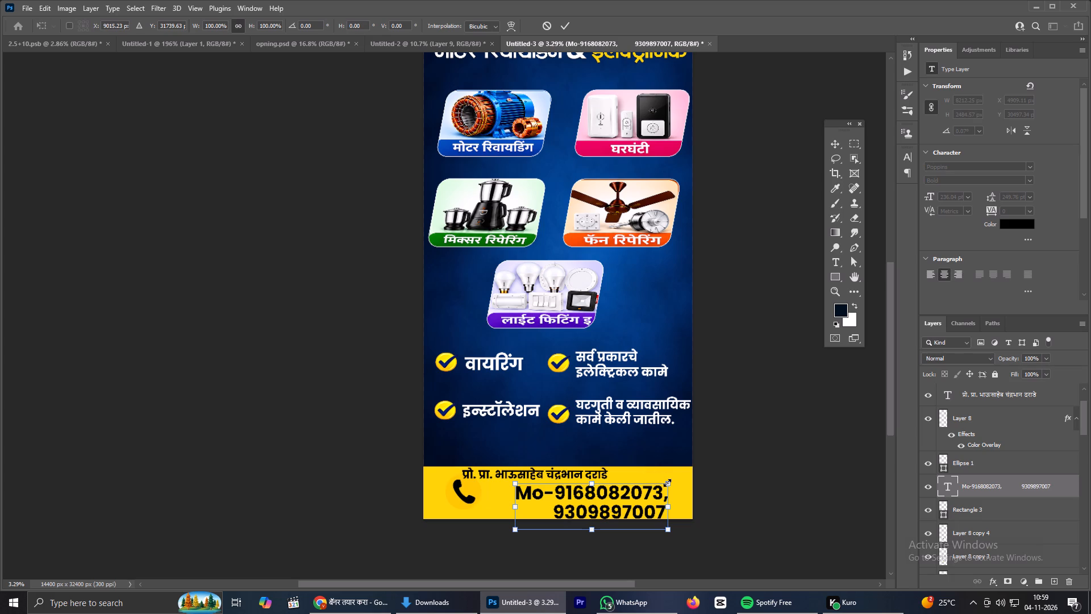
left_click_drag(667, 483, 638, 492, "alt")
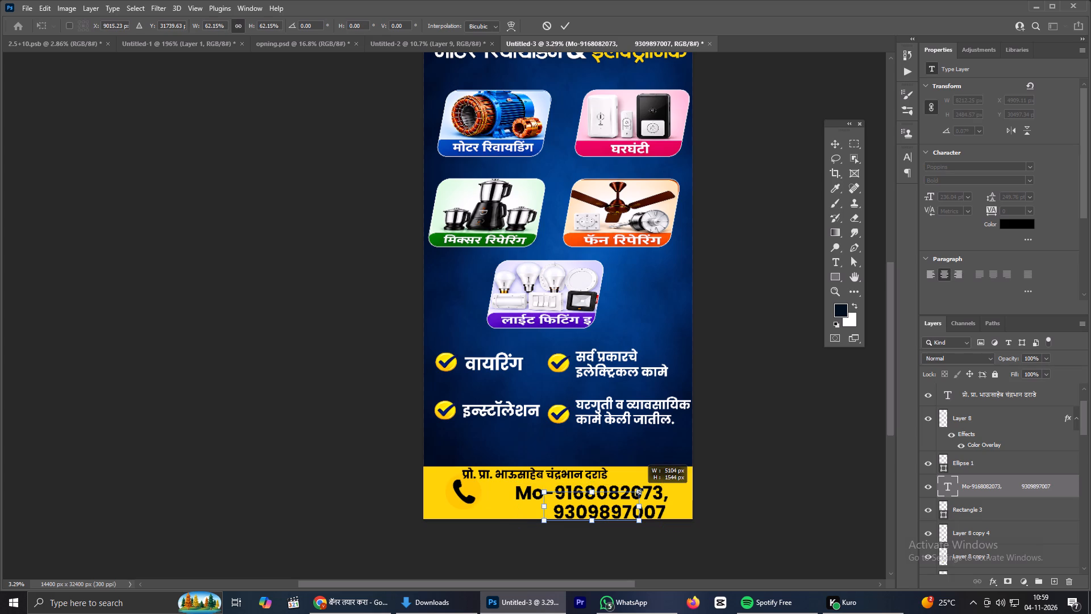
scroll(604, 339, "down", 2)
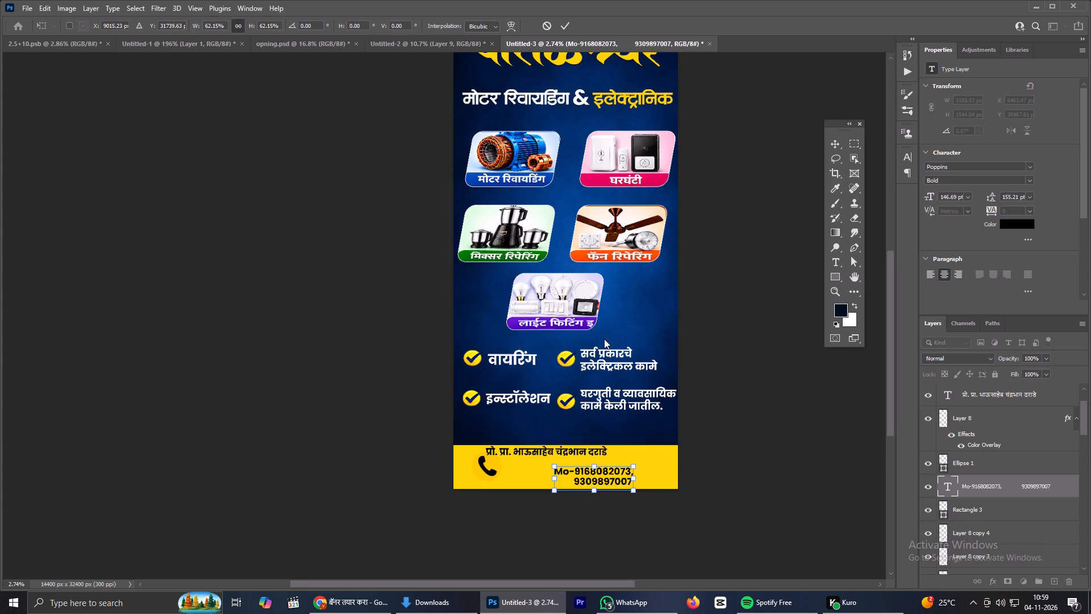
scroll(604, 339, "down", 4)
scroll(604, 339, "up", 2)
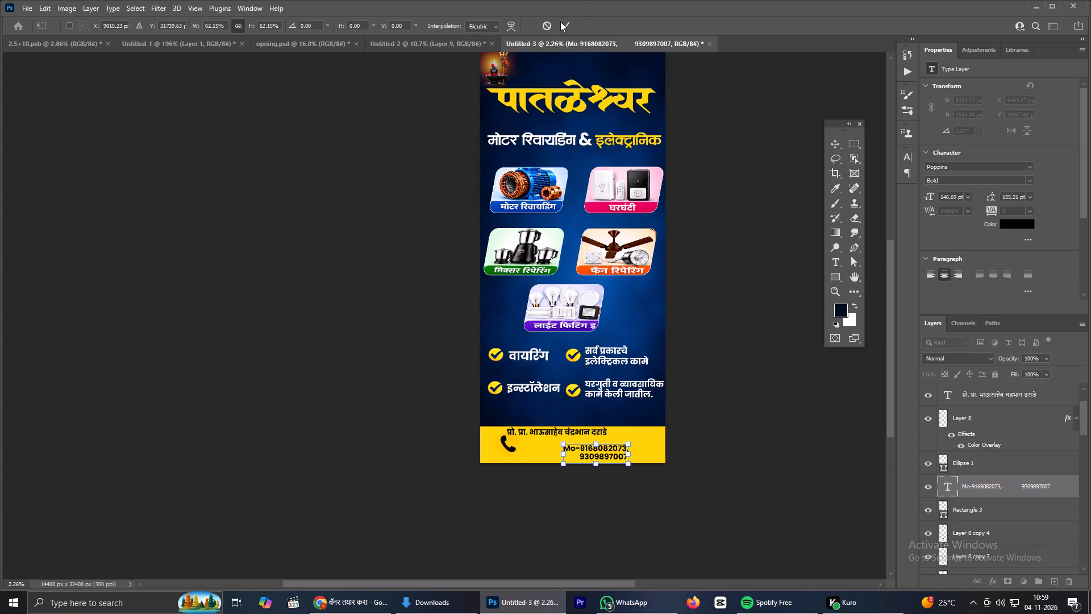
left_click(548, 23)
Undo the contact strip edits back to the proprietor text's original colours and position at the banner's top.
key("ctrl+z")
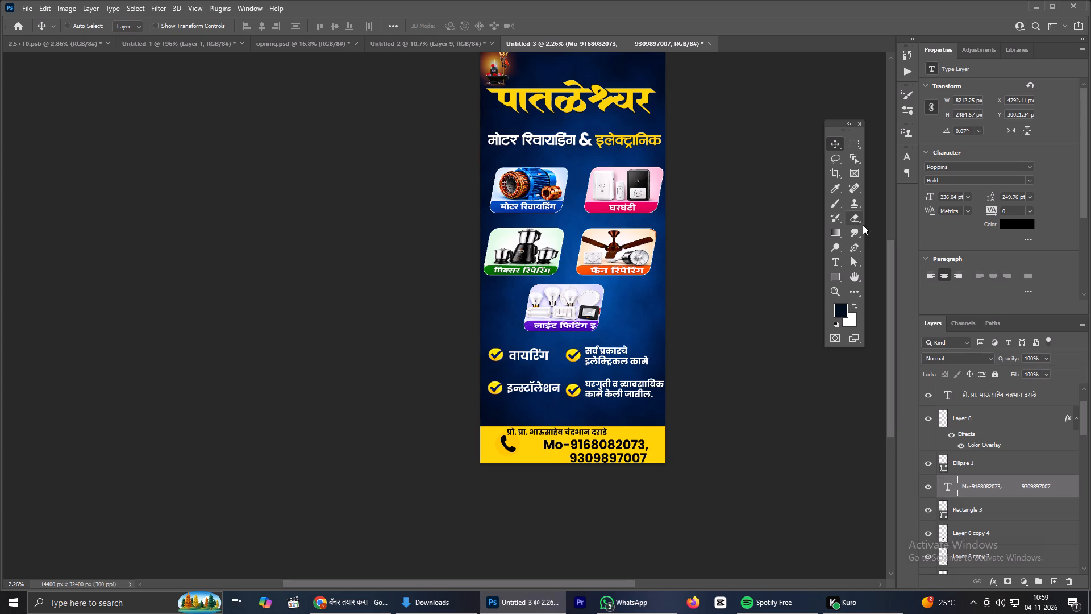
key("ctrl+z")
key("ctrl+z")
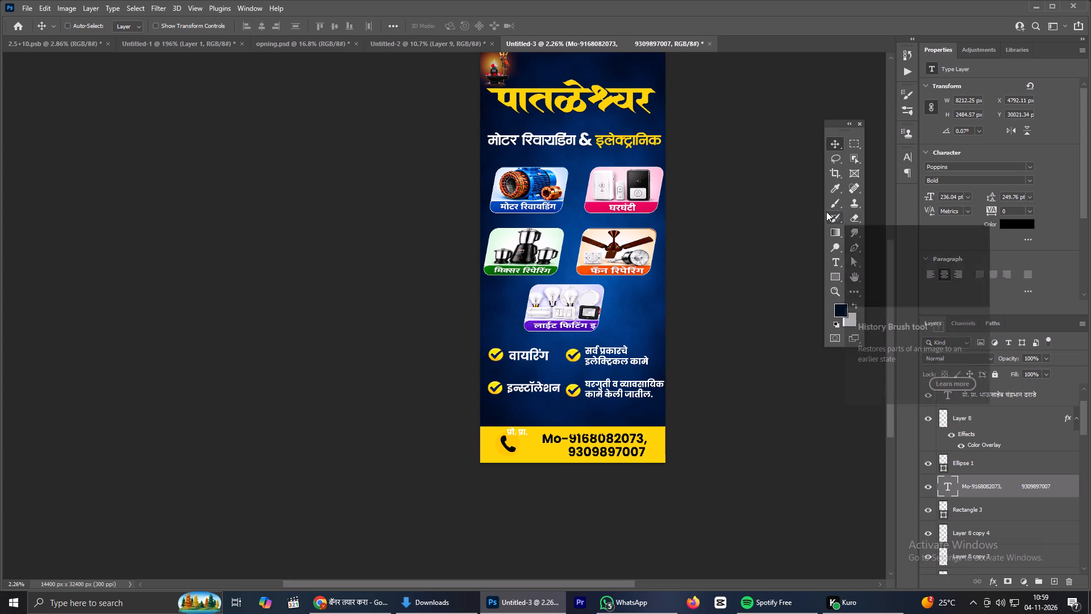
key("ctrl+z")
Scale the proprietor text to about 114% and move it slightly up and toward the shrine image.
key("space")
key("space")
key("space")
key("space")
key("space")
key("space")
key("space")
key("space")
key("space")
key("space")
key("space")
key("space")
key("space")
key("space")
key("space")
key("space")
key("space")
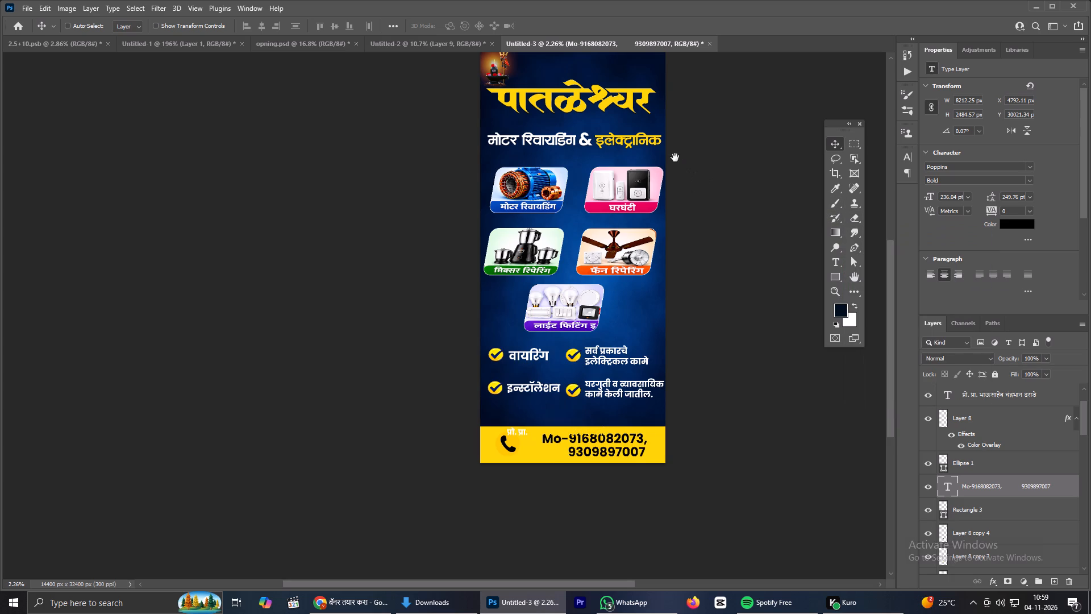
left_click_drag(672, 153, 650, 301)
left_click(594, 214)
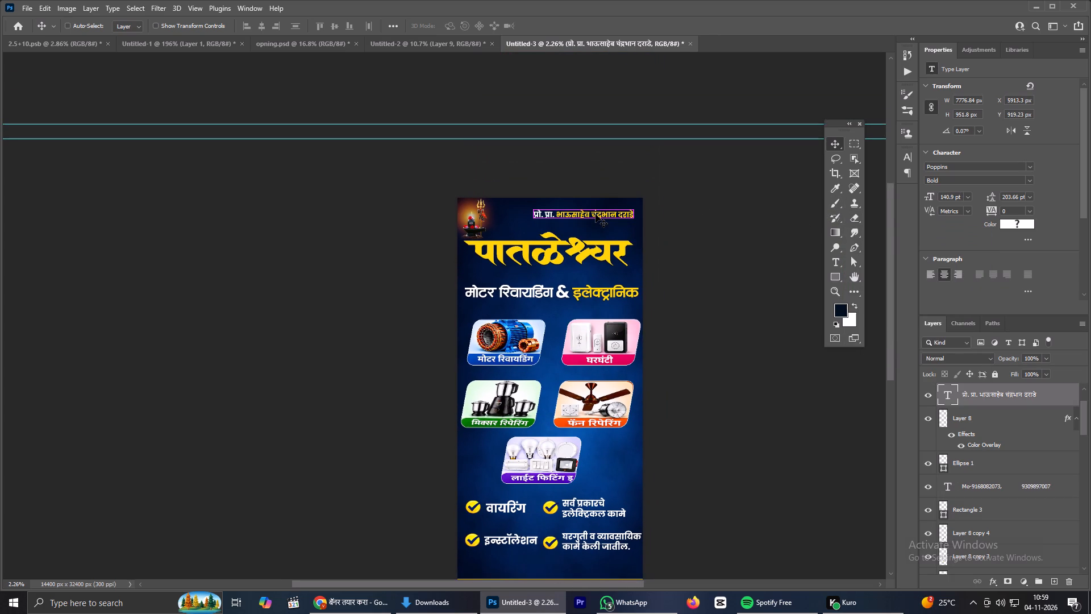
key("ctrl+t")
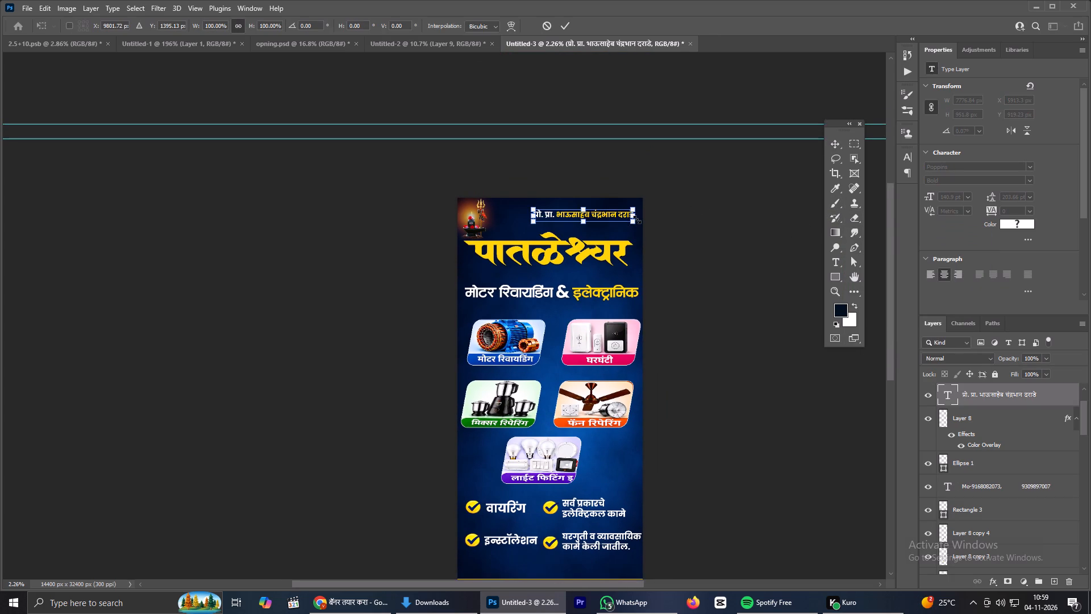
left_click_drag(637, 219, 644, 219, "alt")
left_click_drag(615, 215, 609, 213)
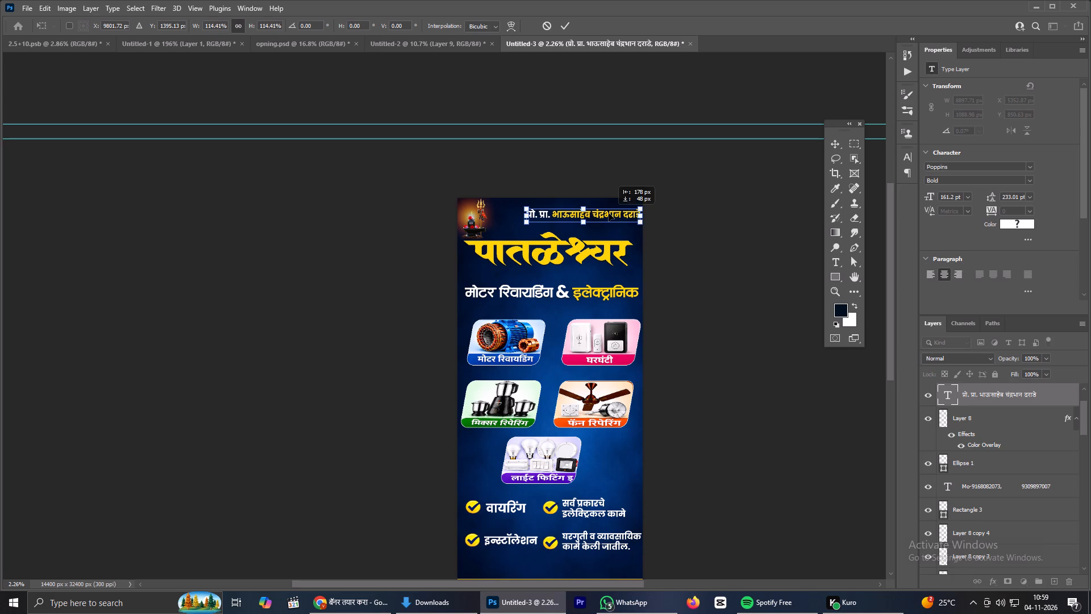
left_click_drag(609, 213, 609, 208)
left_click(560, 22)
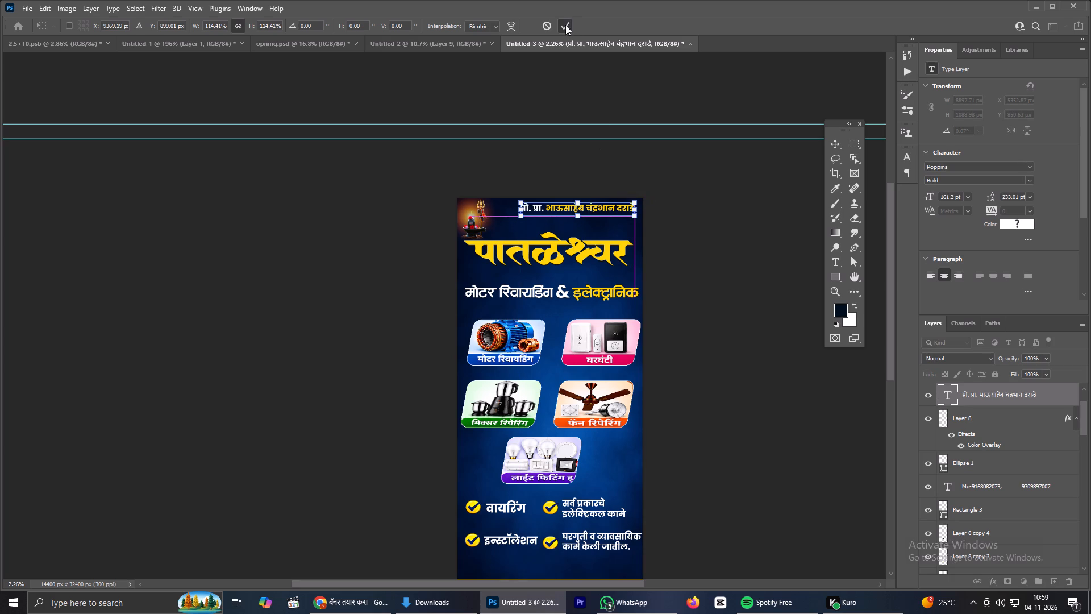
left_click(565, 25)
Set up a JPG export of the finished Untitled-3 banner with Great quality.
scroll(589, 186, "down", 1)
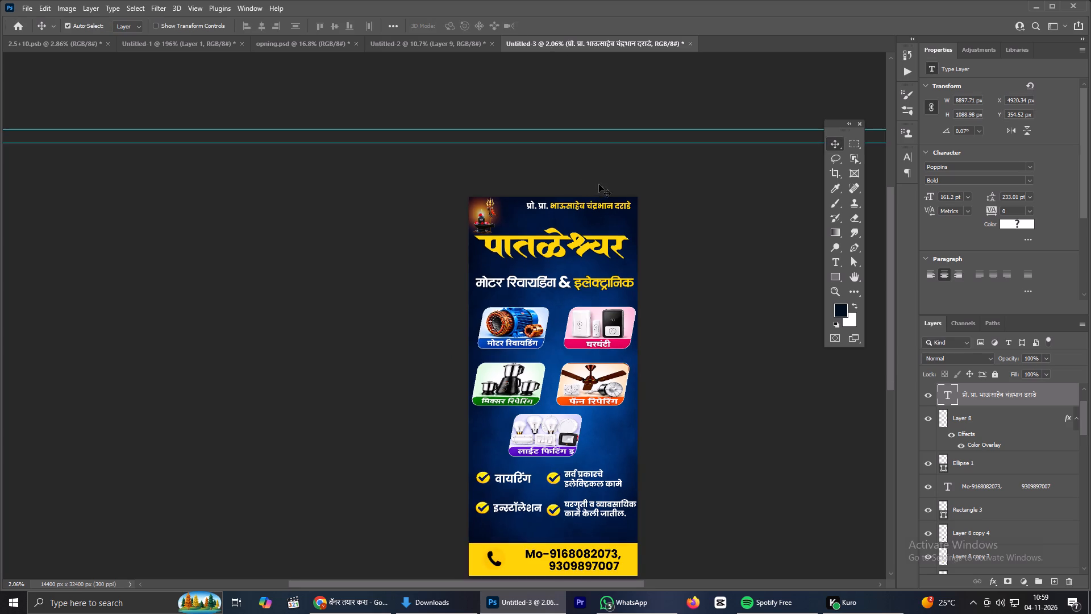
scroll(600, 184, "down", 4)
scroll(609, 211, "up", 2)
scroll(665, 322, "up", 2)
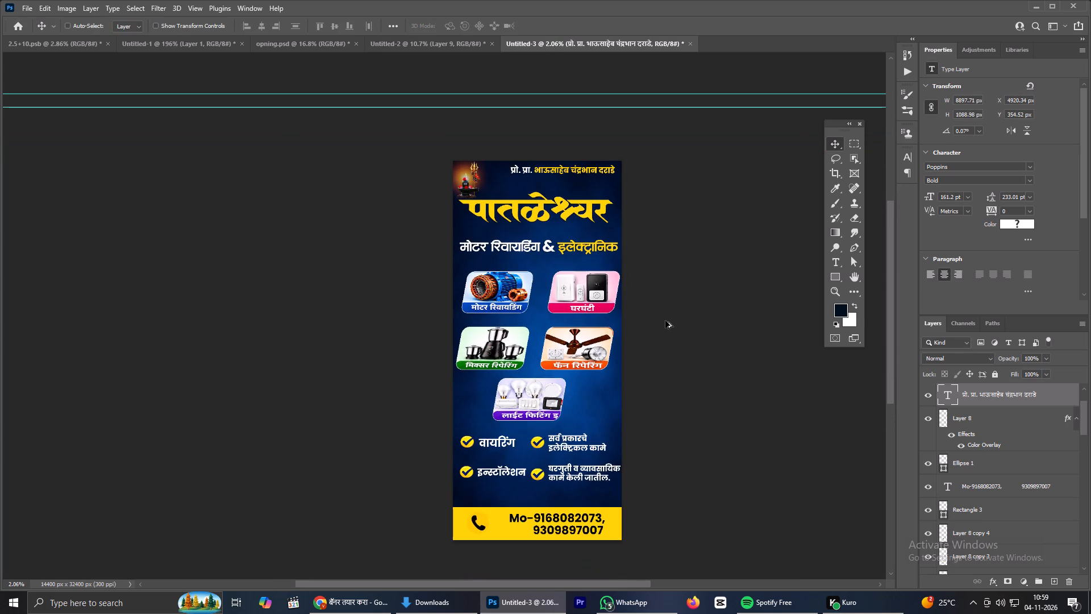
key("ctrl+alt+shift+w")
left_click(780, 114)
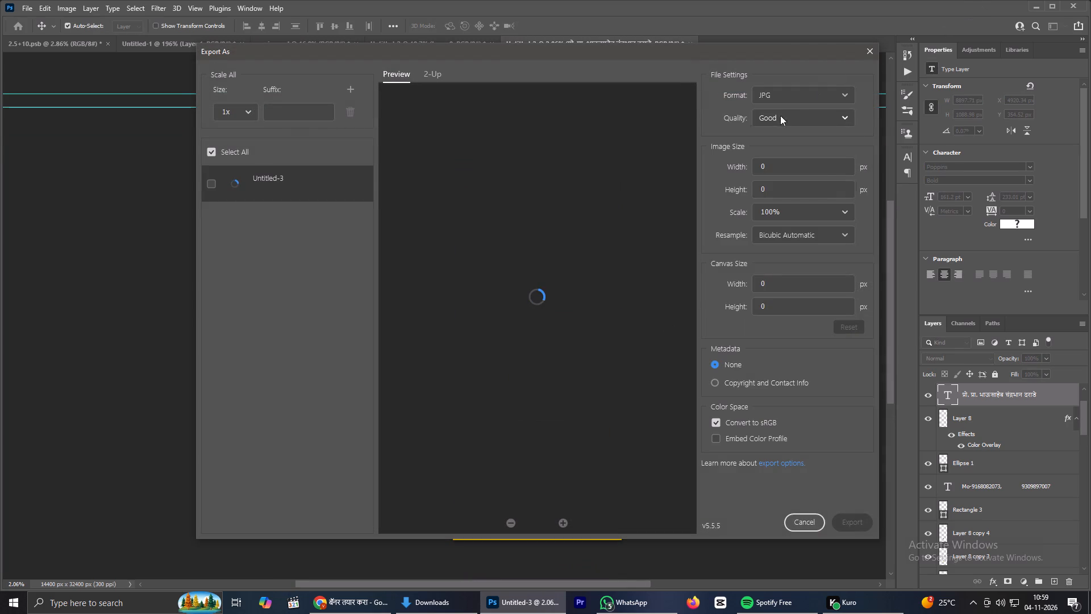
left_click(779, 250)
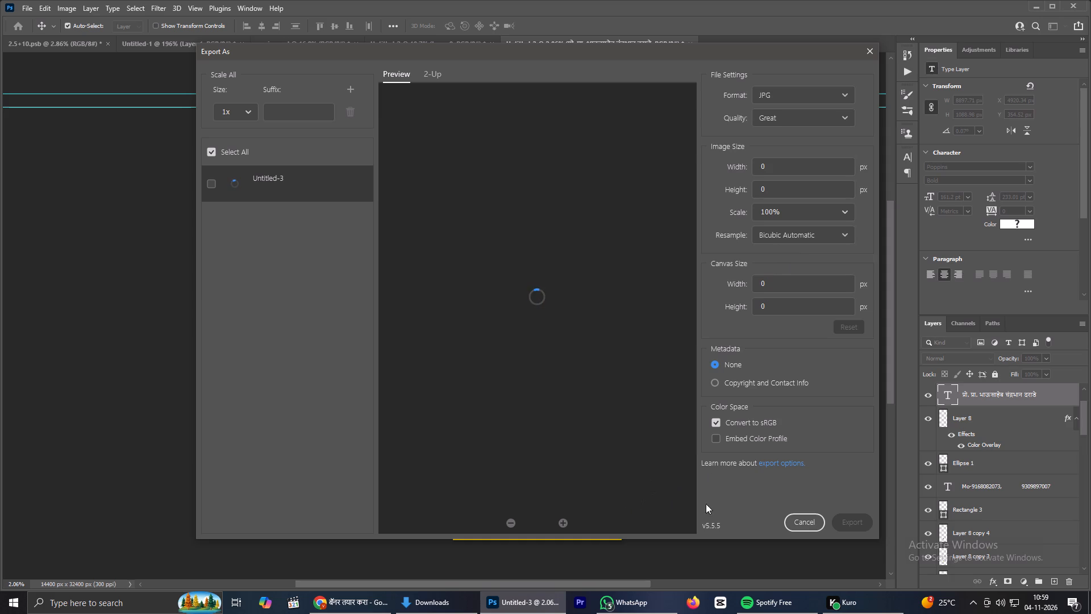
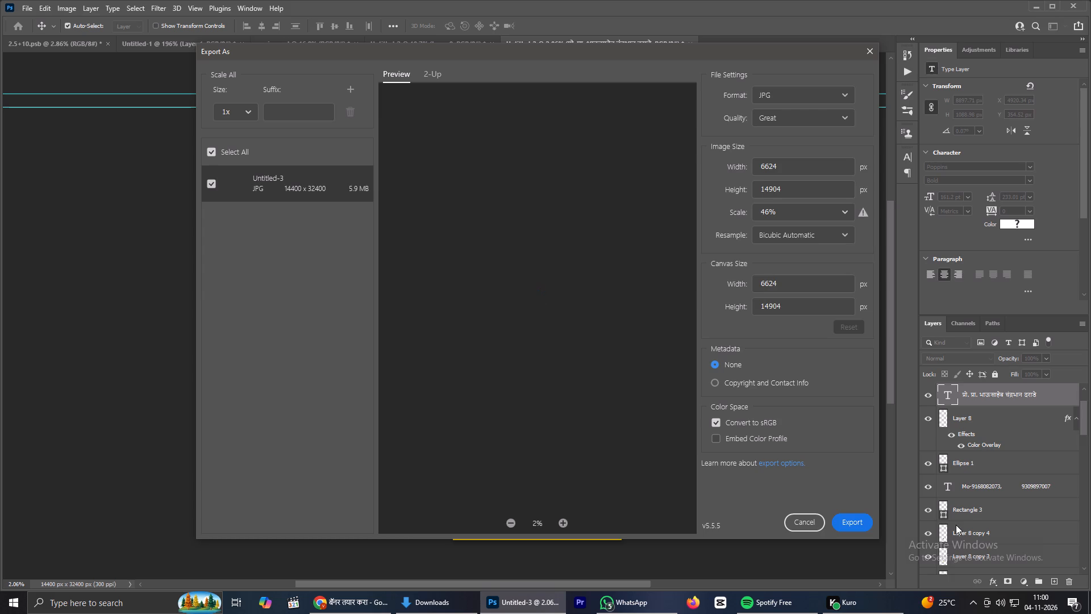
Export the banner as a JPG named 4x9 into the album jpg folder on New Volume (E:).
left_click(846, 530)
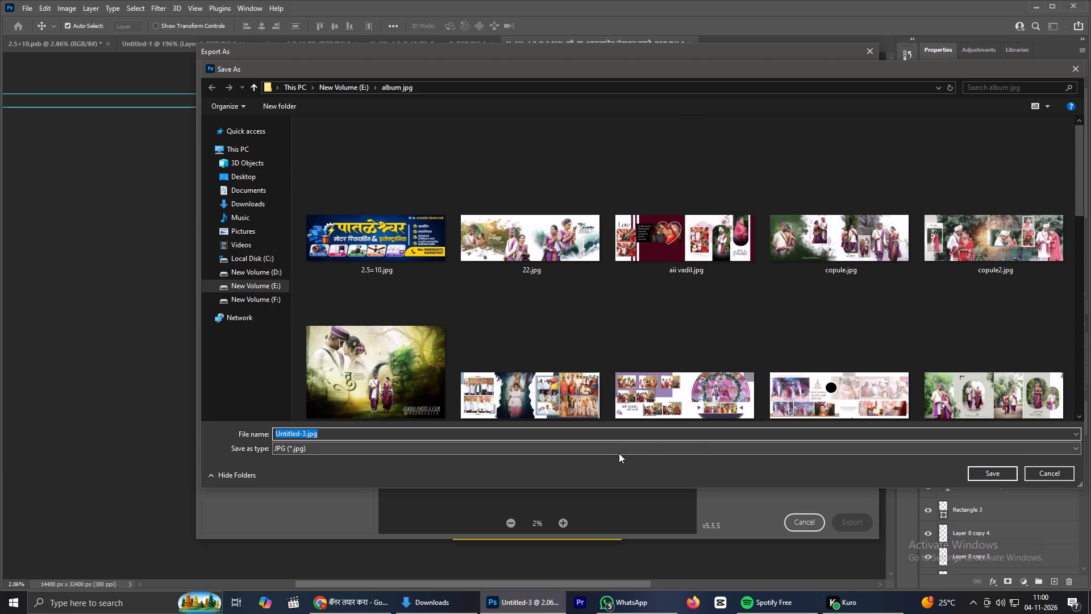
key("ctrl+v")
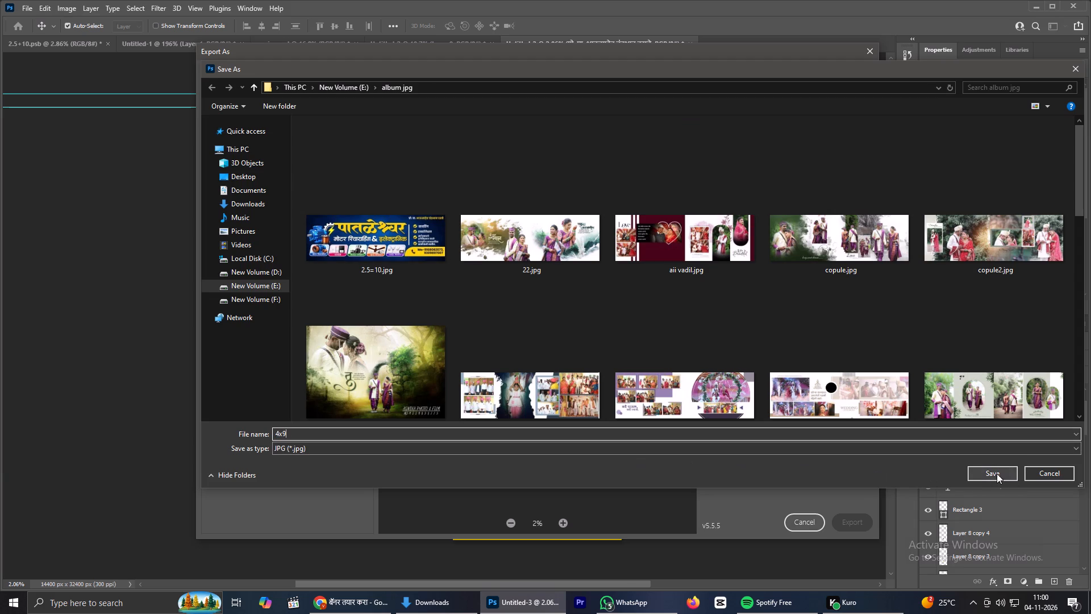
left_click(997, 474)
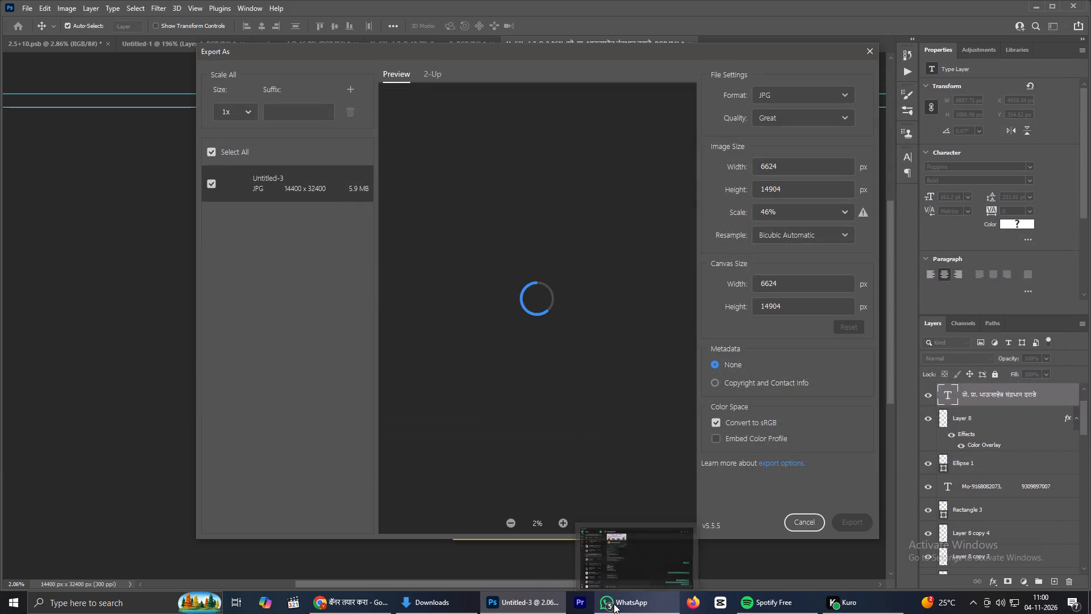
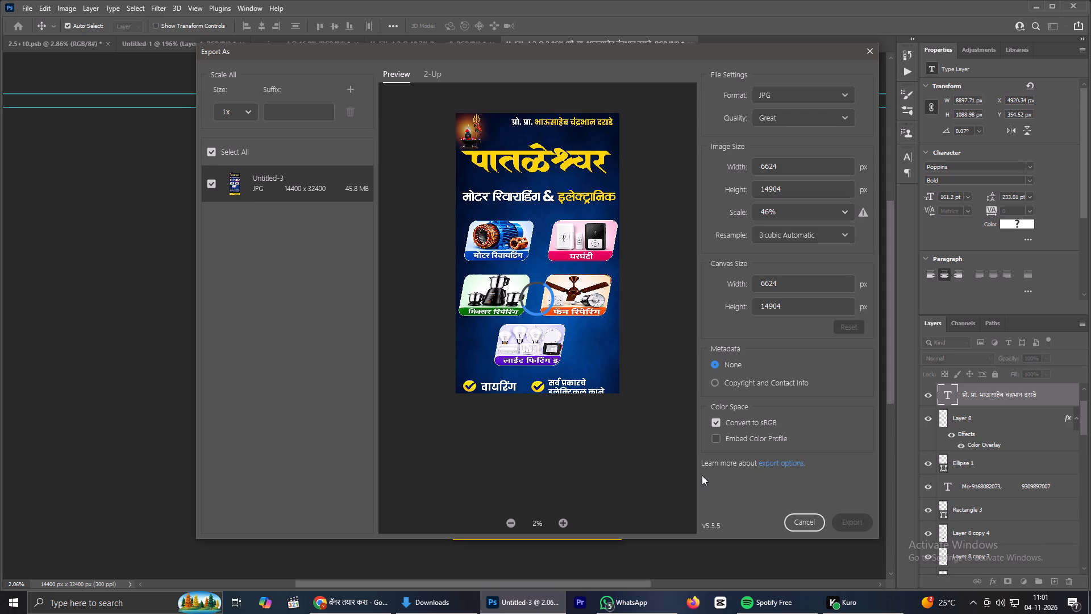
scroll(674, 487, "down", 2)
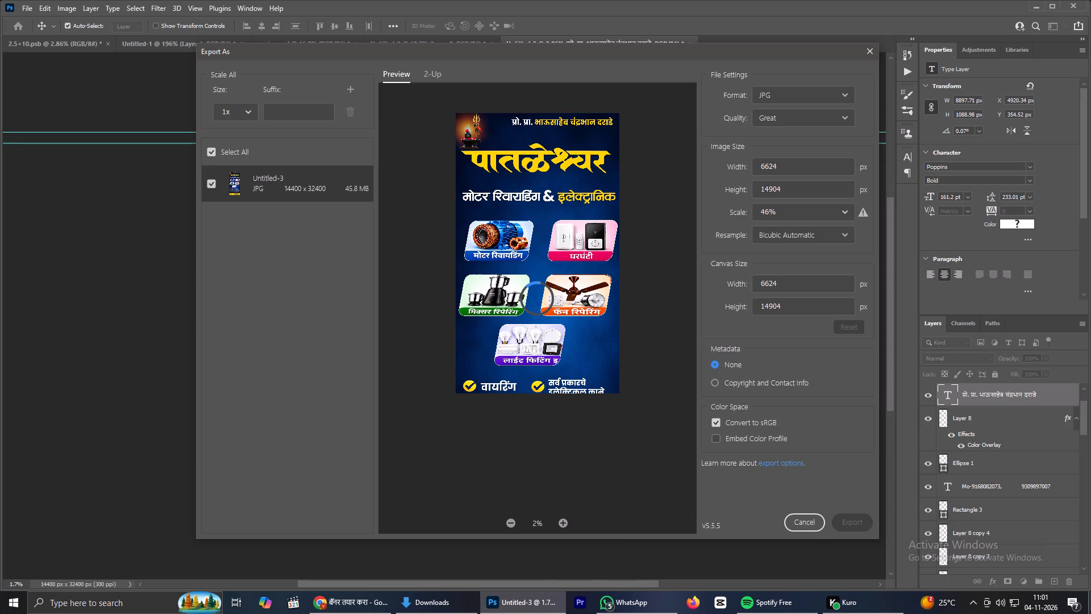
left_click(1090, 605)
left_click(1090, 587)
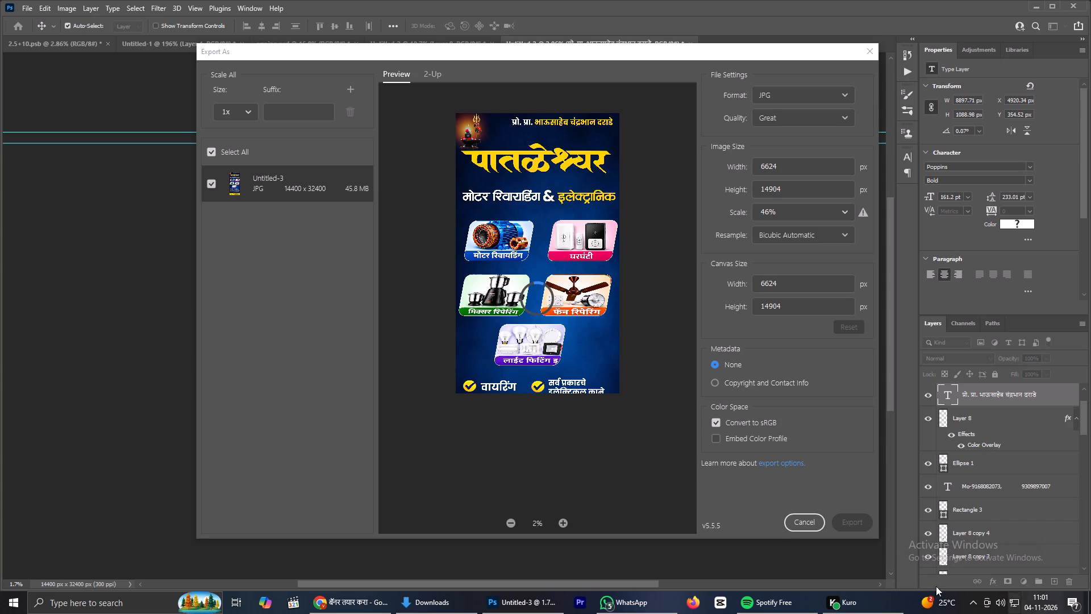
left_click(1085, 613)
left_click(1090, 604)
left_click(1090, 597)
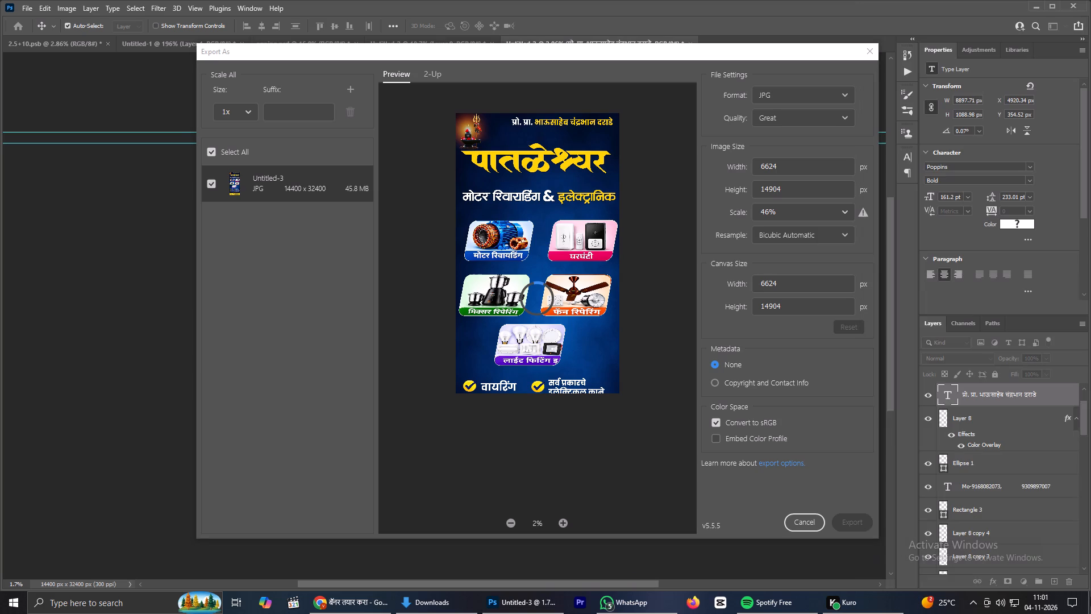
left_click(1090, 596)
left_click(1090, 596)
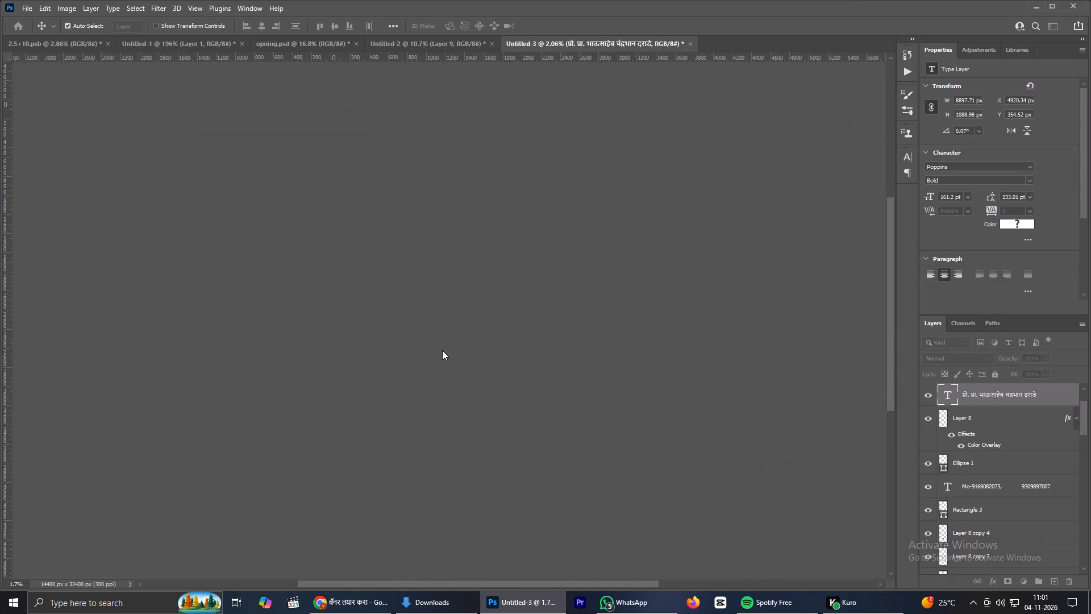
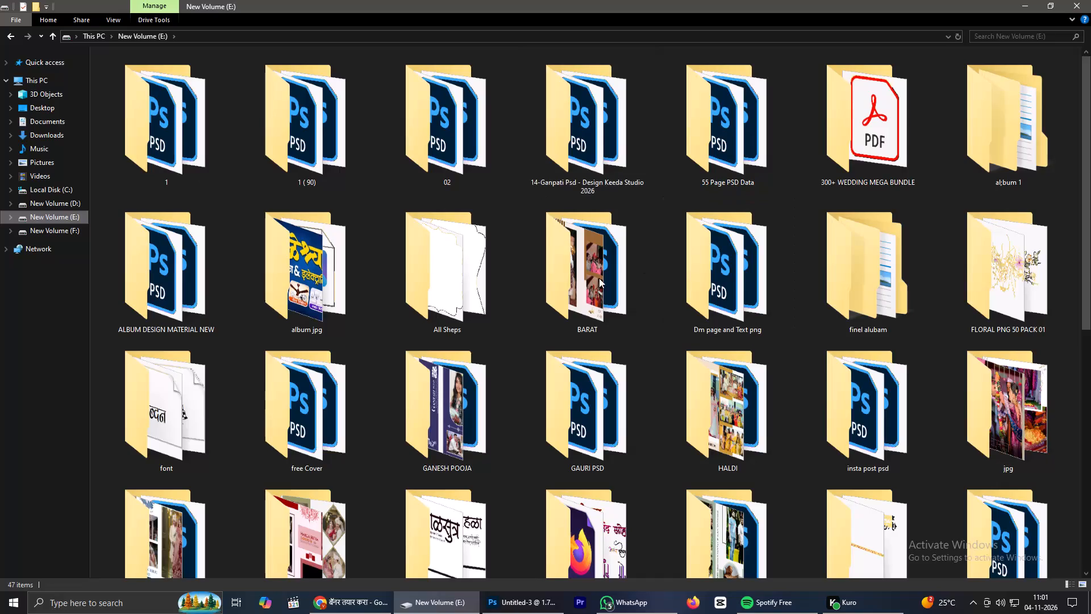
Preview the exported 4x9.jpg from the album jpg folder on New Volume (E:), closing the viewer when done.
double_click(307, 312)
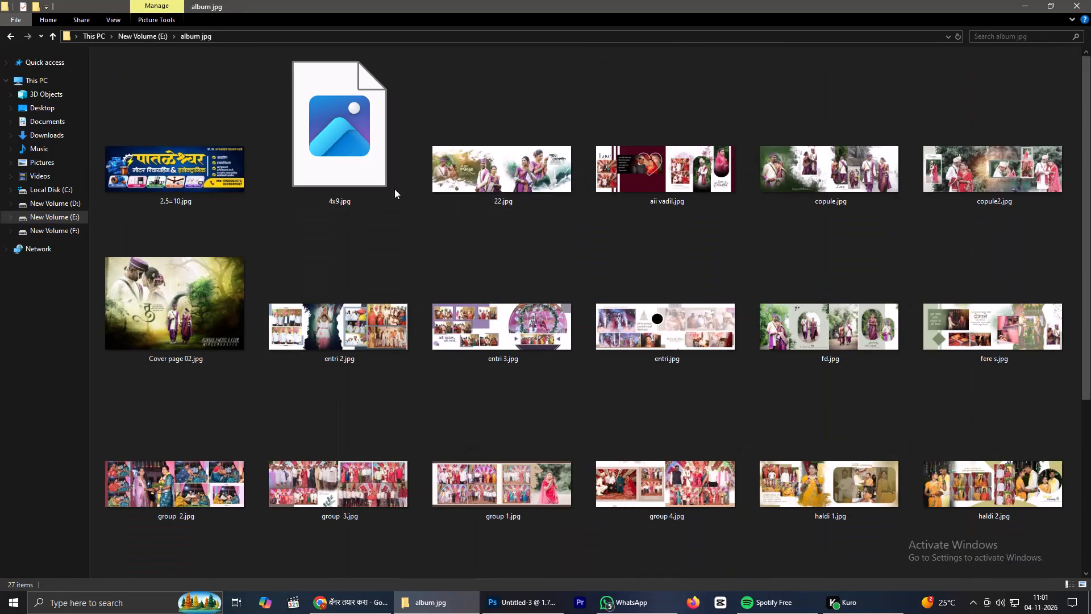
double_click(342, 175)
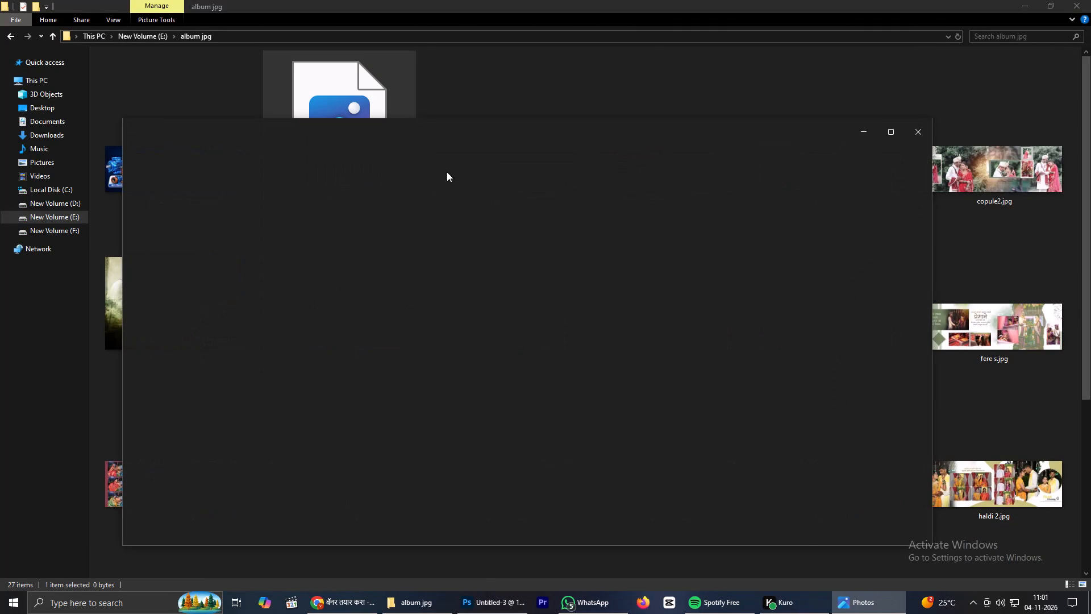
left_click(918, 136)
Switch back to Photoshop to check on the export of the Untitled-3 banner document.
left_click(531, 601)
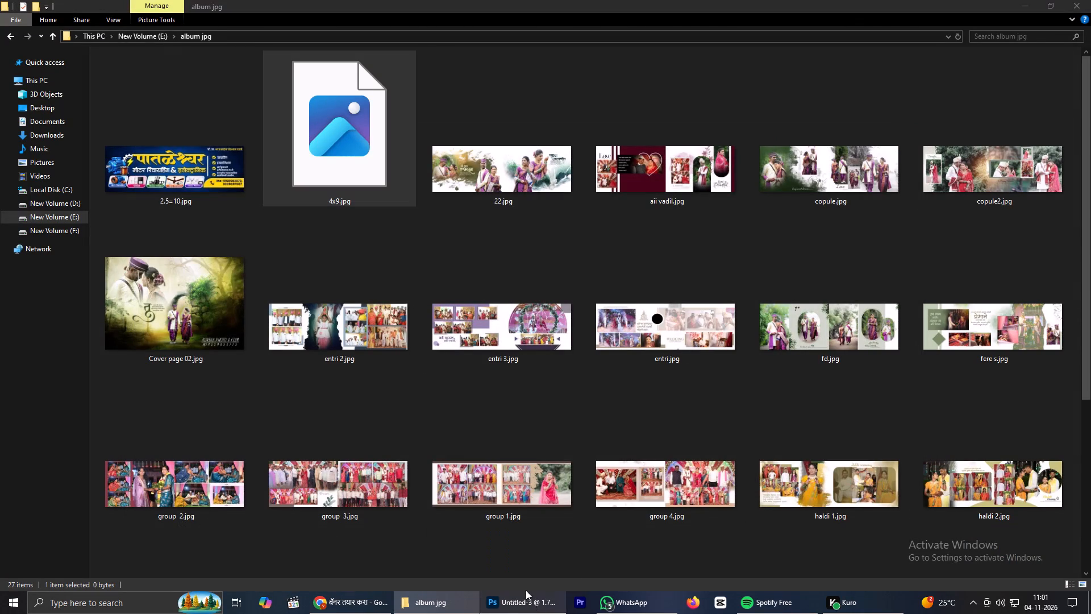
left_click(509, 613)
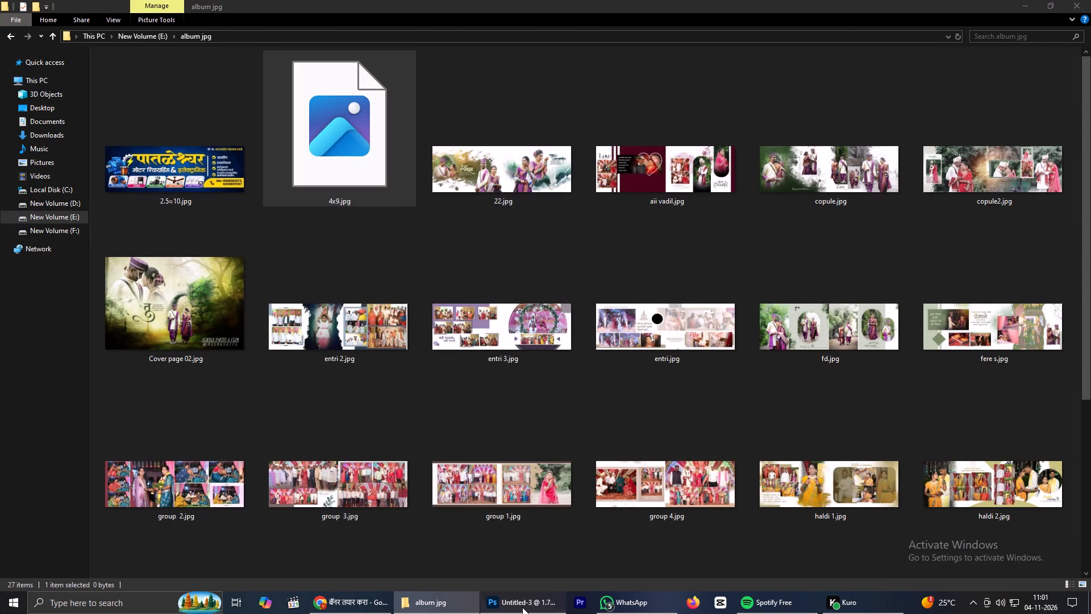
double_click(522, 607)
left_click(1090, 613)
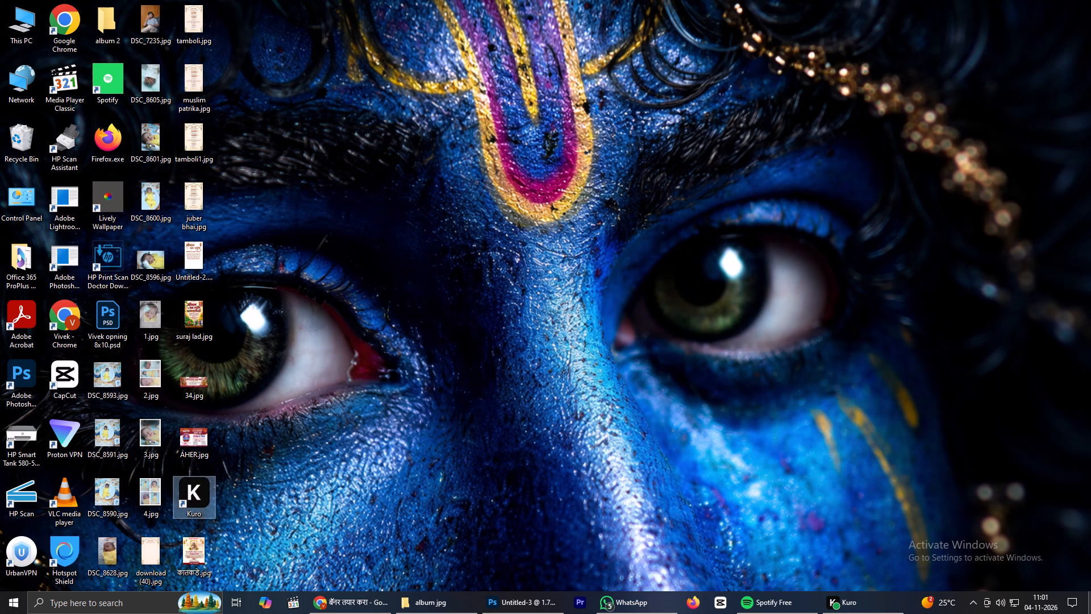
left_click(507, 600)
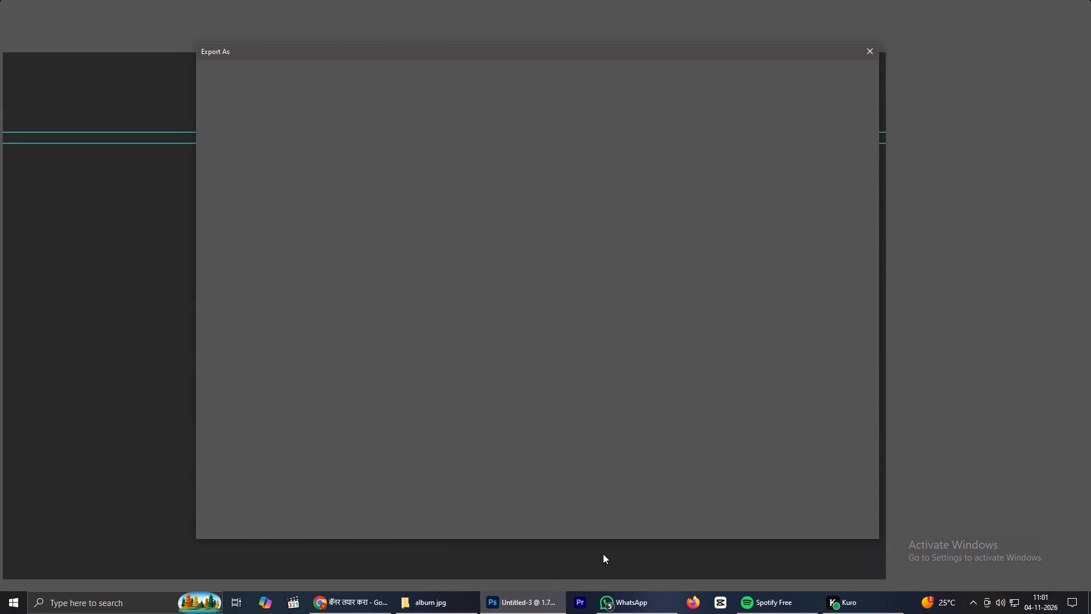